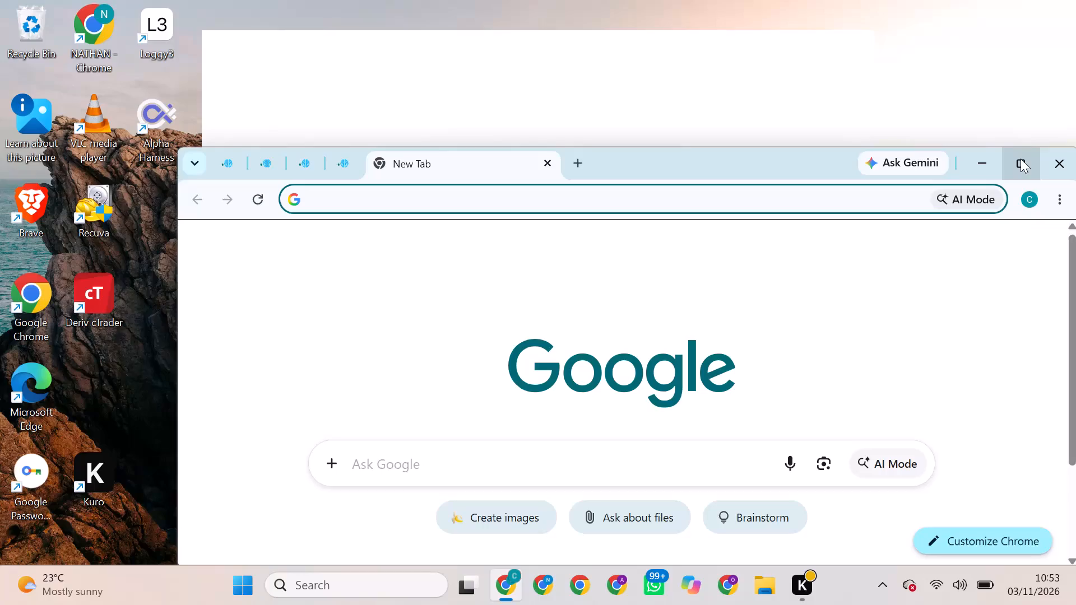
# Maximise the browser window and sign in to the WorldQuant BRAIN platform with the saved account credentials.
pyautogui.click(1021, 159)
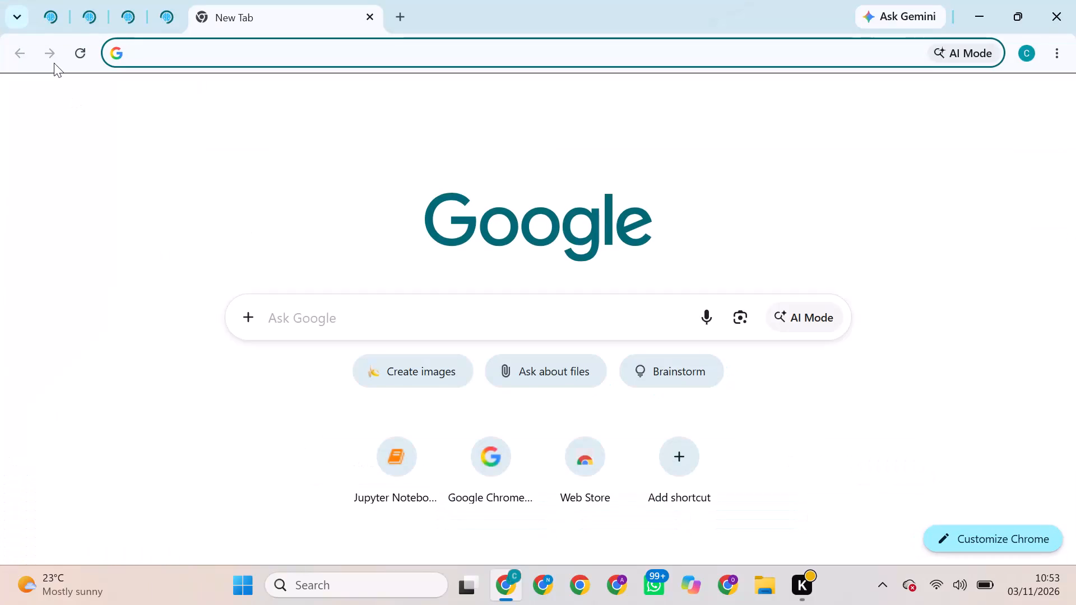
pyautogui.click(46, 1)
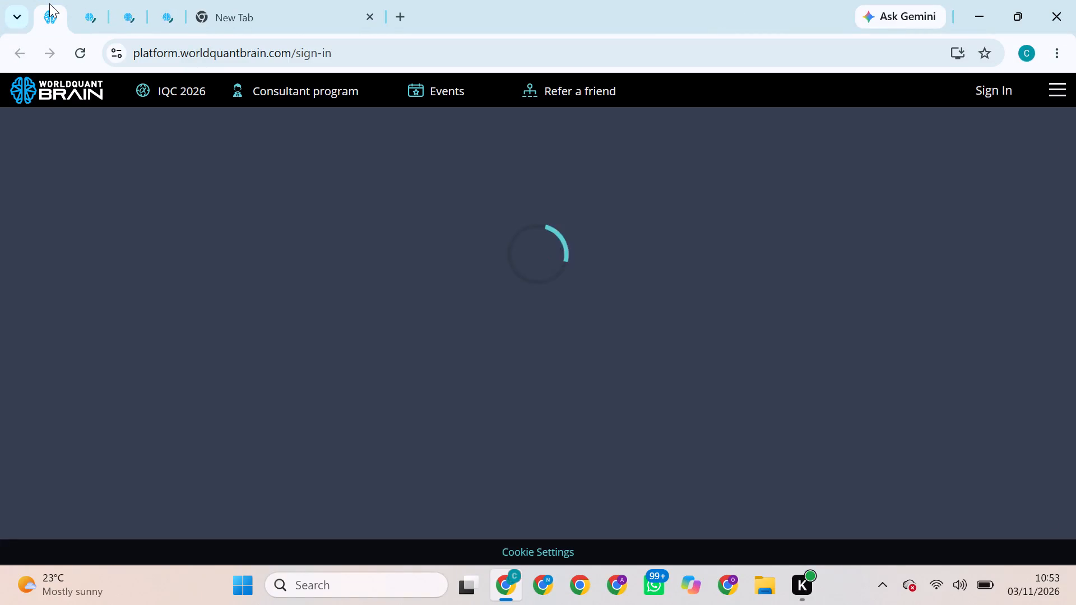
pyautogui.click(395, 435)
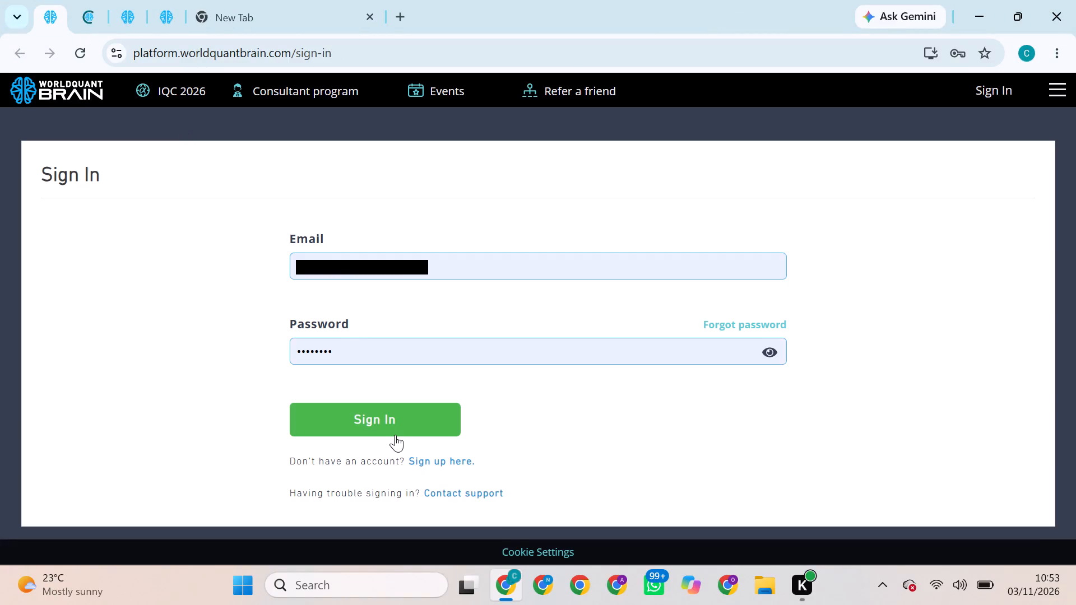
pyautogui.click(396, 431)
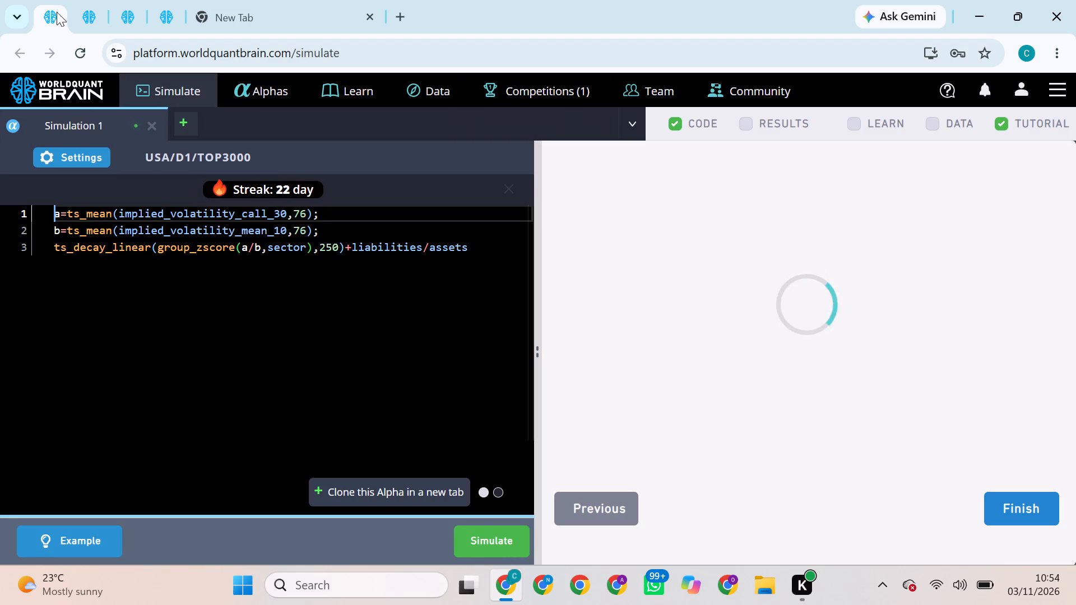
# Look through the first three open WorldQuant BRAIN pages to check their simulation editors.
pyautogui.click(84, 0)
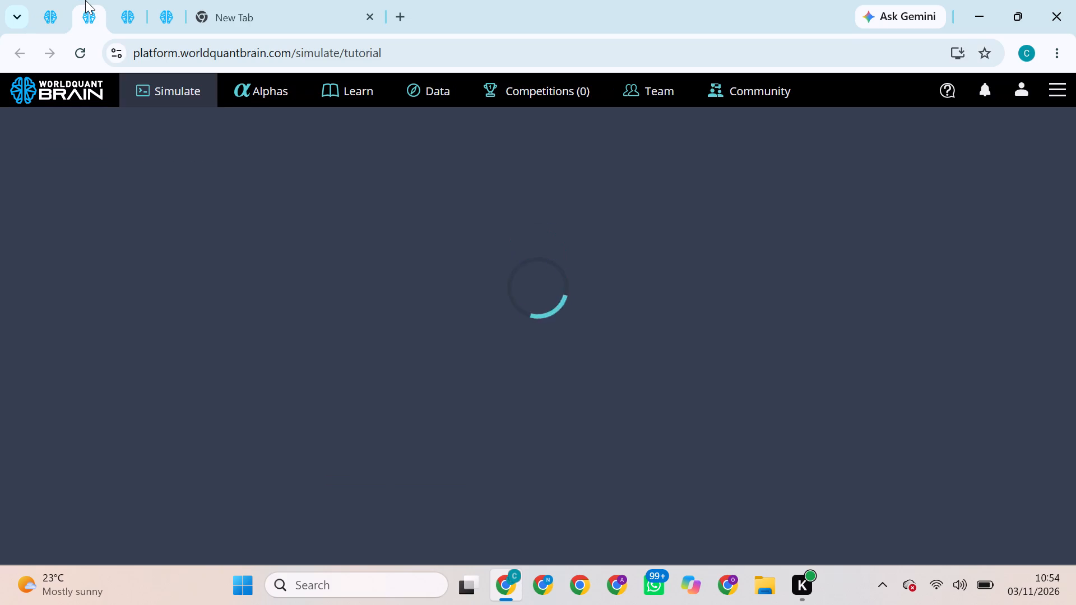
pyautogui.click(49, 0)
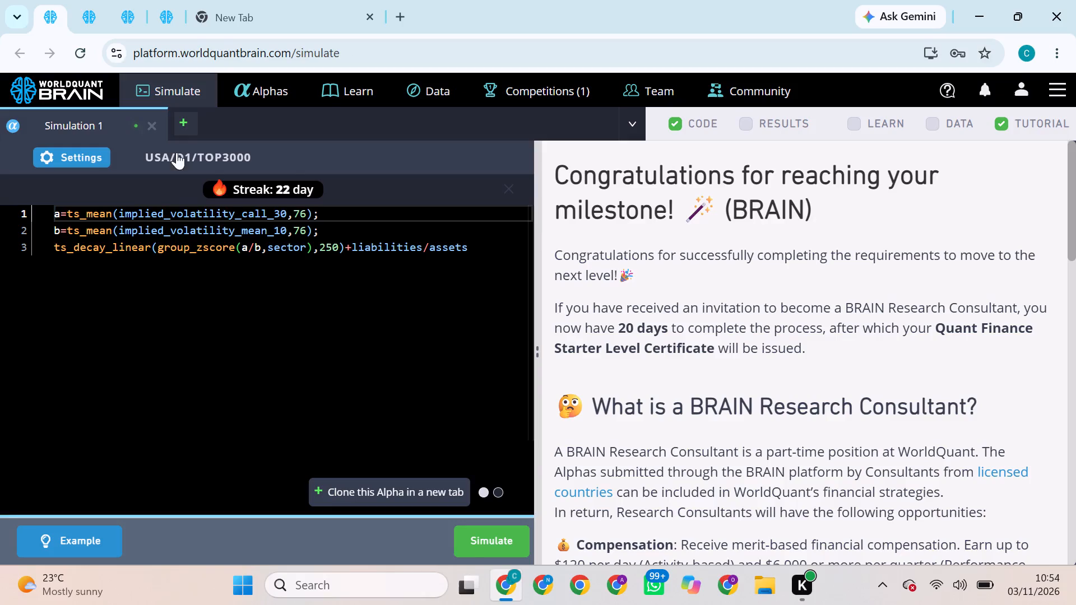
pyautogui.click(95, 6)
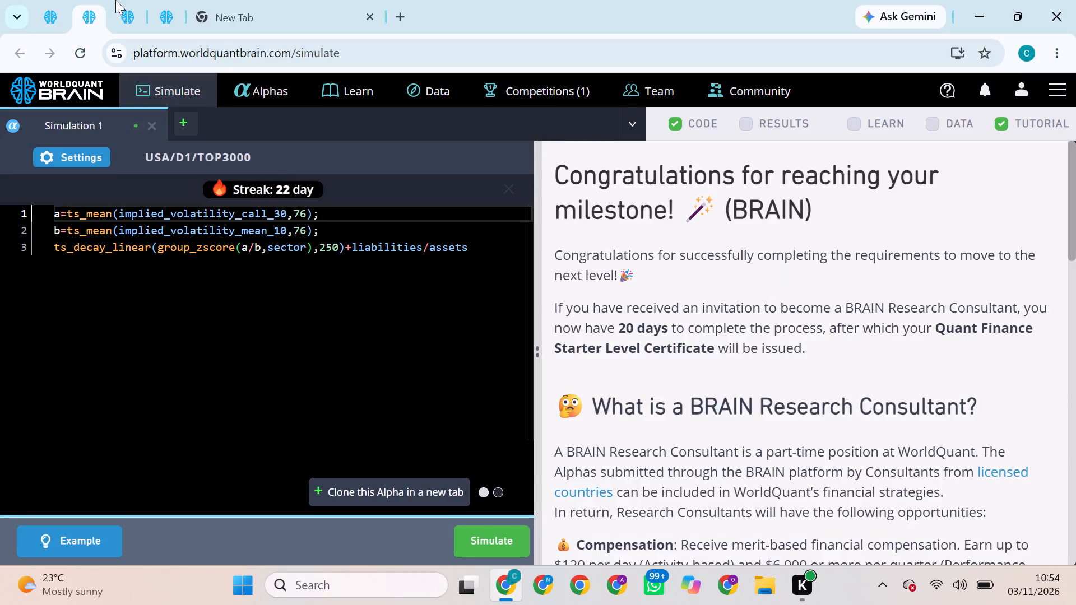
pyautogui.click(119, 0)
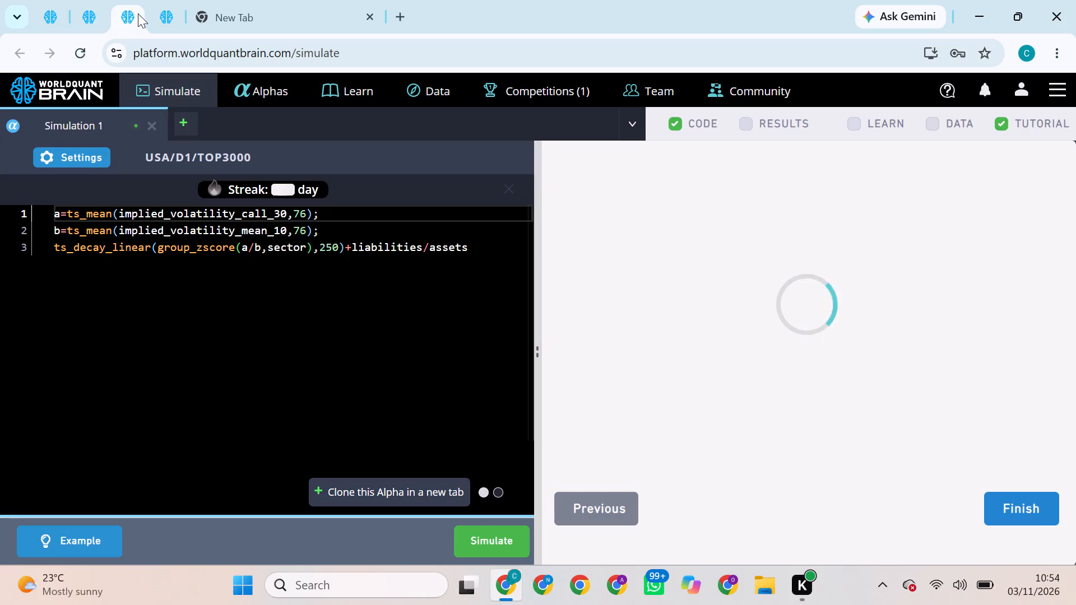
# On the fourth open BRAIN page, clone the submitted alpha VkxXLAWA, dated 11/01/2026, into a new simulation.
pyautogui.click(159, 0)
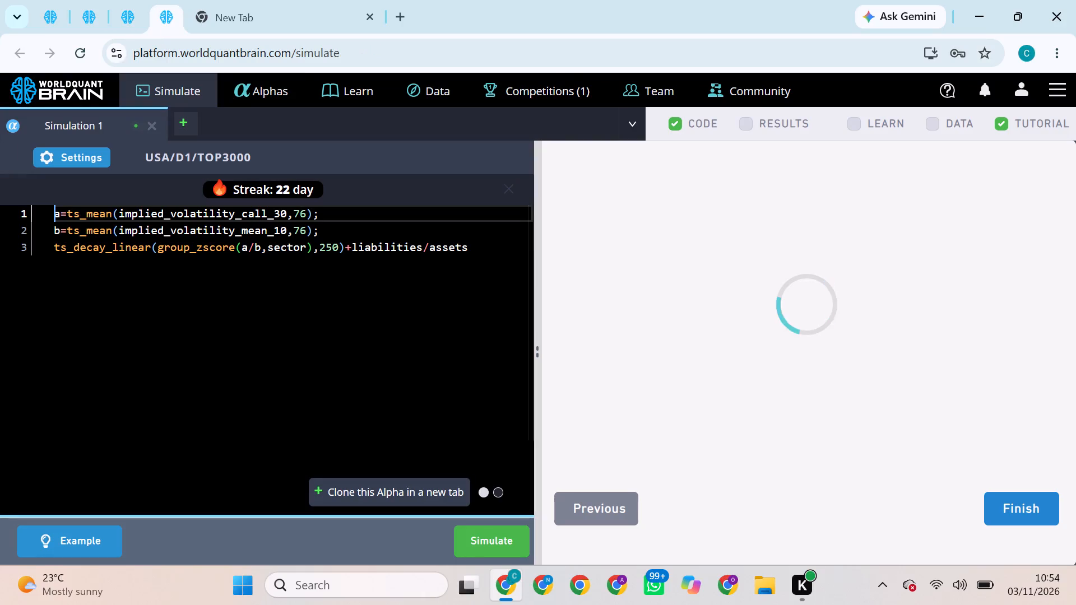
pyautogui.click(86, 160)
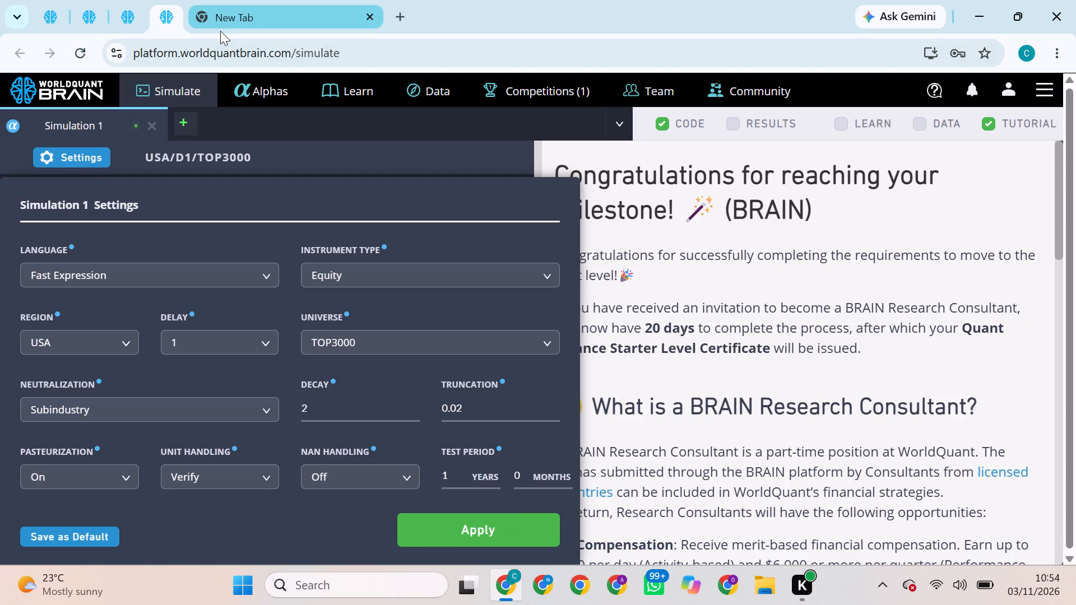
pyautogui.click(267, 95)
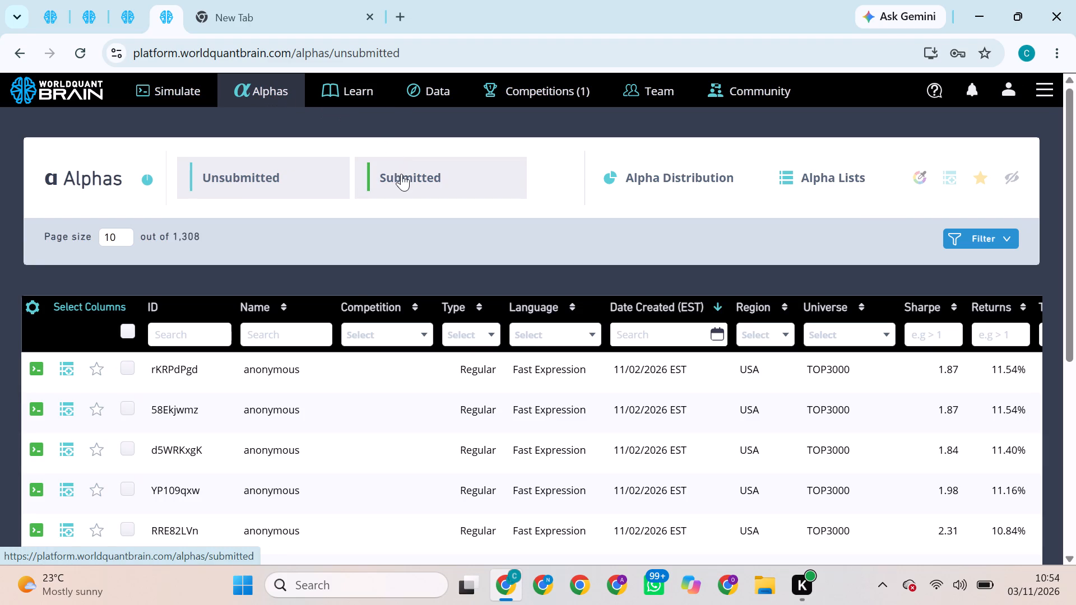
pyautogui.click(401, 174)
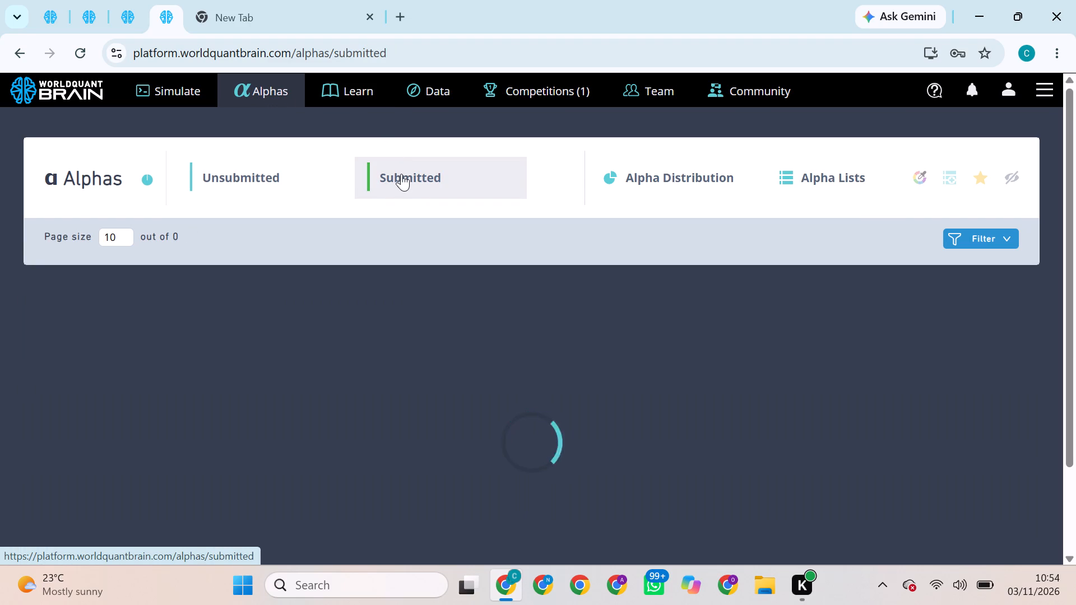
pyautogui.scroll(-1, 490, 378)
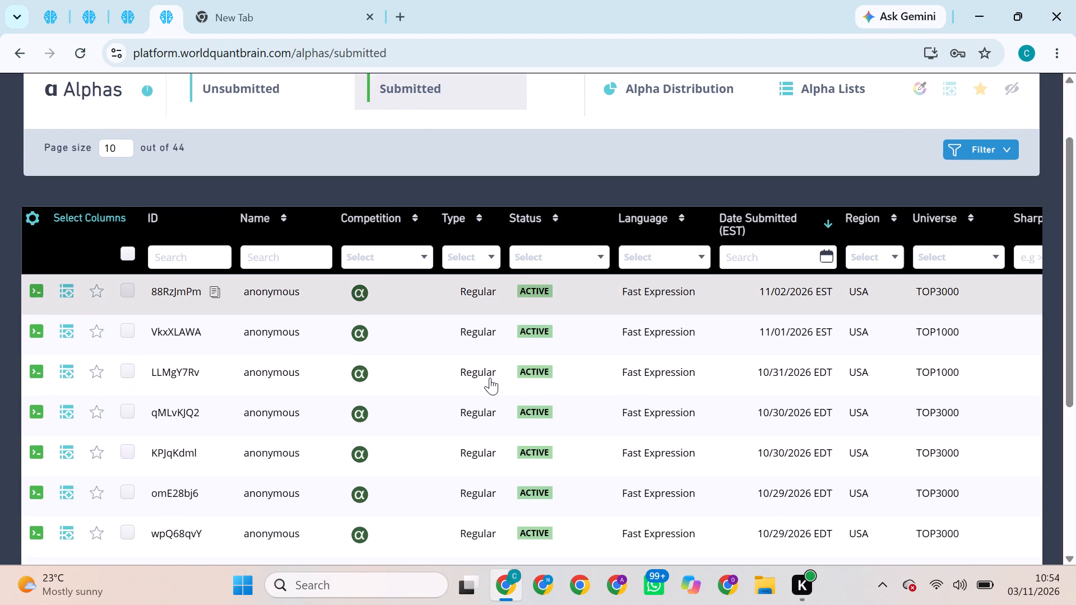
pyautogui.scroll(-3, 490, 378)
pyautogui.scroll(1, 490, 378)
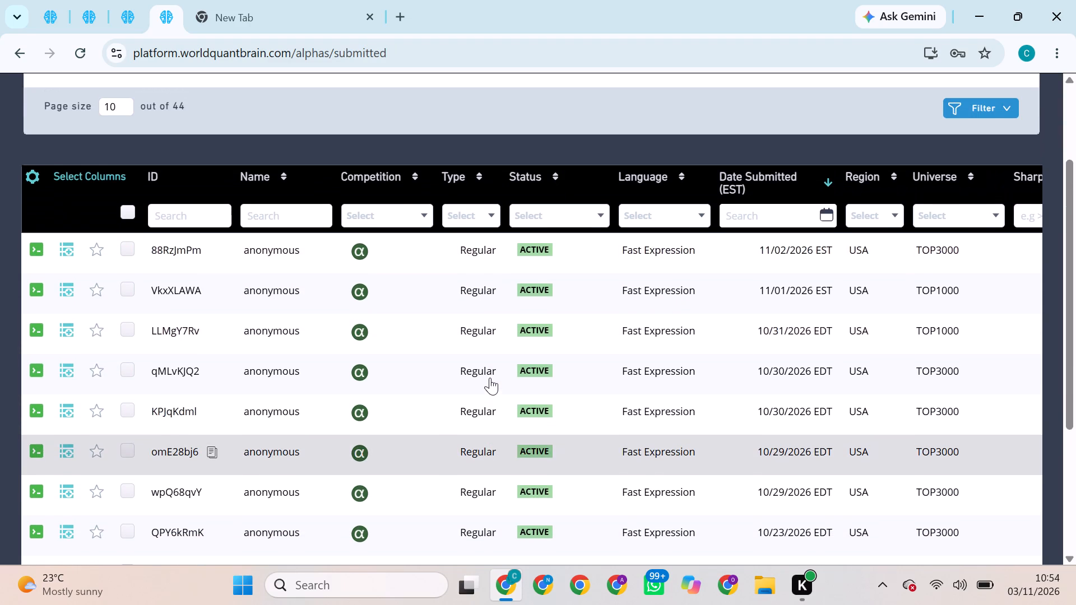
pyautogui.scroll(1, 490, 378)
pyautogui.scroll(-1, 555, 357)
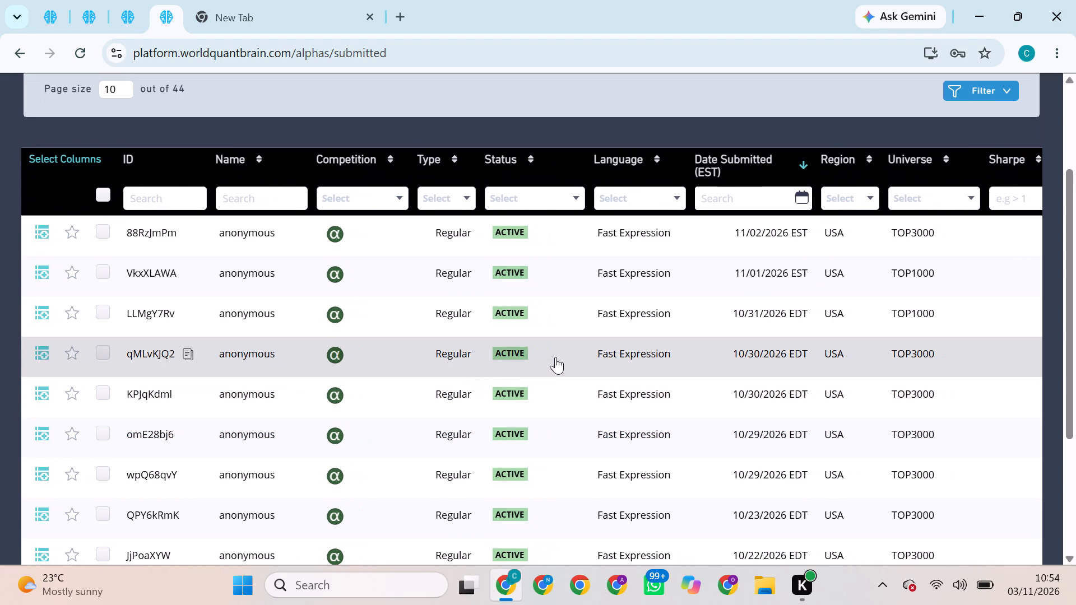
pyautogui.scroll(-1, 555, 357)
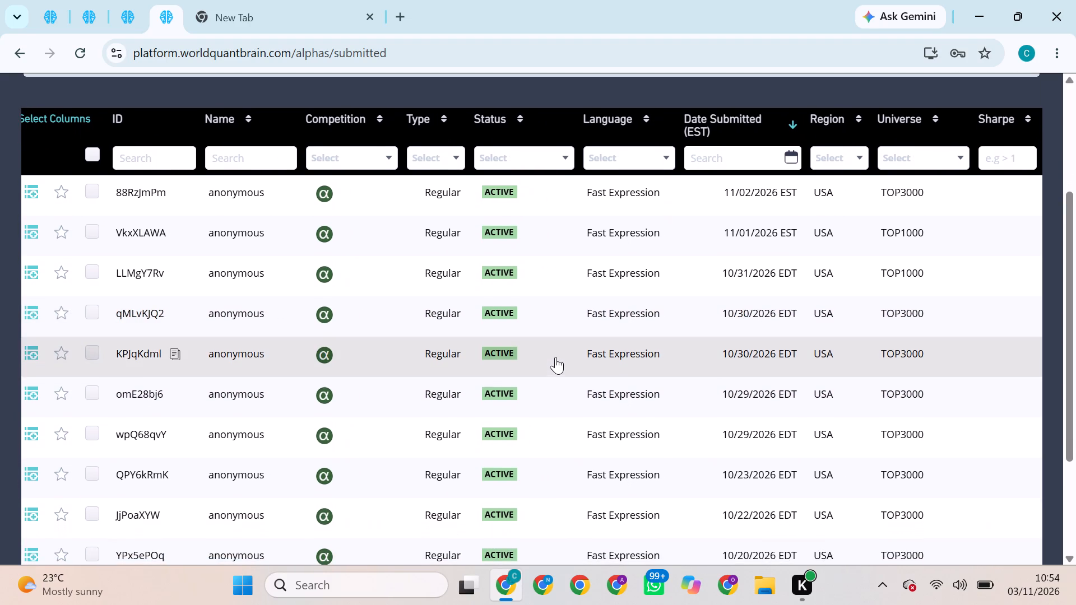
pyautogui.scroll(-1, 555, 357)
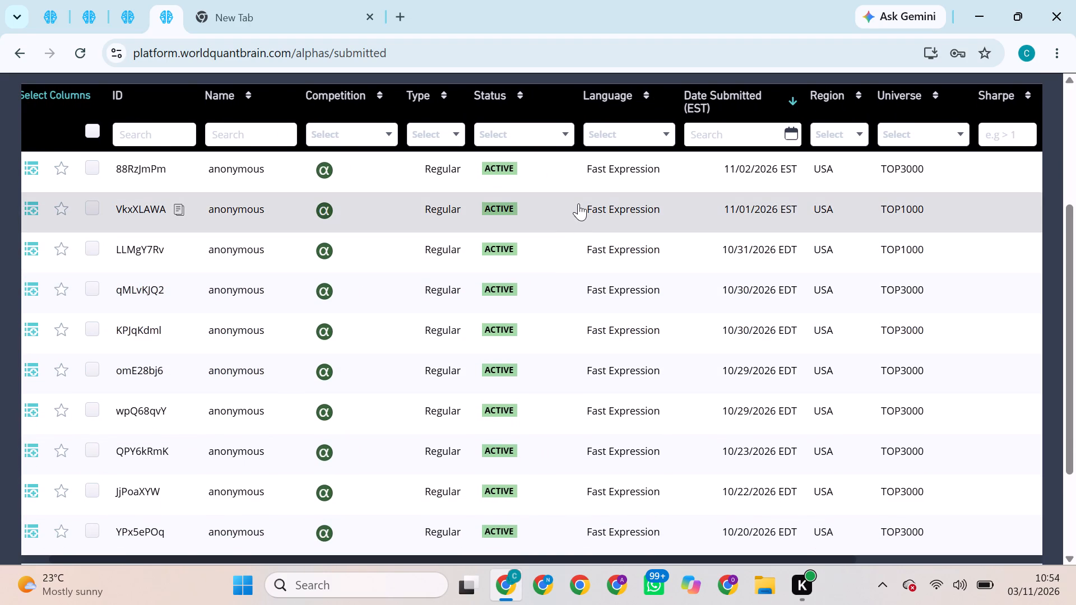
pyautogui.click(578, 203)
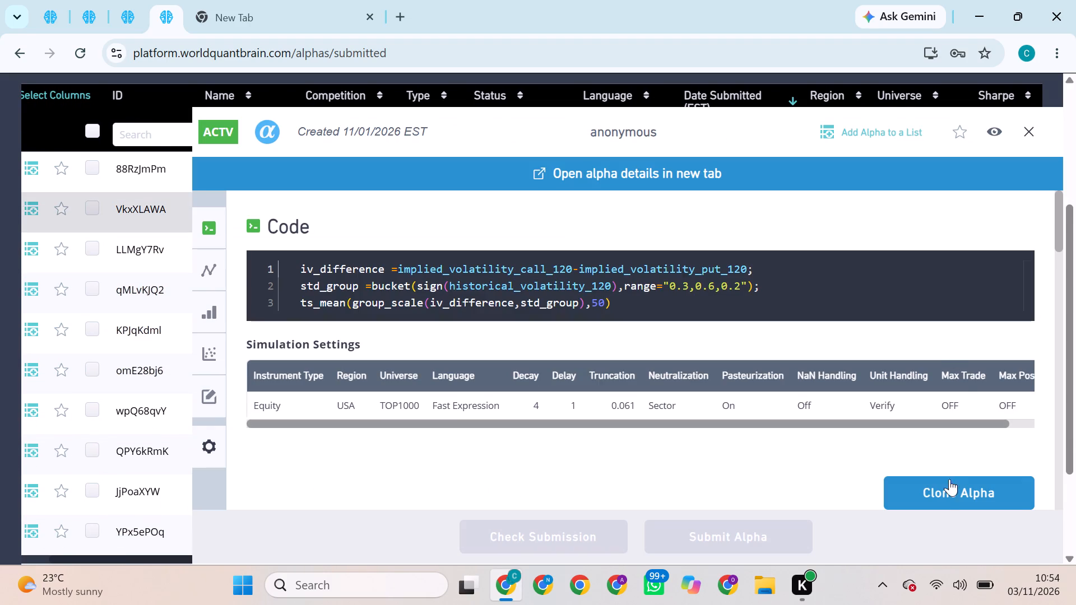
pyautogui.click(937, 494)
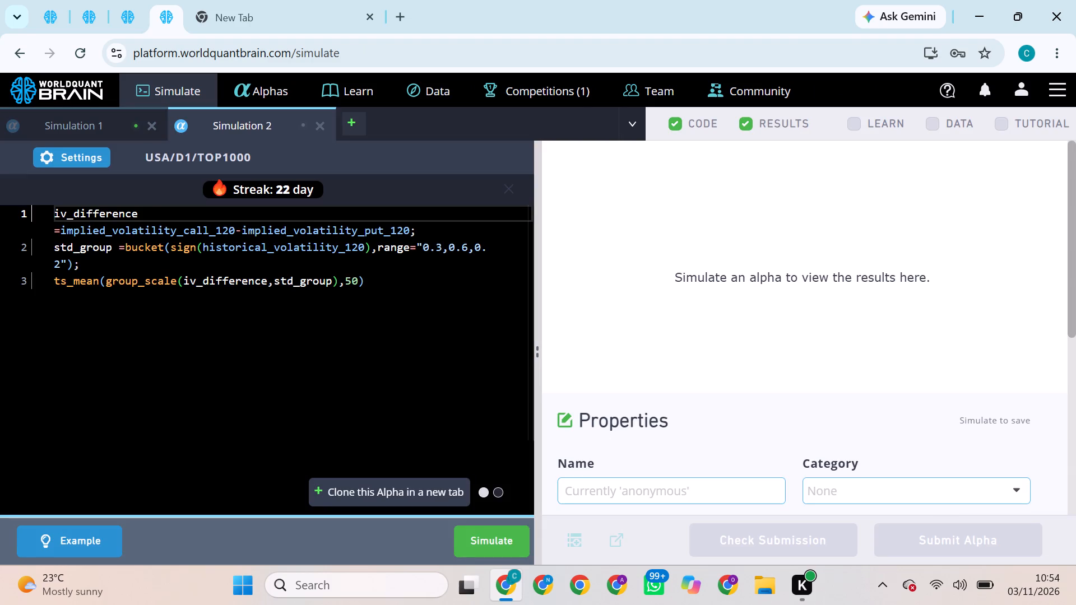
# Set the cloned alpha's universe to TOP500, apply the settings and run the simulation.
pyautogui.click(93, 153)
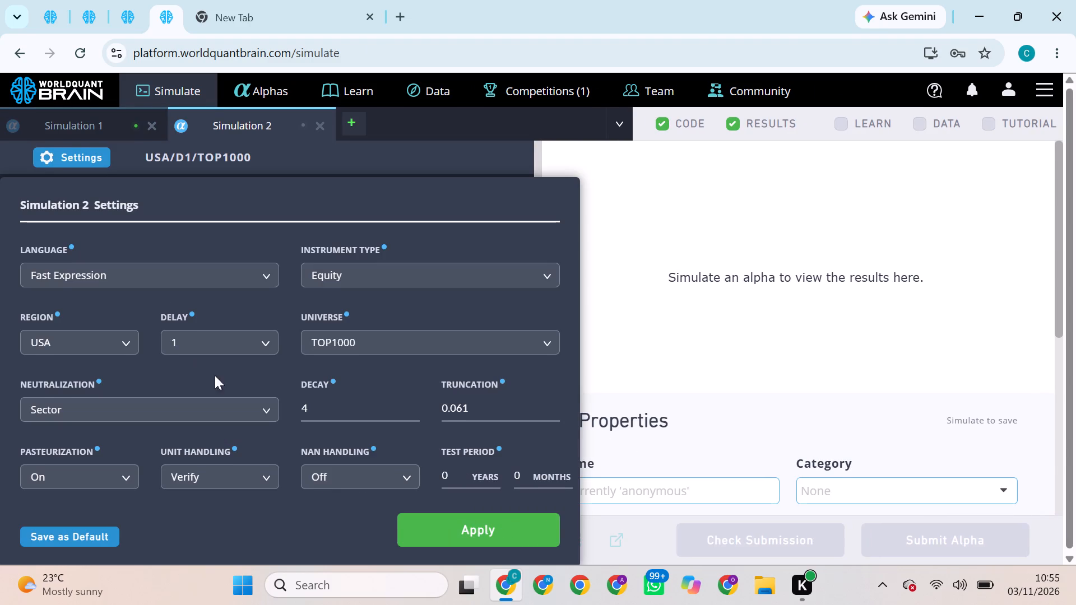
pyautogui.scroll(-2, 245, 417)
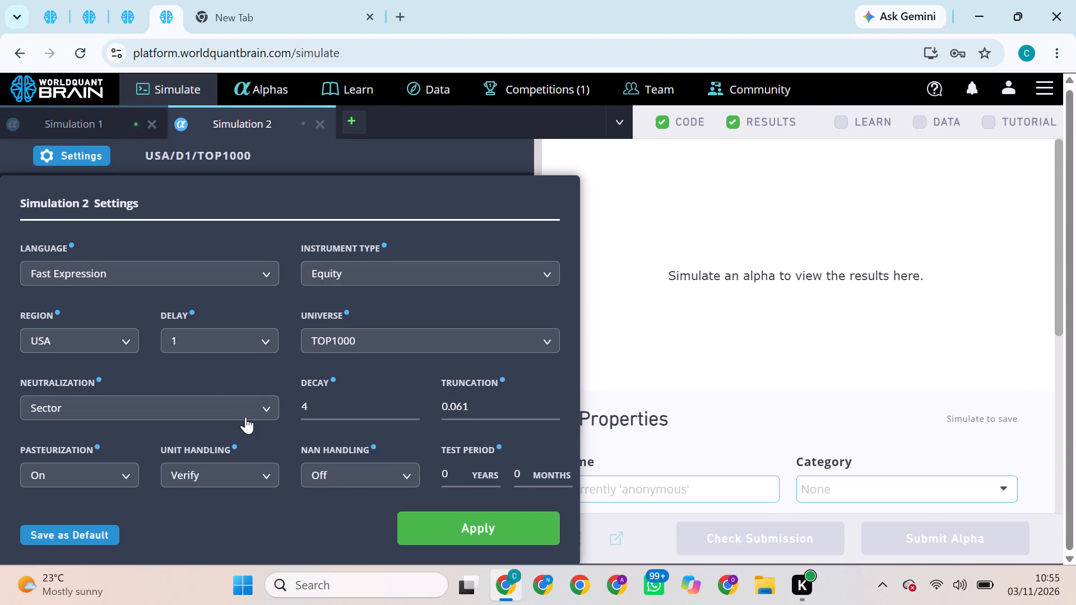
pyautogui.click(335, 346)
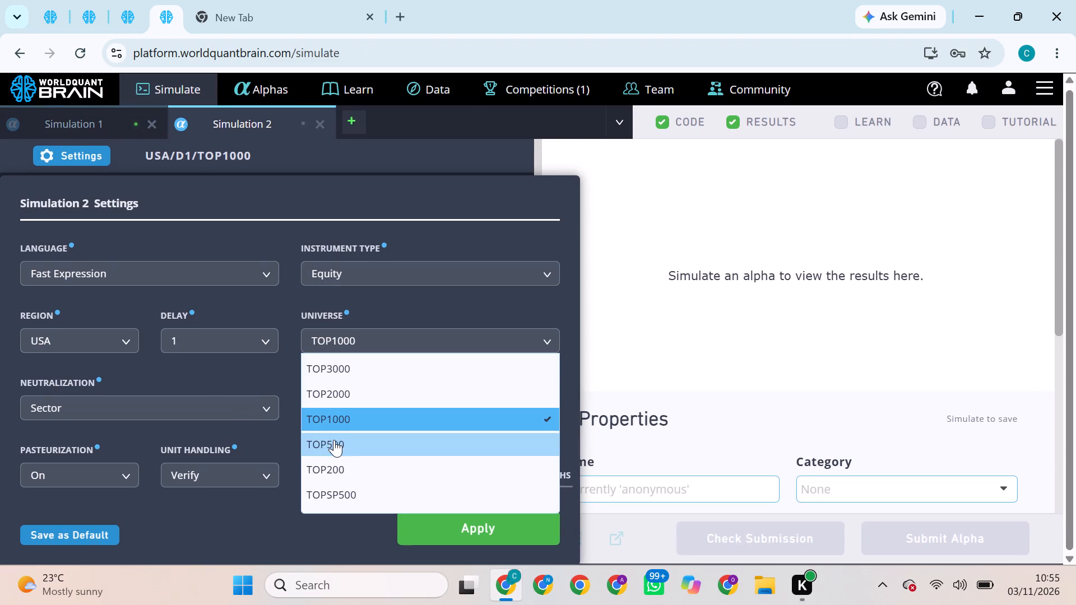
pyautogui.click(334, 441)
pyautogui.moveTo(500, 543); pyautogui.dragTo(502, 539)
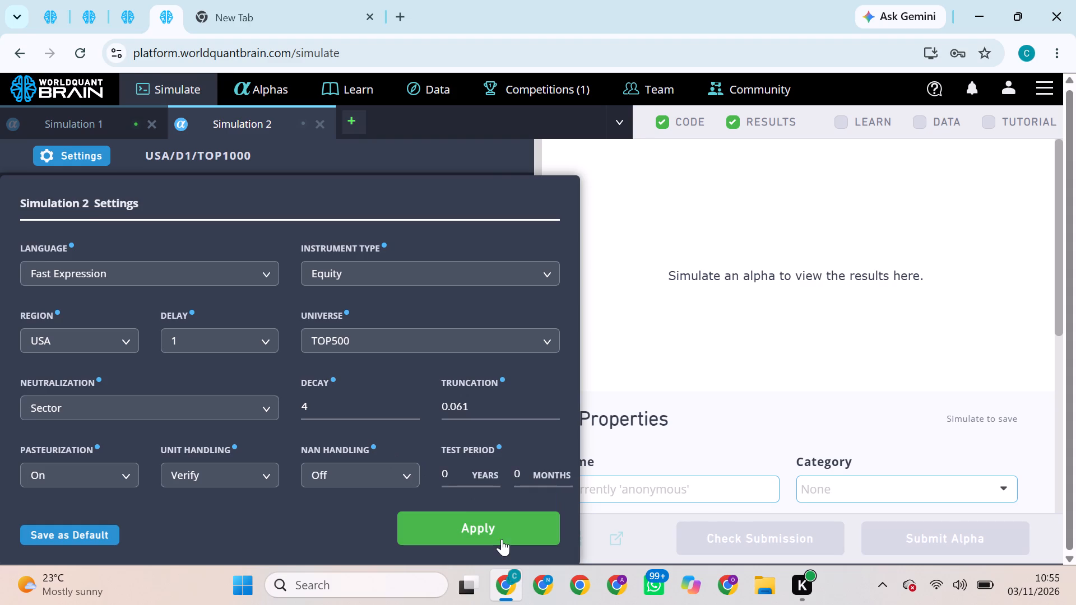
pyautogui.moveTo(502, 539); pyautogui.dragTo(503, 530)
pyautogui.click(503, 530)
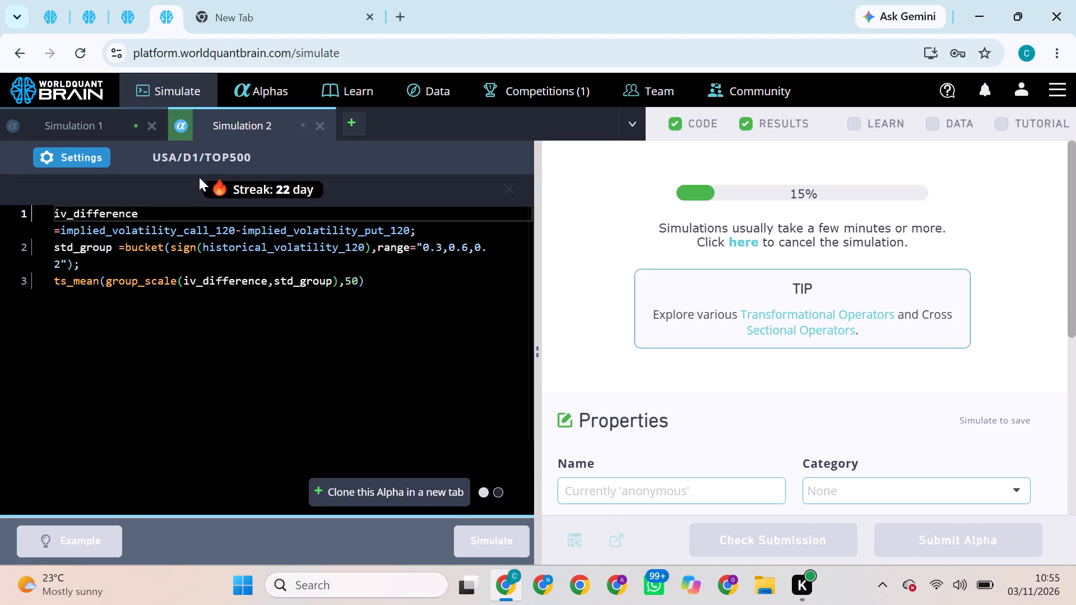
# On the third open BRAIN page, clone the submitted alpha 88RzJmPm, dated 11/02/2026, into a new simulation.
pyautogui.click(118, 0)
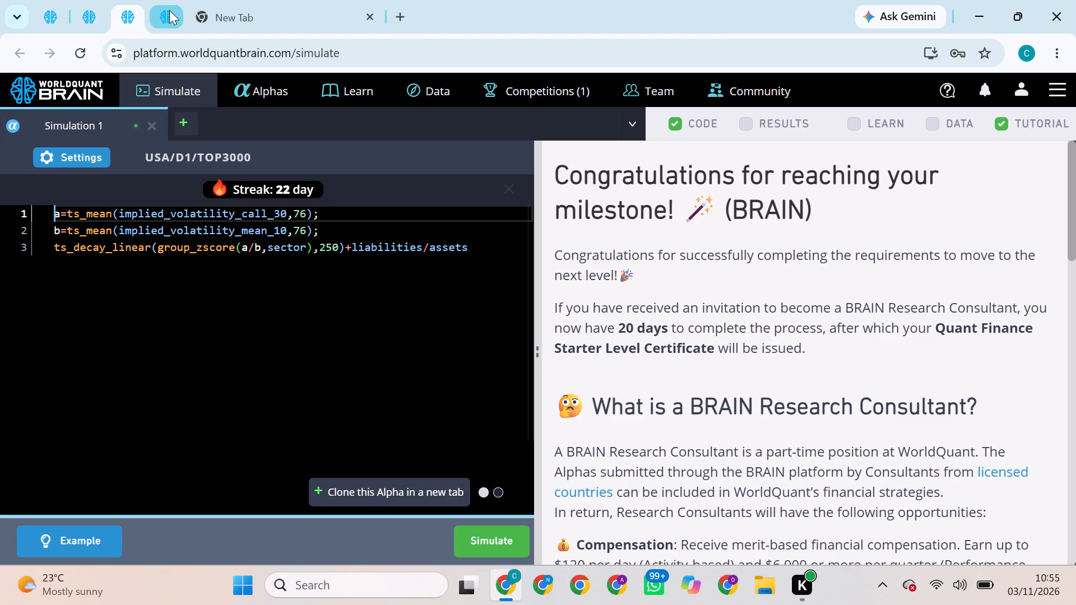
pyautogui.click(88, 164)
pyautogui.click(268, 100)
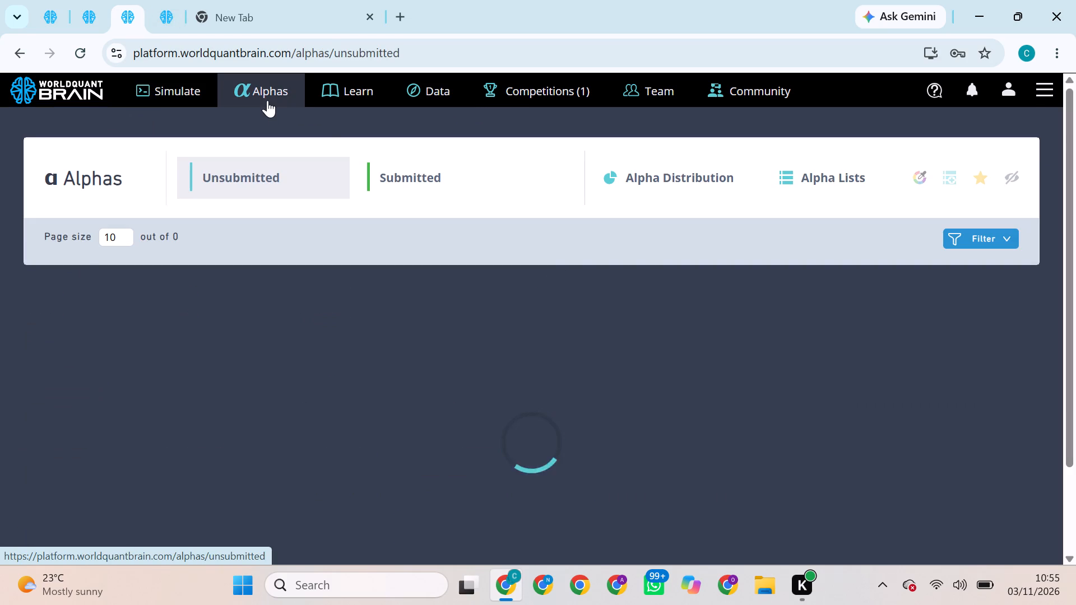
pyautogui.click(400, 181)
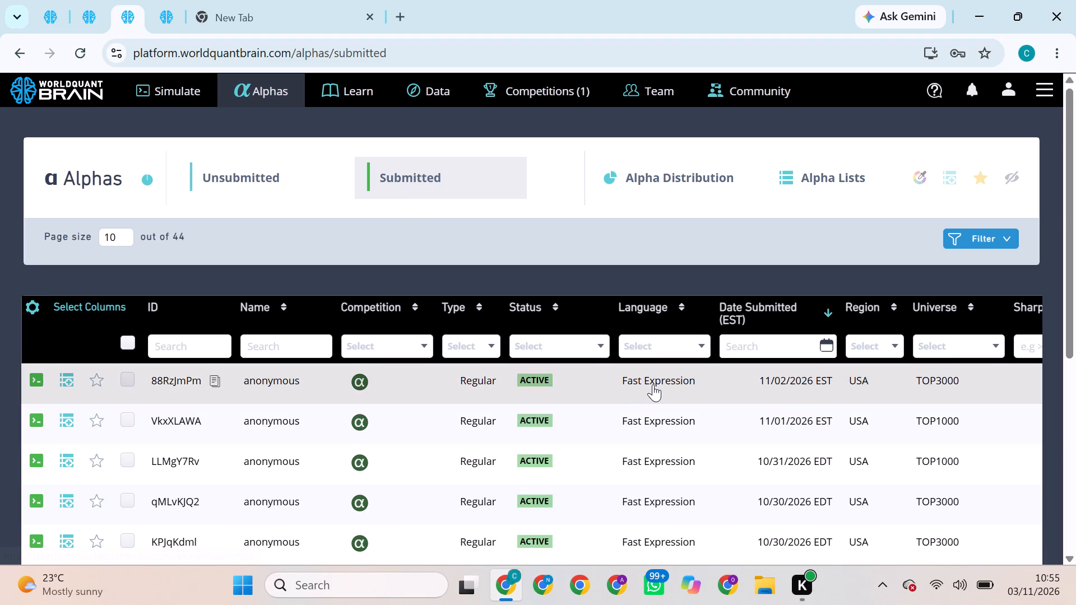
pyautogui.click(657, 384)
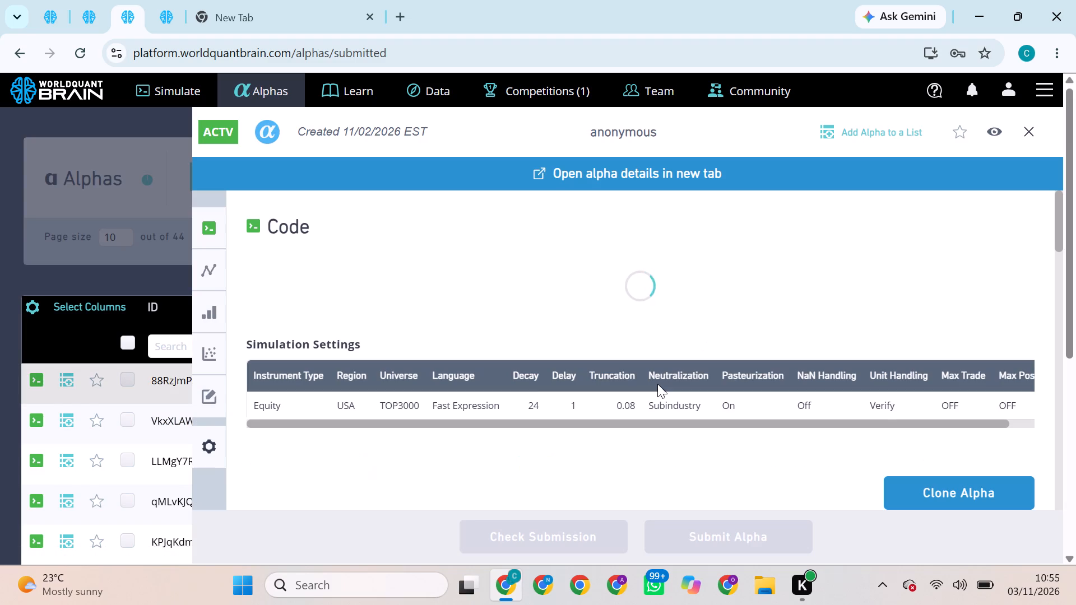
pyautogui.click(969, 494)
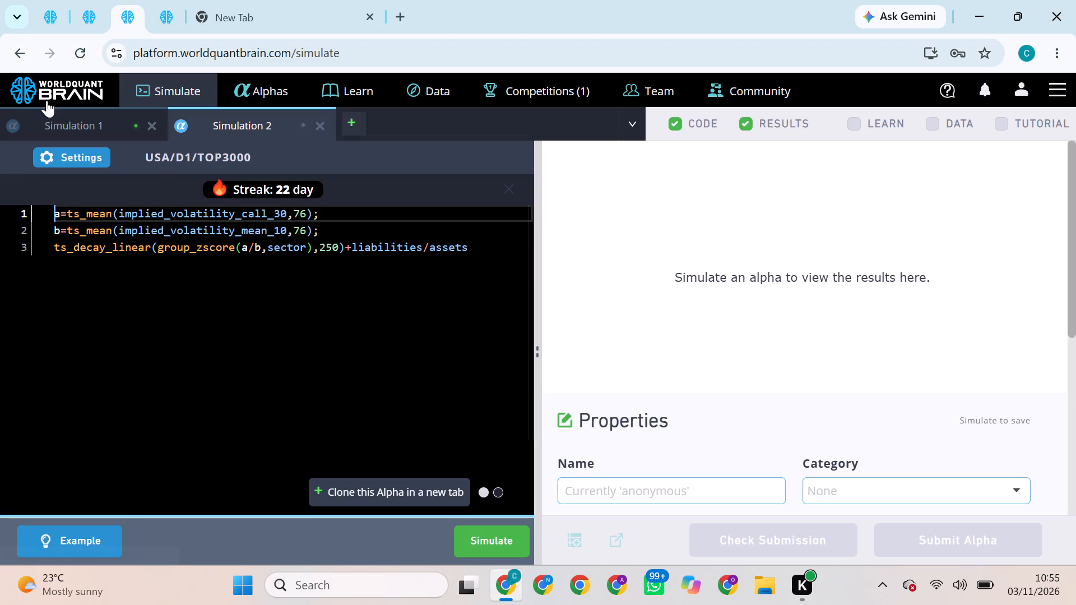
# Set this cloned alpha's universe to TOP2000, apply the settings and run the simulation.
pyautogui.click(89, 160)
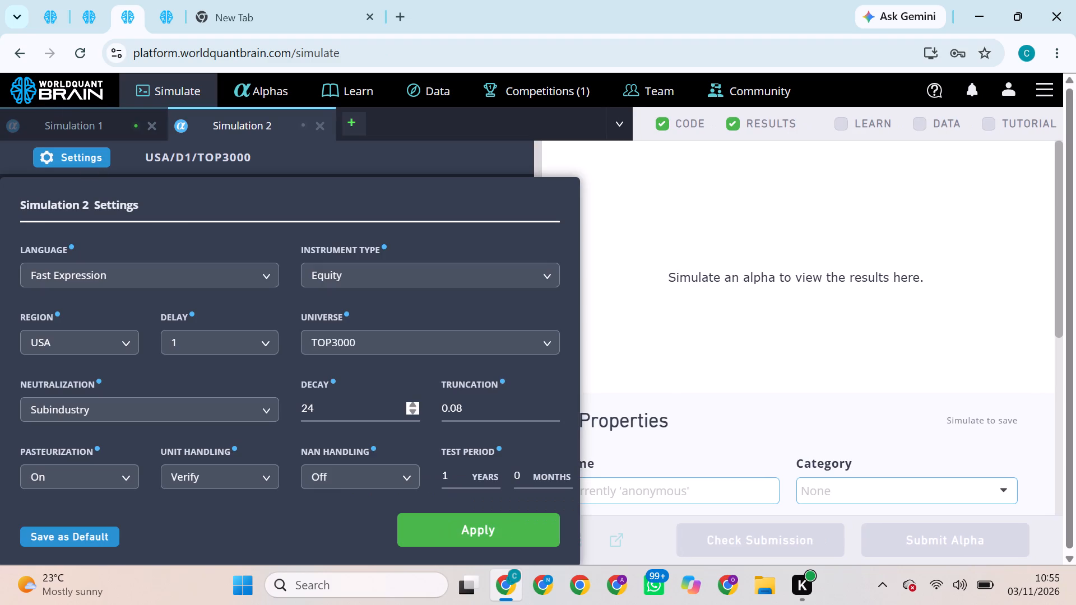
pyautogui.click(362, 350)
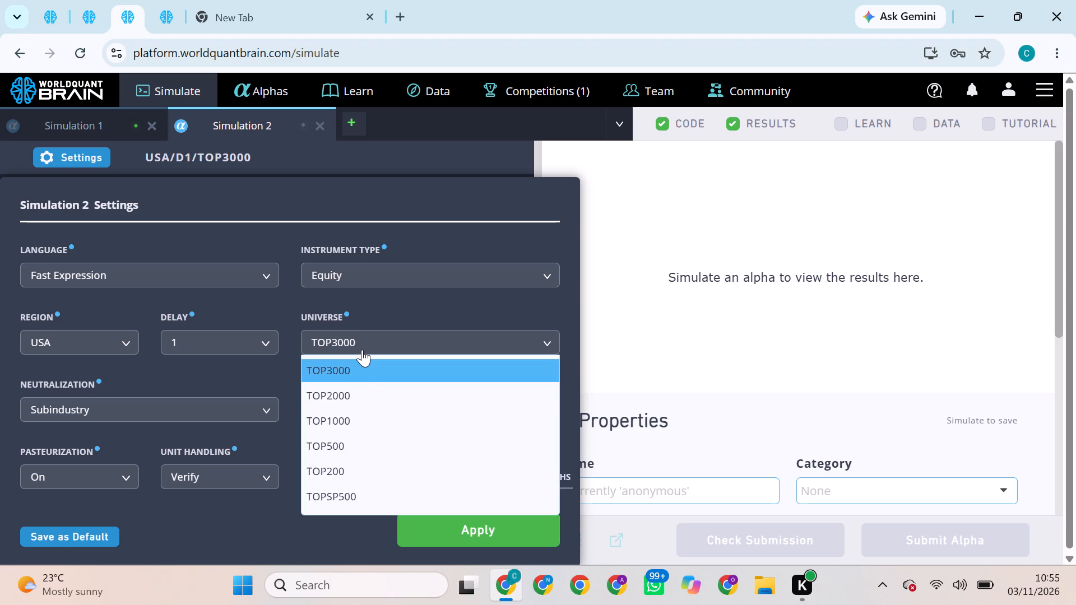
pyautogui.click(362, 392)
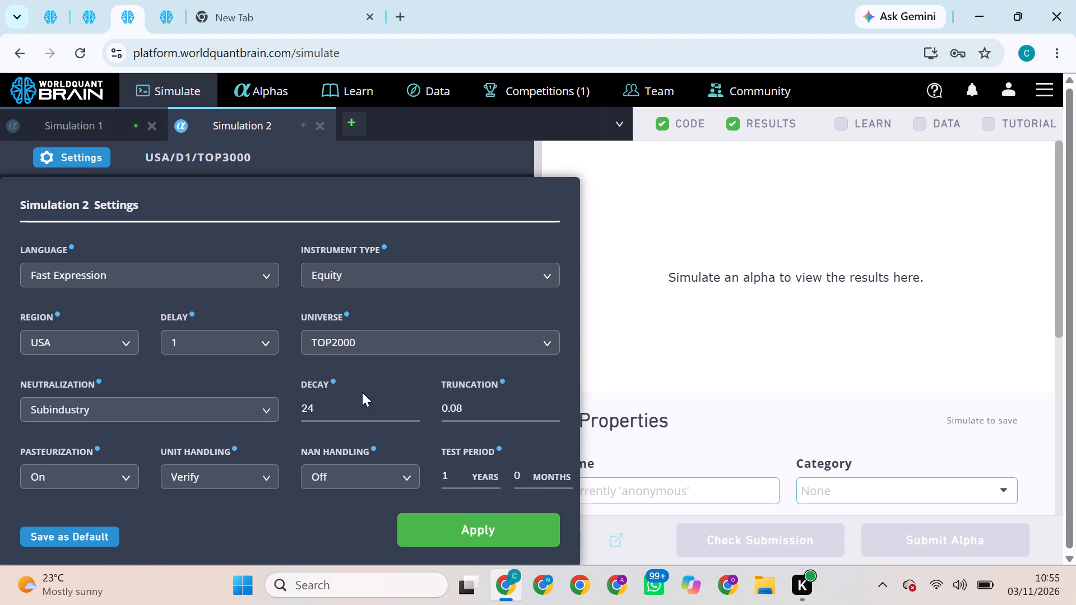
pyautogui.click(471, 535)
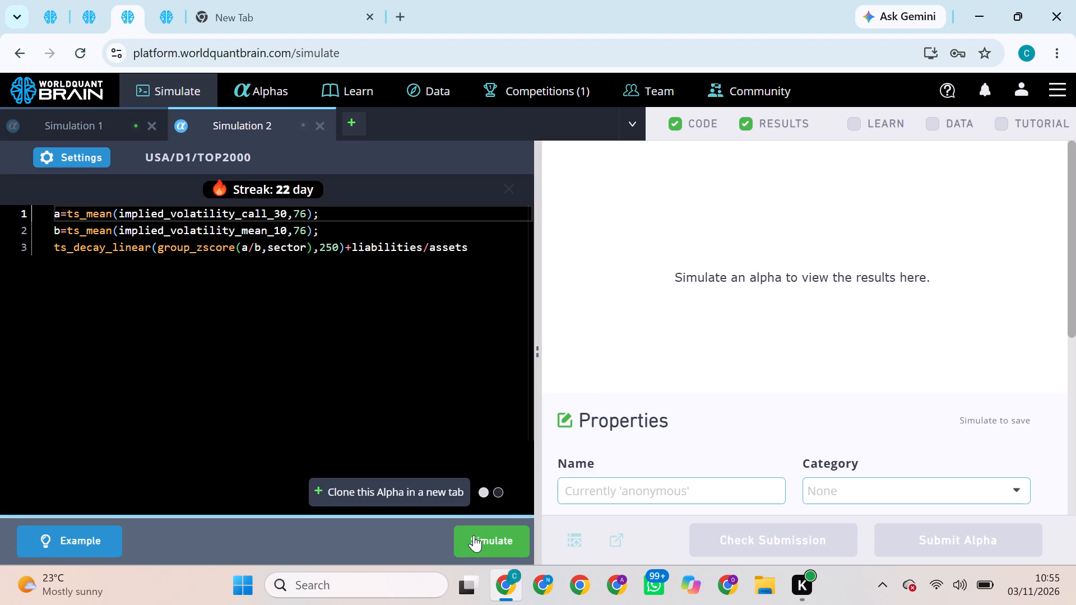
pyautogui.click(474, 535)
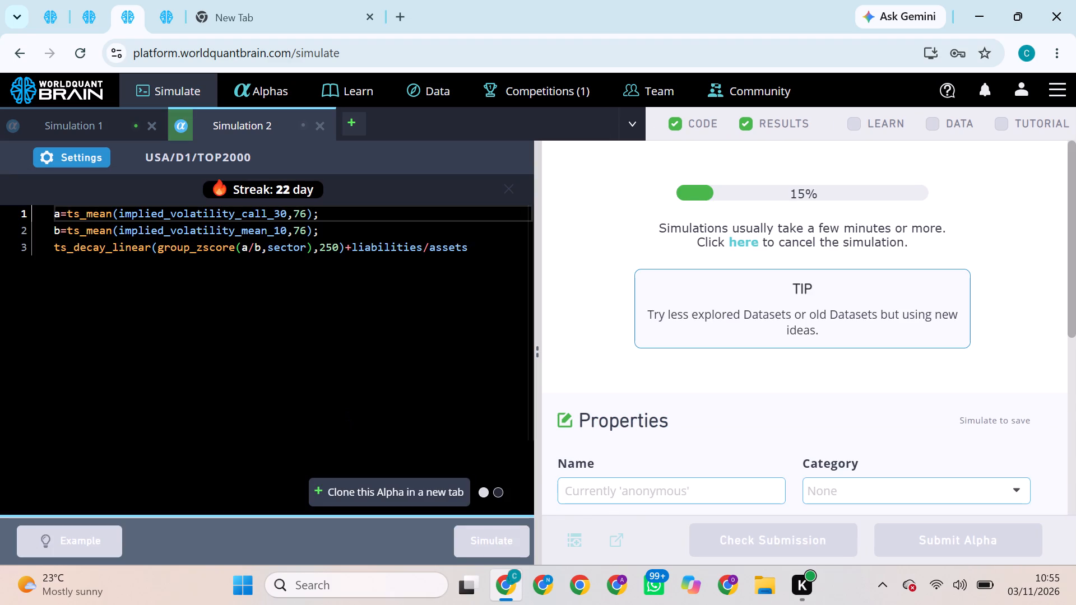
# On the second open BRAIN page, clone the submitted alpha VkxXLAWA, dated 11/01/2026, into a new simulation.
pyautogui.click(95, 0)
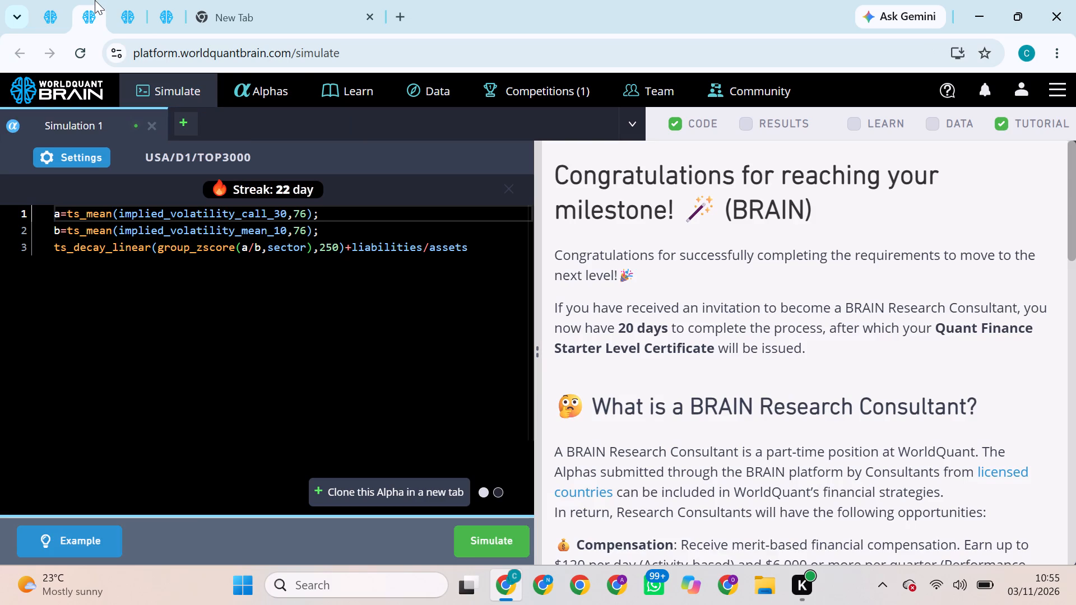
pyautogui.click(285, 91)
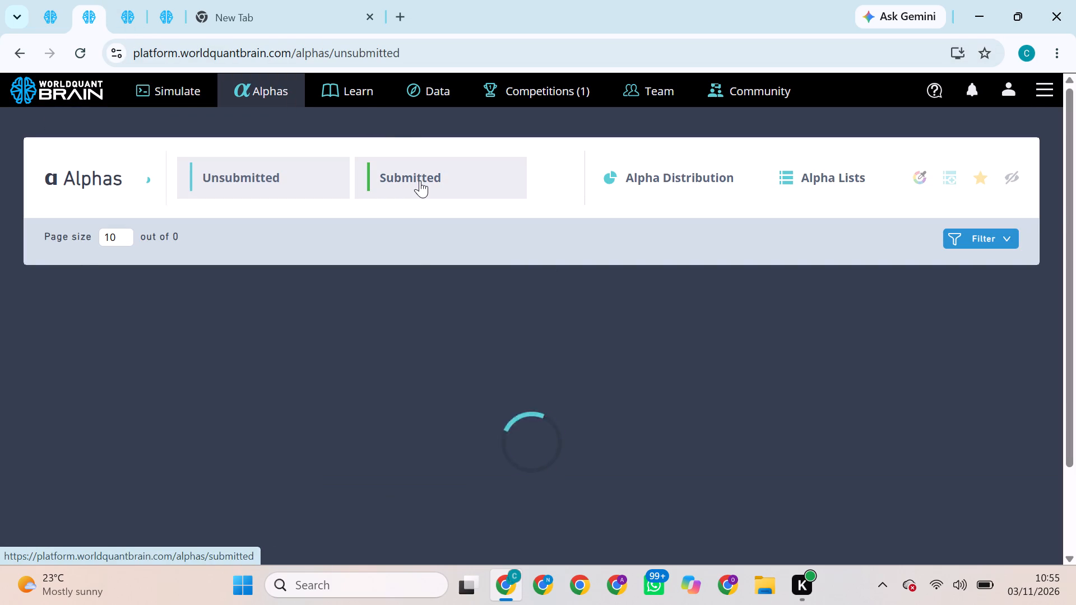
pyautogui.click(420, 180)
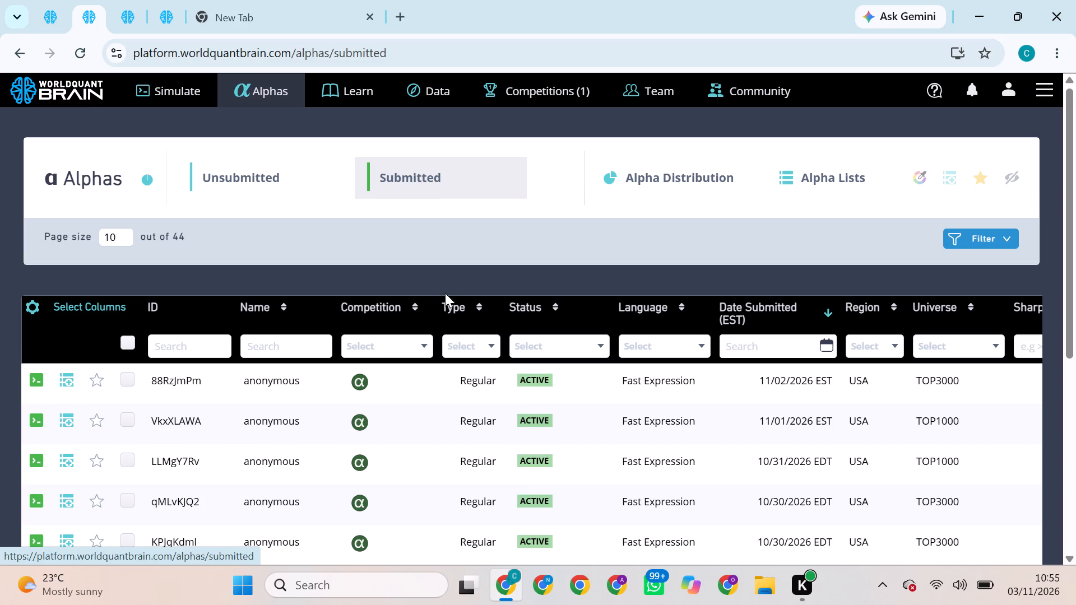
pyautogui.scroll(-2, 483, 381)
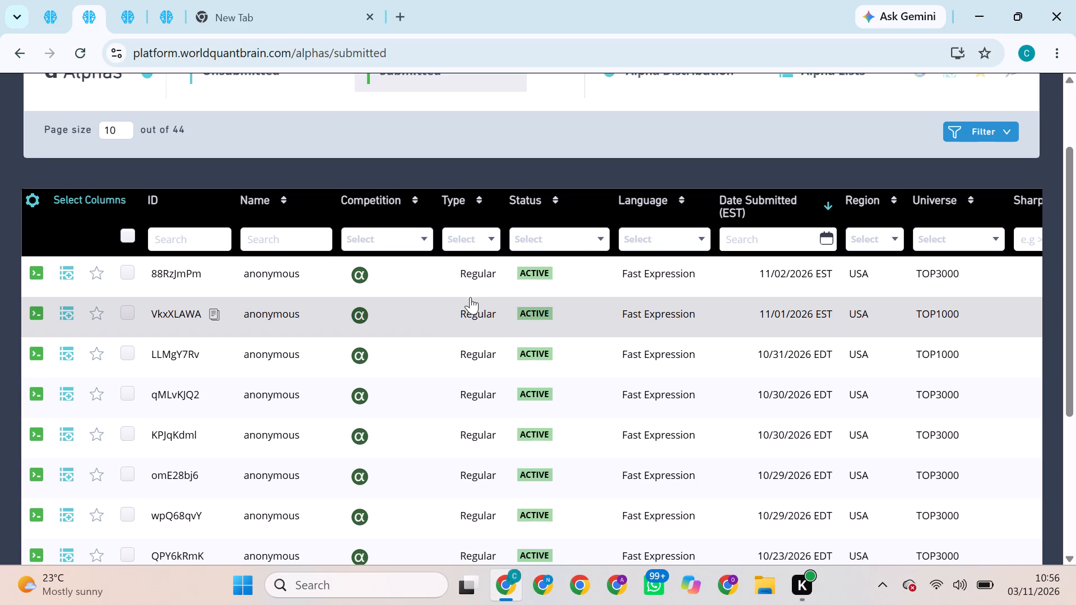
pyautogui.click(448, 307)
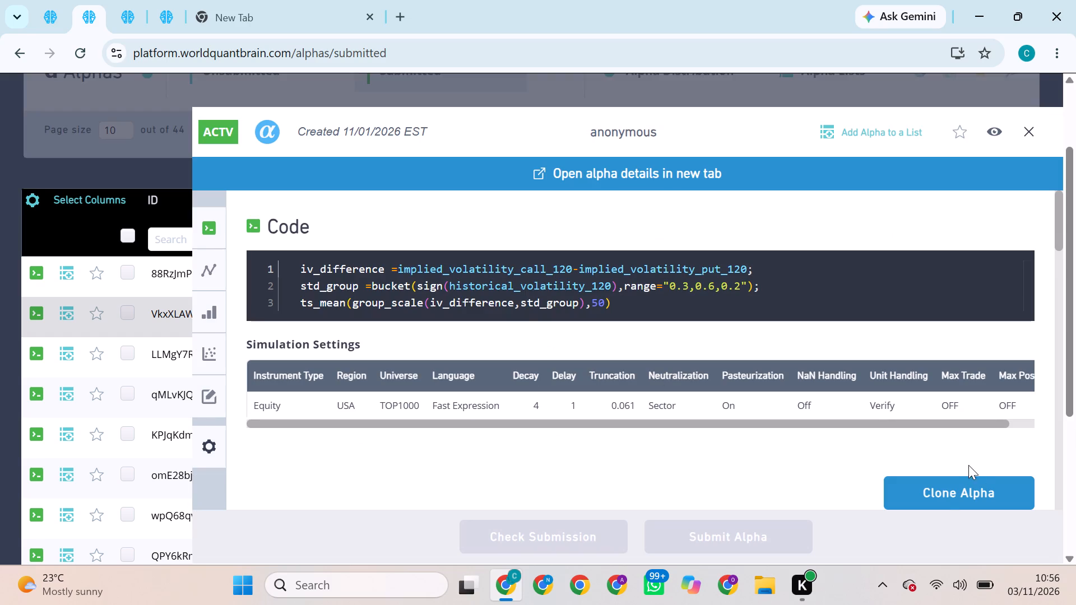
pyautogui.click(938, 497)
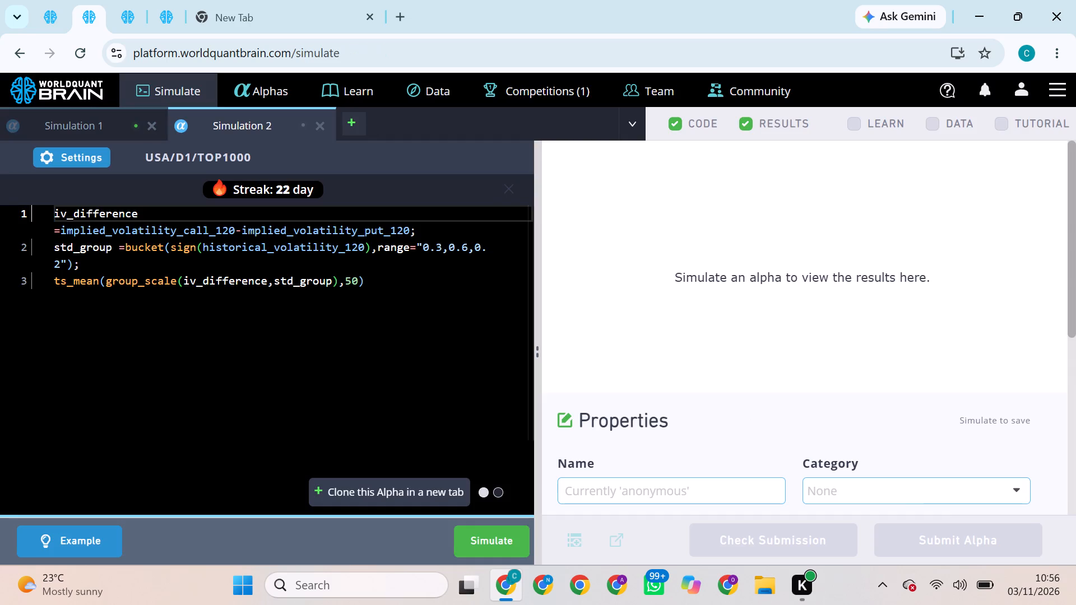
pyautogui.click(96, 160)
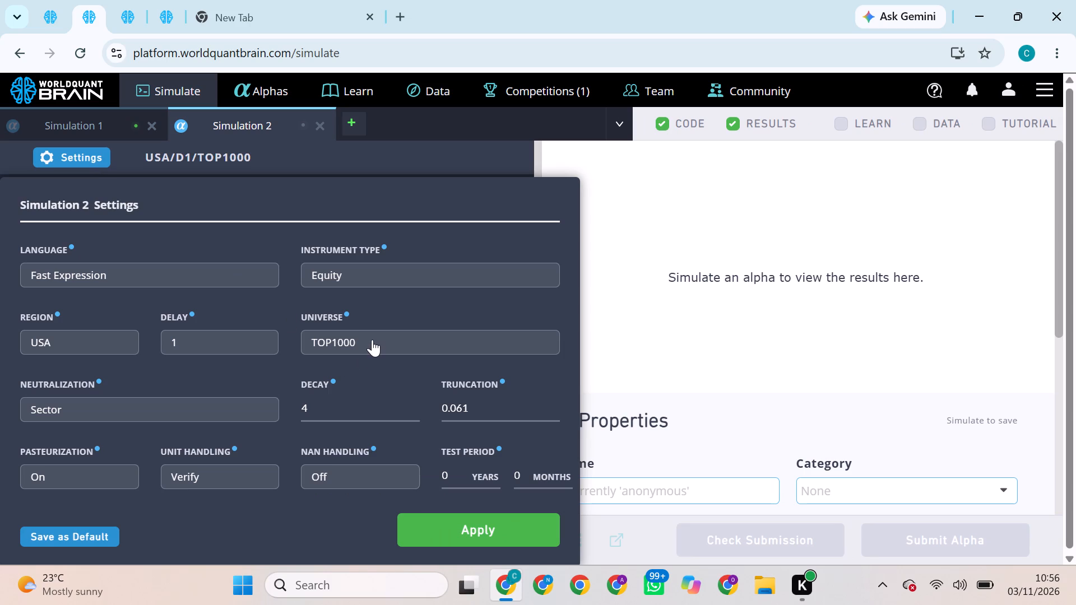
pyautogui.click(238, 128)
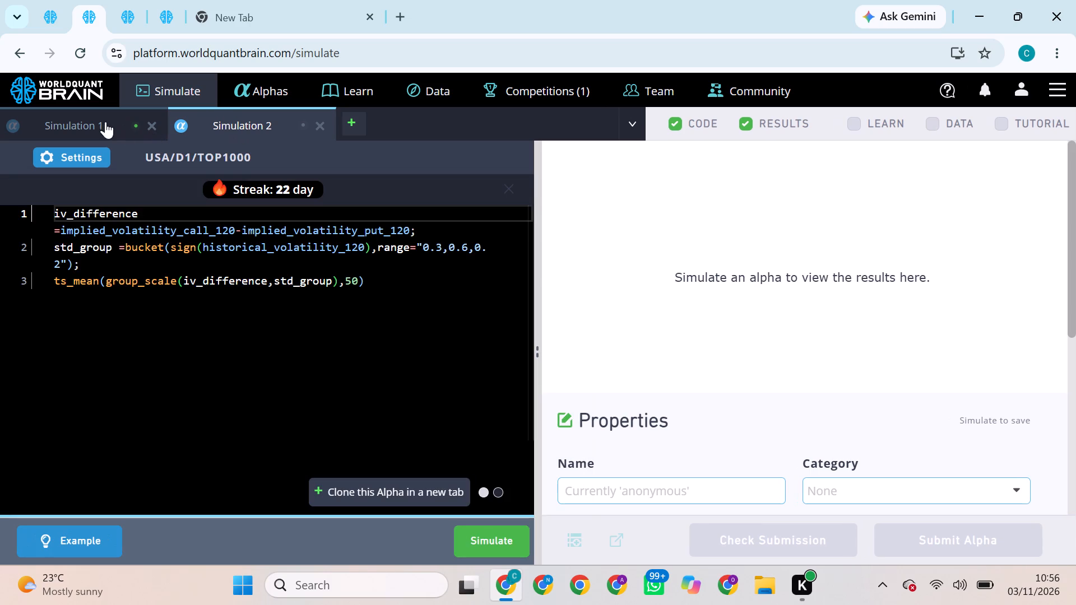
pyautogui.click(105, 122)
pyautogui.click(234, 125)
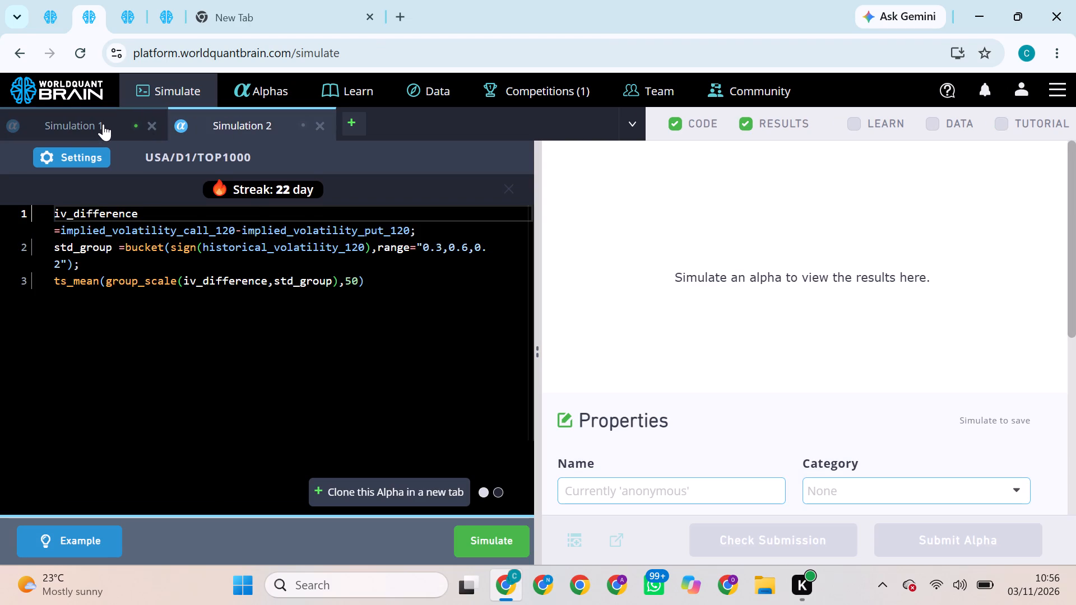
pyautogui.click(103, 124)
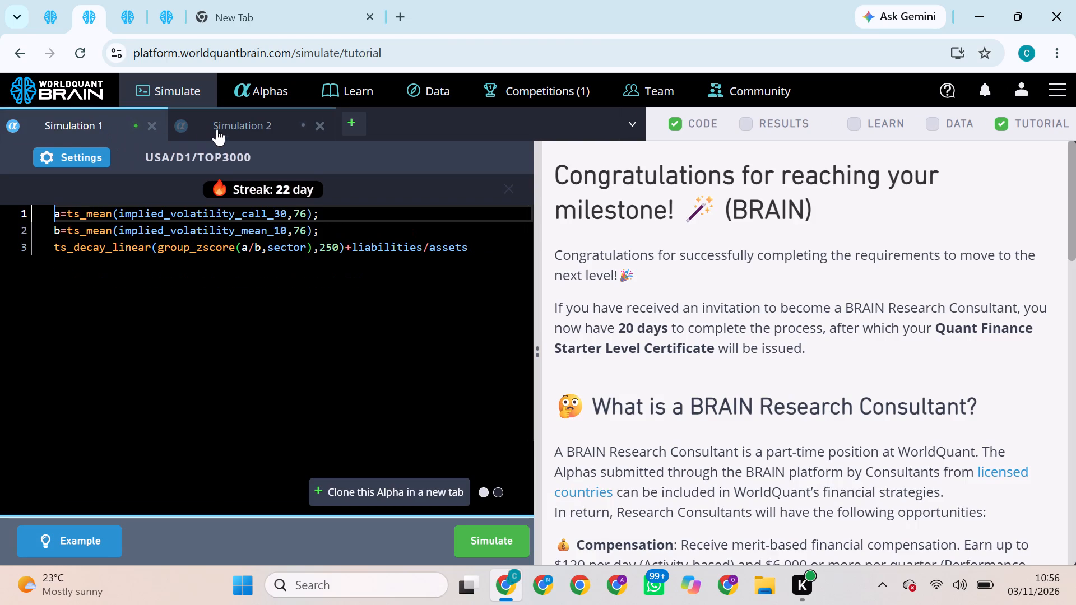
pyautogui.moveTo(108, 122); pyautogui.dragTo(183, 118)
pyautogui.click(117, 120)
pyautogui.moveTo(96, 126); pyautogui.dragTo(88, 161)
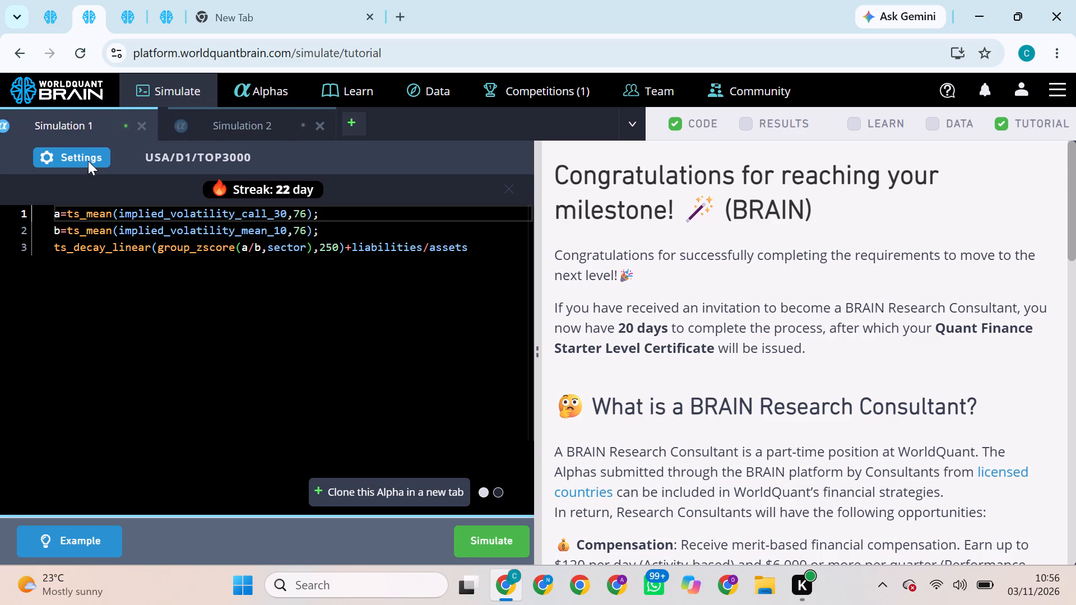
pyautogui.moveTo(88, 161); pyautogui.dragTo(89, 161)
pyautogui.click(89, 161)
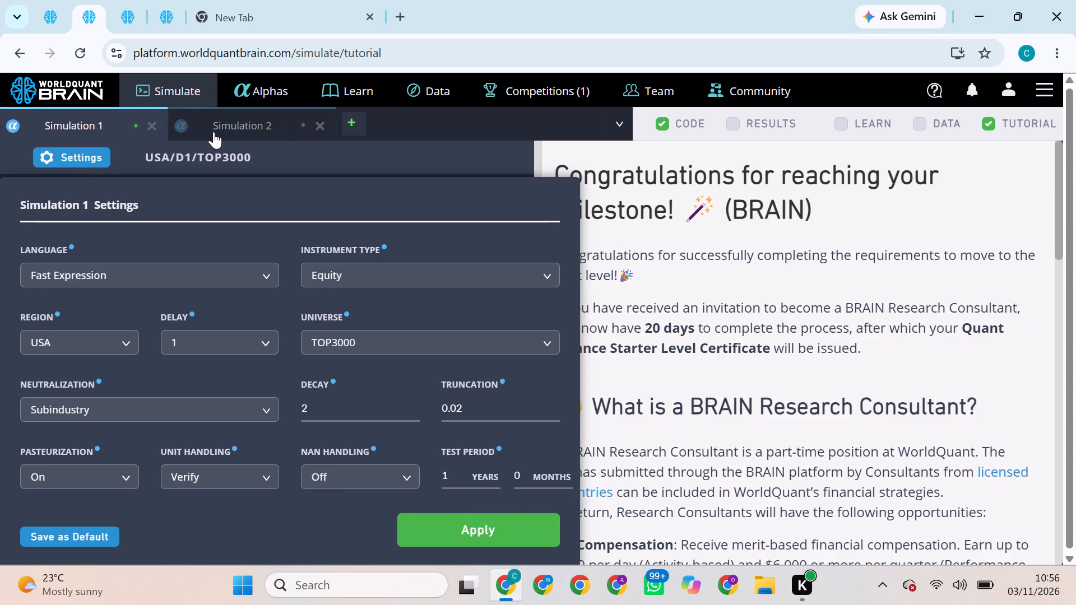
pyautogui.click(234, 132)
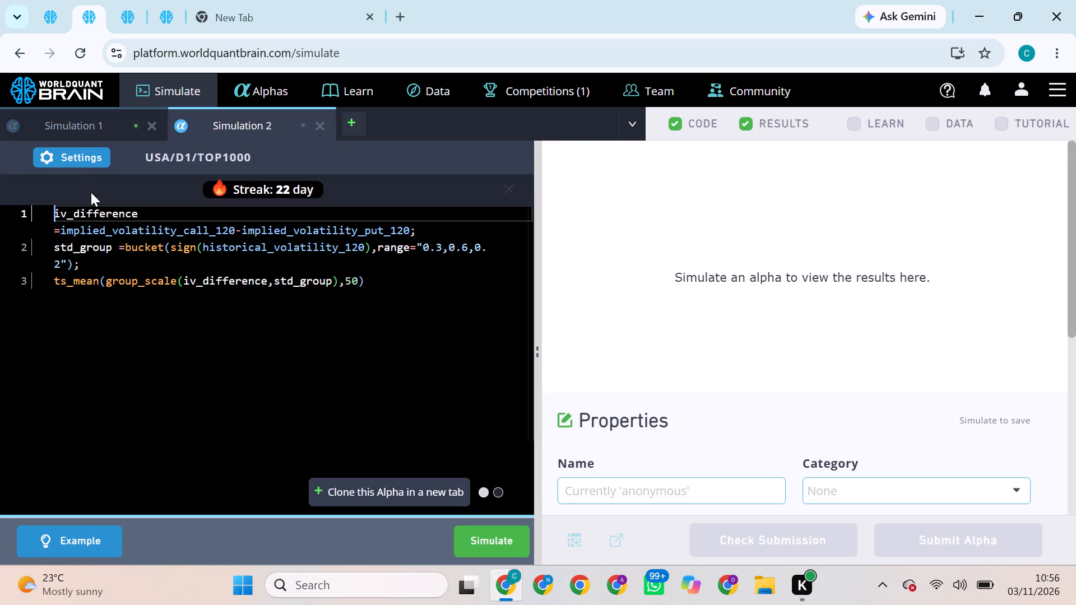
# Set the universe of Simulation 2 to TOP500, apply the settings and run the simulation.
pyautogui.click(98, 164)
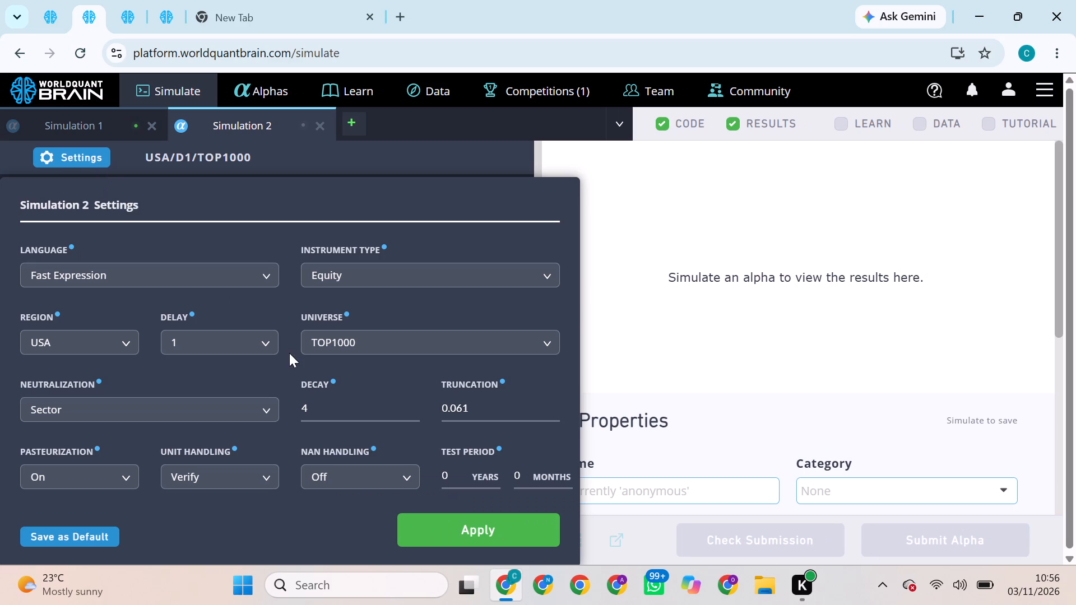
pyautogui.click(365, 349)
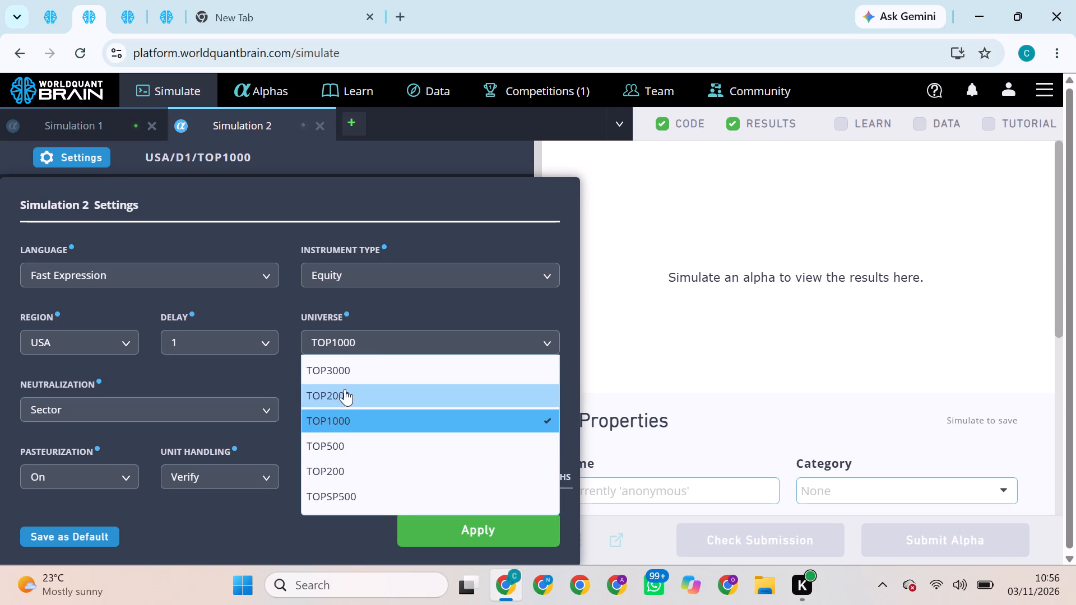
pyautogui.click(346, 438)
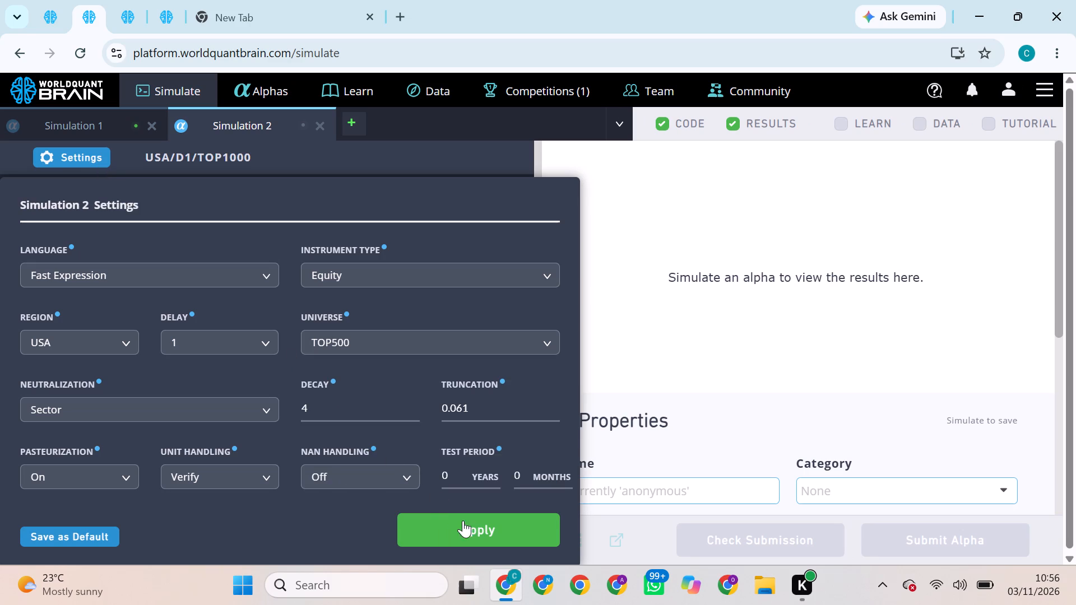
pyautogui.click(472, 539)
pyautogui.click(477, 538)
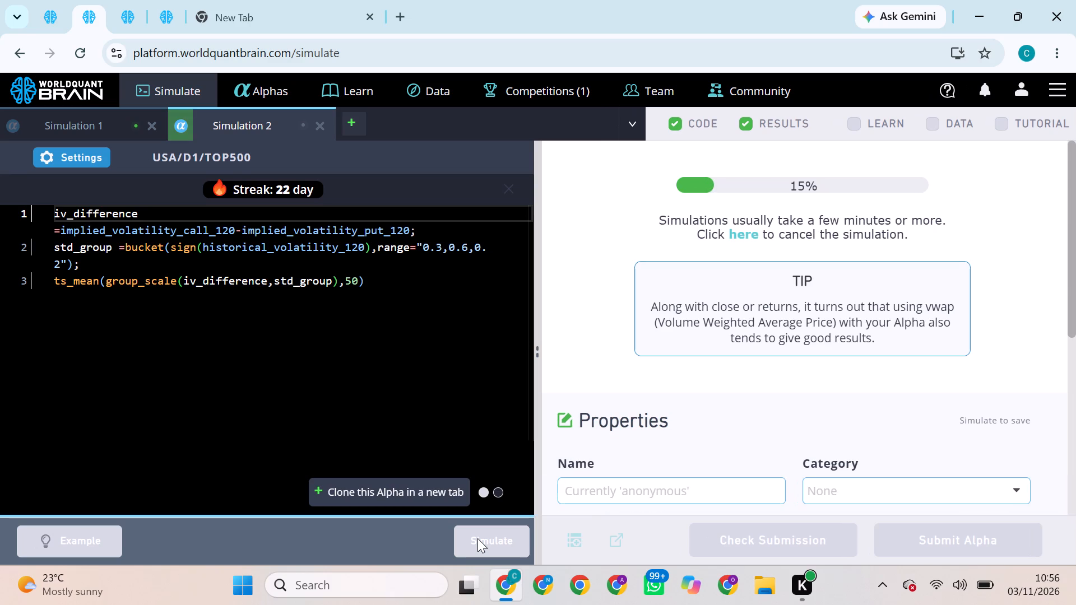
# On the first open BRAIN page, clone the submitted alpha VkxXLAWA, dated 11/01/2026, into a new simulation and dismiss the streak message.
pyautogui.click(66, 3)
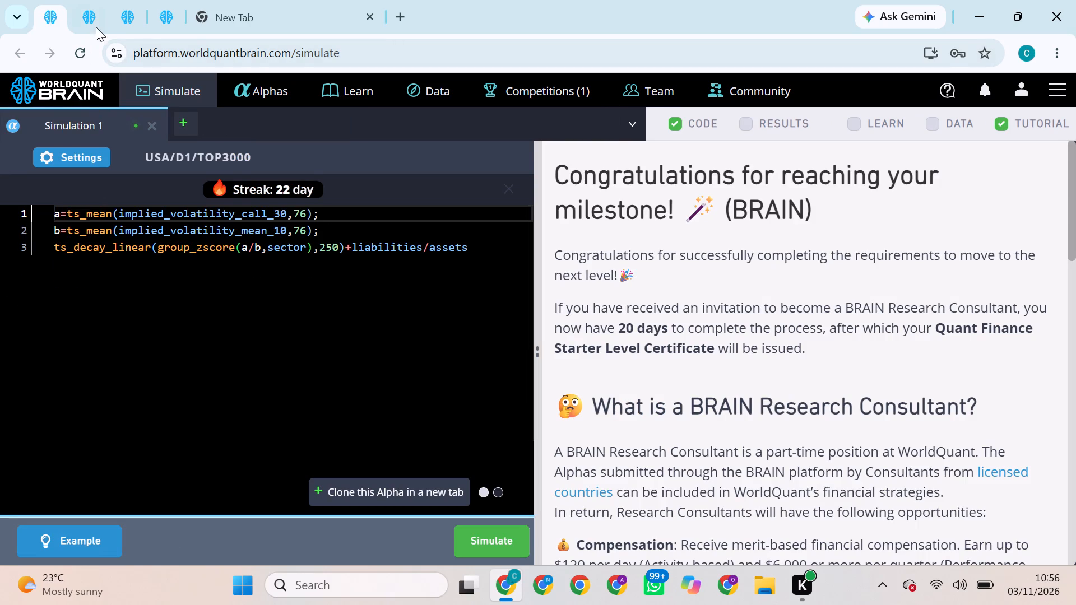
pyautogui.click(96, 26)
pyautogui.click(145, 0)
pyautogui.click(163, 0)
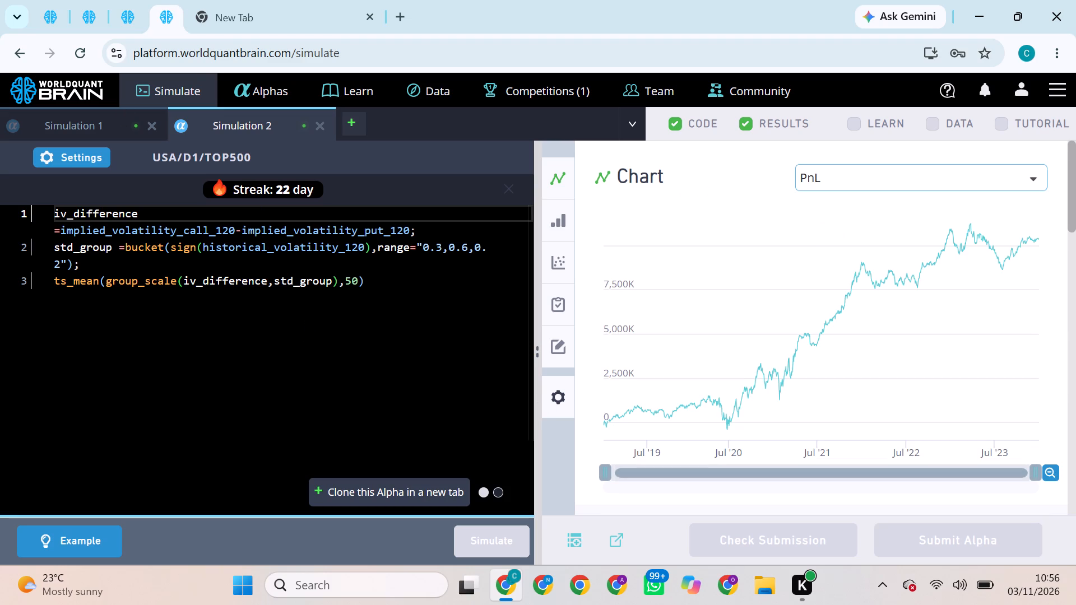
pyautogui.click(44, 0)
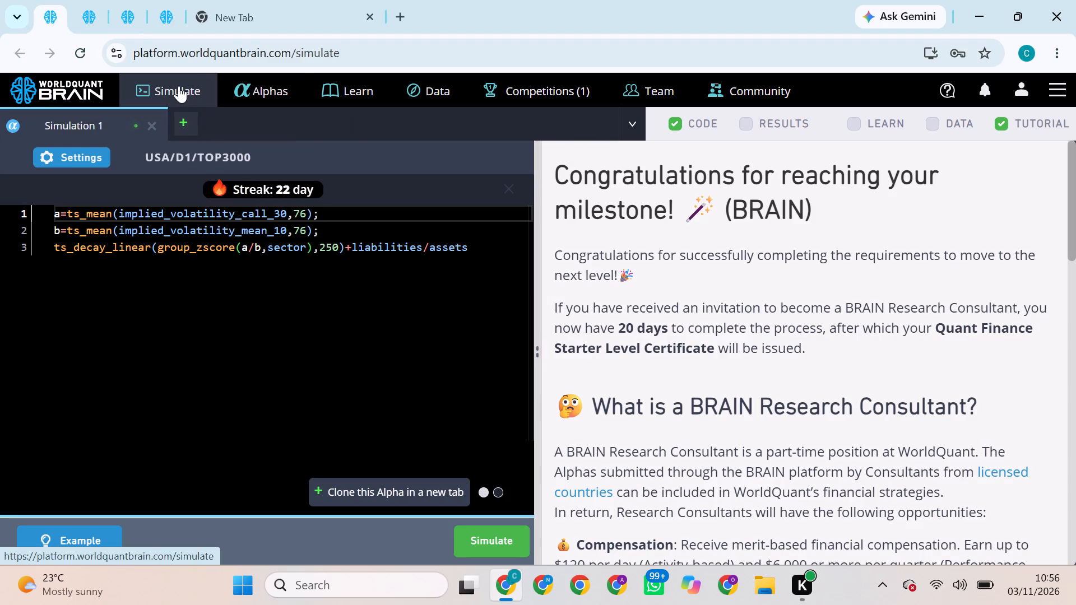
pyautogui.click(275, 79)
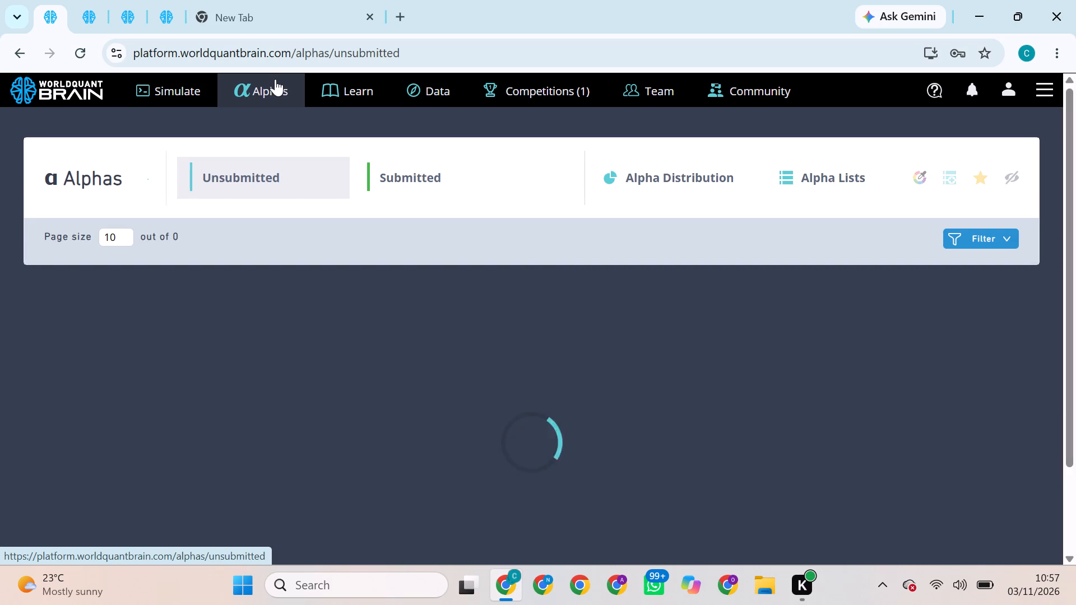
pyautogui.click(418, 173)
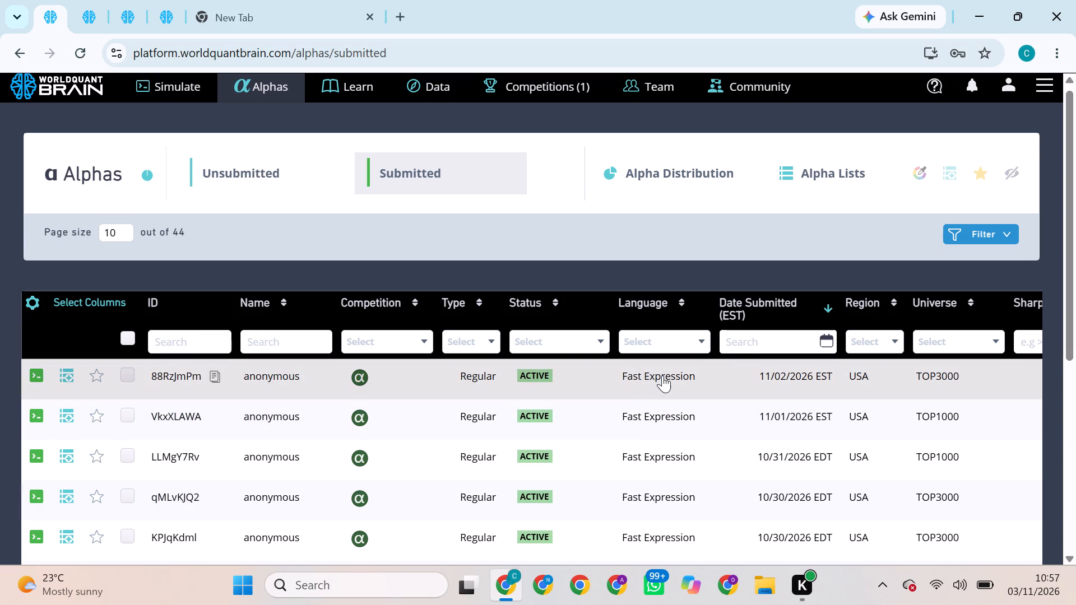
pyautogui.moveTo(674, 438); pyautogui.dragTo(681, 428)
pyautogui.doubleClick(681, 428)
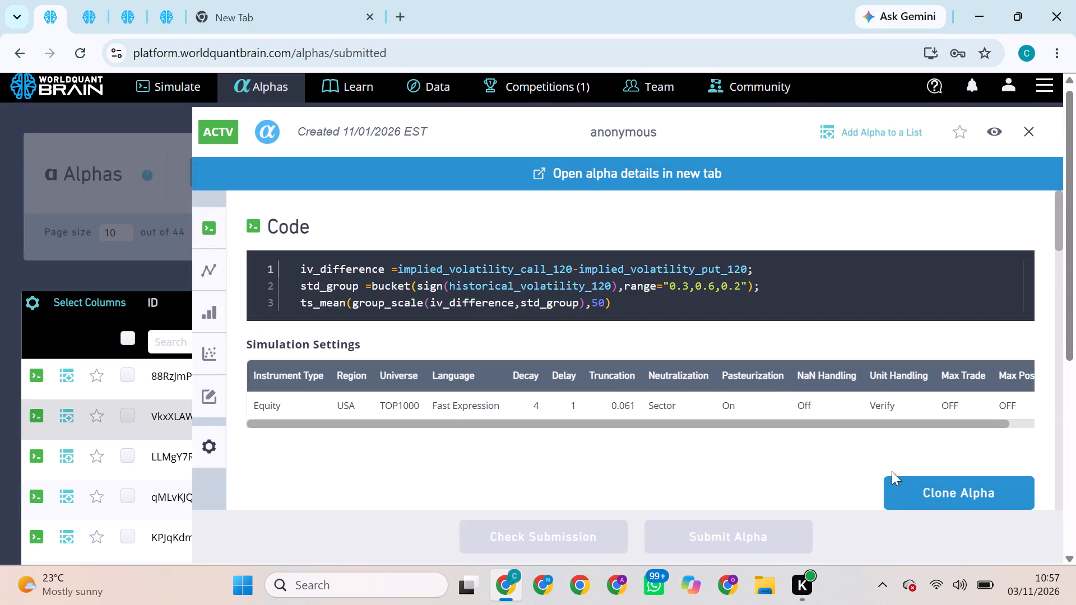
pyautogui.click(892, 471)
pyautogui.click(905, 491)
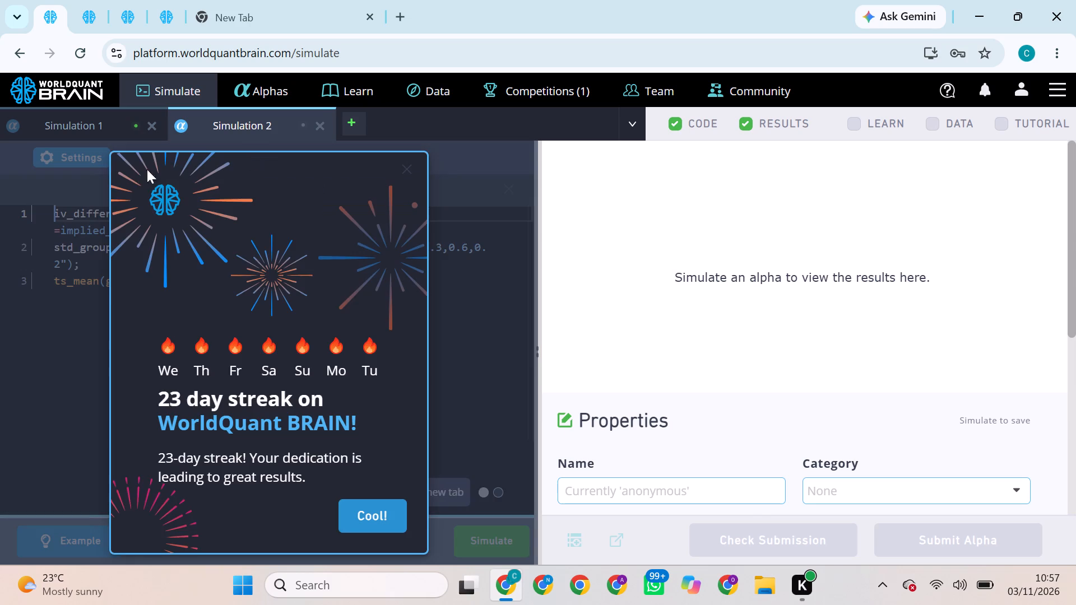
pyautogui.click(386, 510)
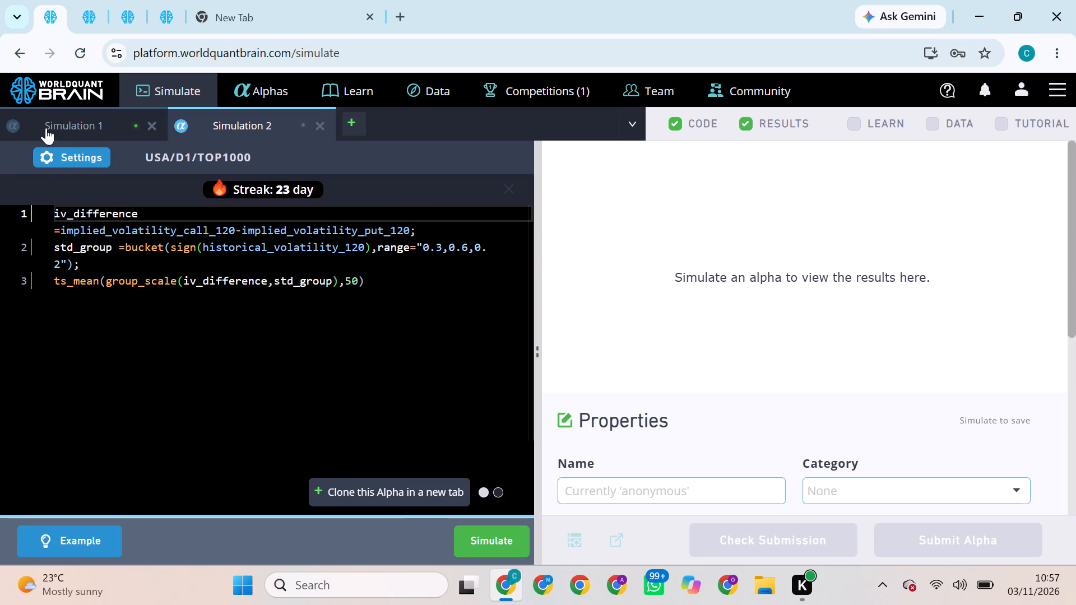
# Set this cloned alpha's universe to TOP2000, apply the settings and run the simulation.
pyautogui.click(89, 164)
pyautogui.scroll(-1, 234, 402)
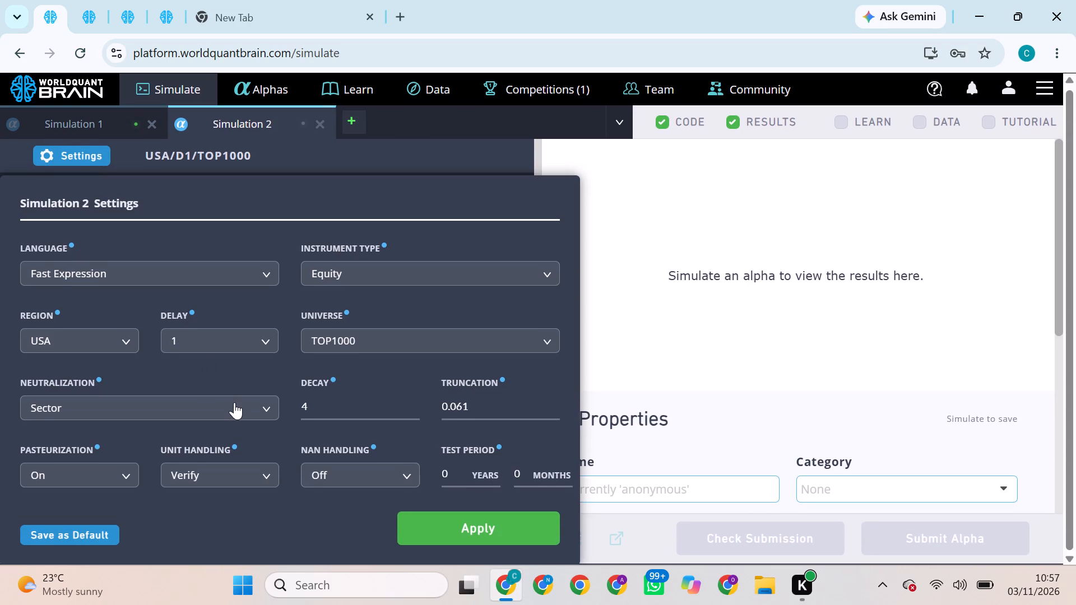
pyautogui.scroll(-2, 234, 402)
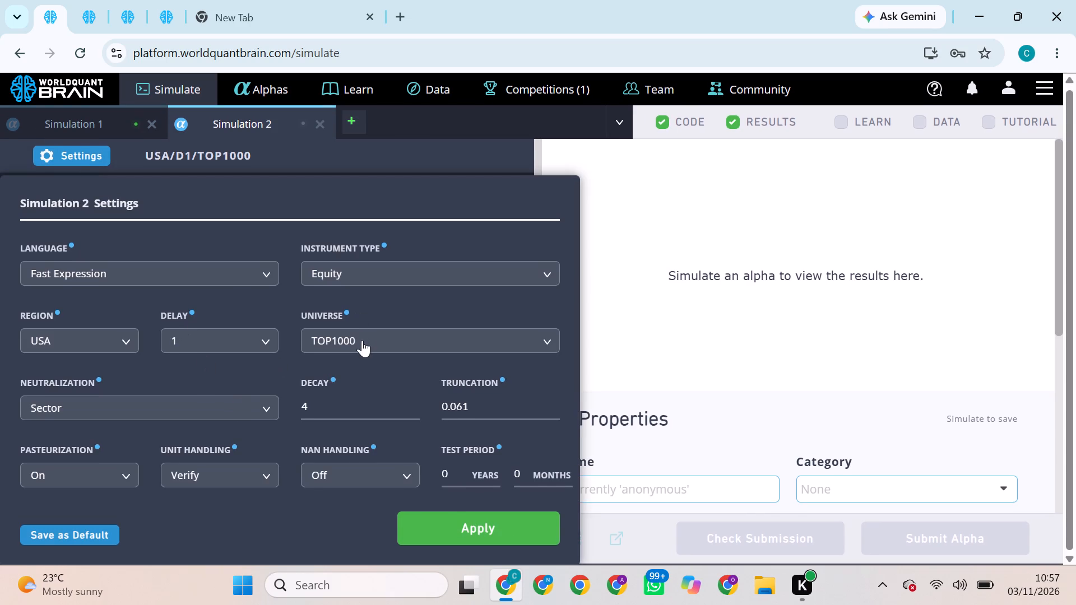
pyautogui.click(362, 340)
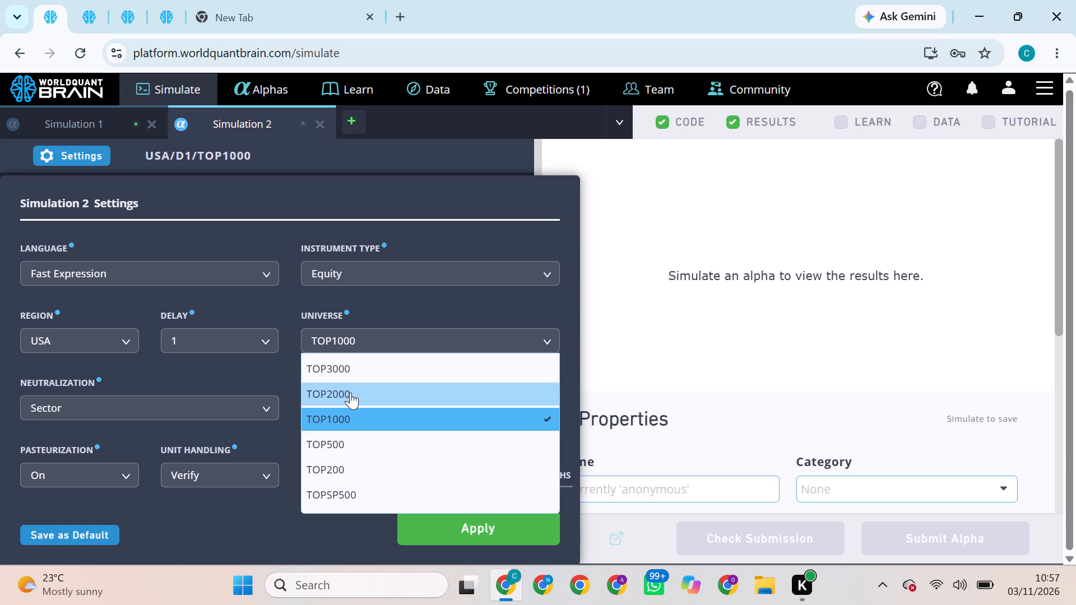
pyautogui.click(350, 392)
pyautogui.moveTo(431, 509); pyautogui.dragTo(435, 525)
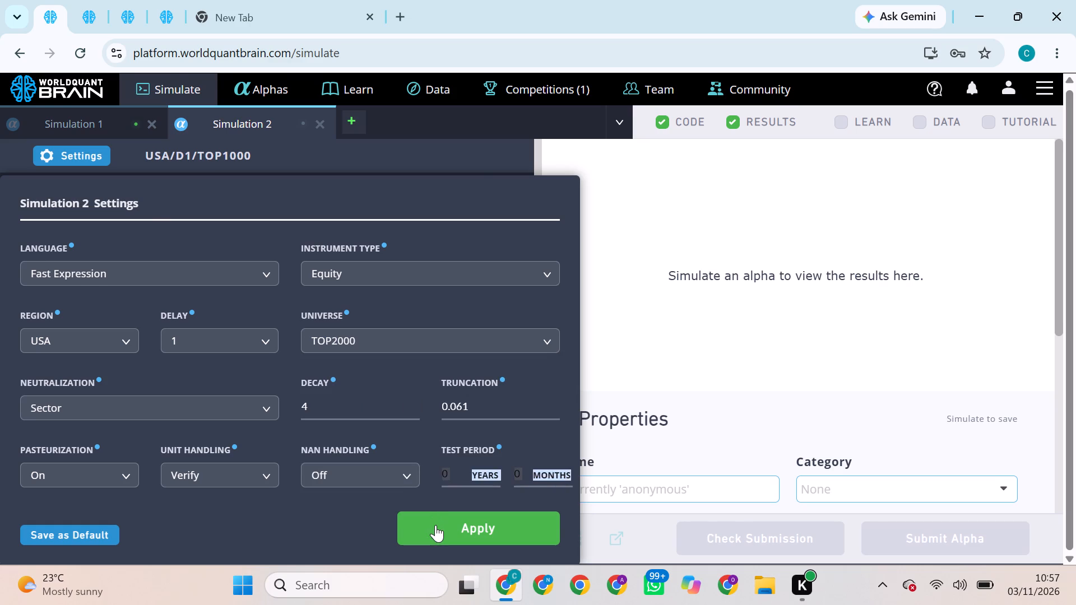
pyautogui.click(435, 525)
pyautogui.click(474, 530)
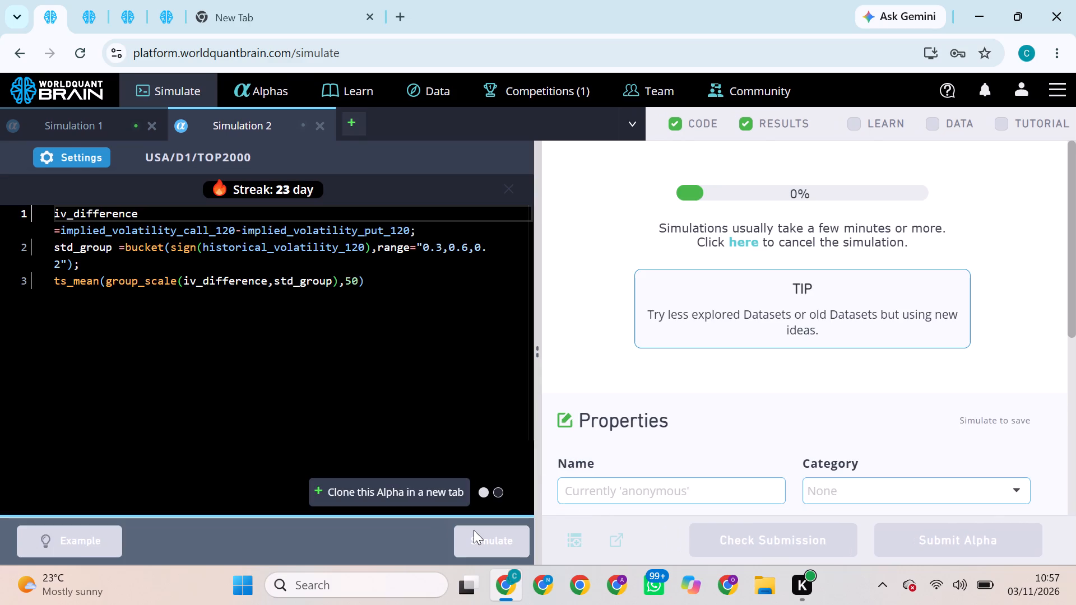
# On the third open BRAIN page, show the test period for the TOP2000 simulation and submit the alpha.
pyautogui.click(100, 10)
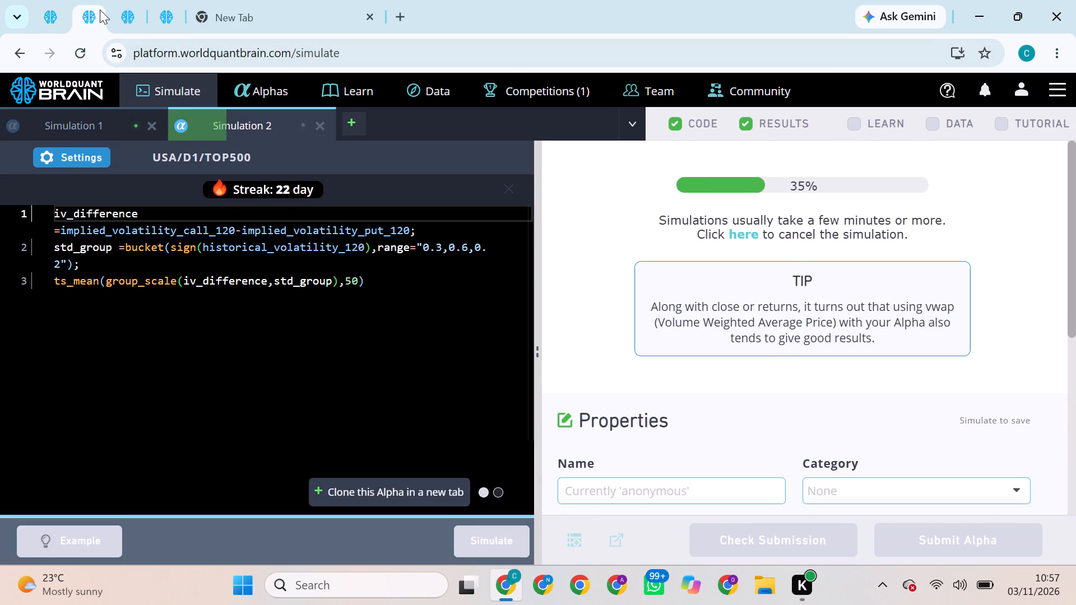
pyautogui.click(121, 7)
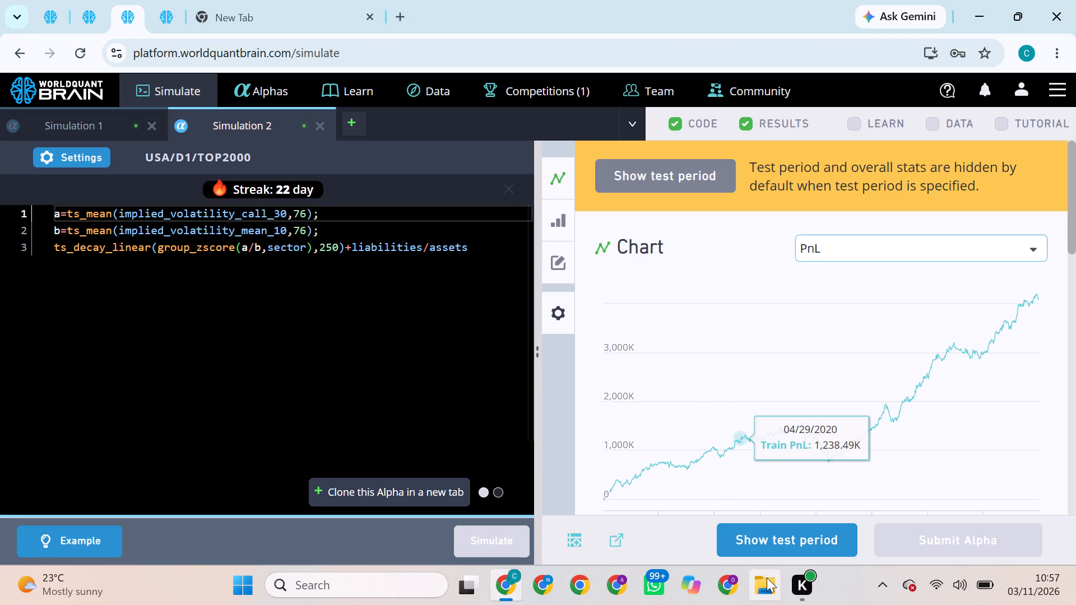
pyautogui.click(751, 529)
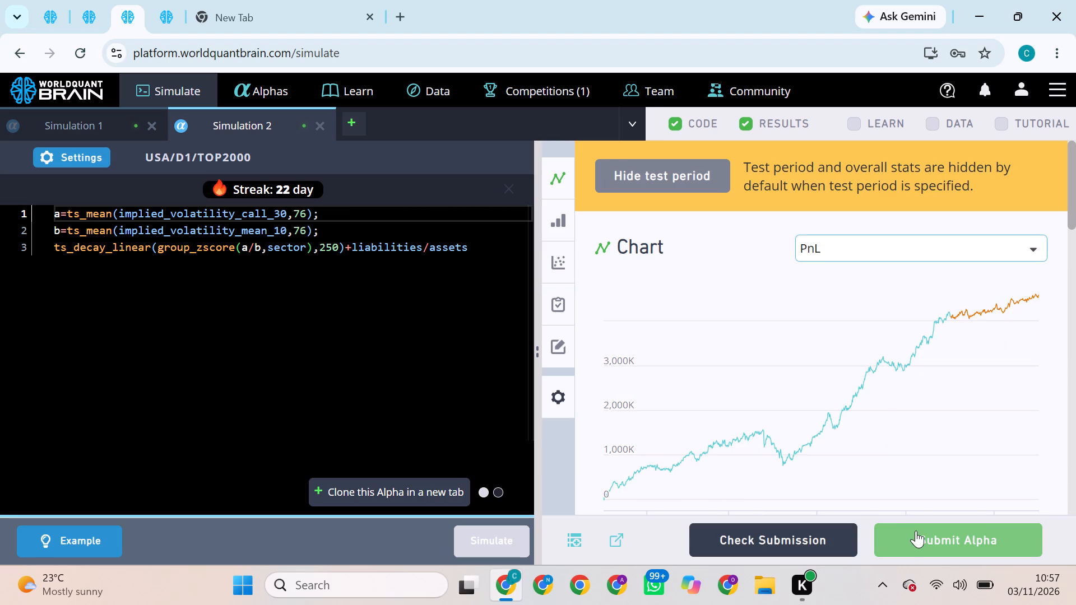
pyautogui.click(916, 530)
# On the fourth open BRAIN page, set Simulation 2's universe to TOP2000, apply the settings and run the simulation.
pyautogui.click(177, 0)
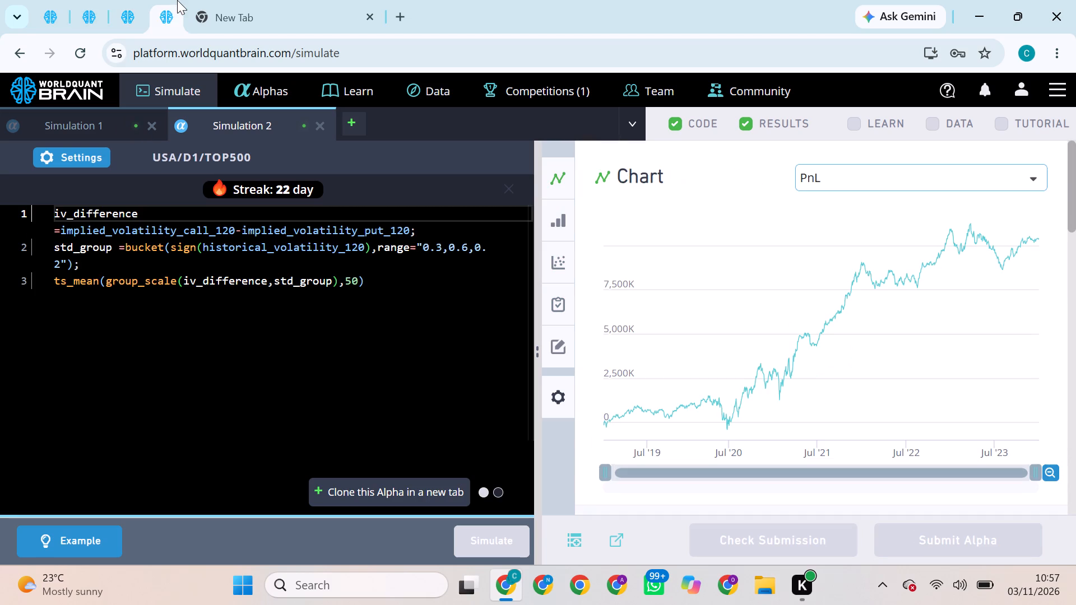
pyautogui.click(69, 155)
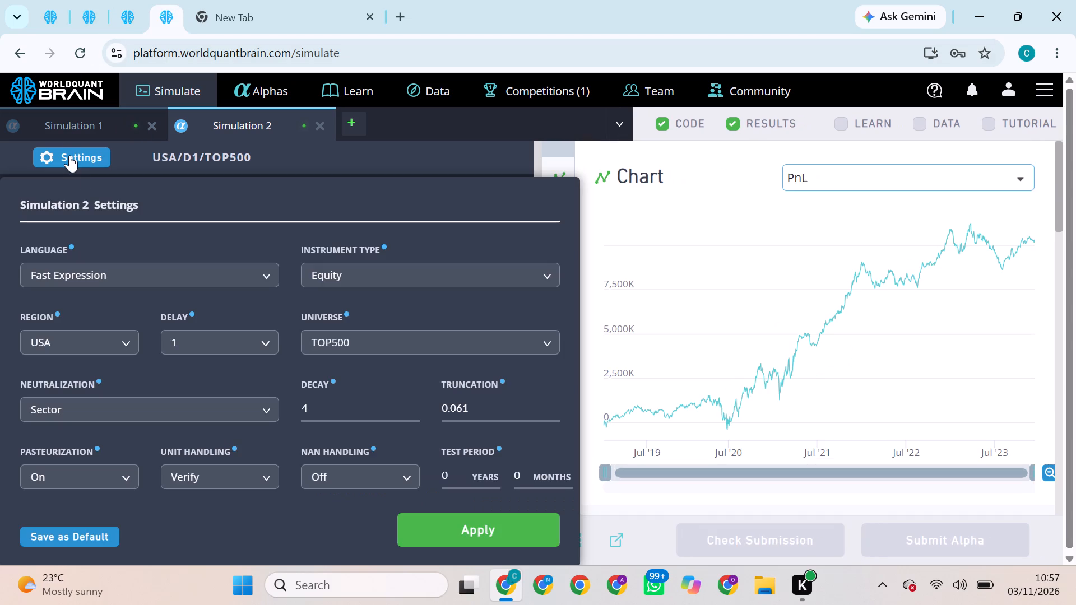
pyautogui.click(372, 349)
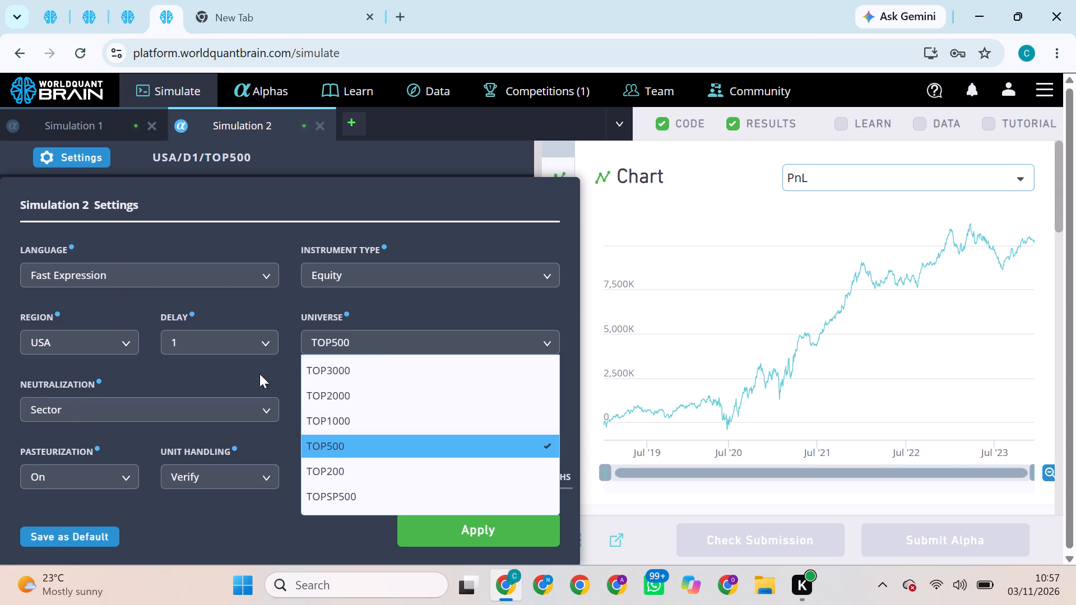
pyautogui.click(295, 364)
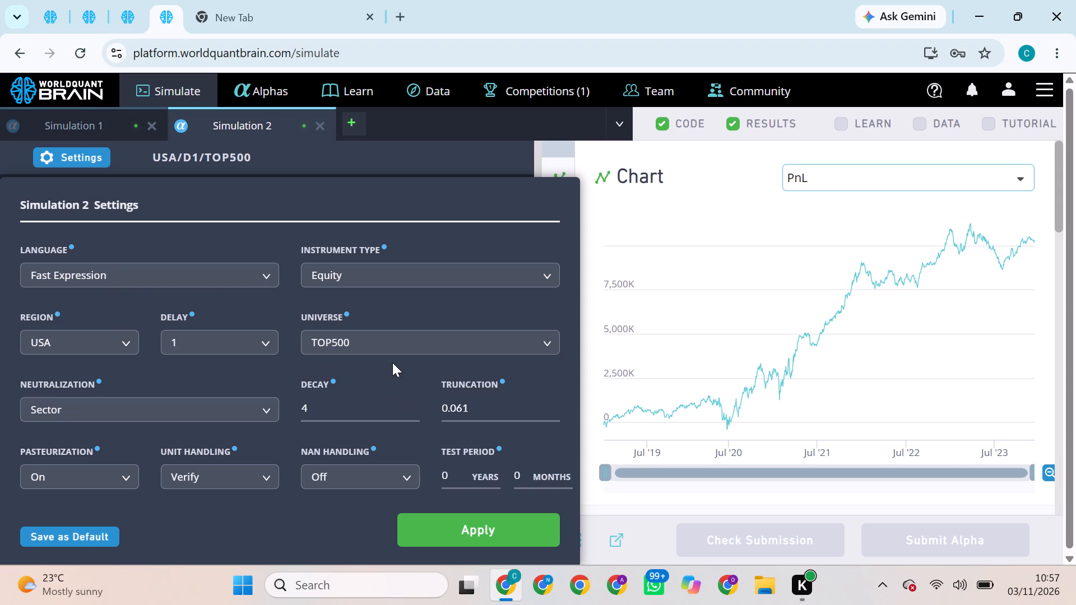
pyautogui.click(403, 344)
pyautogui.click(381, 389)
pyautogui.click(446, 539)
pyautogui.click(474, 540)
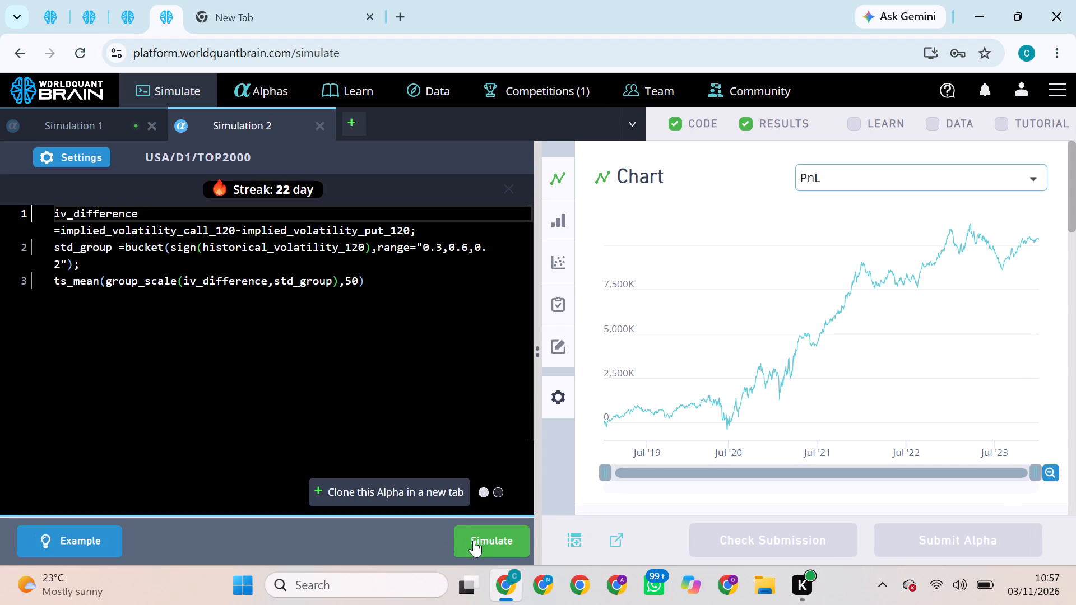
# On the third open BRAIN page, set Simulation 2's neutralization to Market, apply the settings and run the simulation.
pyautogui.click(122, 0)
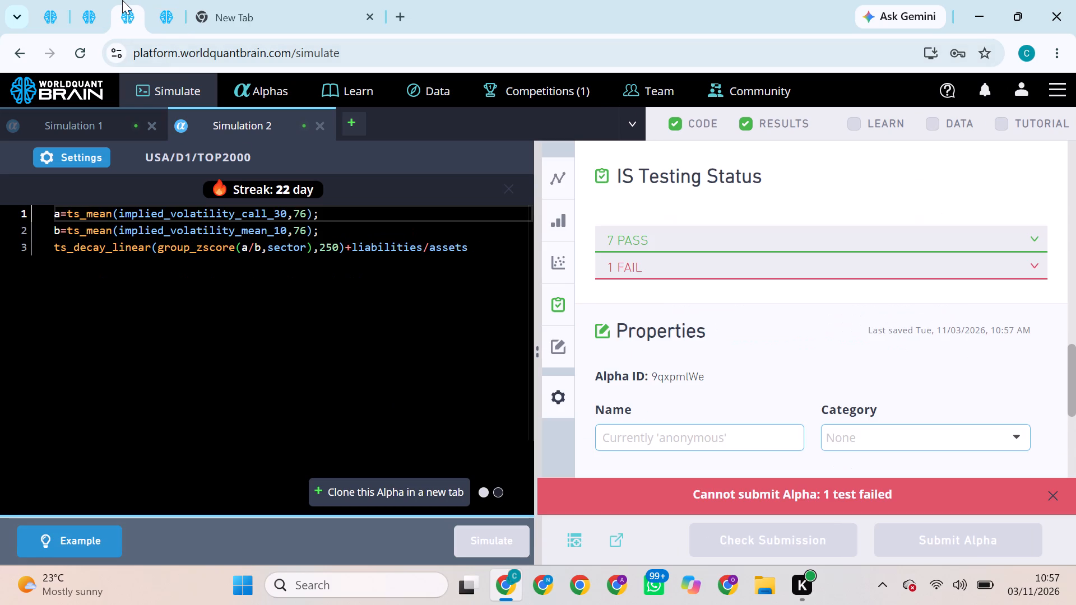
pyautogui.click(90, 166)
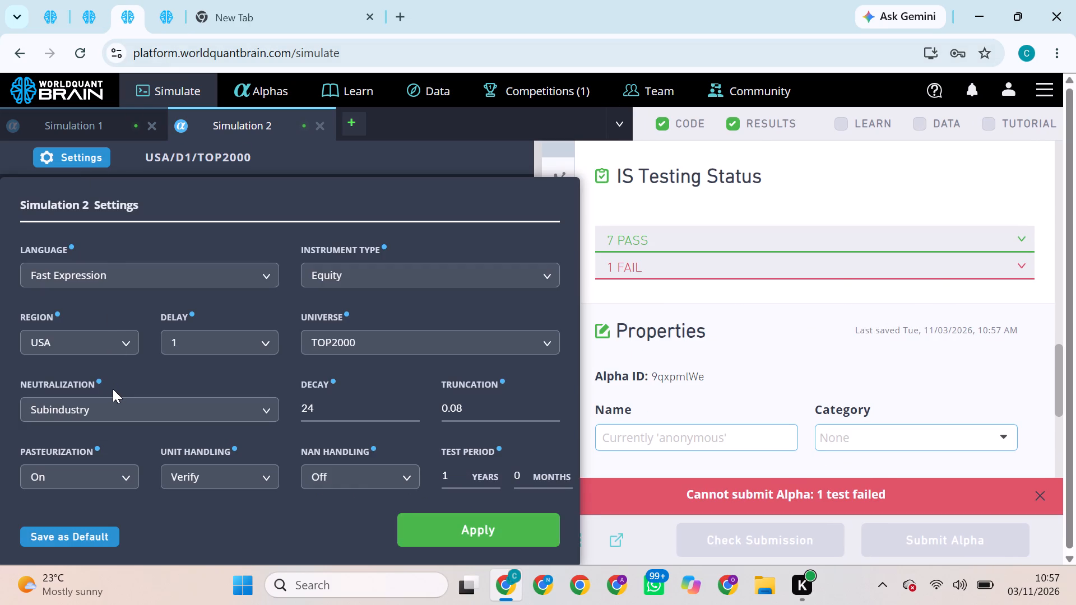
pyautogui.click(335, 356)
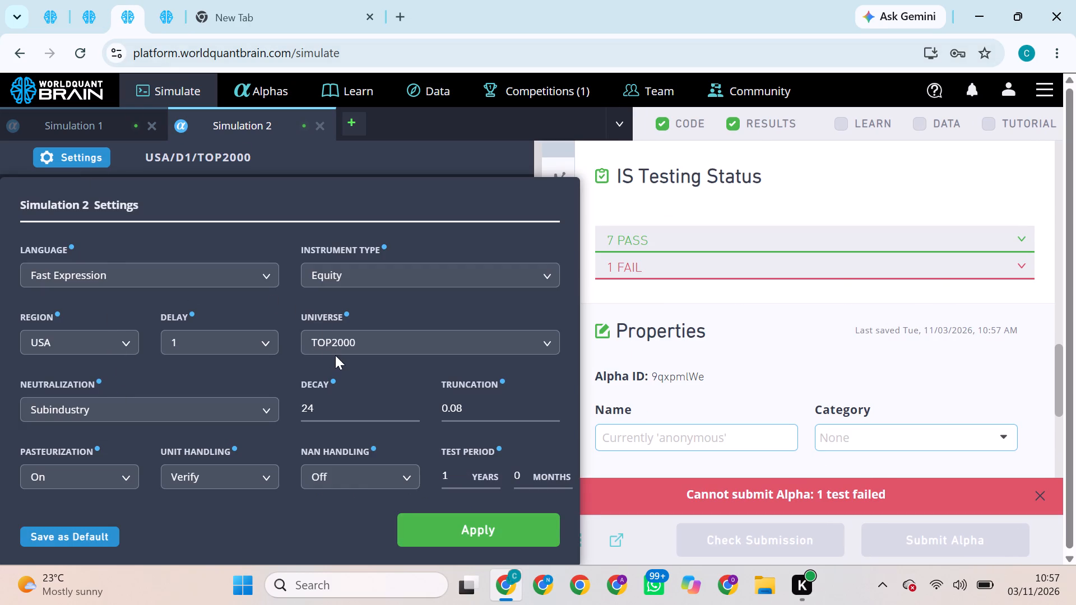
pyautogui.click(339, 350)
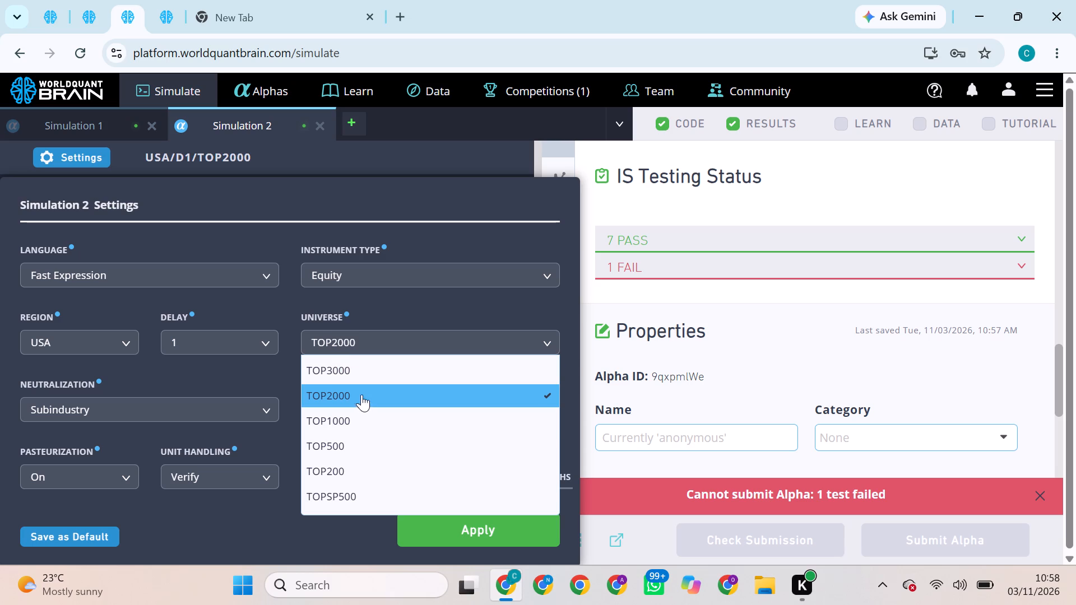
pyautogui.click(229, 380)
pyautogui.click(220, 396)
pyautogui.click(183, 407)
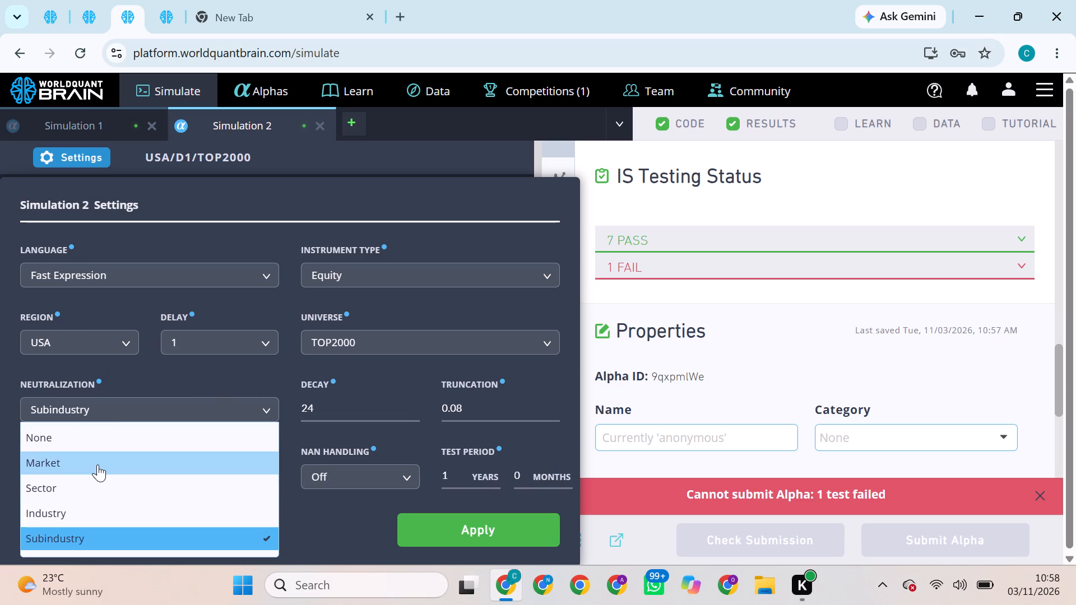
pyautogui.click(98, 464)
pyautogui.click(519, 412)
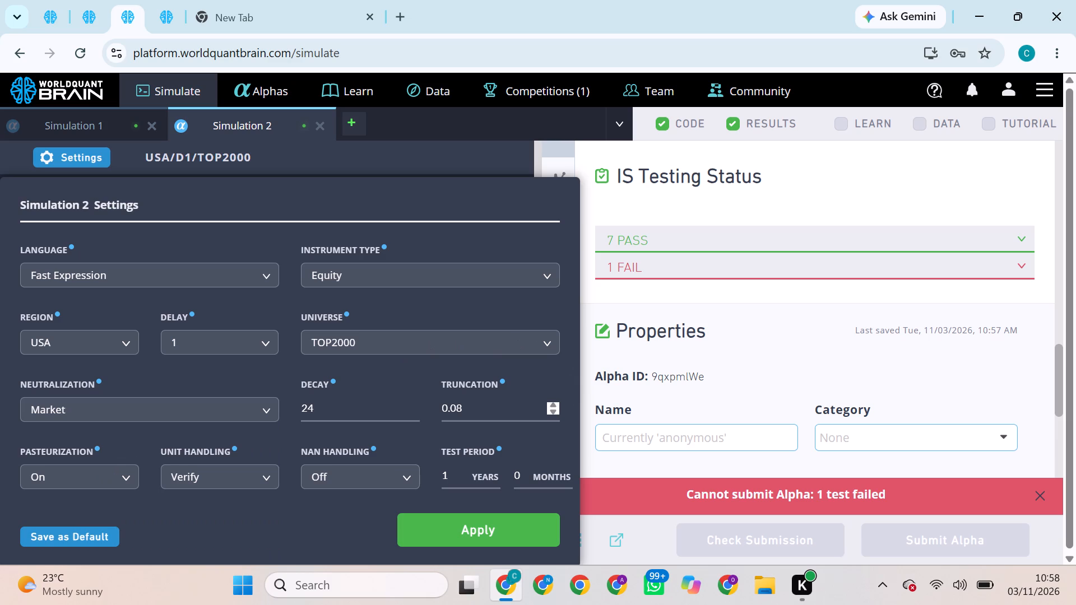
pyautogui.click(469, 539)
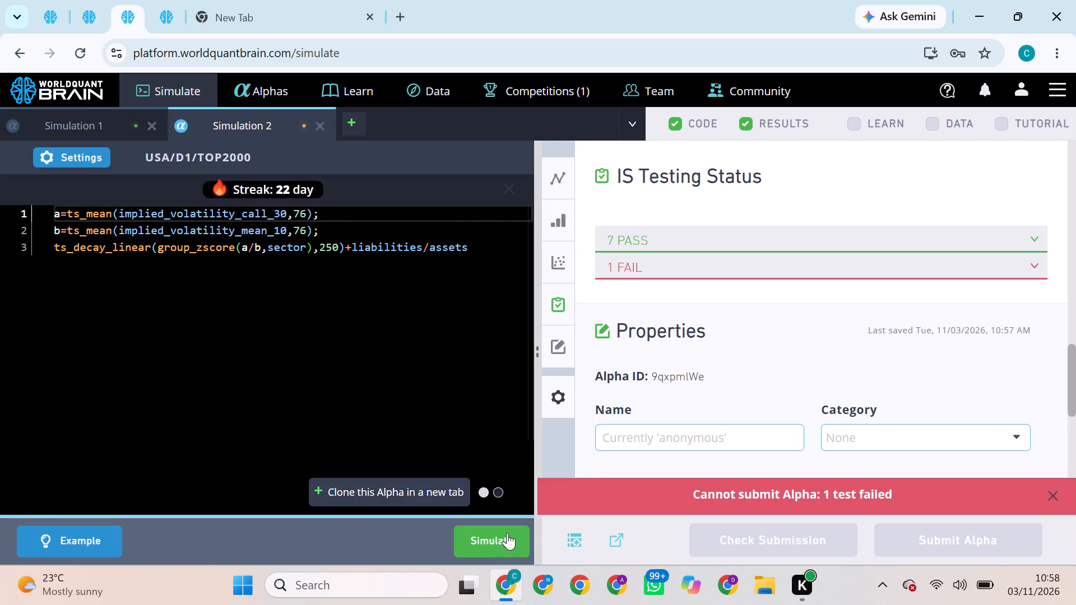
pyautogui.click(507, 533)
# On the second open BRAIN page, set the TOP500 simulation's neutralization to Industry, apply the settings and try to run it.
pyautogui.click(77, 0)
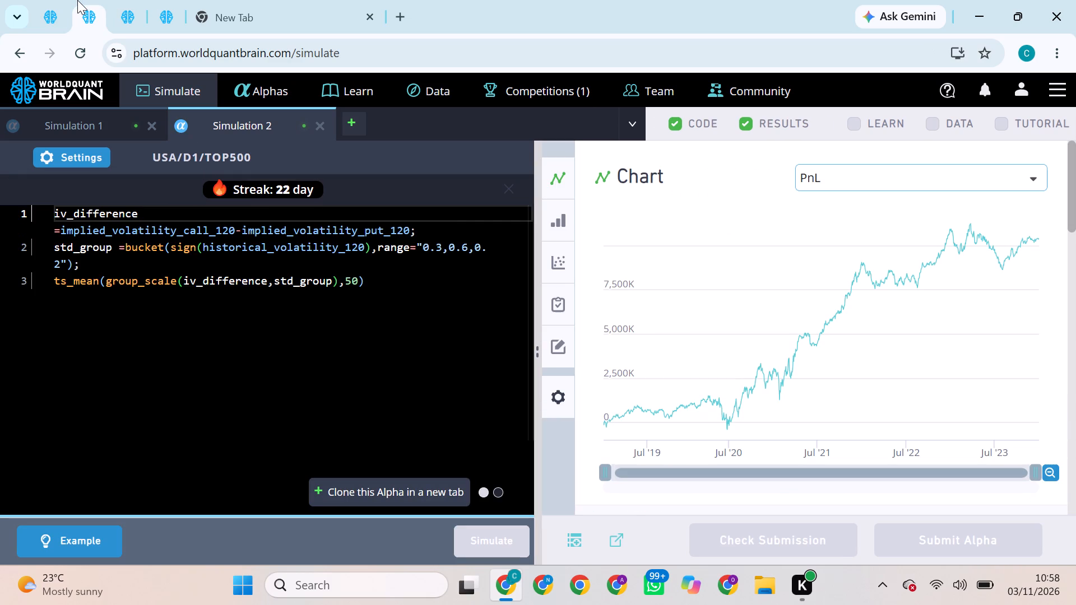
pyautogui.click(100, 157)
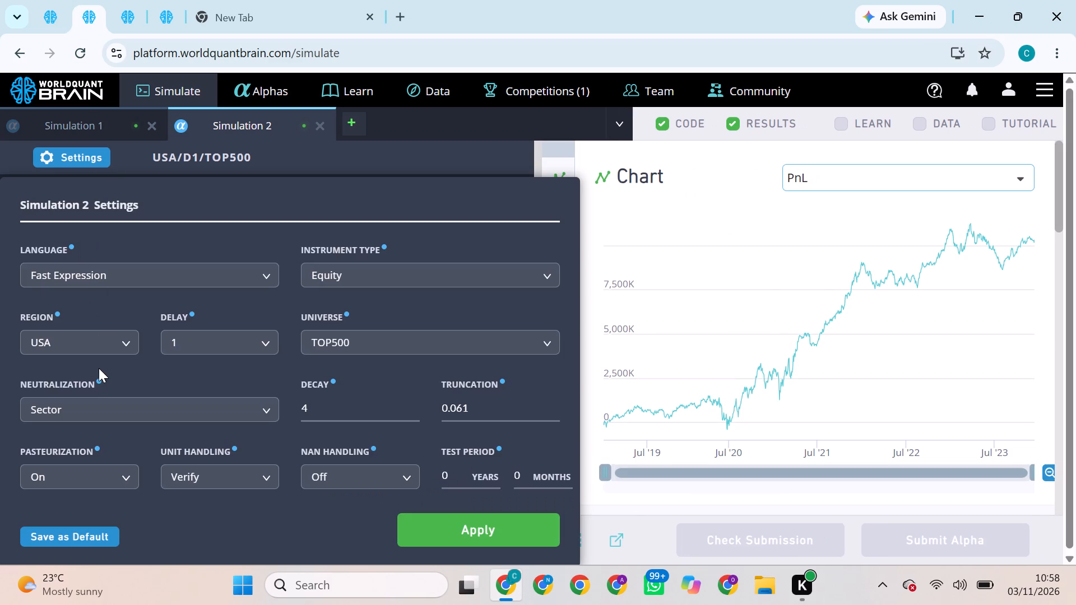
pyautogui.click(100, 350)
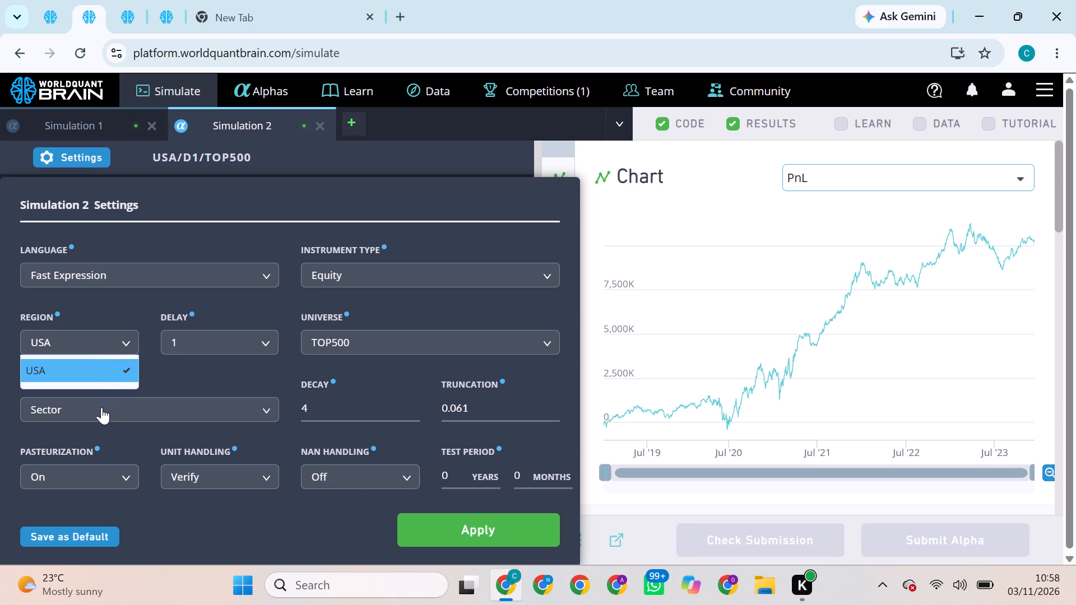
pyautogui.click(101, 407)
pyautogui.click(68, 524)
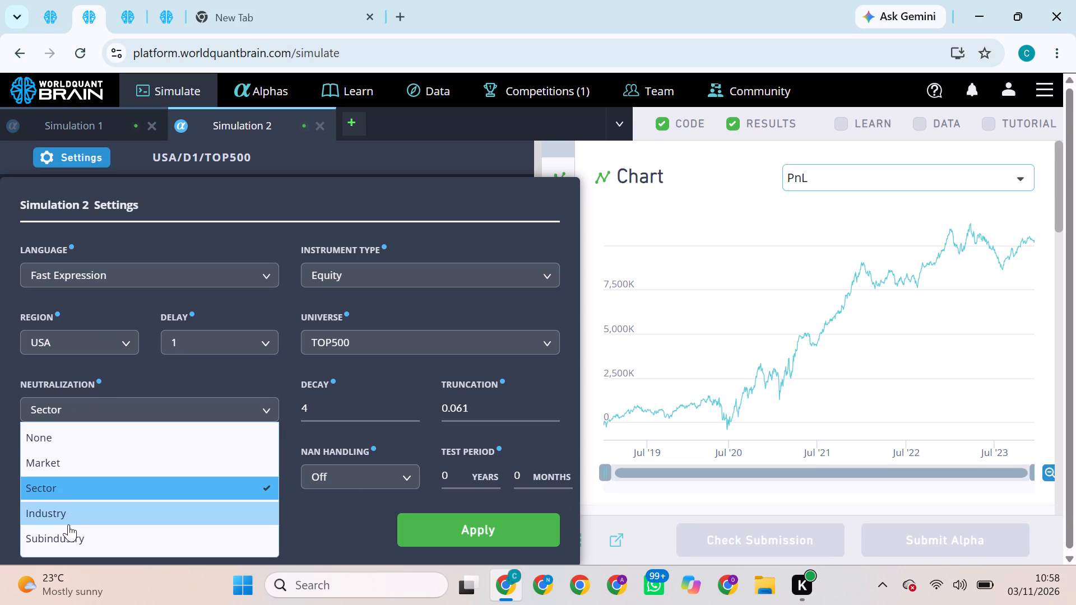
pyautogui.moveTo(411, 541); pyautogui.dragTo(435, 547)
pyautogui.click(435, 547)
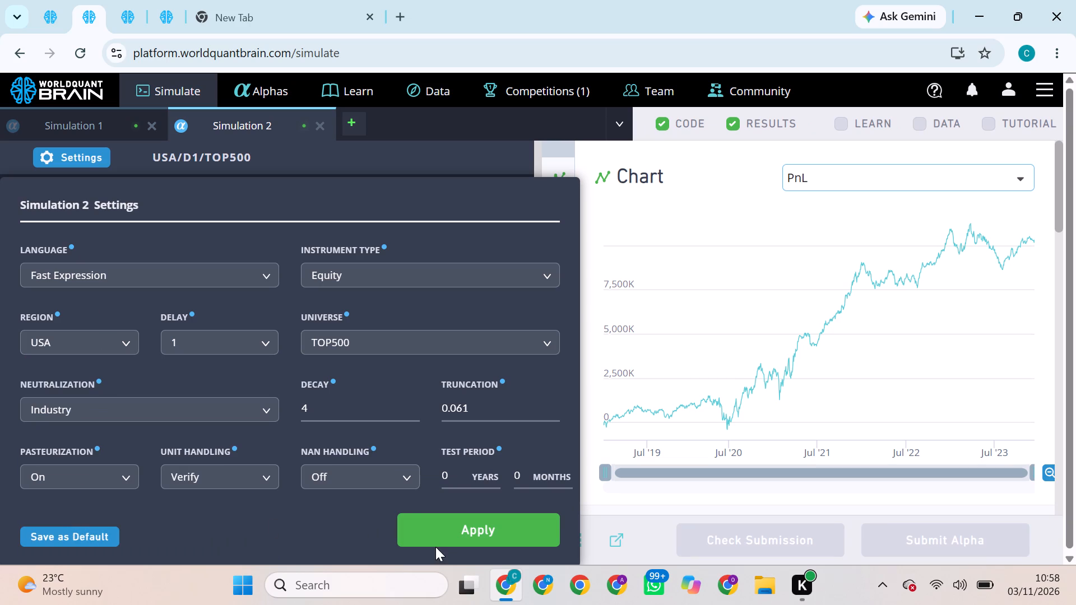
pyautogui.click(440, 541)
pyautogui.click(468, 543)
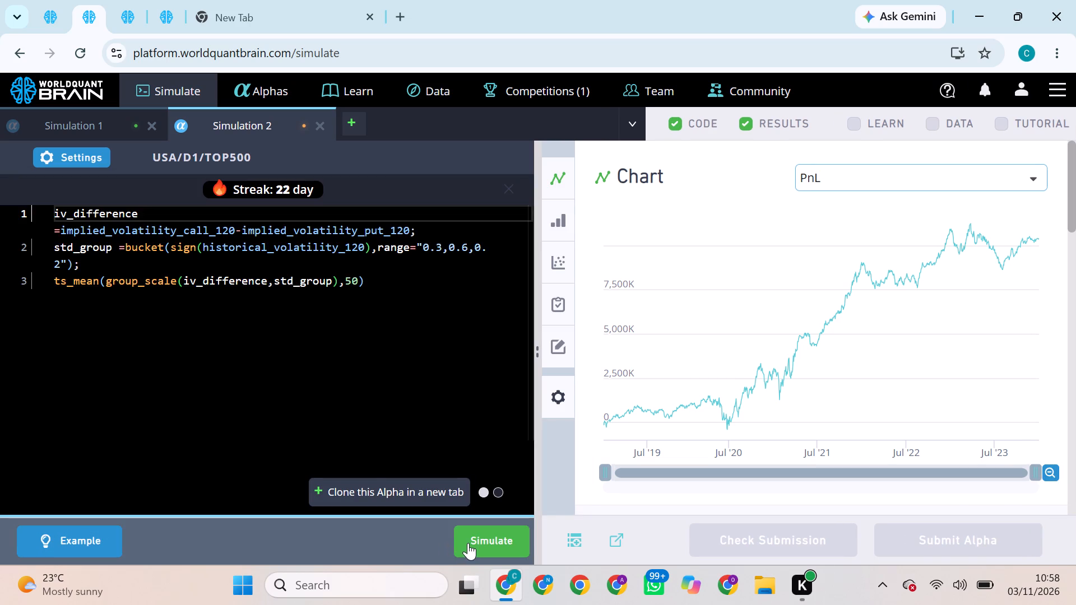
# On the first open BRAIN page, try to submit the alpha simulated on the TOP2000 universe.
pyautogui.click(62, 10)
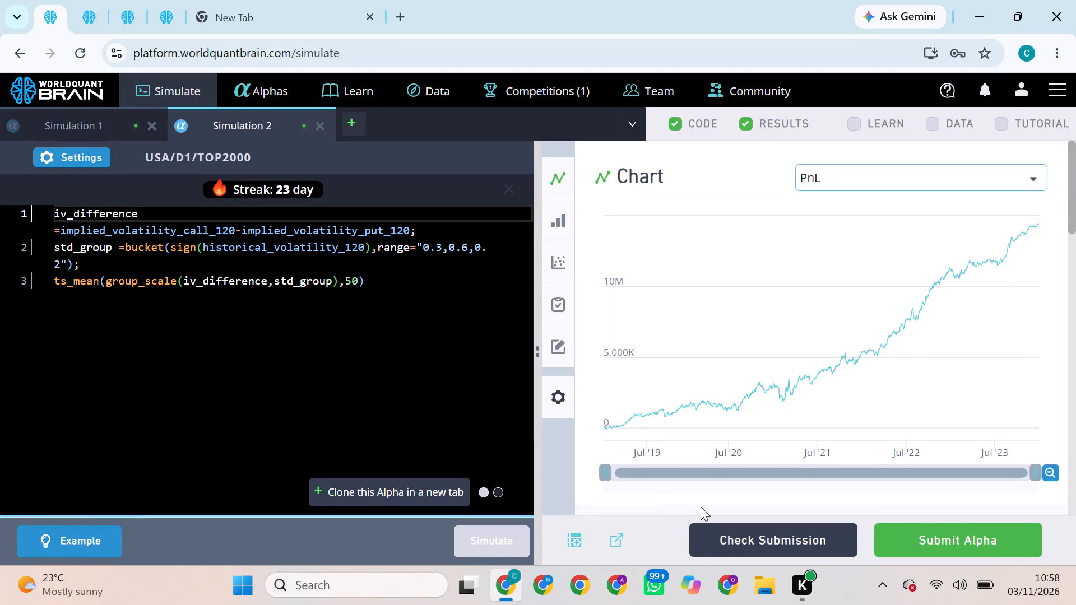
pyautogui.click(967, 532)
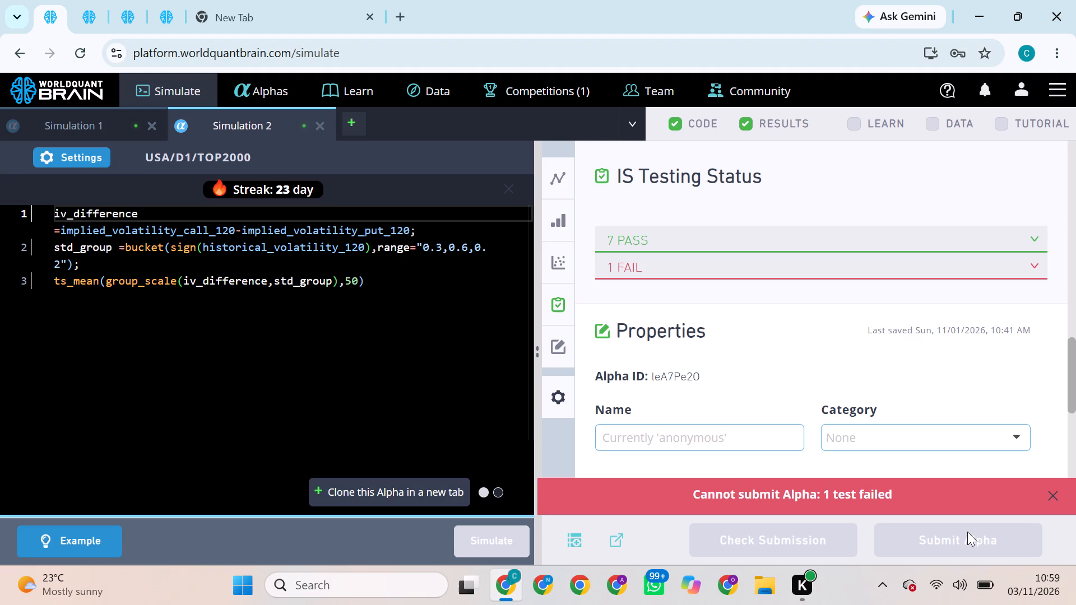
# Set this TOP2000 simulation's neutralization to Industry, apply the settings and run the simulation.
pyautogui.click(82, 156)
pyautogui.click(148, 422)
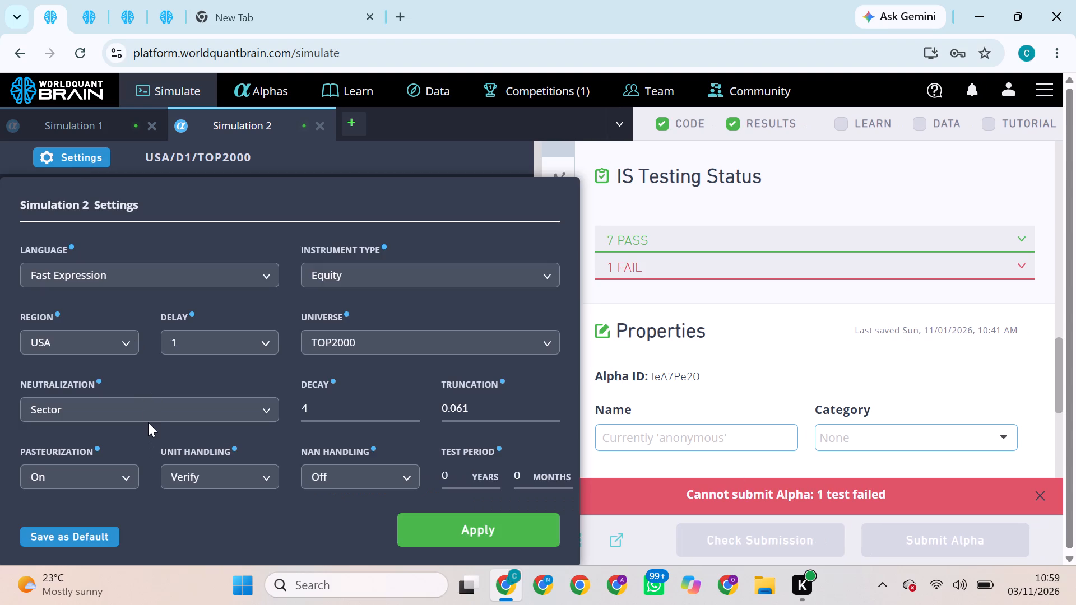
pyautogui.click(153, 417)
pyautogui.click(87, 511)
pyautogui.doubleClick(511, 546)
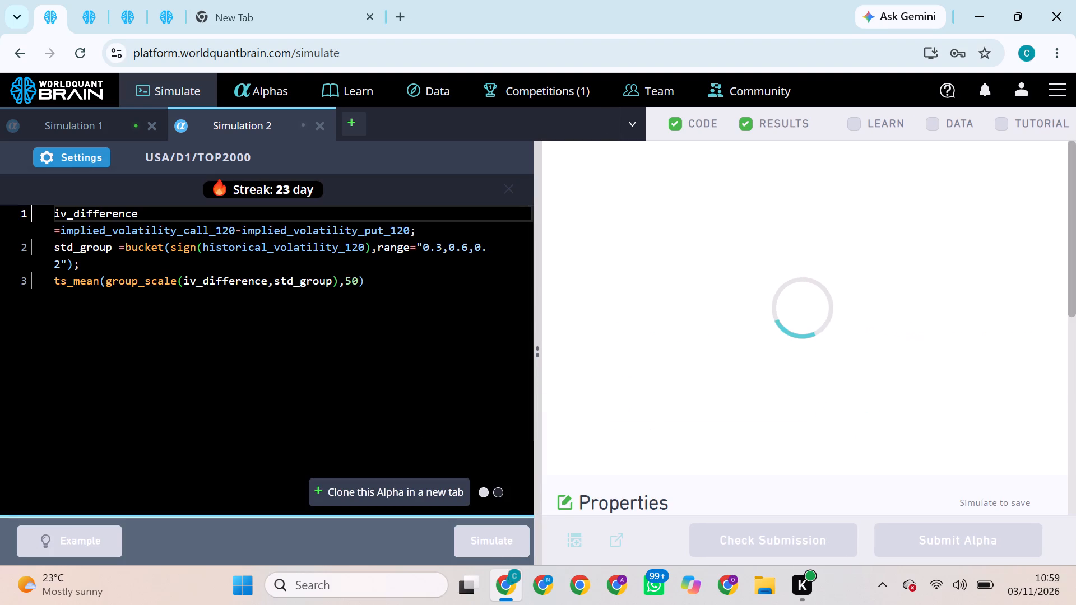
# On the second open BRAIN page, run the TOP500 simulation again.
pyautogui.click(97, 0)
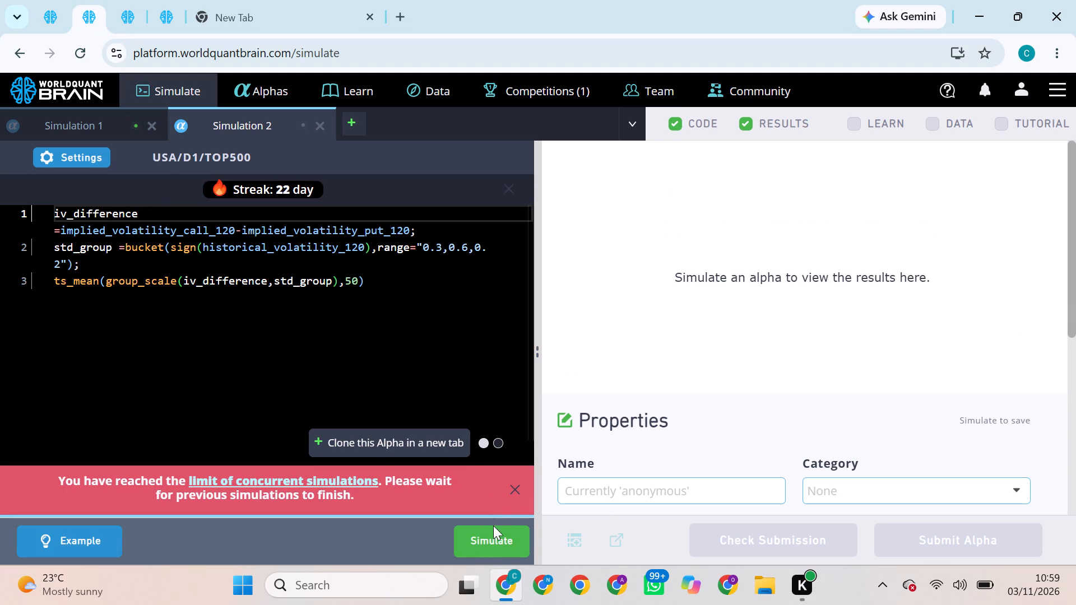
pyautogui.click(494, 542)
# Check the third open BRAIN page's simulation, and try to submit the TOP2000 alpha on the fourth page.
pyautogui.click(140, 0)
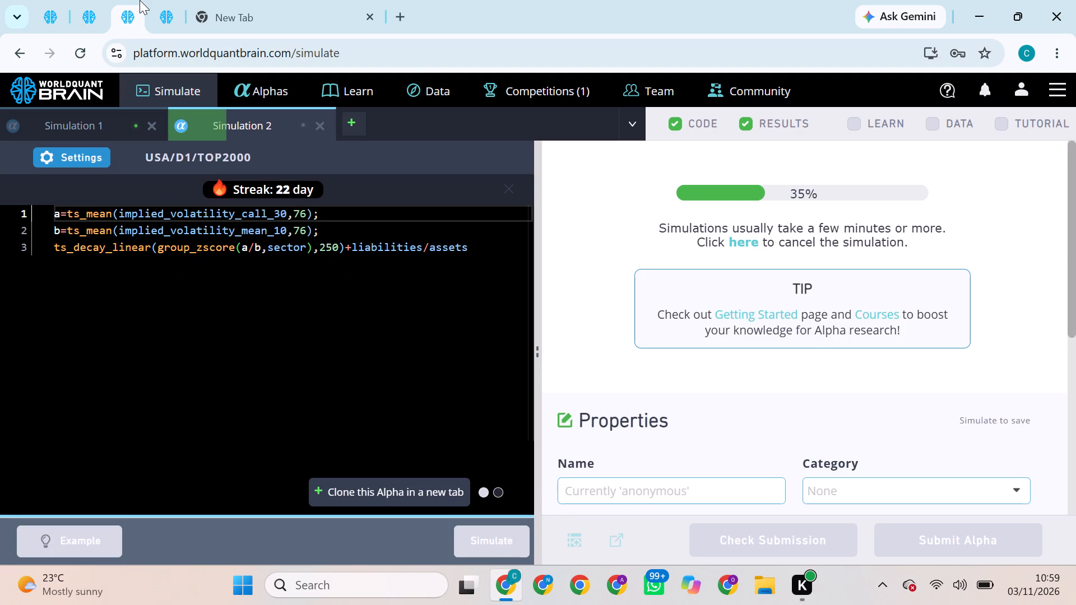
pyautogui.click(156, 5)
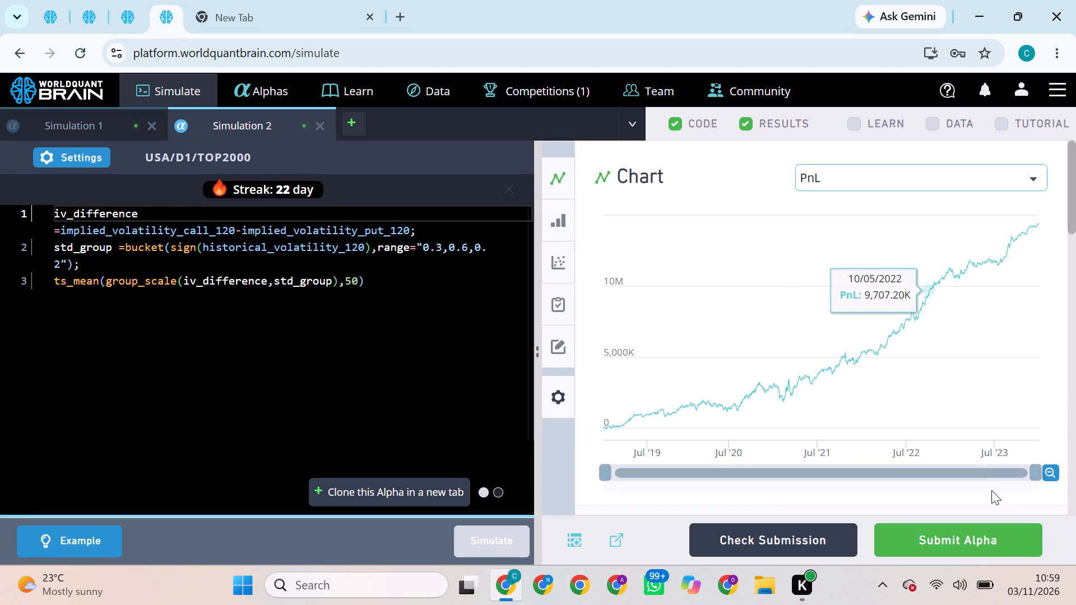
pyautogui.click(989, 533)
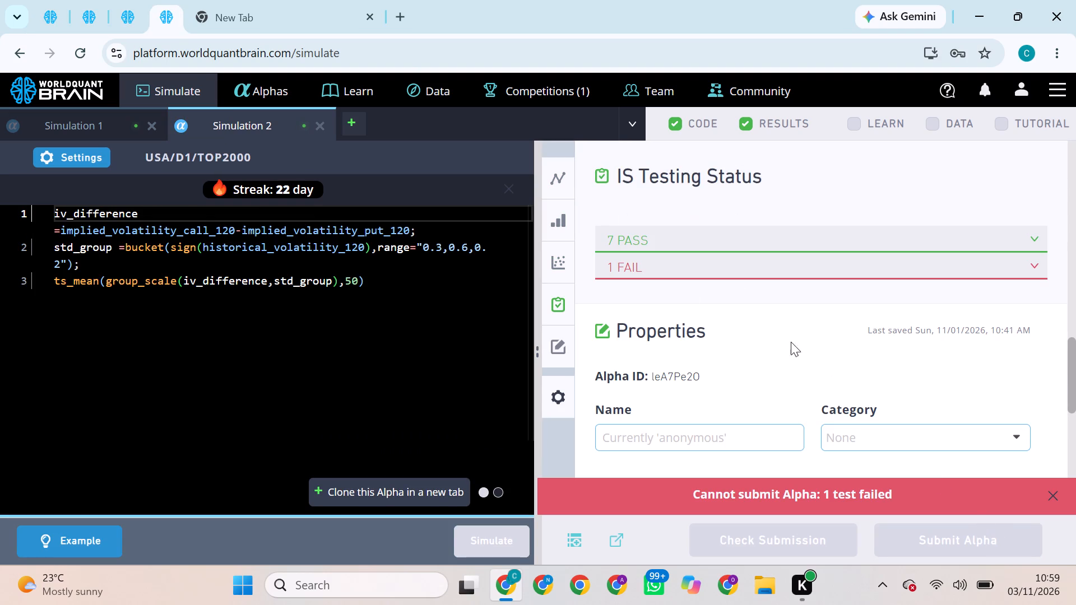
# Set the fourth page's TOP2000 simulation to Industry neutralization, apply the settings and run the simulation.
pyautogui.click(79, 165)
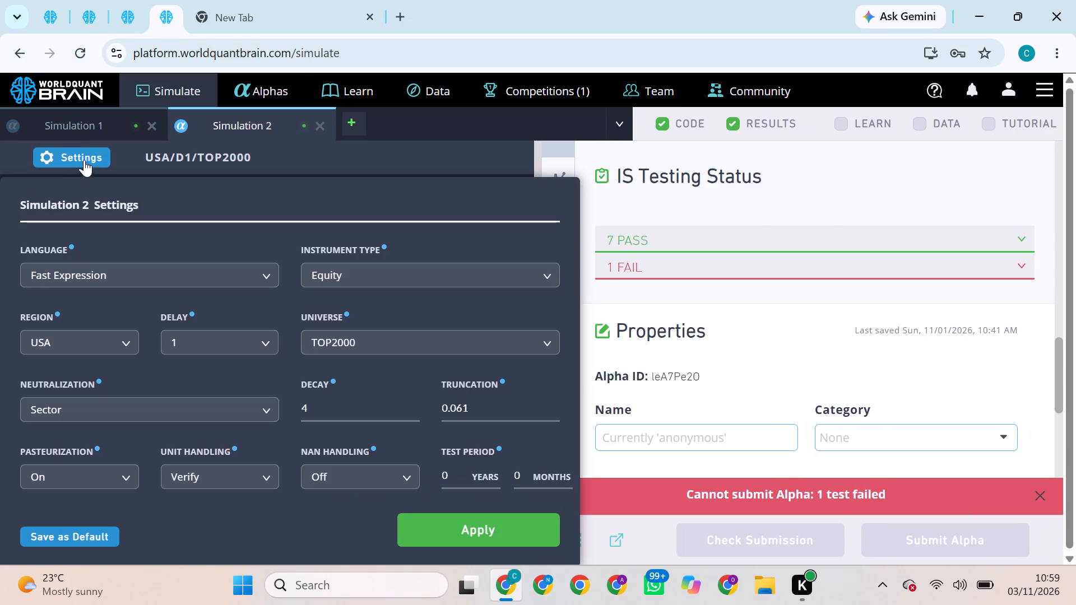
pyautogui.click(131, 413)
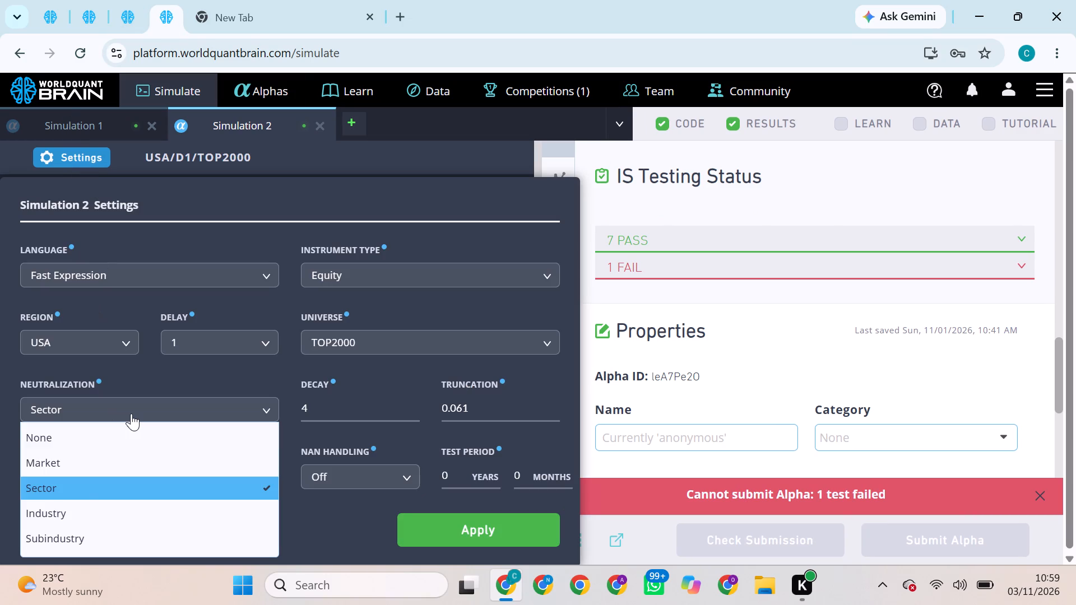
pyautogui.click(81, 502)
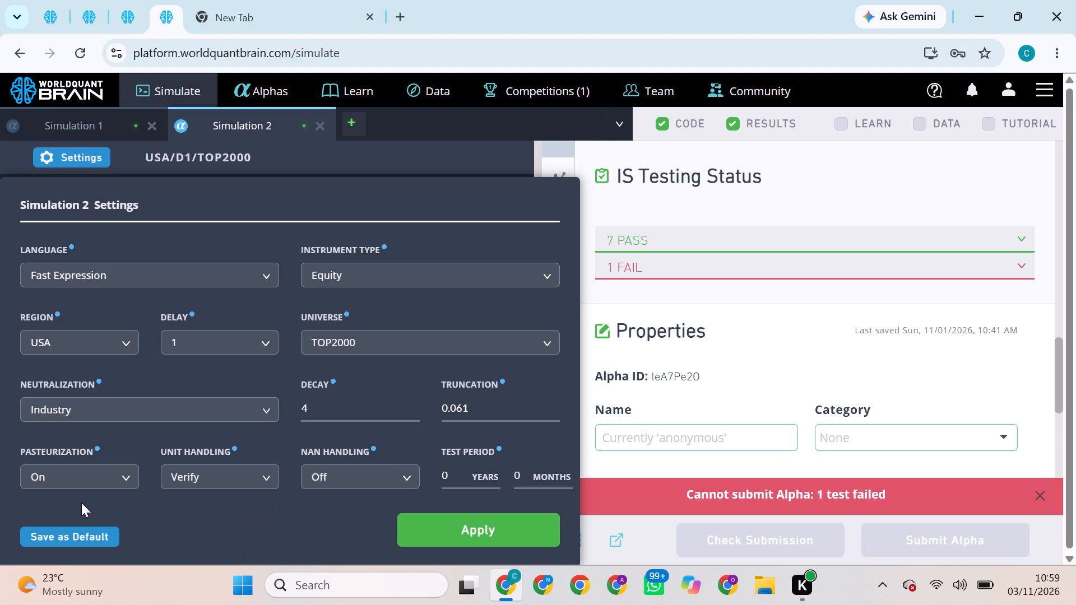
pyautogui.click(512, 543)
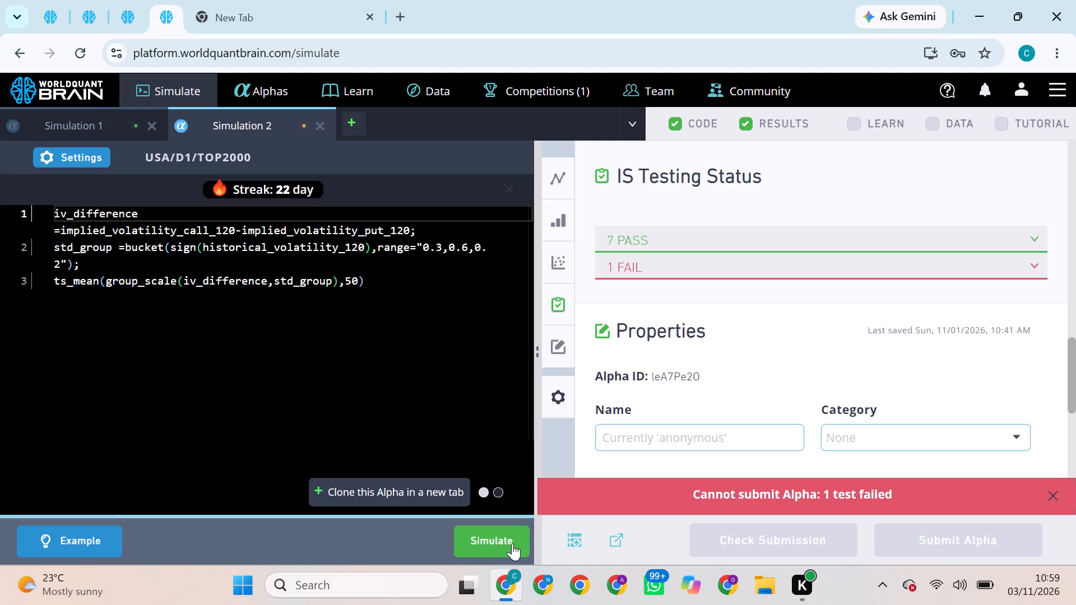
pyautogui.doubleClick(512, 543)
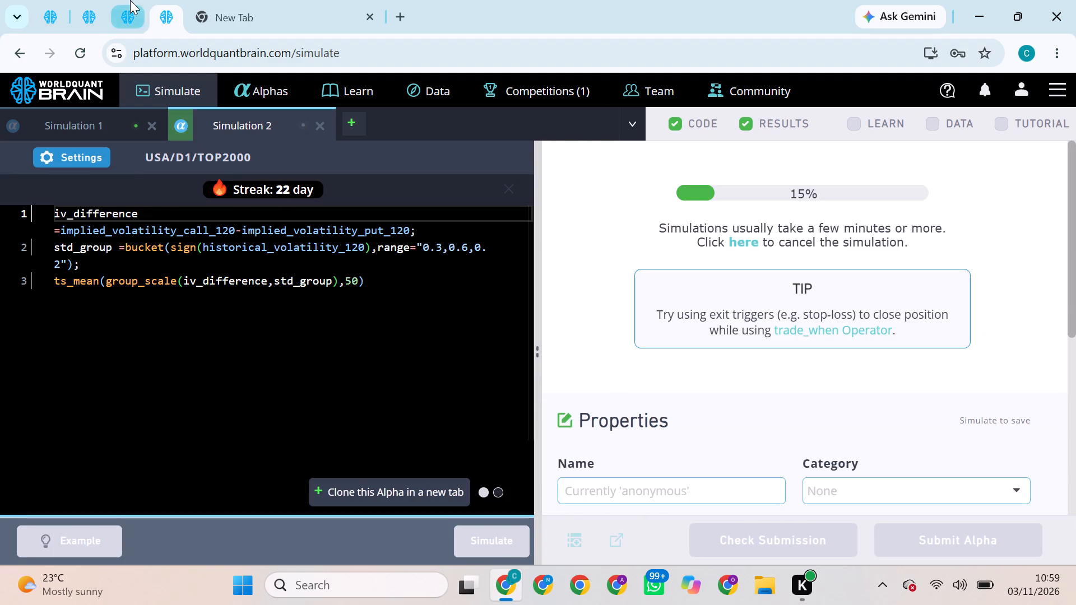
# On the third open BRAIN page, show the test period and submit the TOP2000 alpha.
pyautogui.click(130, 0)
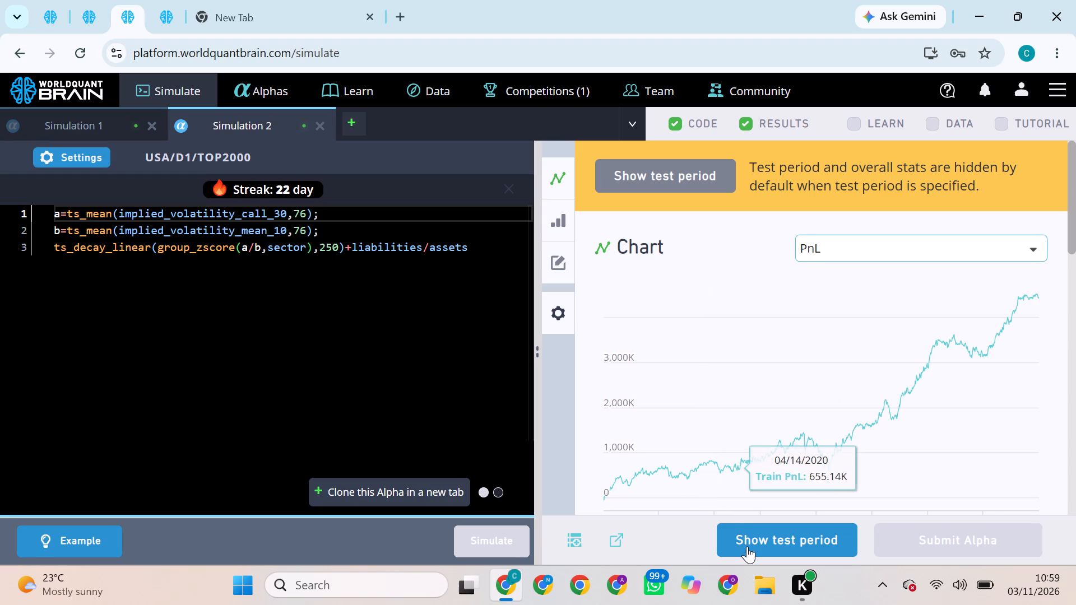
pyautogui.click(747, 546)
pyautogui.click(899, 535)
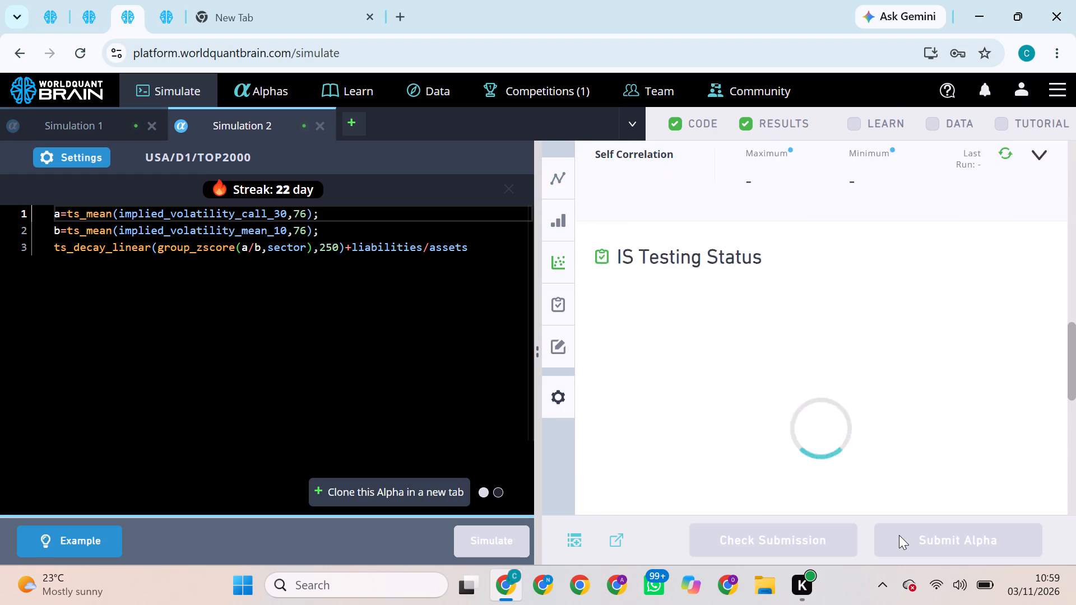
# Check the simulations on the other open BRAIN pages, then return to the submission on the third page.
pyautogui.click(99, 24)
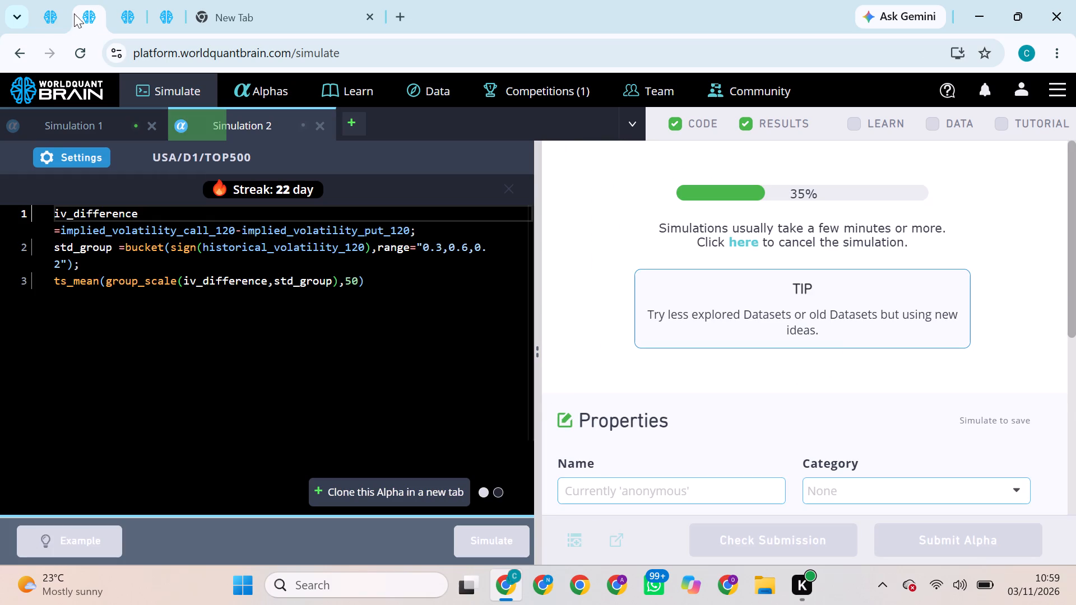
pyautogui.click(60, 10)
pyautogui.click(86, 2)
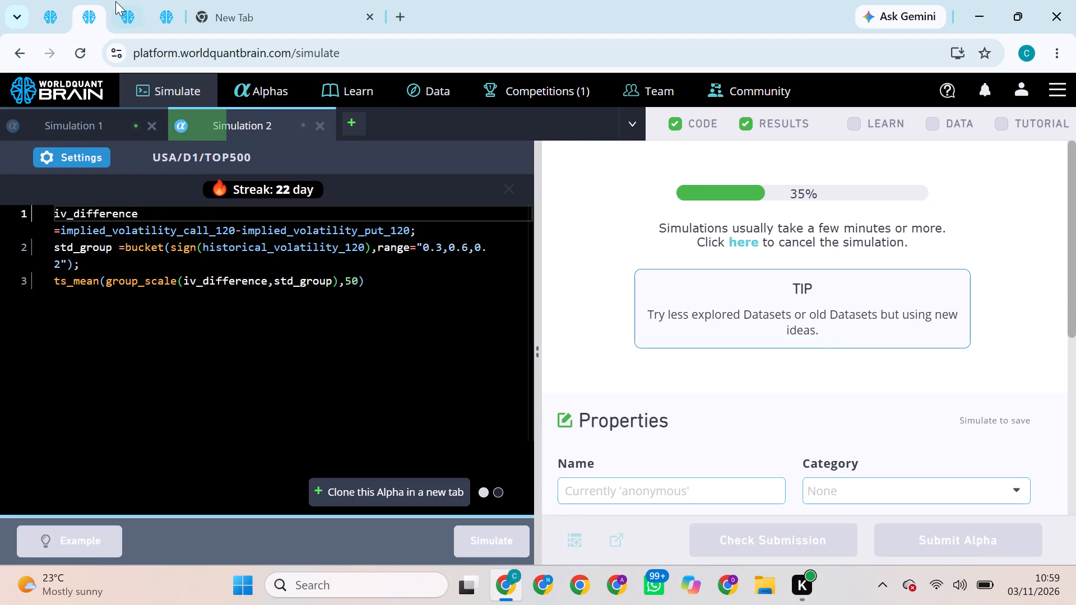
pyautogui.click(115, 1)
pyautogui.click(165, 8)
pyautogui.click(127, 3)
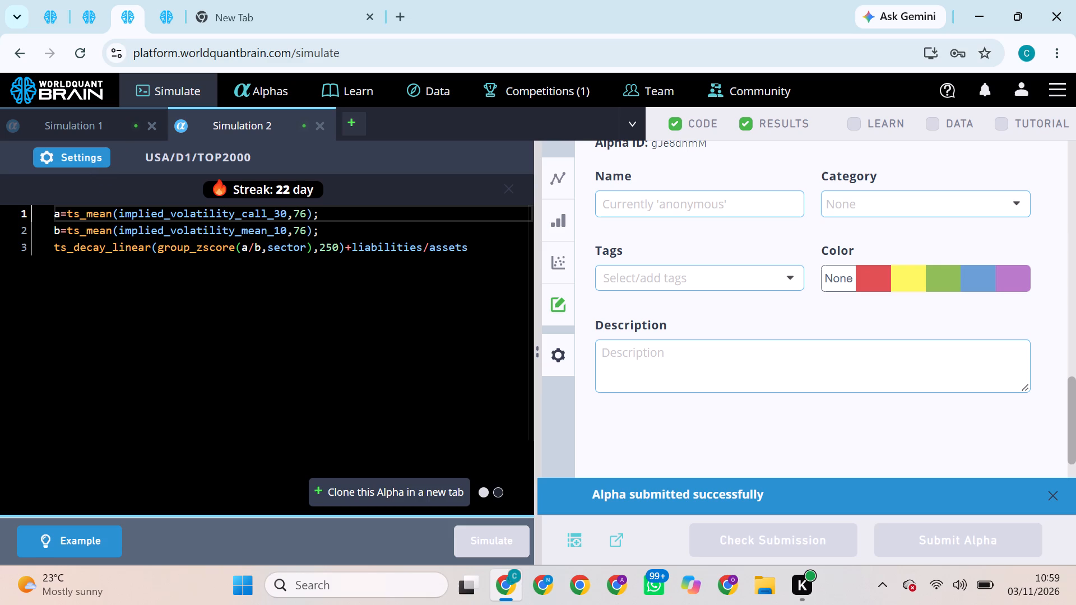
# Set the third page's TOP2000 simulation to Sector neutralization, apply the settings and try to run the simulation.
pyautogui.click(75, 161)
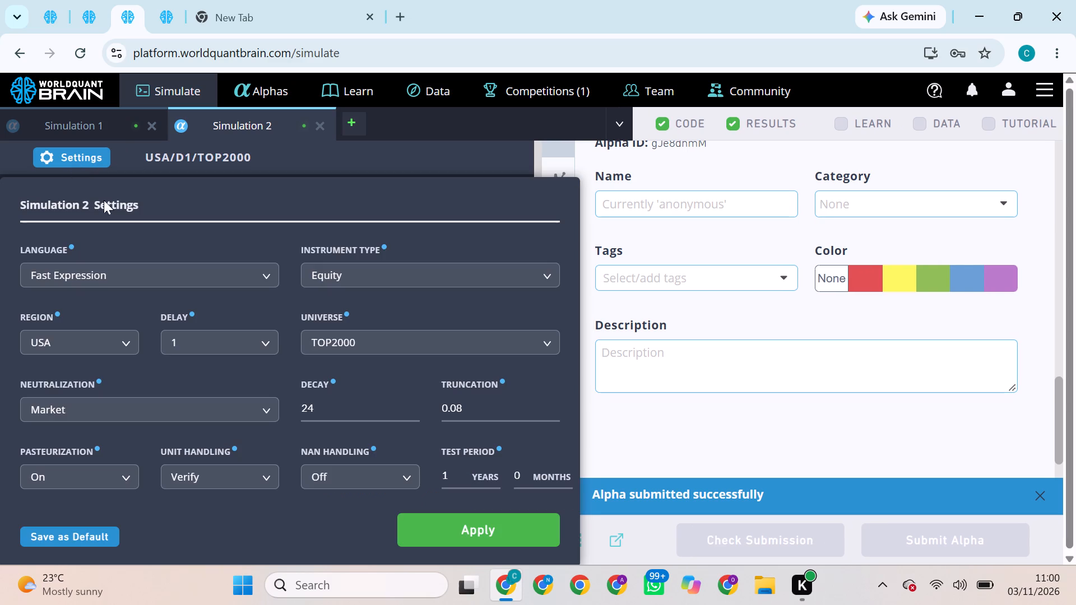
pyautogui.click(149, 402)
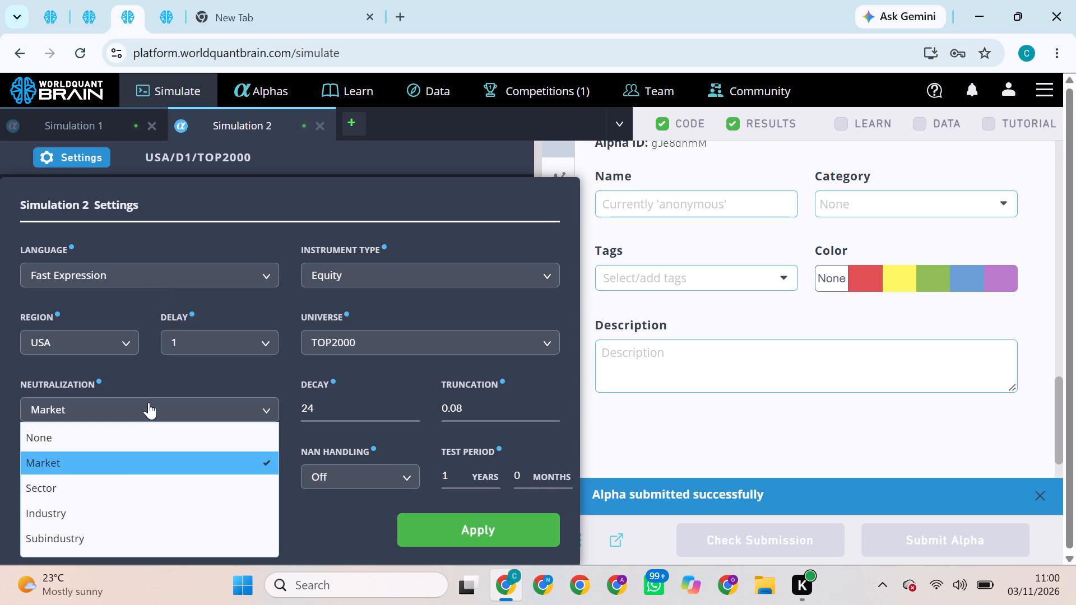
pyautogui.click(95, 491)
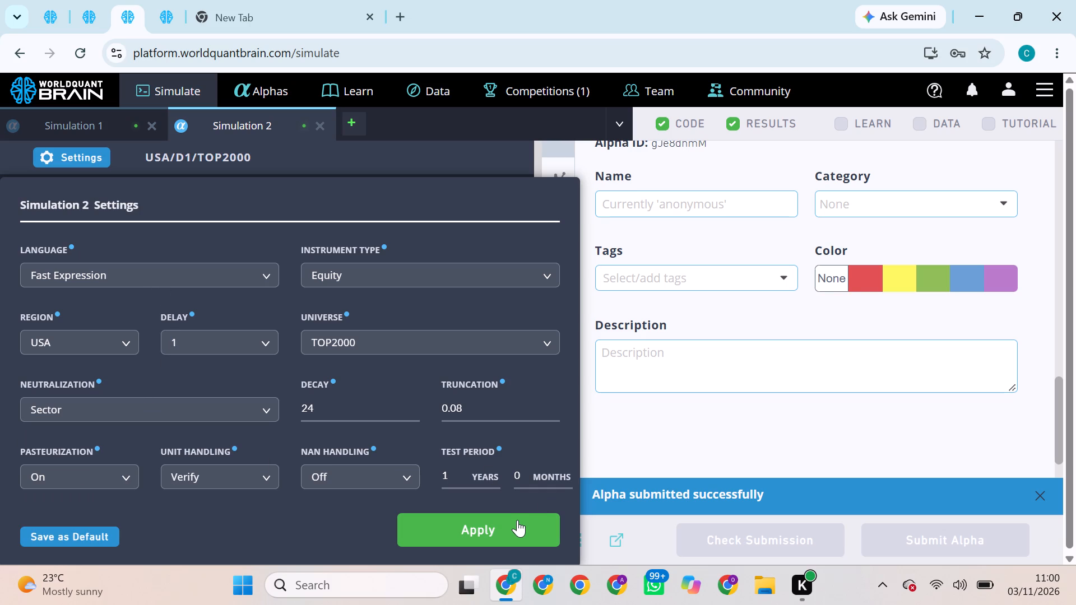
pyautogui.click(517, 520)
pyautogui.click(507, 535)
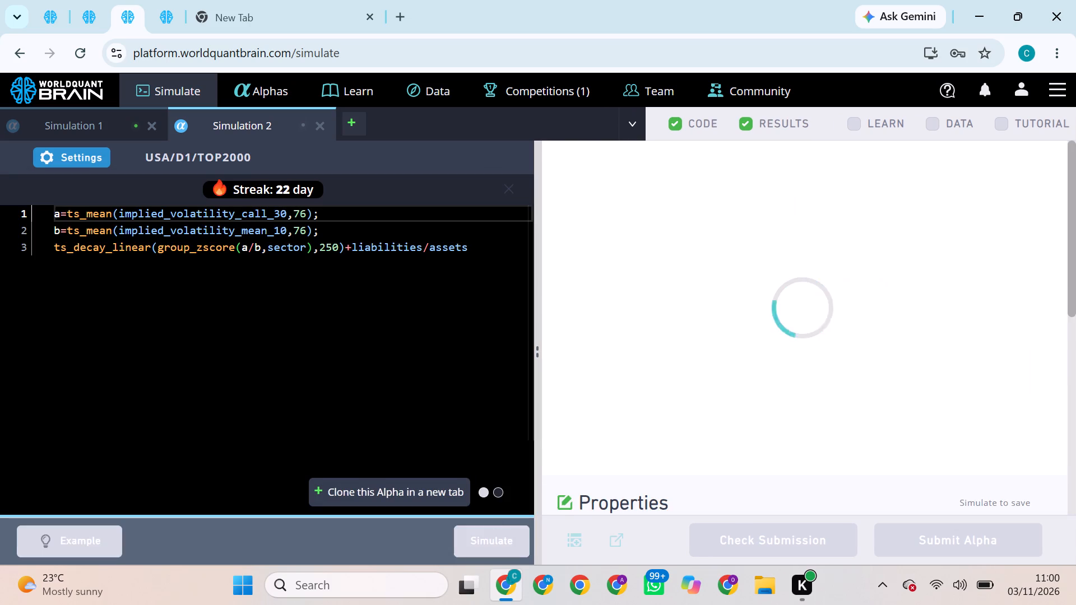
# Check the progress of the simulations across the four open BRAIN pages.
pyautogui.click(81, 0)
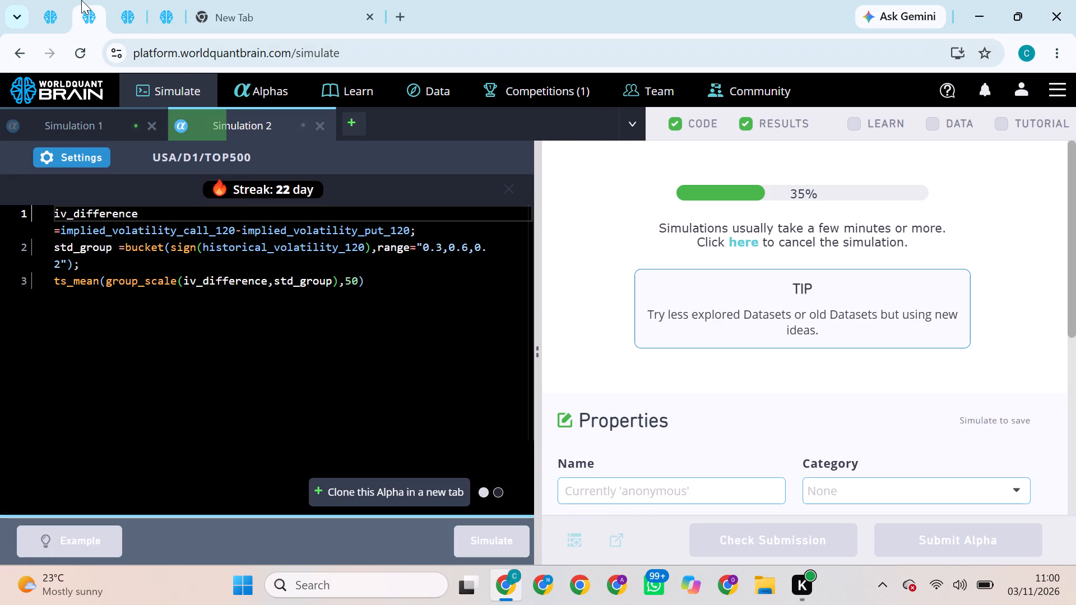
pyautogui.click(63, 2)
pyautogui.click(99, 3)
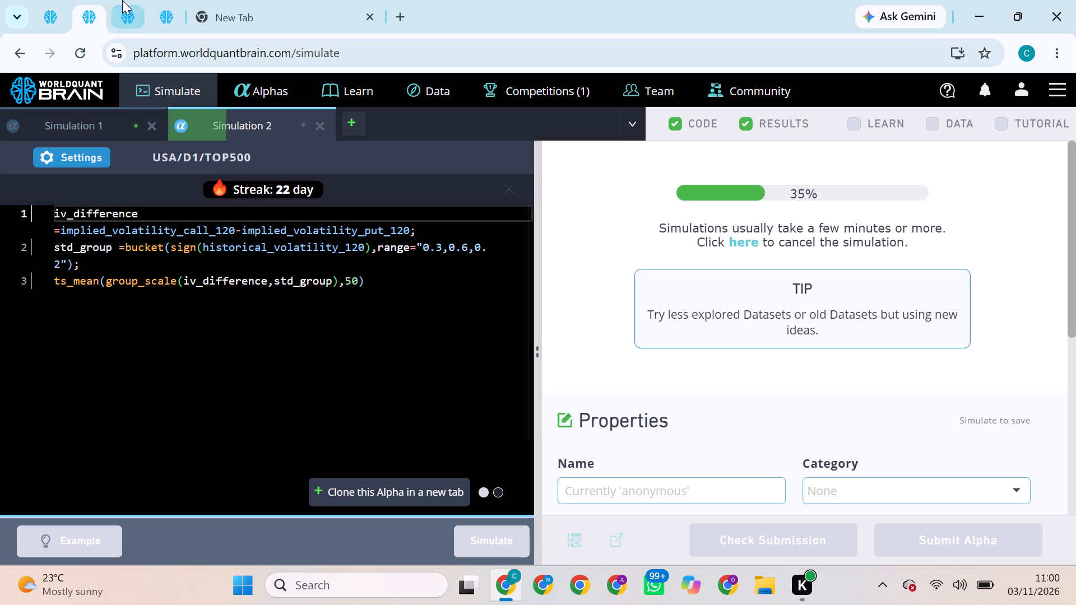
pyautogui.click(122, 0)
pyautogui.click(169, 0)
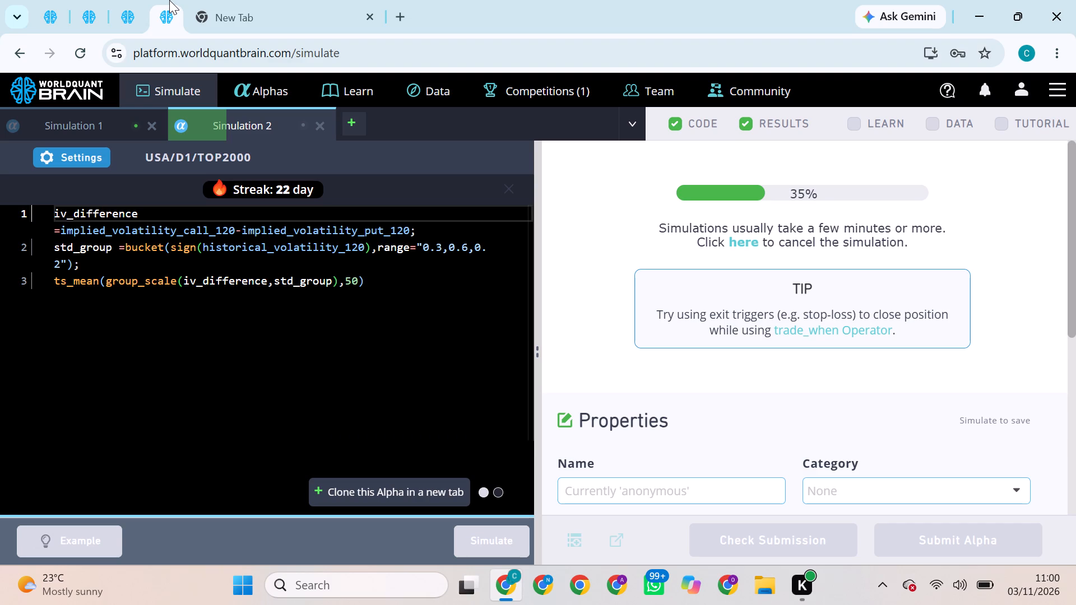
pyautogui.click(115, 0)
pyautogui.click(95, 2)
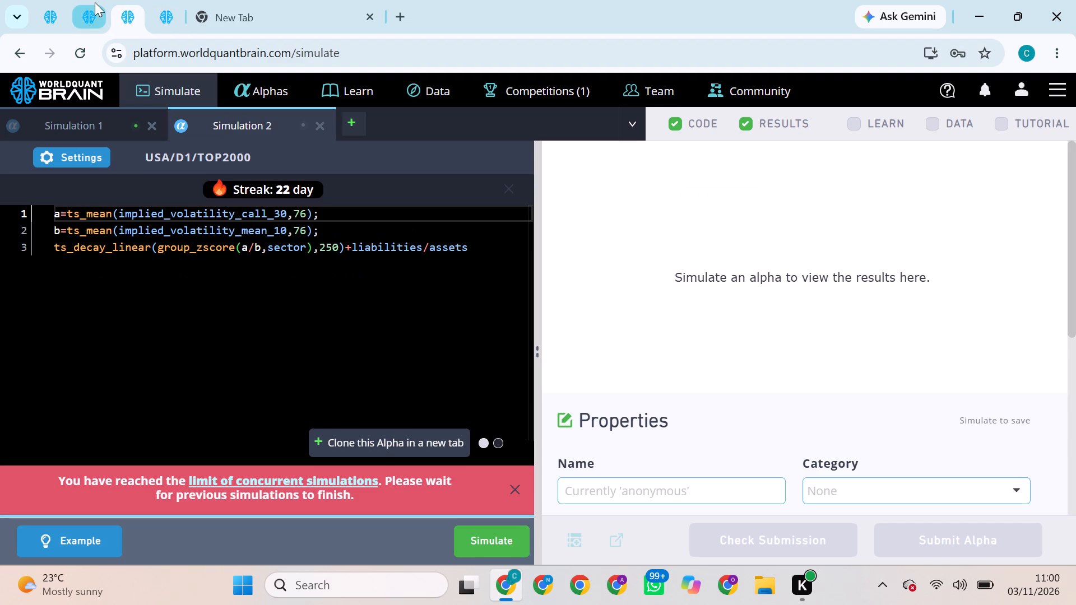
# On the first open BRAIN page, try to submit the TOP2000 alpha.
pyautogui.click(62, 0)
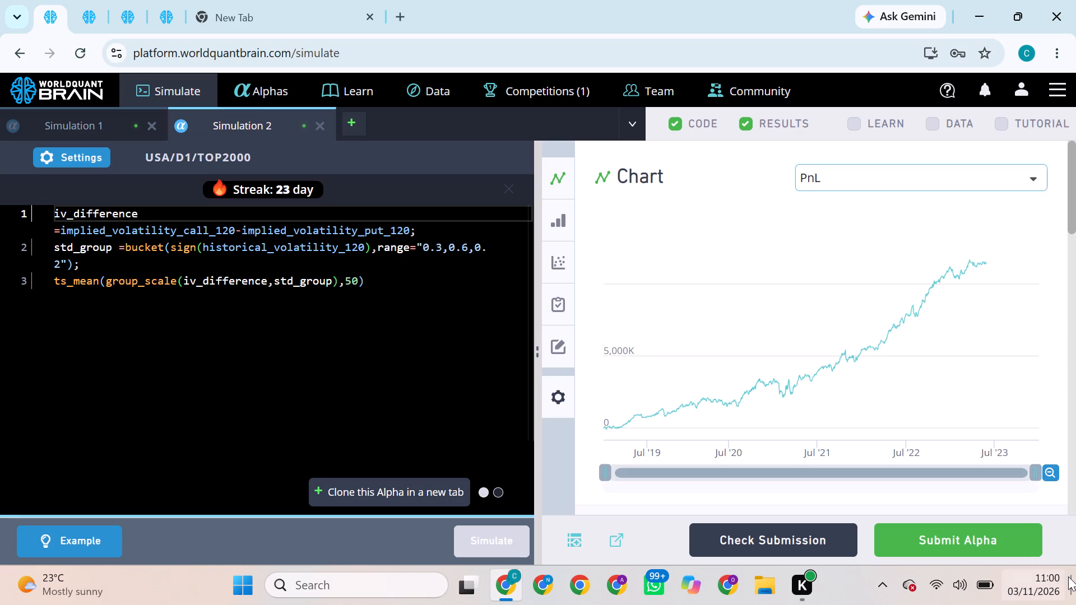
pyautogui.click(1011, 524)
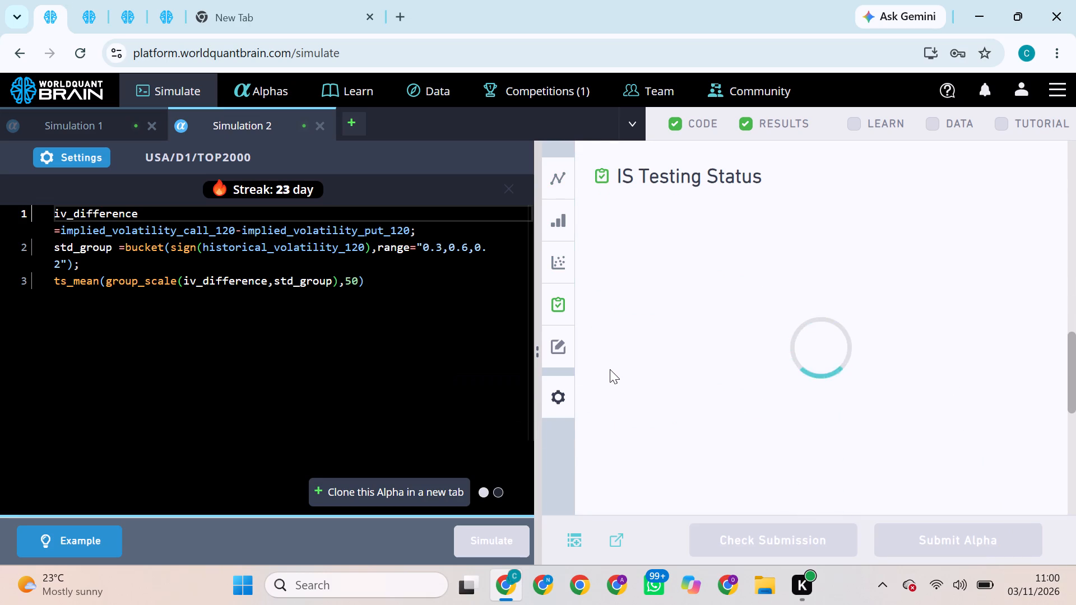
pyautogui.click(239, 328)
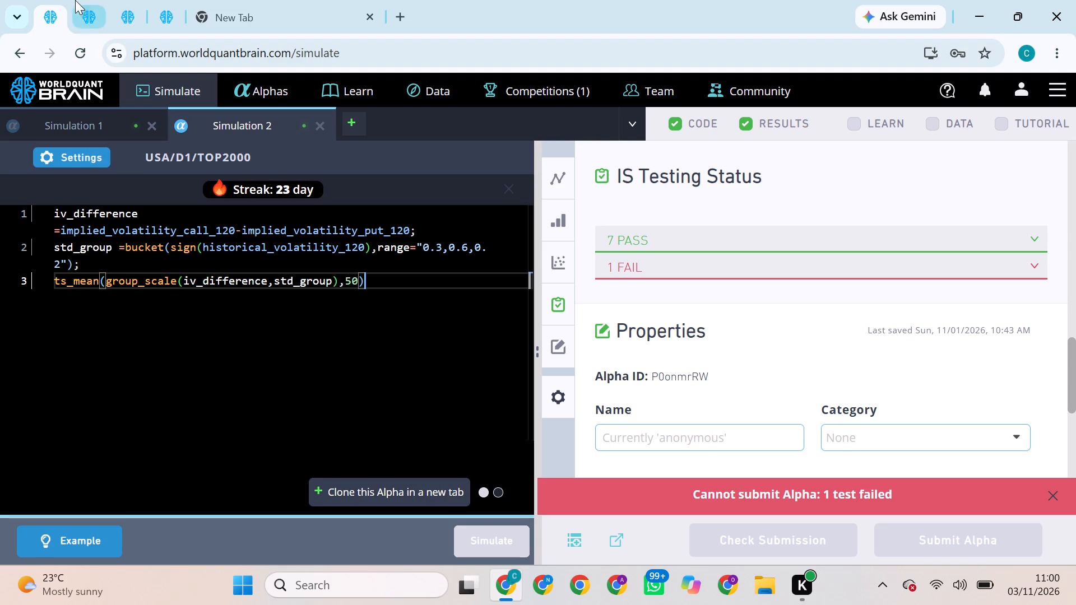
# Set the first page's TOP2000 simulation to Subindustry neutralization, apply the settings and run the simulation.
pyautogui.click(67, 151)
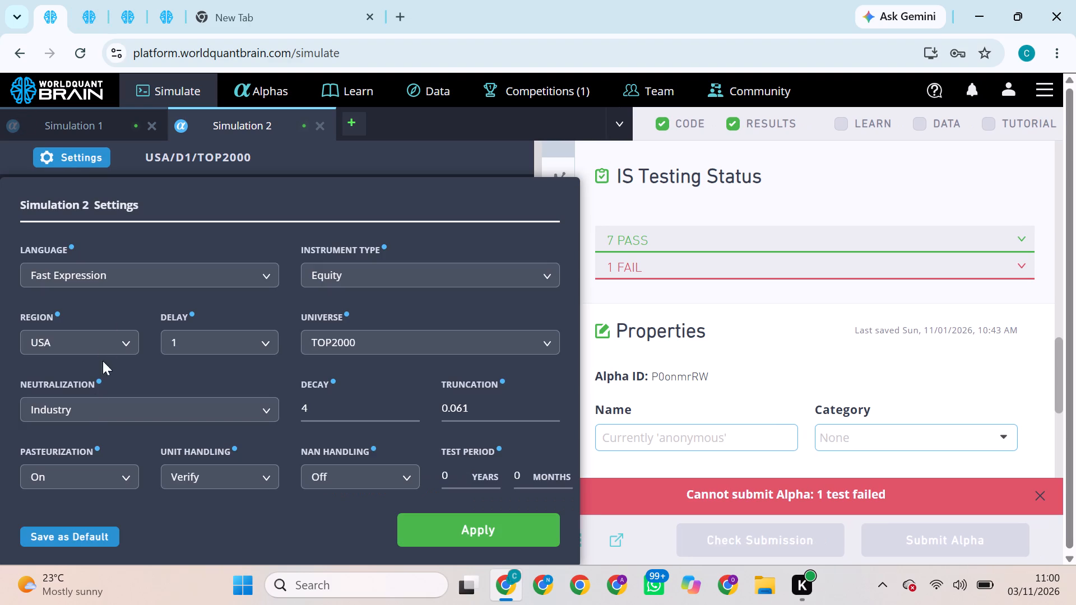
pyautogui.click(89, 407)
pyautogui.click(39, 532)
pyautogui.click(511, 528)
pyautogui.click(511, 528)
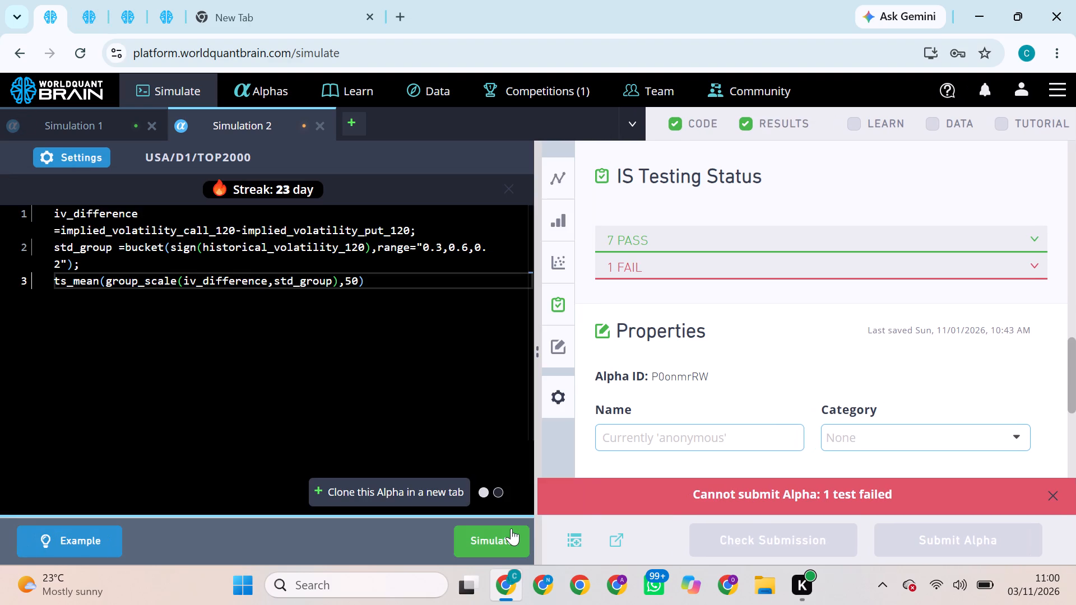
# For the TOP2000 alpha using ts_decay_linear, set the neutralization to Industry, apply the settings and run the simulation.
pyautogui.click(113, 1)
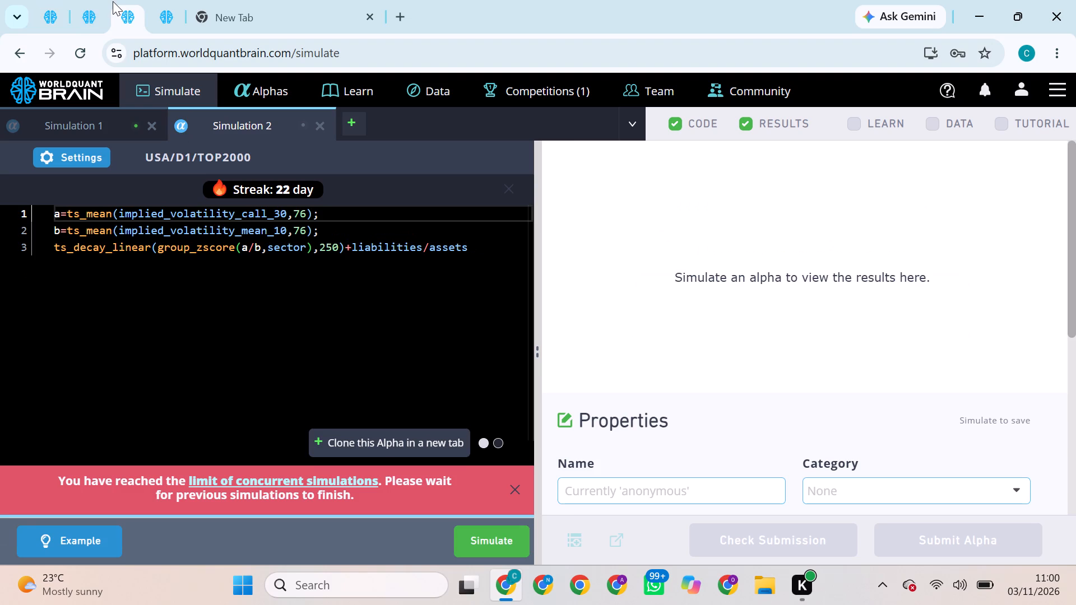
pyautogui.click(92, 5)
pyautogui.moveTo(92, 5); pyautogui.dragTo(155, 76)
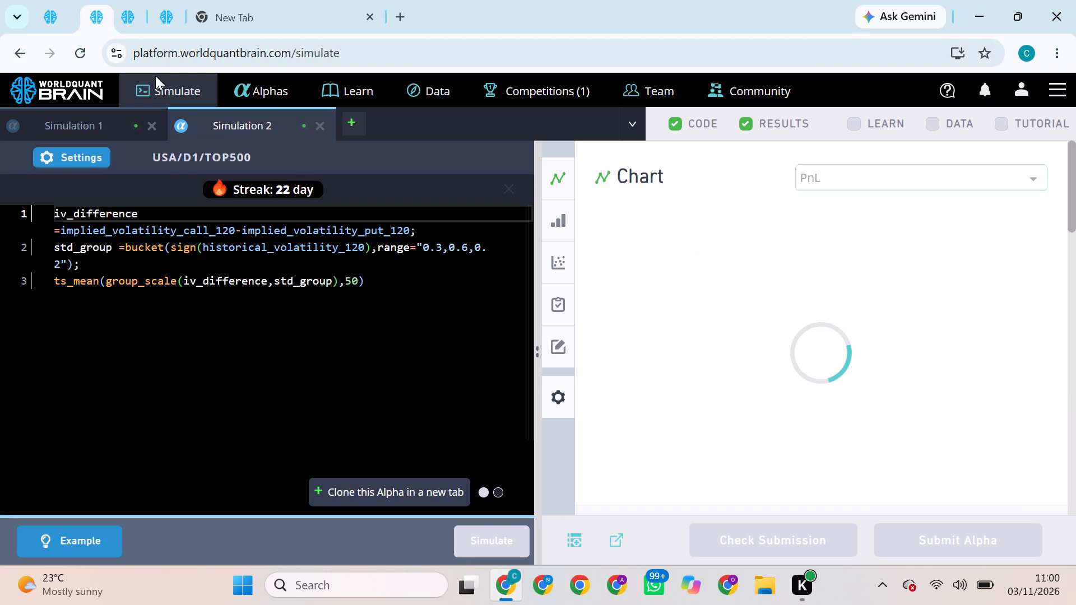
pyautogui.moveTo(155, 76); pyautogui.dragTo(126, 1)
pyautogui.click(126, 1)
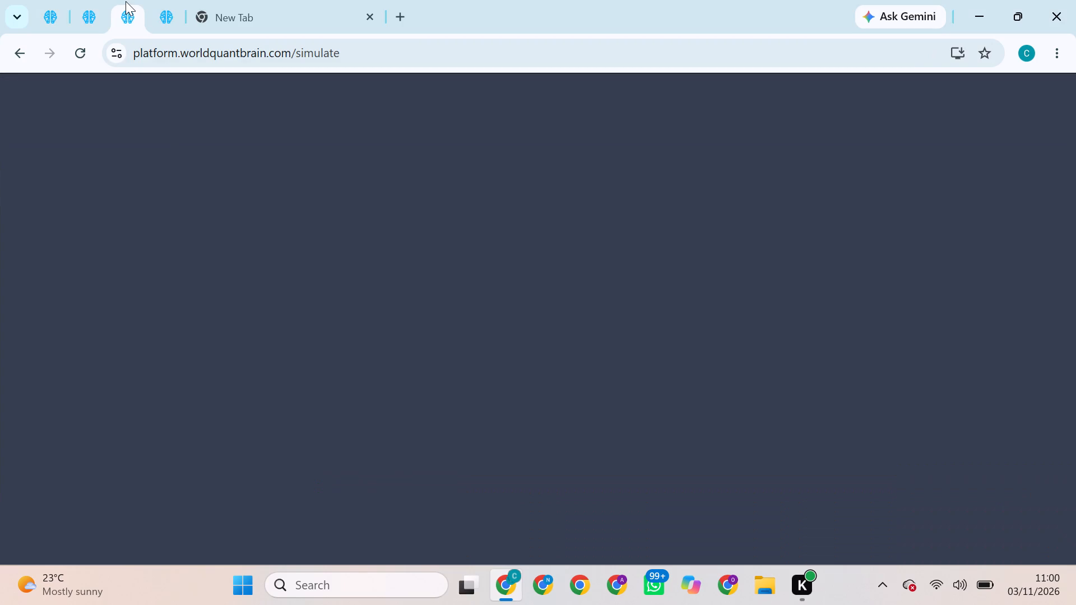
pyautogui.click(103, 1)
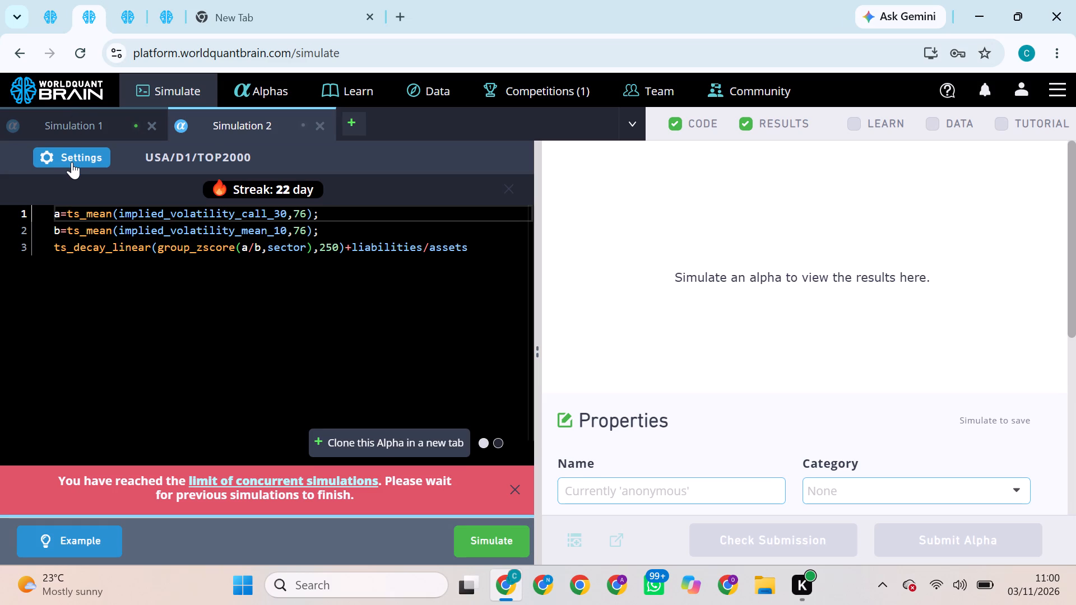
pyautogui.click(72, 162)
pyautogui.moveTo(86, 395); pyautogui.dragTo(87, 401)
pyautogui.click(87, 401)
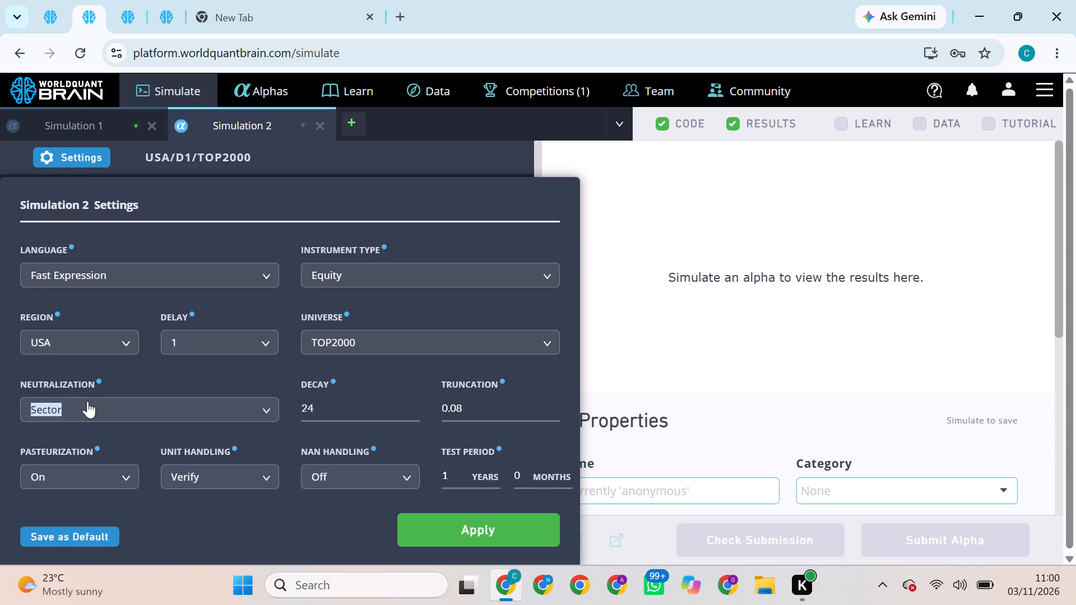
pyautogui.click(82, 515)
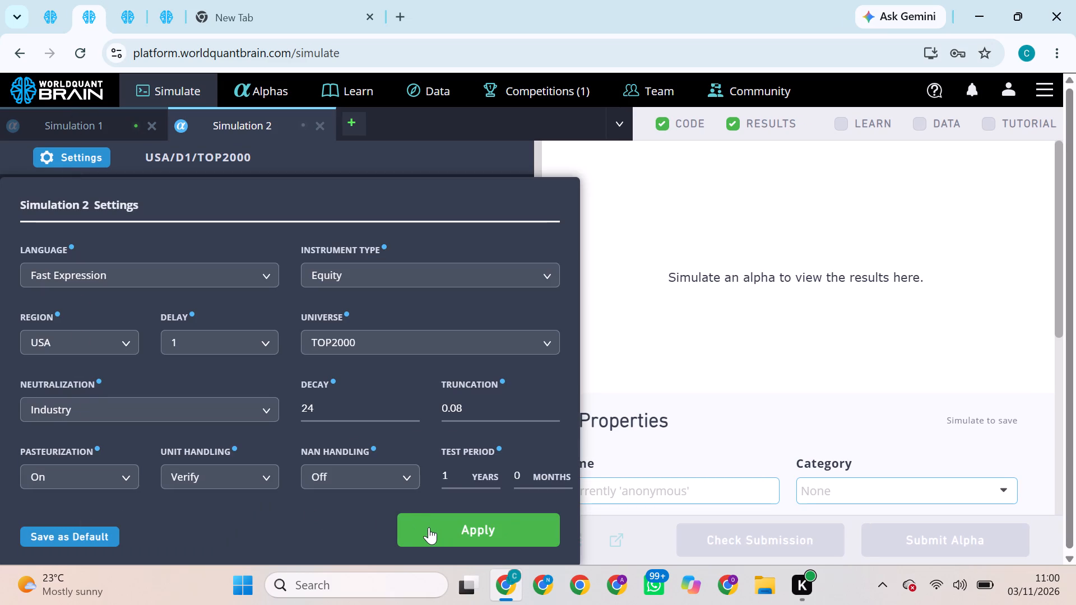
pyautogui.click(429, 527)
pyautogui.click(462, 534)
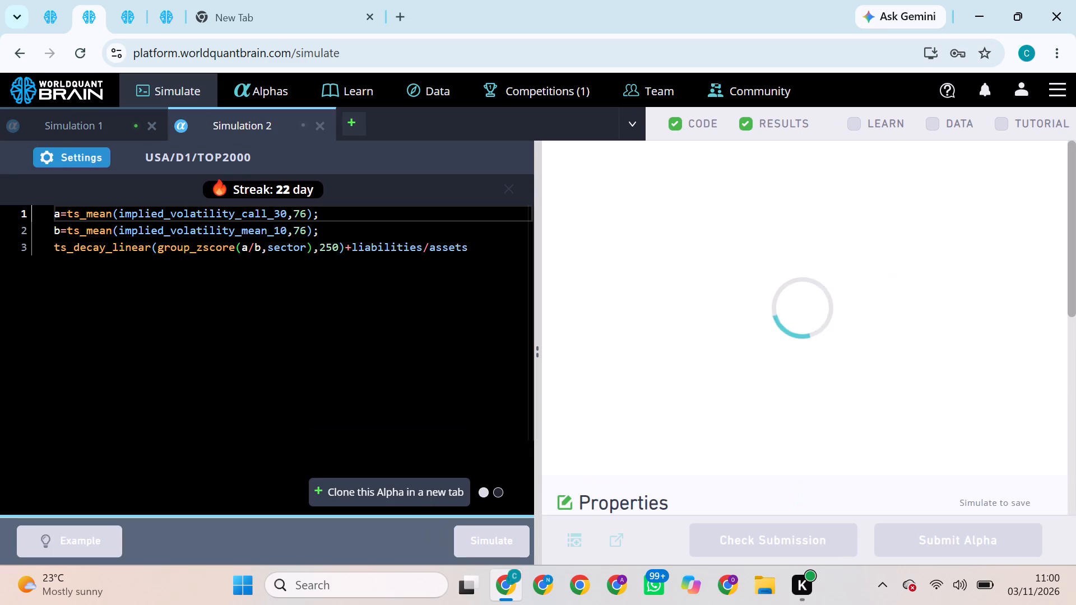
# On the page with the TOP500 alpha, set the neutralization to Subindustry, apply the settings and run the simulation.
pyautogui.click(117, 5)
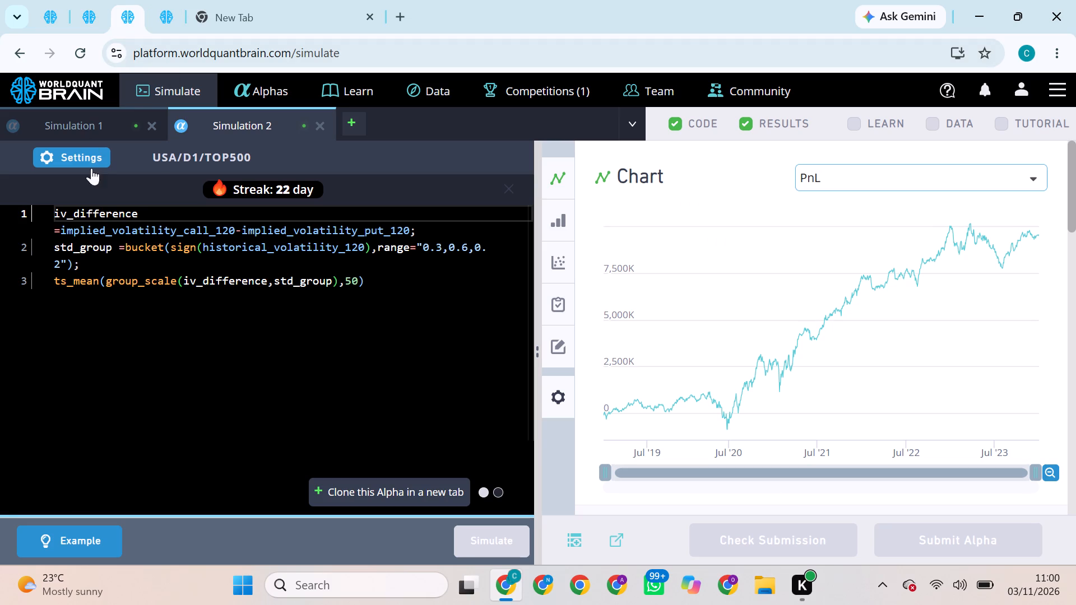
pyautogui.click(99, 157)
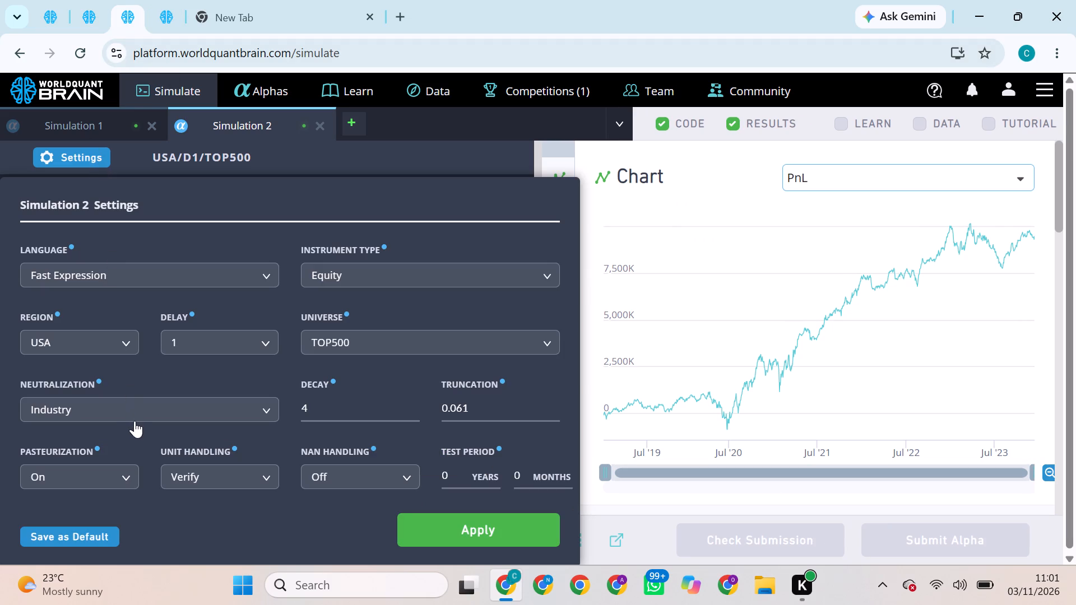
pyautogui.click(134, 421)
pyautogui.click(101, 530)
pyautogui.click(493, 538)
pyautogui.click(493, 543)
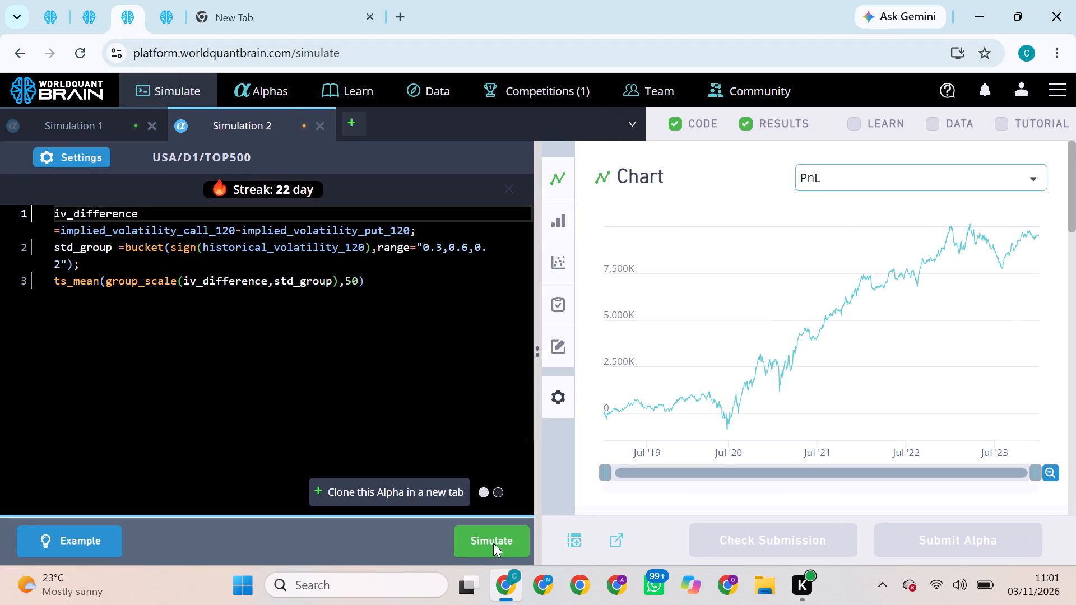
# On the fourth open BRAIN page, try to submit the TOP2000 alpha.
pyautogui.click(174, 12)
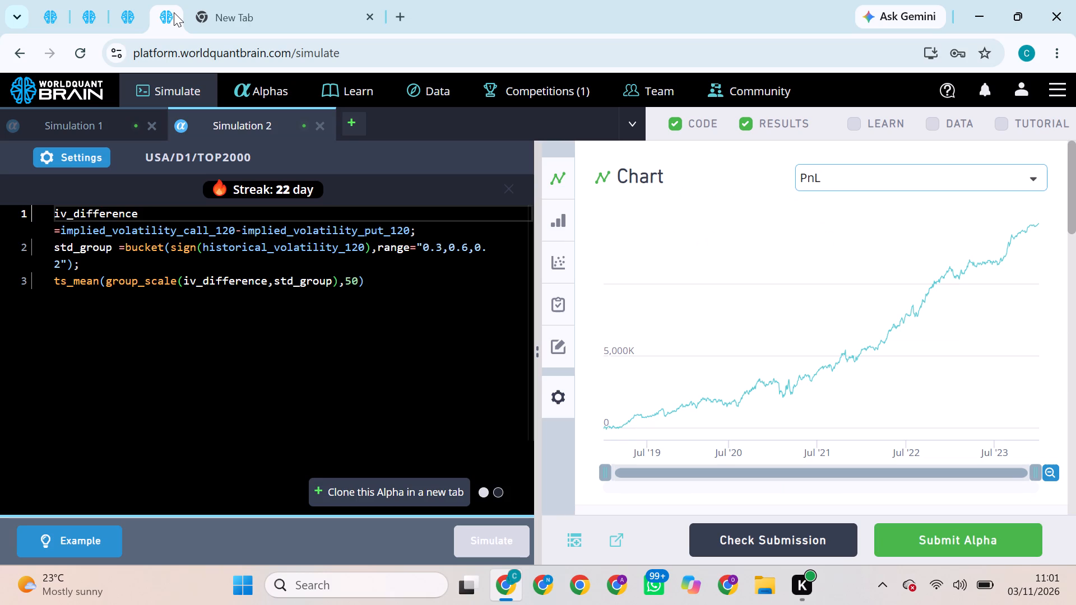
pyautogui.doubleClick(930, 534)
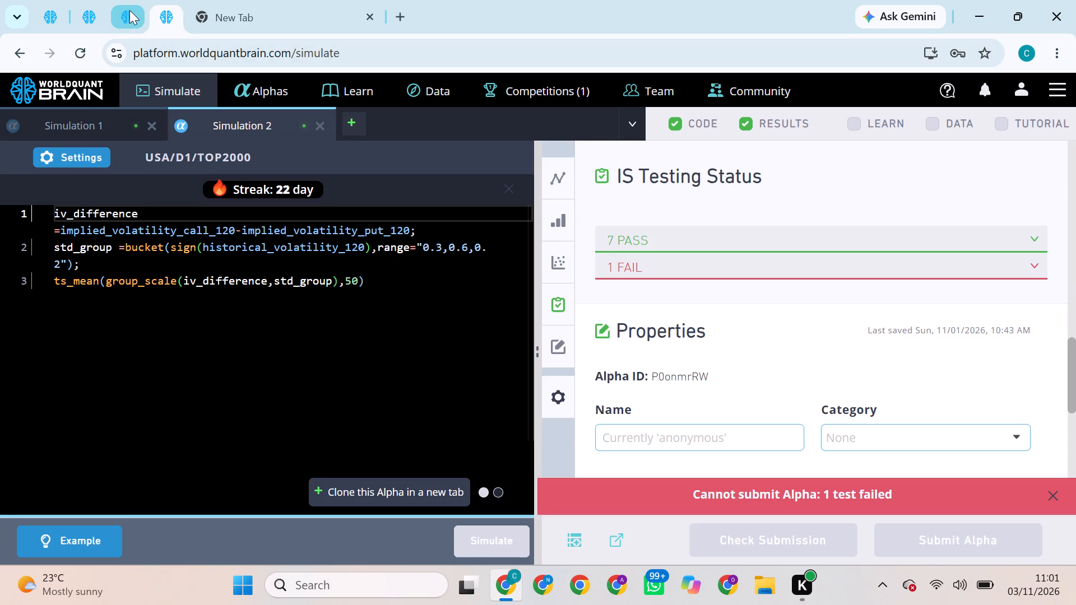
# On the fourth page's TOP2000 alpha, set the neutralization to Subindustry, apply the settings and start the simulation.
pyautogui.click(99, 165)
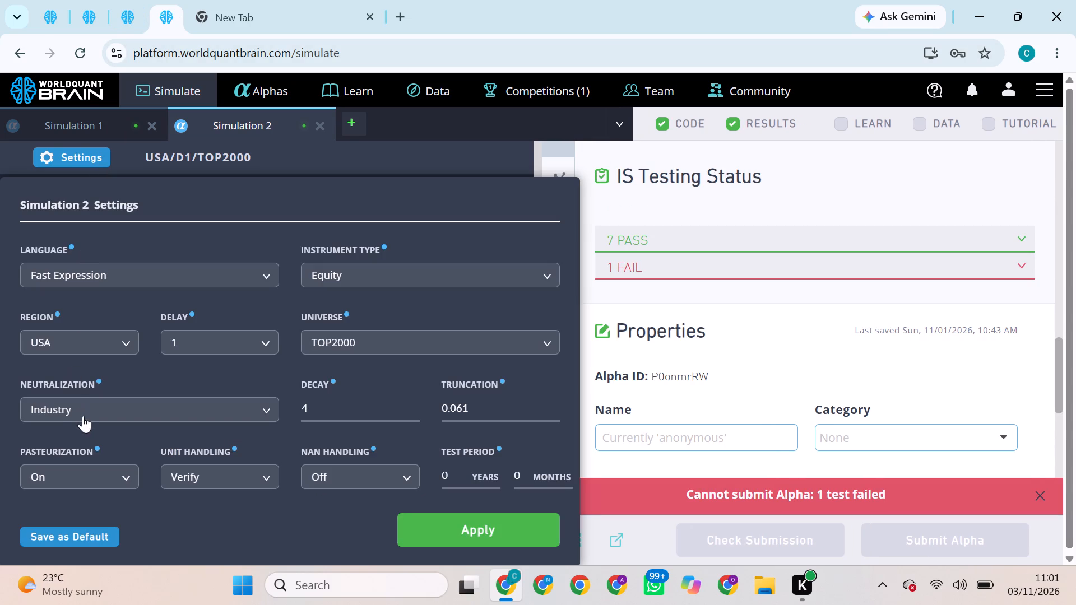
pyautogui.click(83, 416)
pyautogui.click(86, 551)
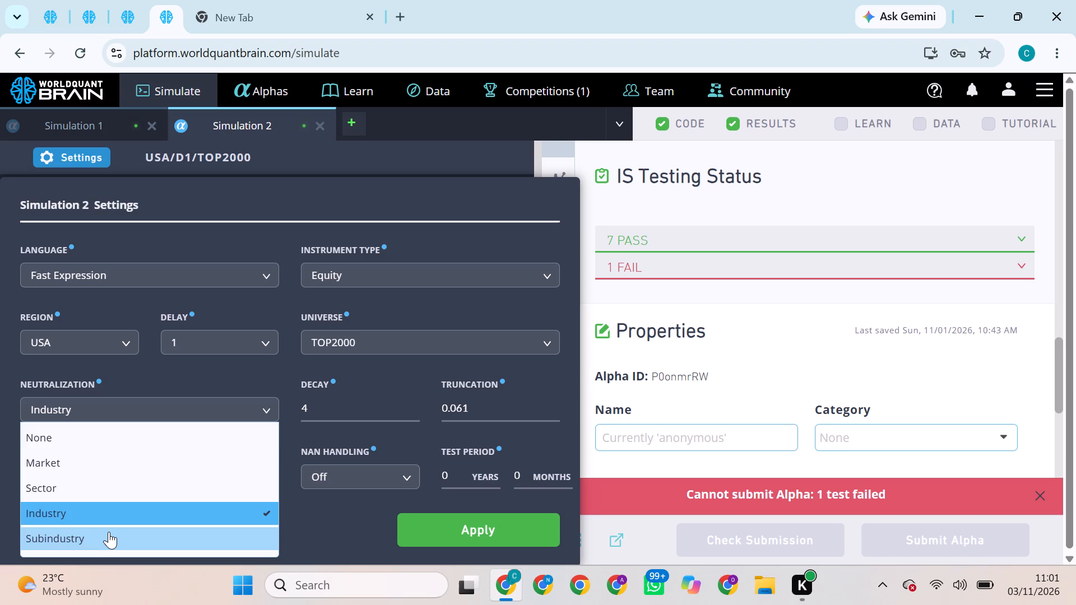
pyautogui.click(109, 532)
pyautogui.click(470, 532)
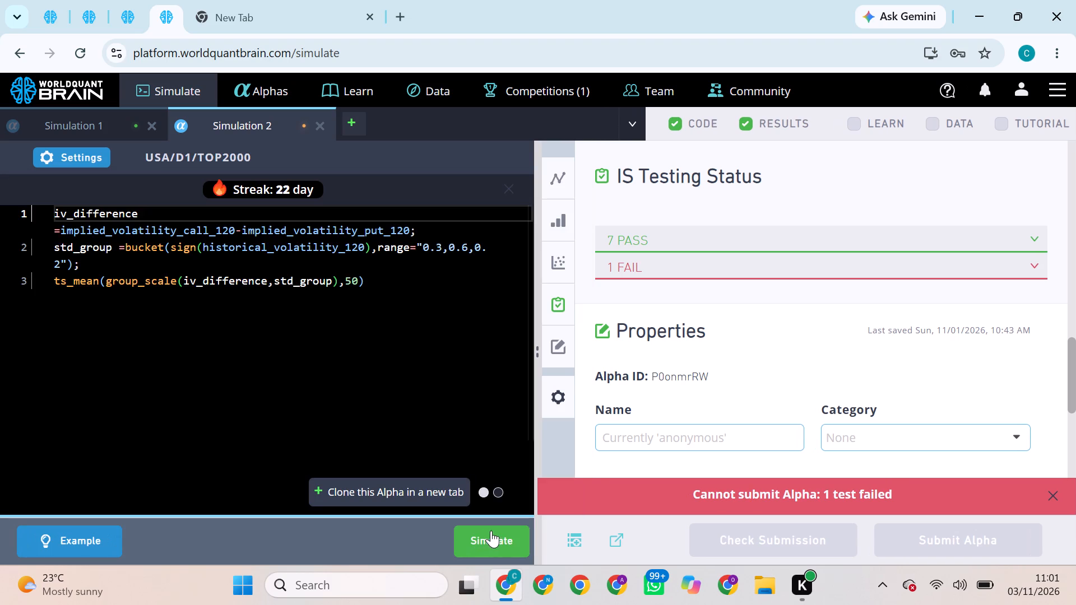
pyautogui.click(498, 530)
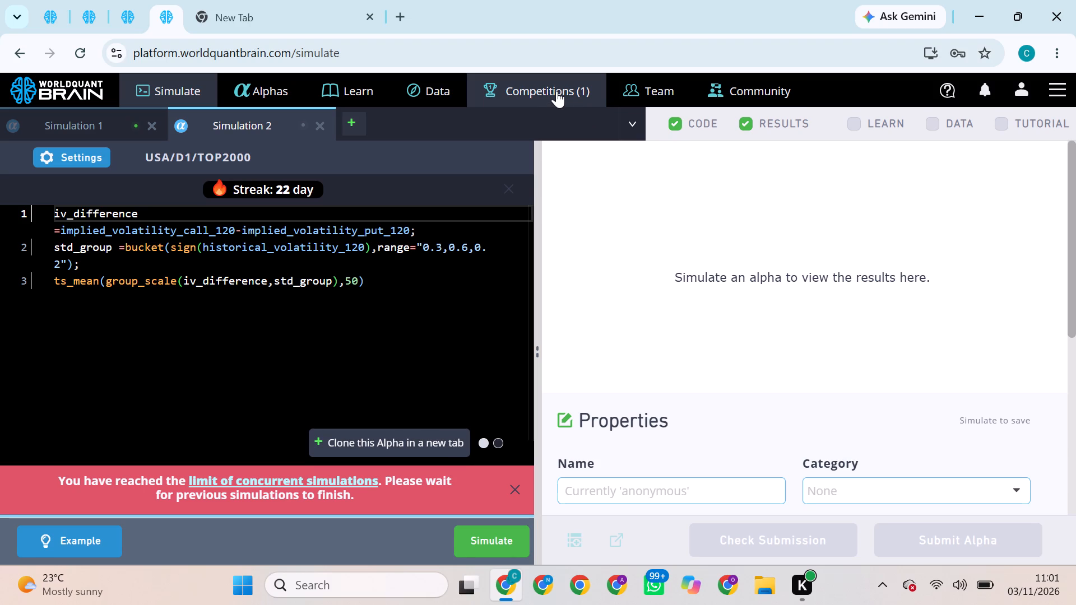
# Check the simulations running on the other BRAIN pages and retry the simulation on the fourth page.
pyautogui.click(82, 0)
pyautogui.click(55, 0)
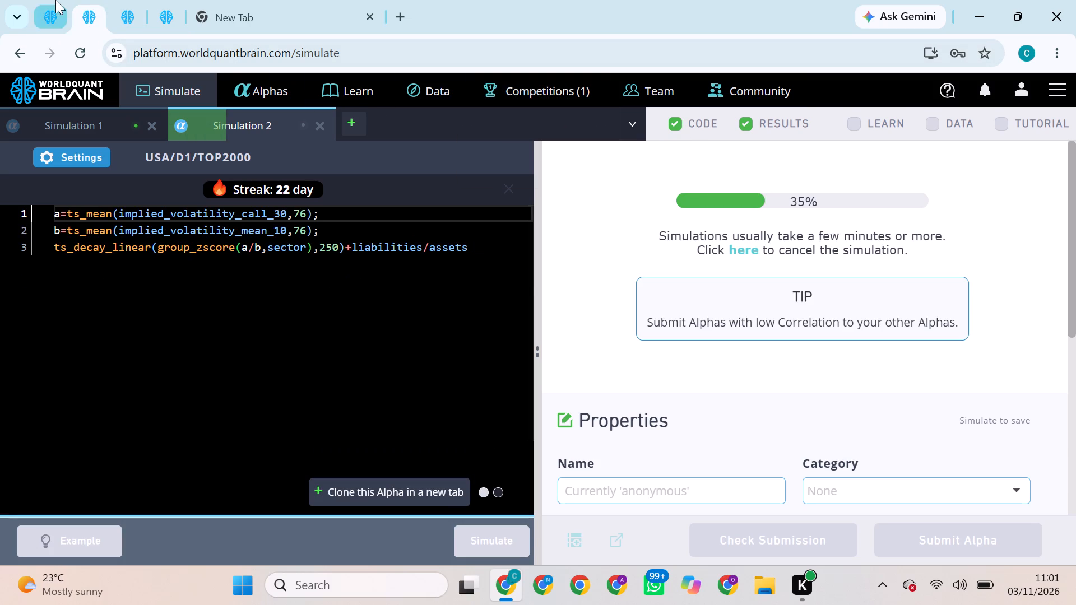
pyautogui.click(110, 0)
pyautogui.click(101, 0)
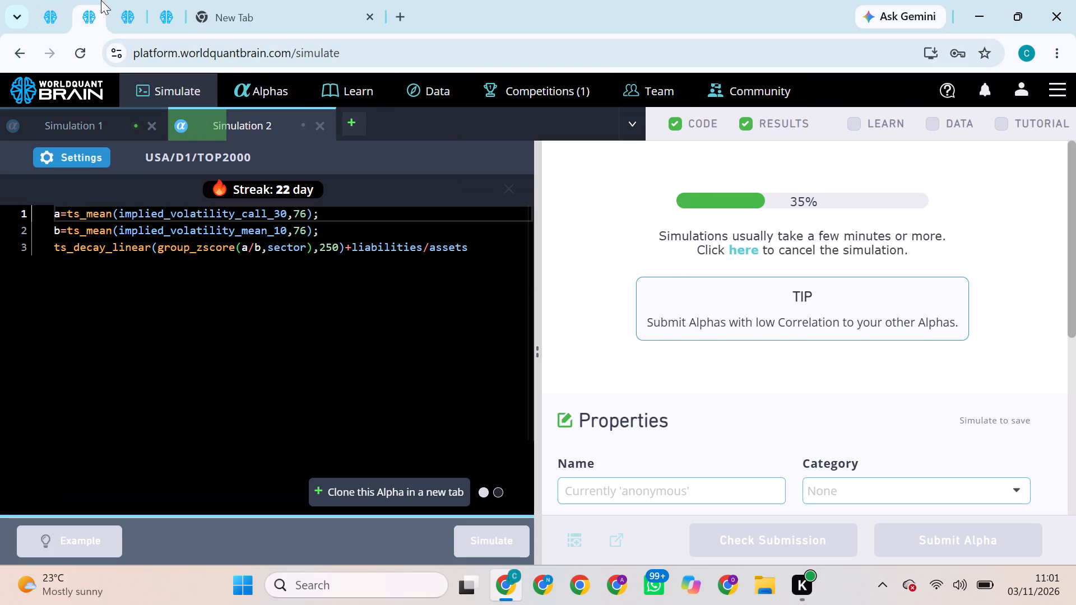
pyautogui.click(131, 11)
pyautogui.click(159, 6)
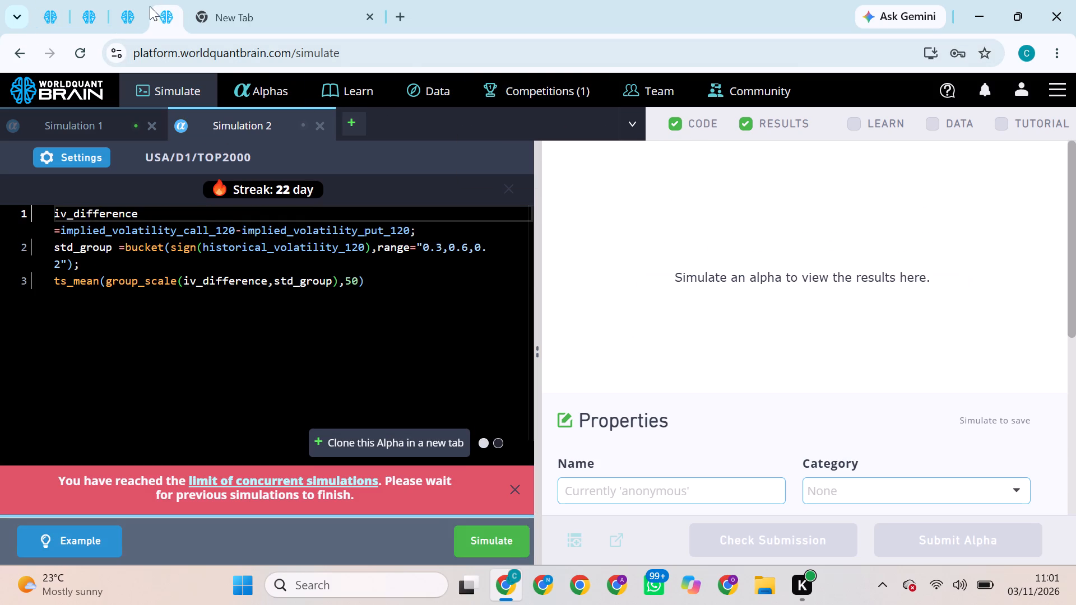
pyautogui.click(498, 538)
# Return to the first page once its simulation is done and try to submit the TOP2000 alpha.
pyautogui.click(61, 0)
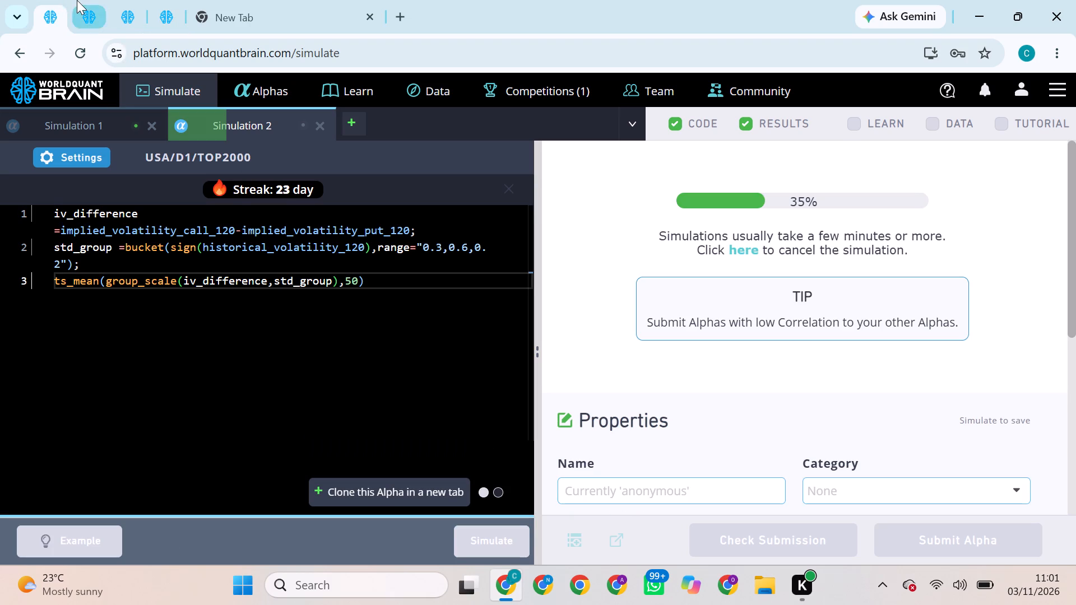
pyautogui.click(77, 0)
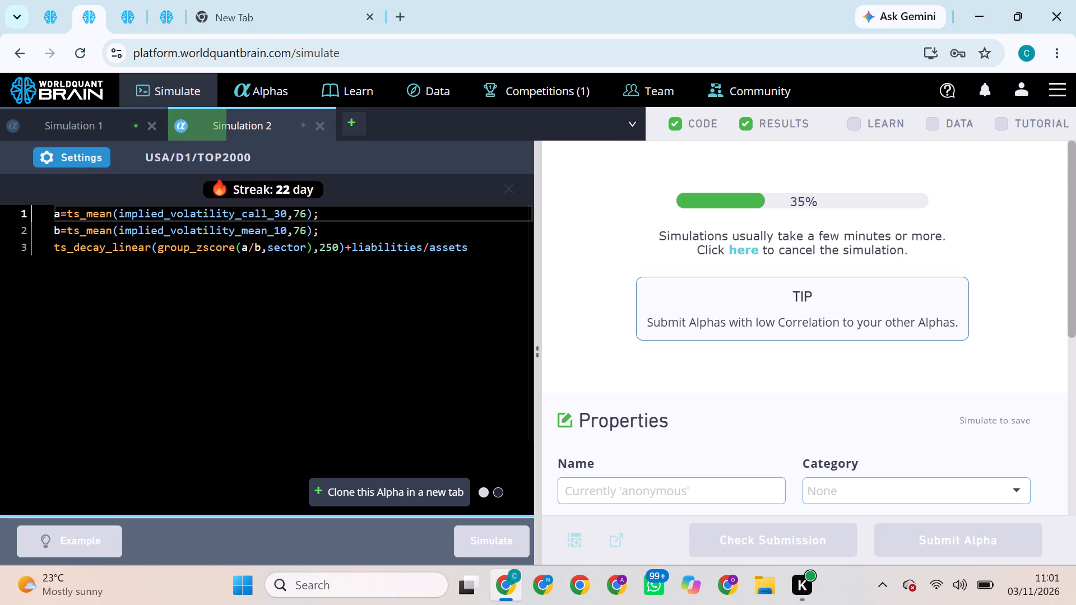
pyautogui.click(54, 0)
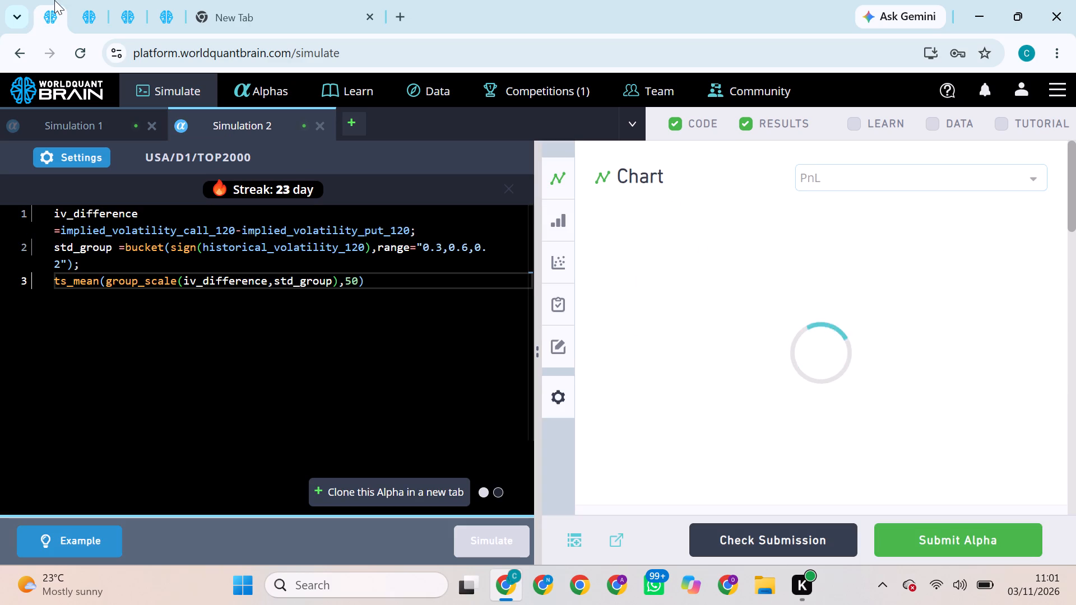
pyautogui.click(911, 538)
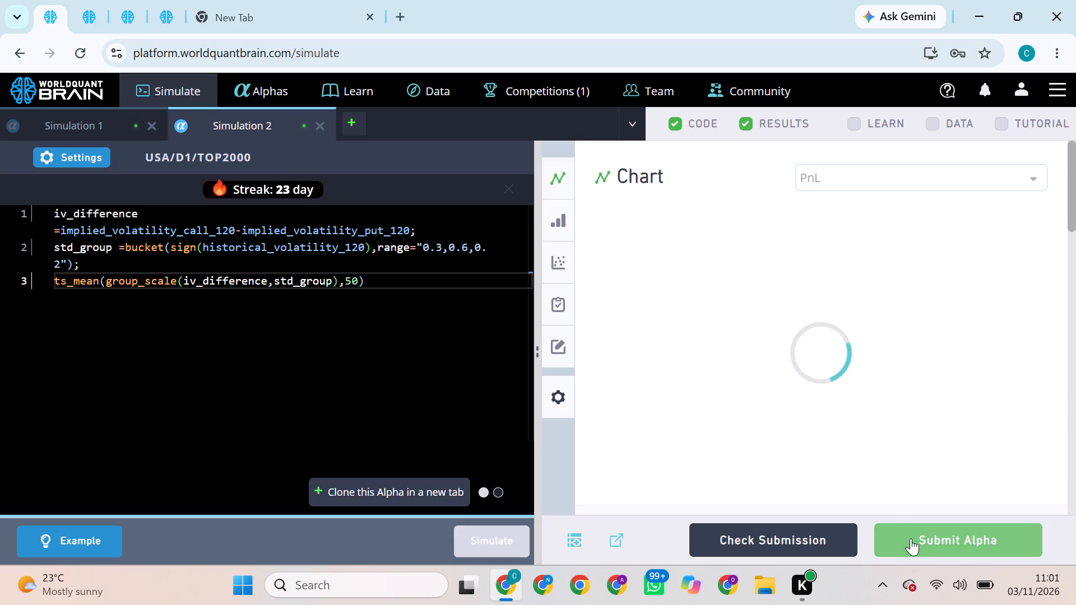
# On the fourth page, run the TOP2000 simulation with Subindustry neutralization again.
pyautogui.click(87, 0)
pyautogui.click(55, 6)
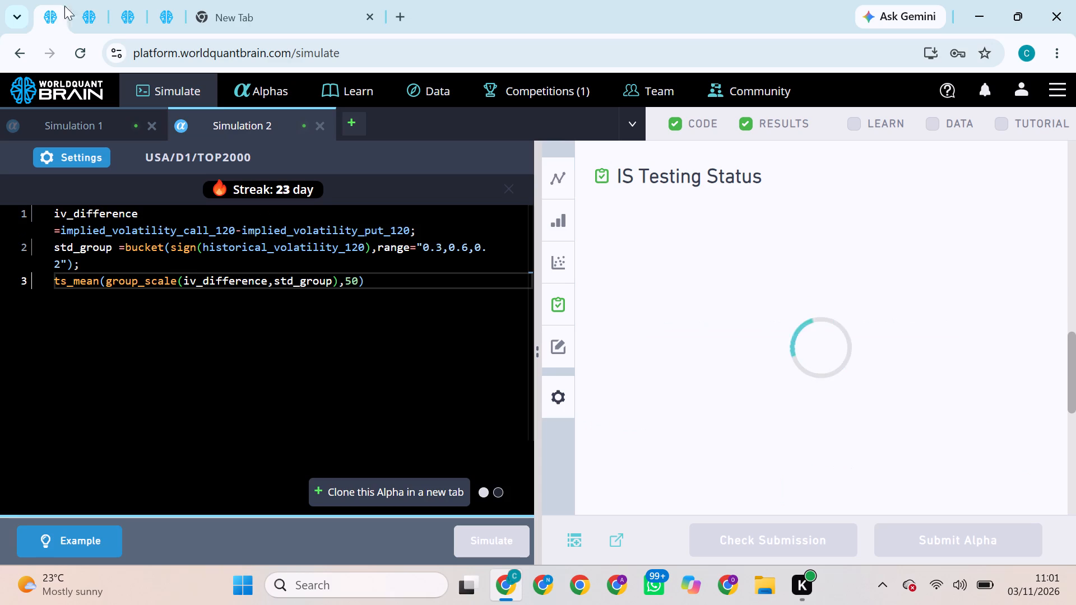
pyautogui.click(78, 7)
pyautogui.click(161, 0)
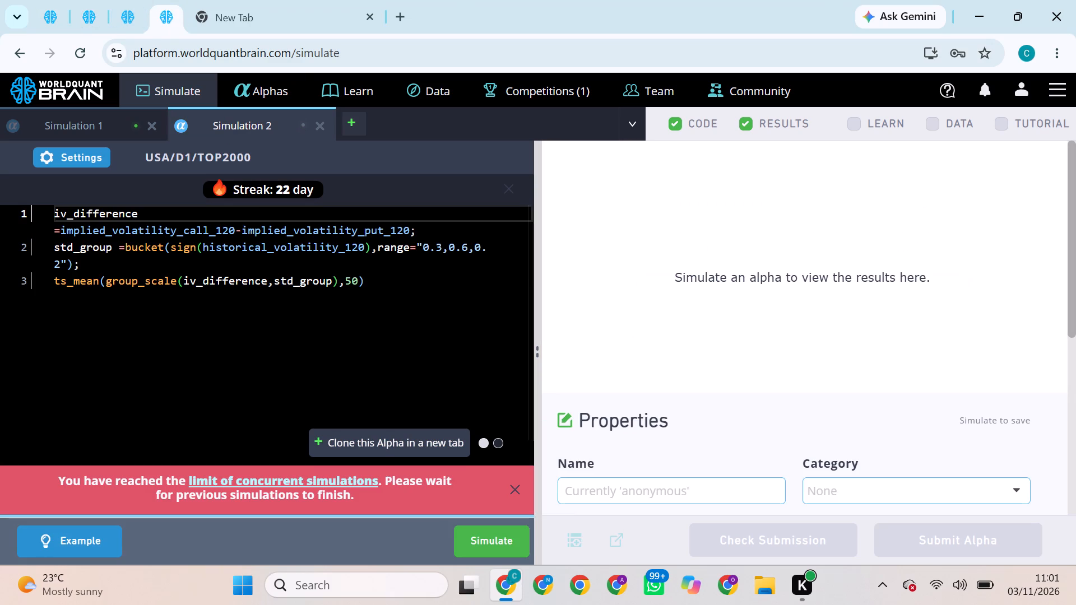
pyautogui.click(500, 541)
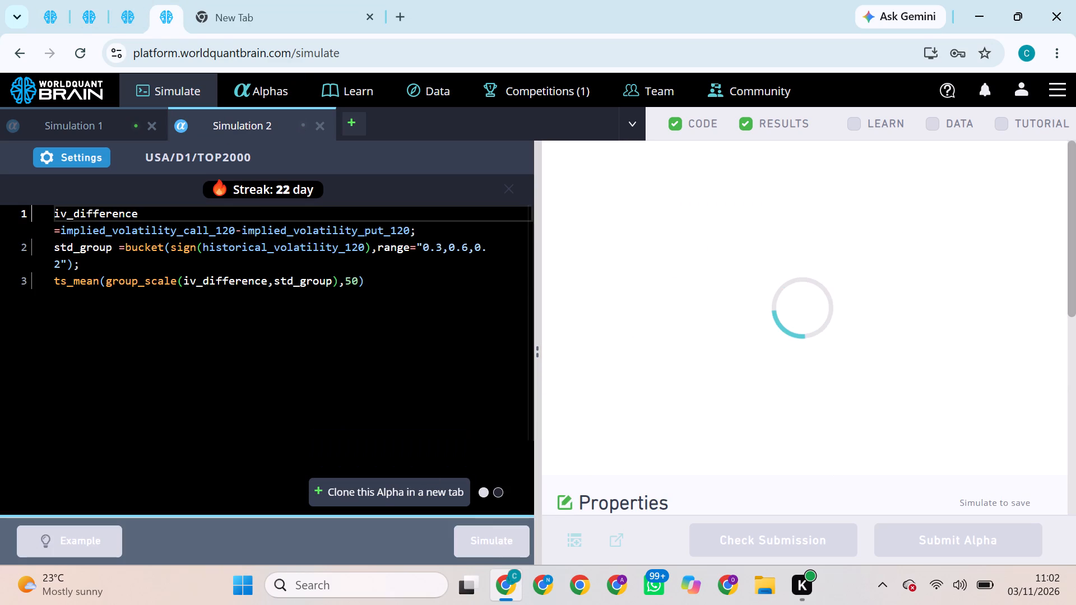
# For the first page's TOP2000 alpha, set neutralization to Market and decay to 0, apply the settings and run the simulation.
pyautogui.click(120, 0)
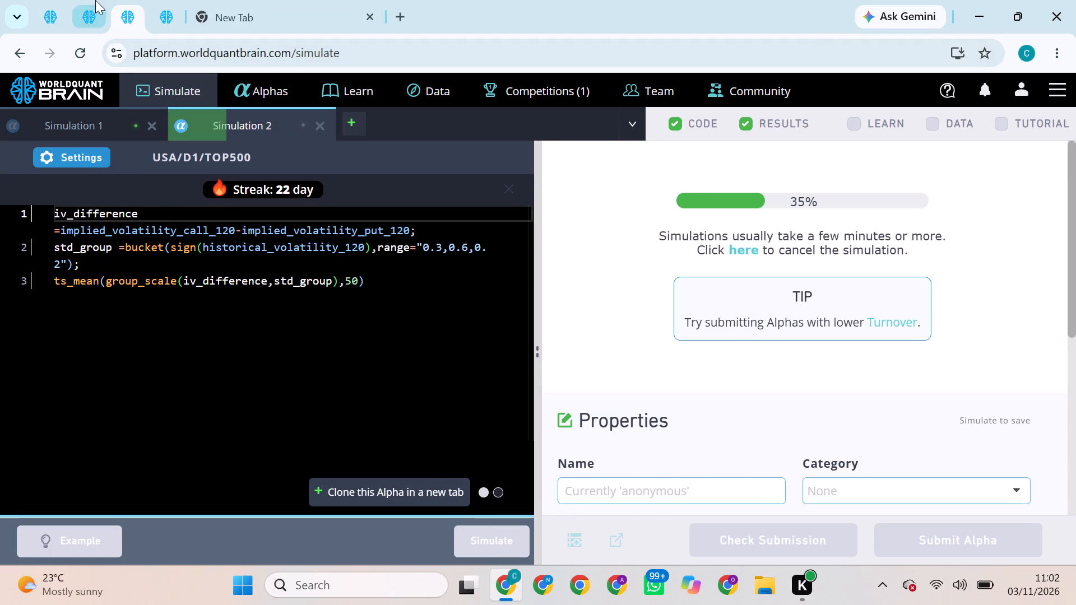
pyautogui.click(95, 0)
pyautogui.click(58, 1)
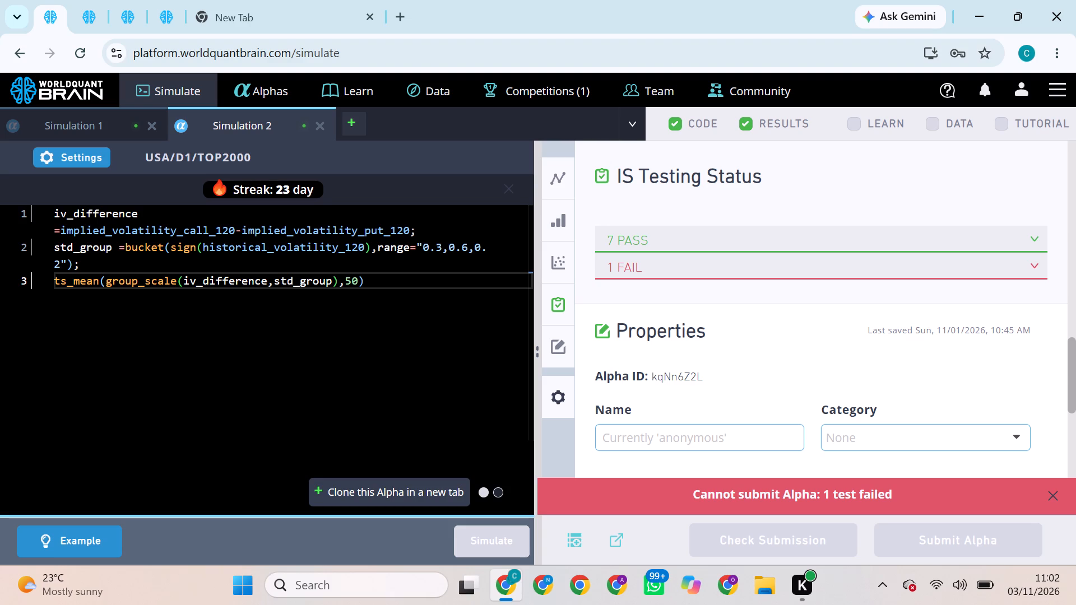
pyautogui.click(85, 156)
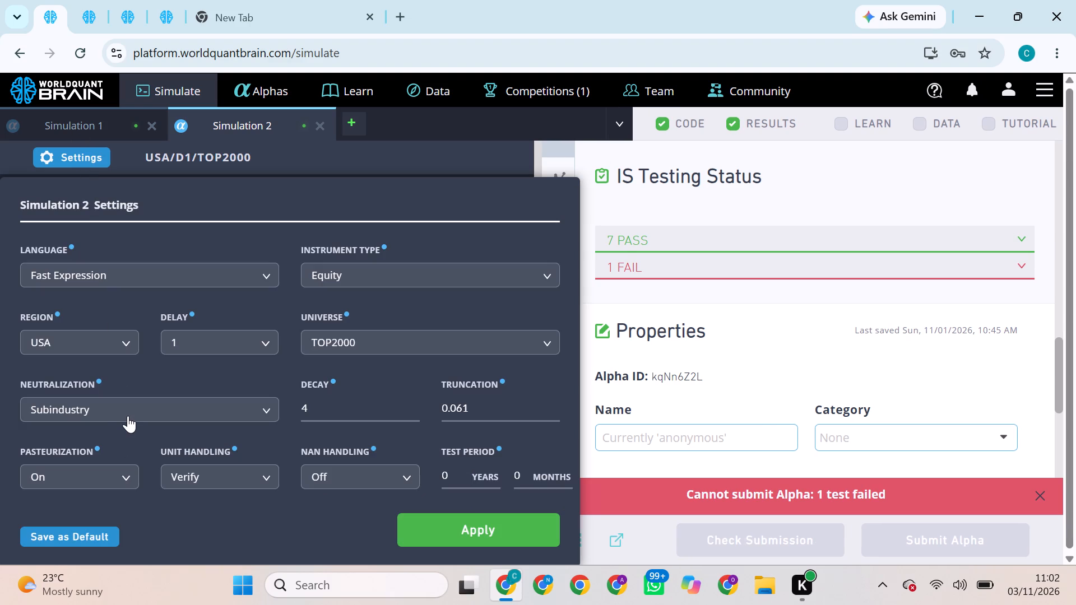
pyautogui.click(128, 416)
pyautogui.click(79, 457)
pyautogui.click(375, 412)
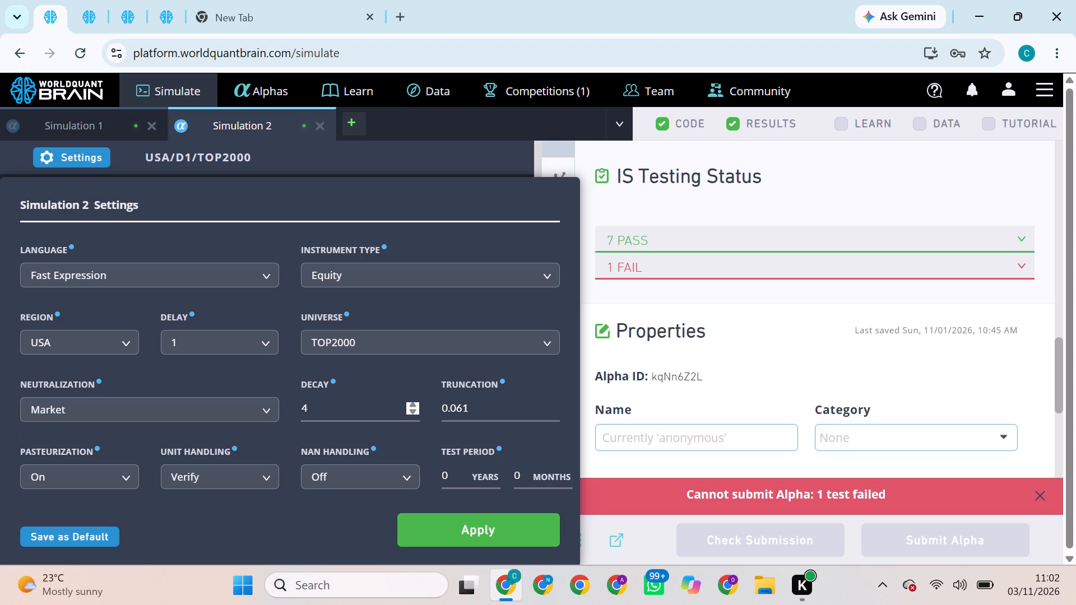
pyautogui.press('BackSpace')
pyautogui.press('0')
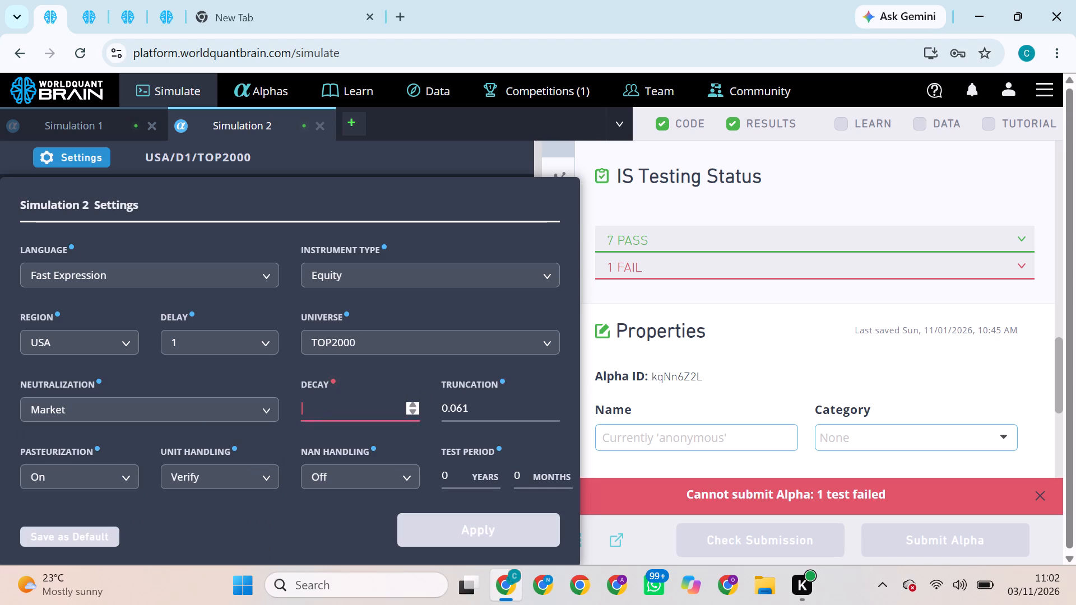
pyautogui.click(536, 530)
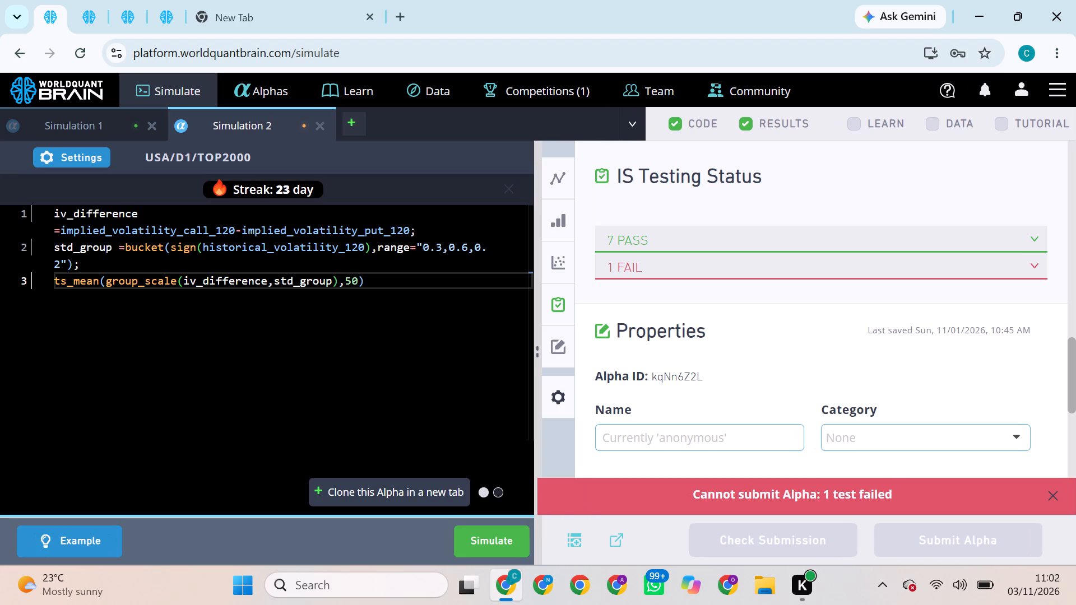
pyautogui.click(481, 553)
# For the alpha using ts_decay_linear, show the test period and try to submit the alpha.
pyautogui.click(73, 0)
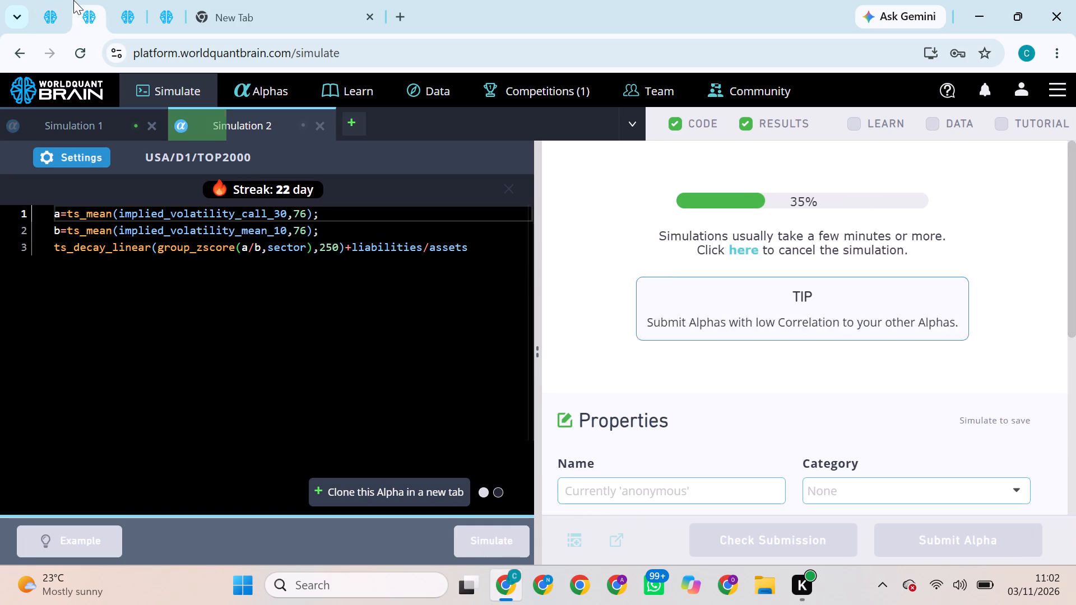
pyautogui.click(759, 527)
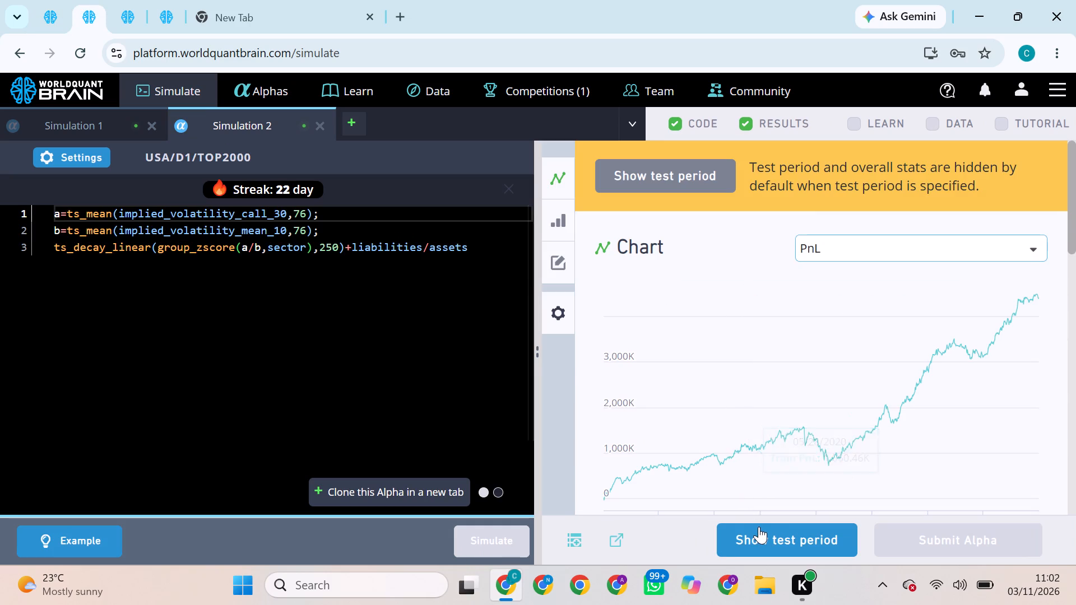
pyautogui.click(930, 531)
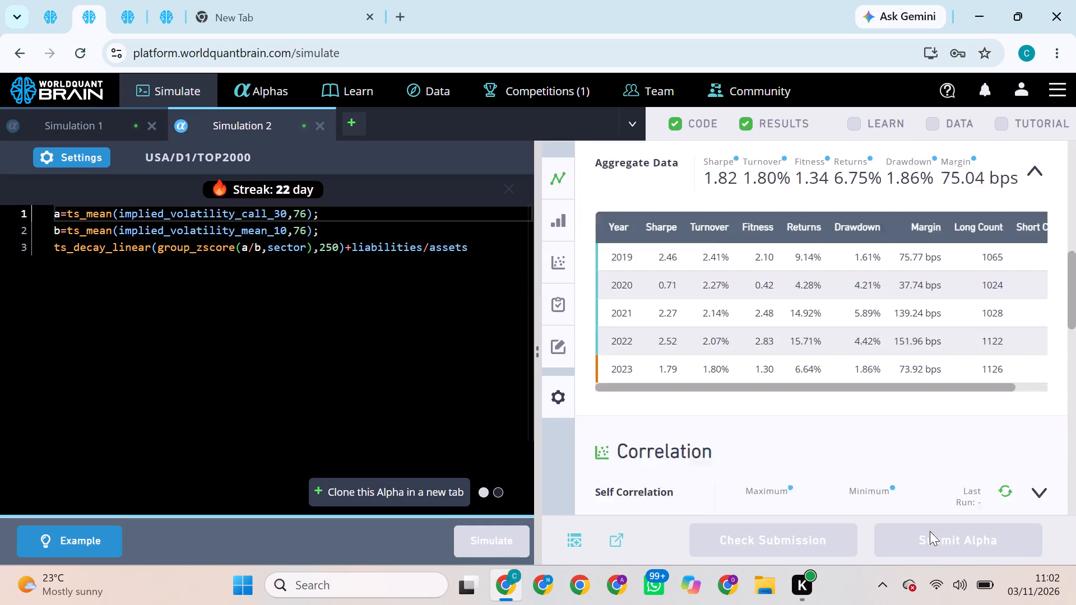
# On the page with the TOP500 alpha, set neutralization to Market and universe to TOP200, apply the settings and run the simulation.
pyautogui.click(120, 0)
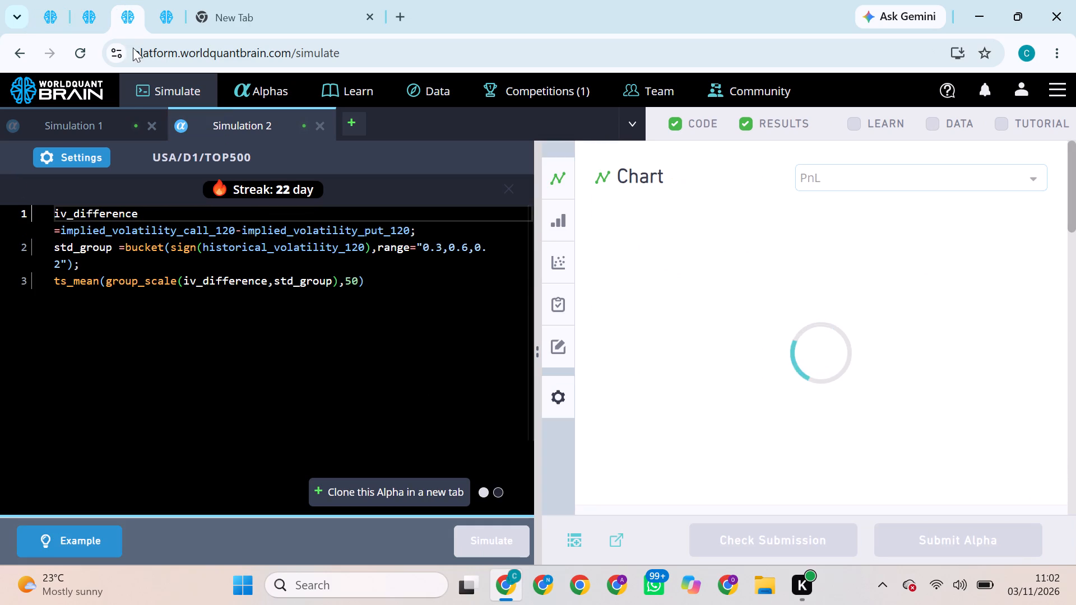
pyautogui.click(103, 153)
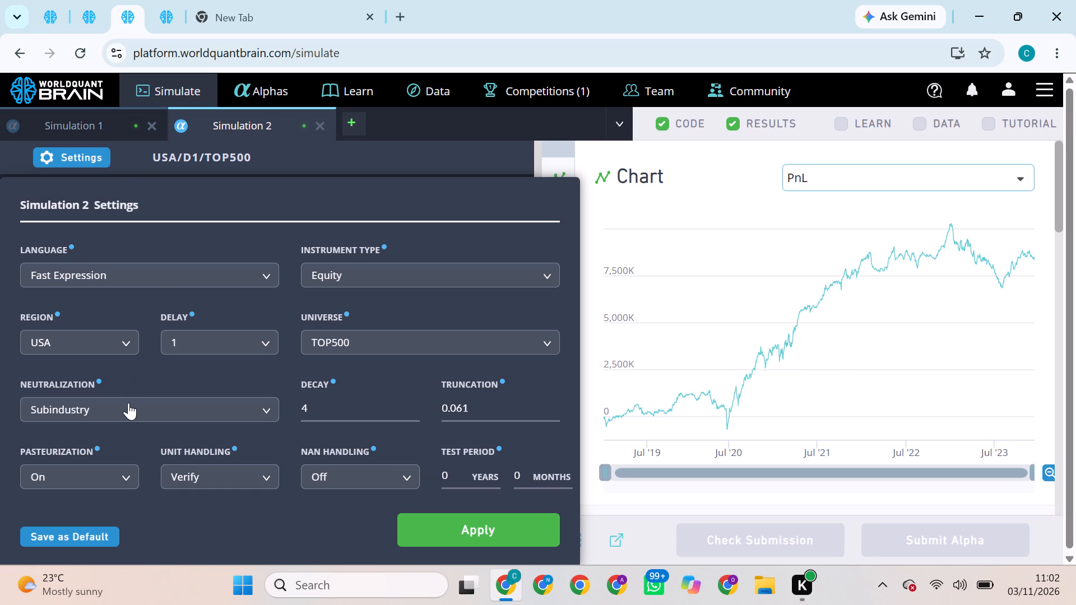
pyautogui.click(128, 407)
pyautogui.click(87, 463)
pyautogui.click(374, 367)
pyautogui.click(383, 346)
pyautogui.click(345, 469)
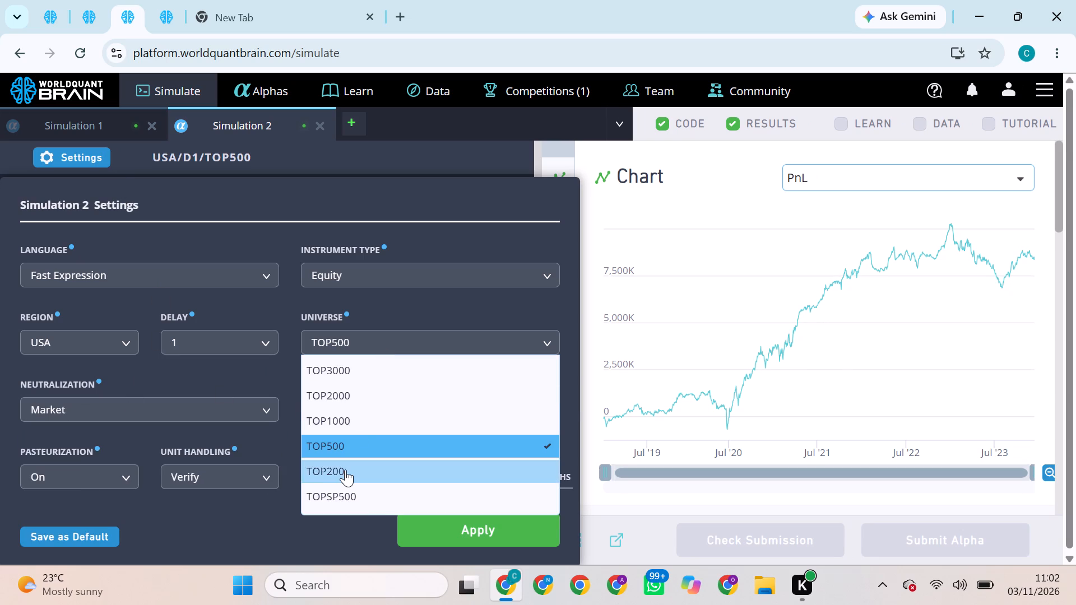
pyautogui.click(443, 525)
pyautogui.click(470, 532)
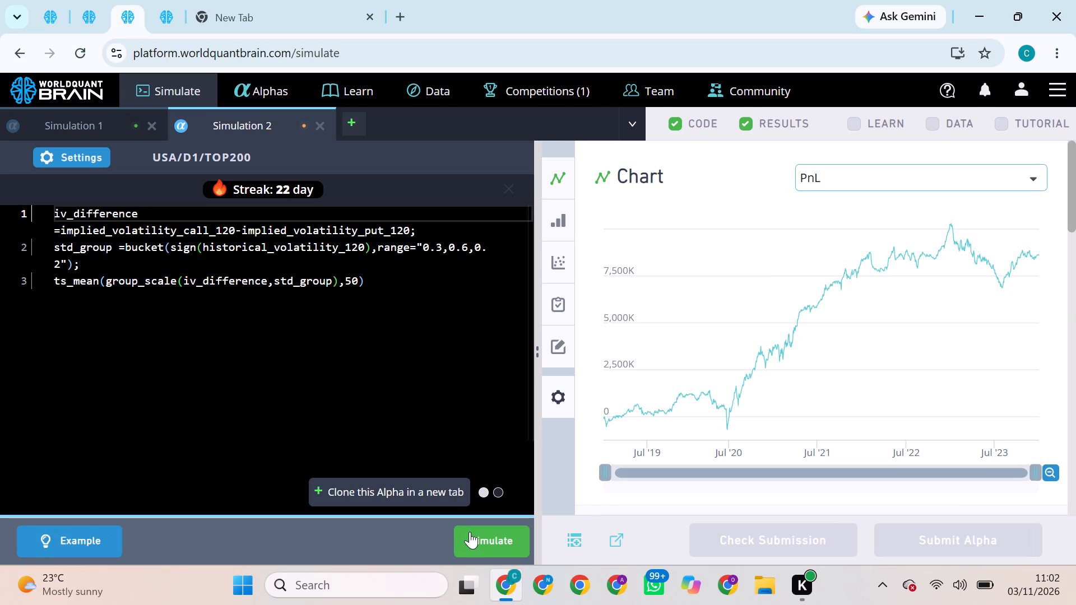
pyautogui.hscroll(-1, 198, 105)
# For the second page's ts_decay_linear alpha, set neutralization to Subindustry, apply the settings and try to run the simulation.
pyautogui.click(165, 0)
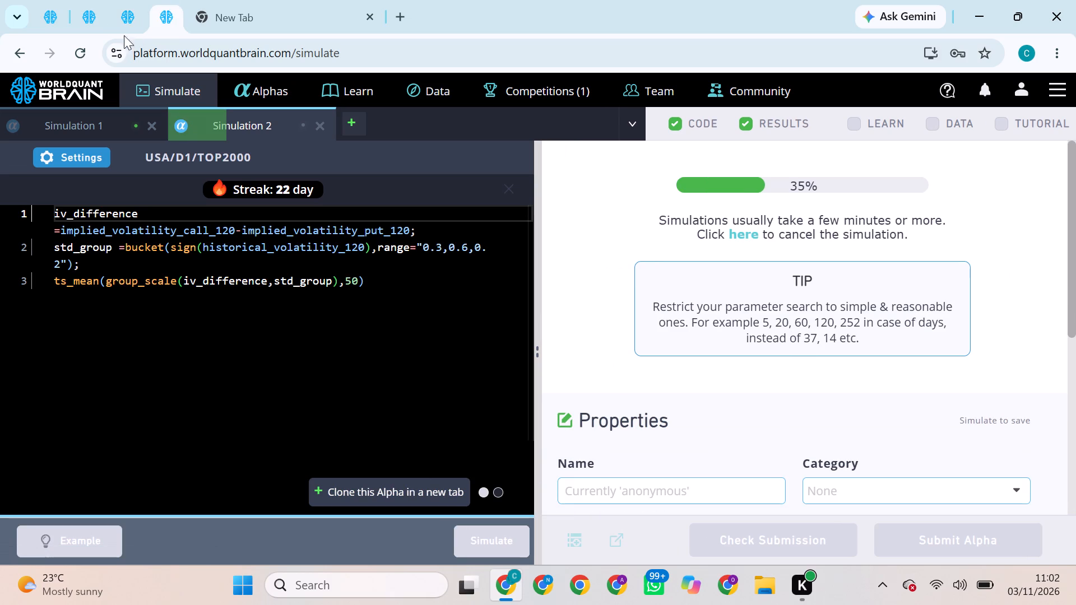
pyautogui.click(43, 0)
pyautogui.click(69, 0)
pyautogui.click(76, 7)
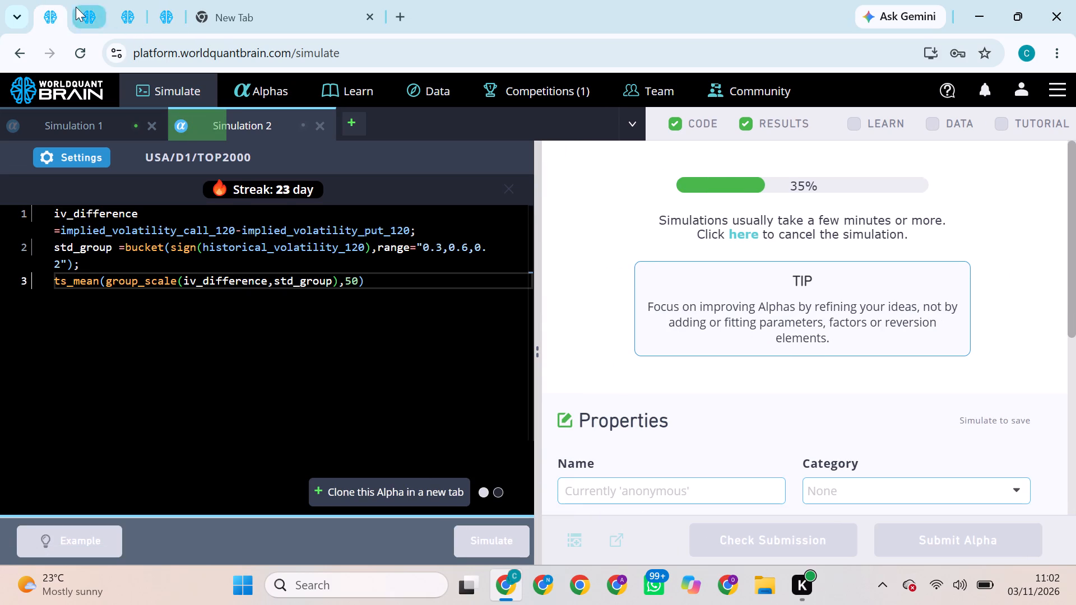
pyautogui.click(101, 163)
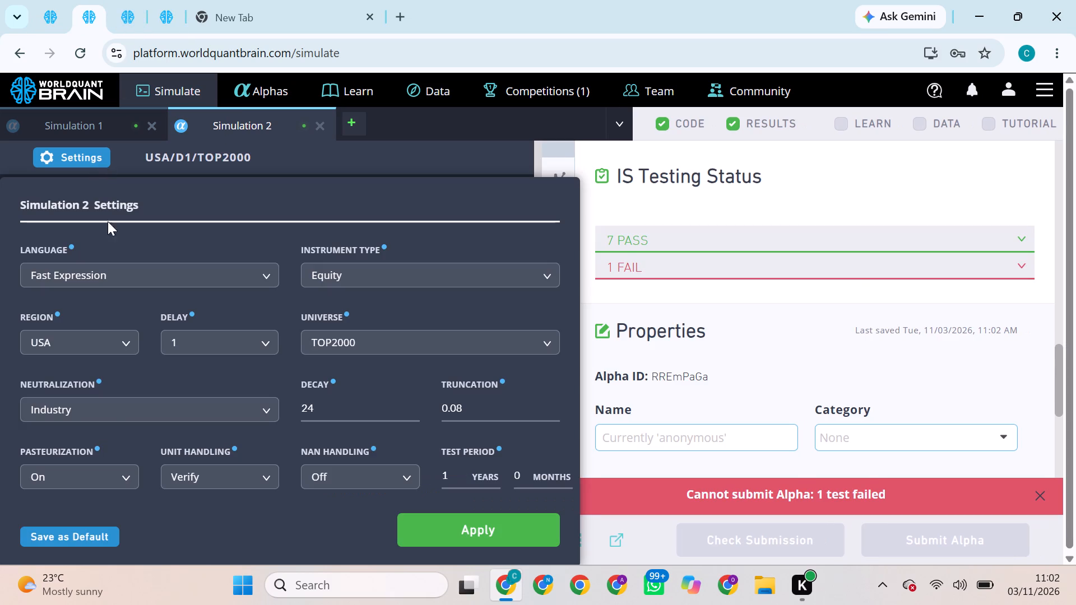
pyautogui.click(133, 420)
pyautogui.click(65, 543)
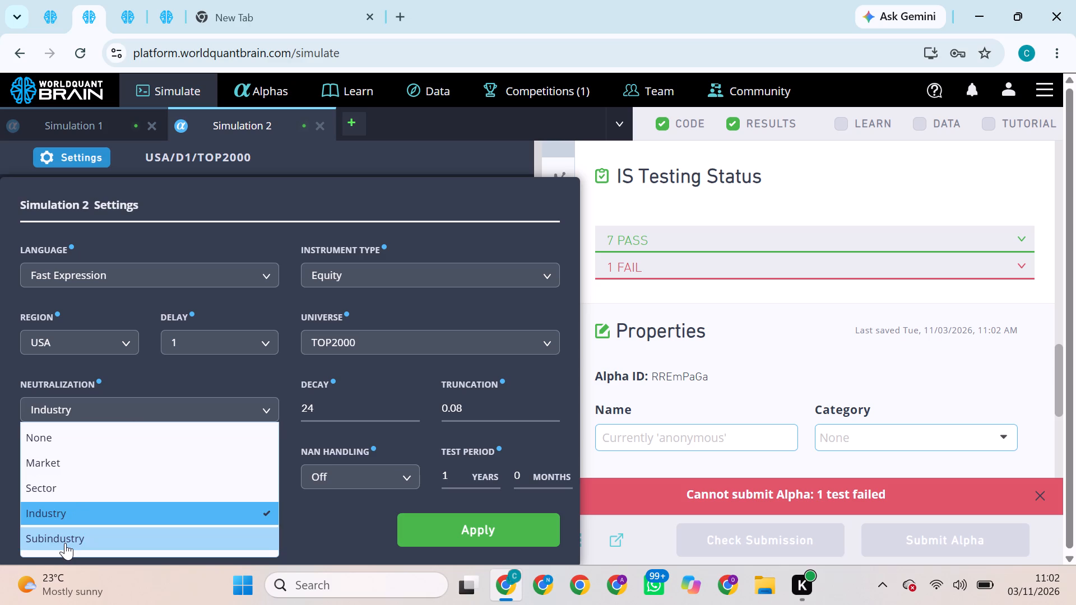
pyautogui.click(446, 534)
pyautogui.click(488, 533)
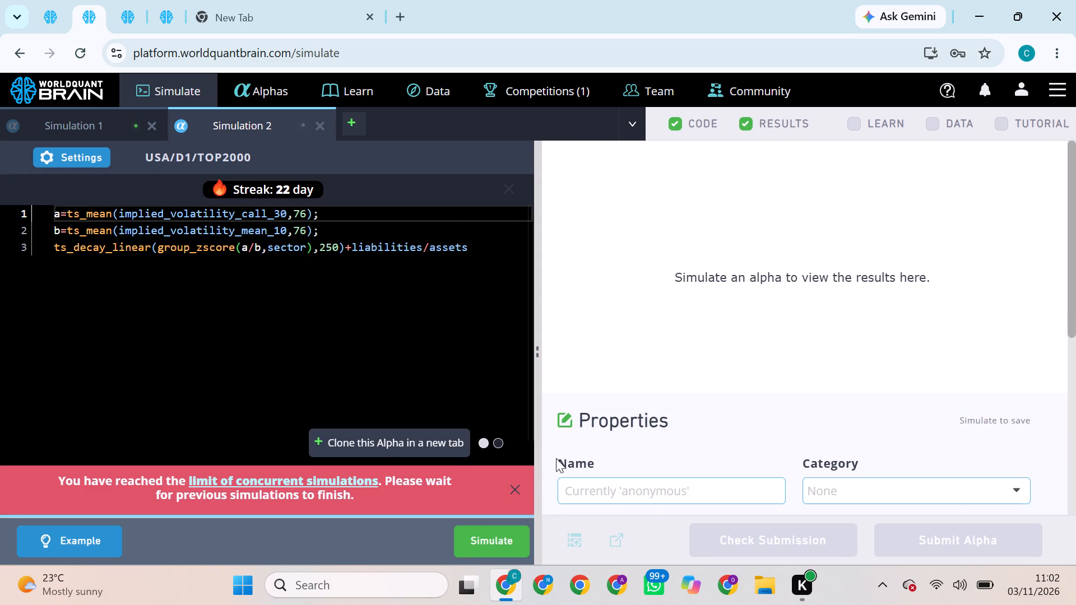
# Check the simulations on the third and fourth pages and run the ts_decay_linear alpha's simulation again.
pyautogui.click(139, 19)
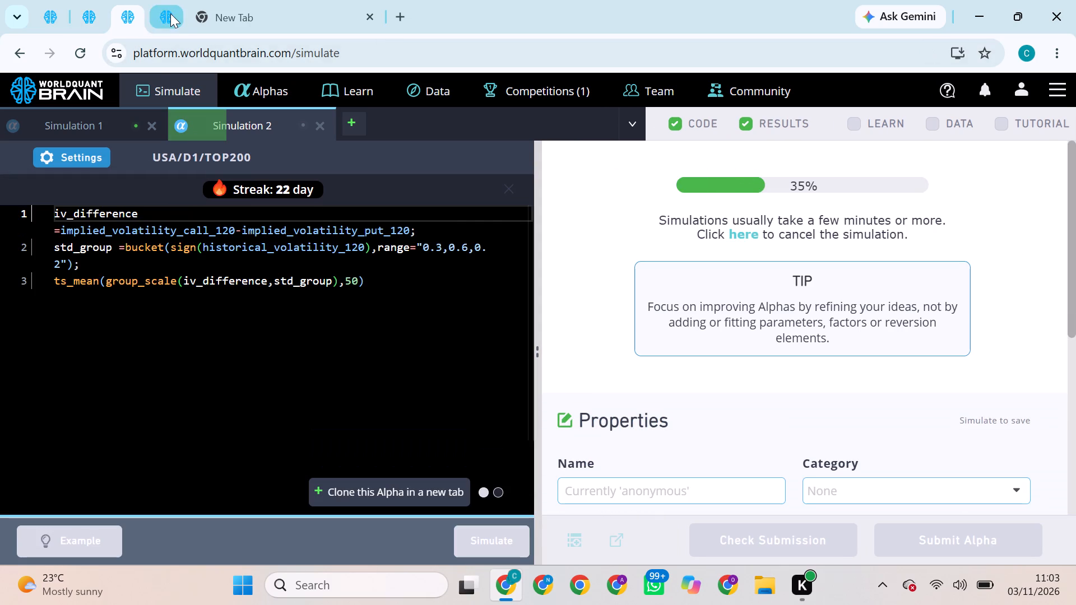
pyautogui.click(170, 13)
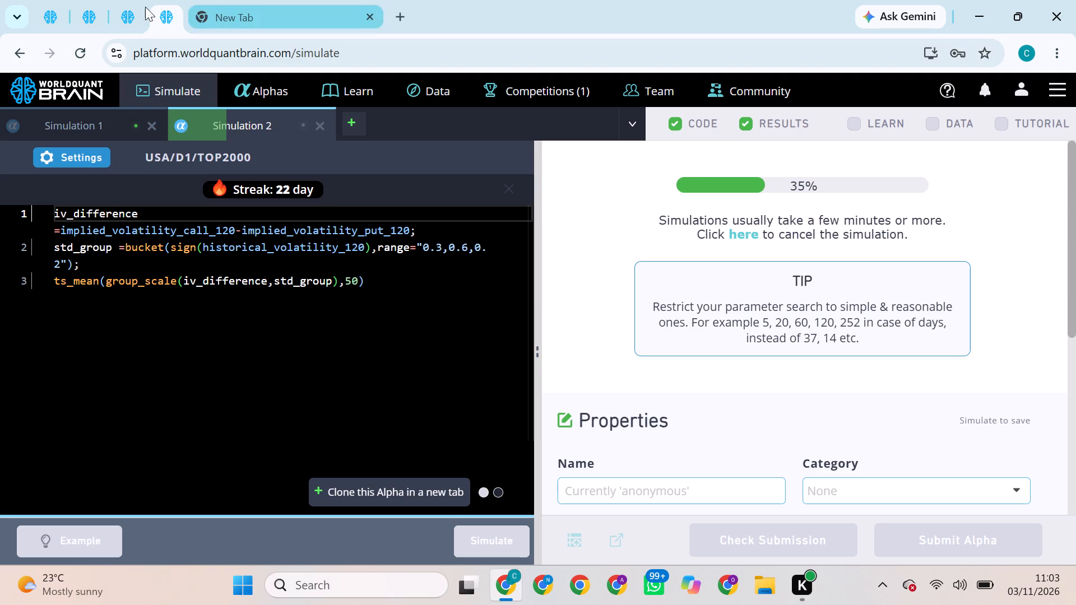
pyautogui.click(63, 0)
pyautogui.click(80, 4)
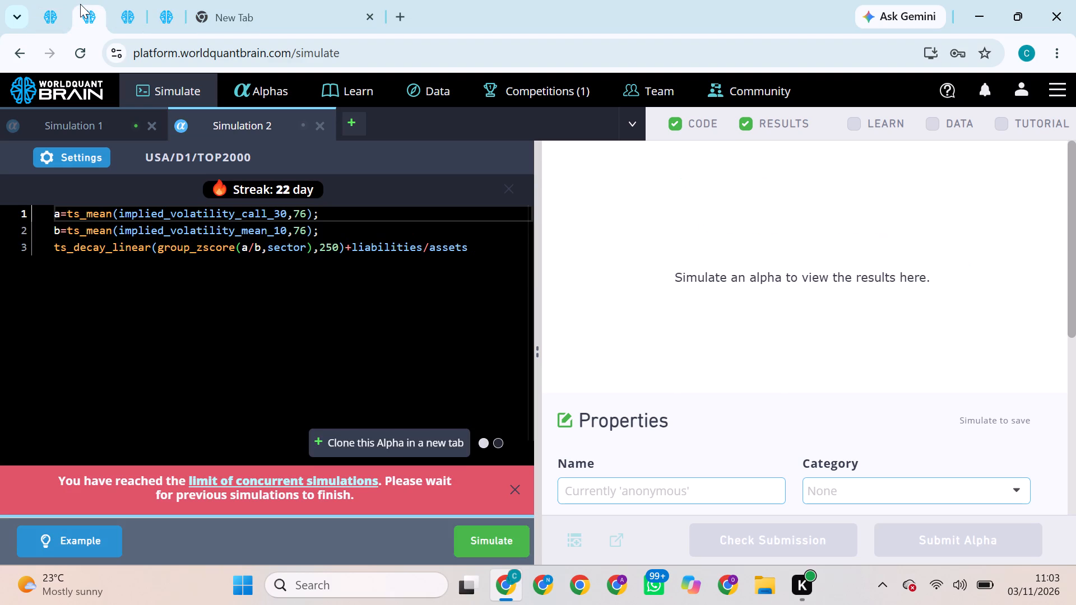
pyautogui.click(473, 532)
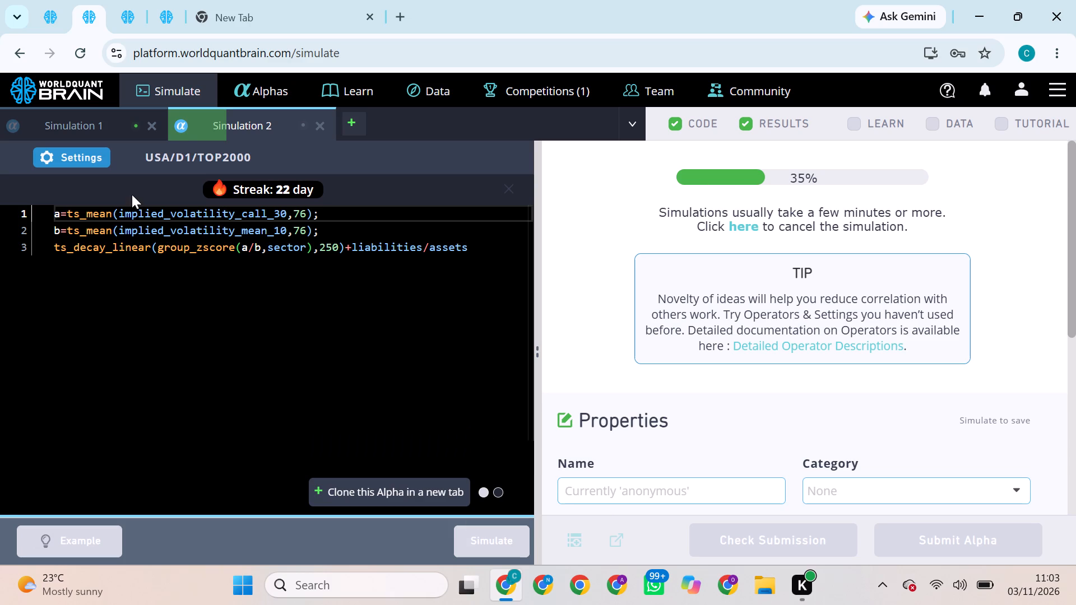
# Check the simulations on the other pages and try to submit the fourth page's TOP2000 alpha with Subindustry neutralization.
pyautogui.click(36, 1)
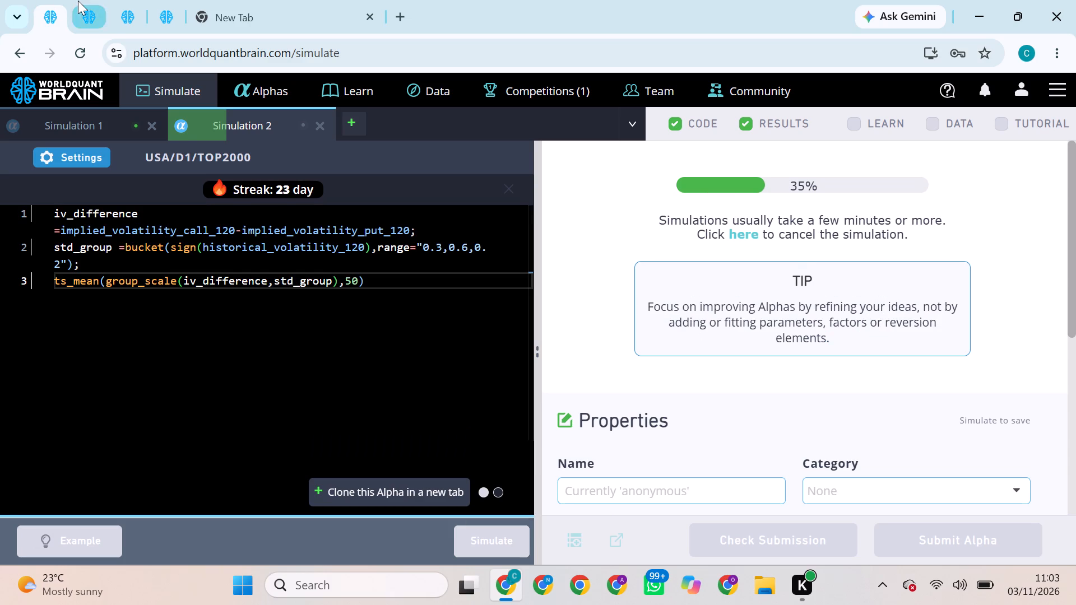
pyautogui.click(78, 1)
pyautogui.click(120, 0)
pyautogui.click(175, 7)
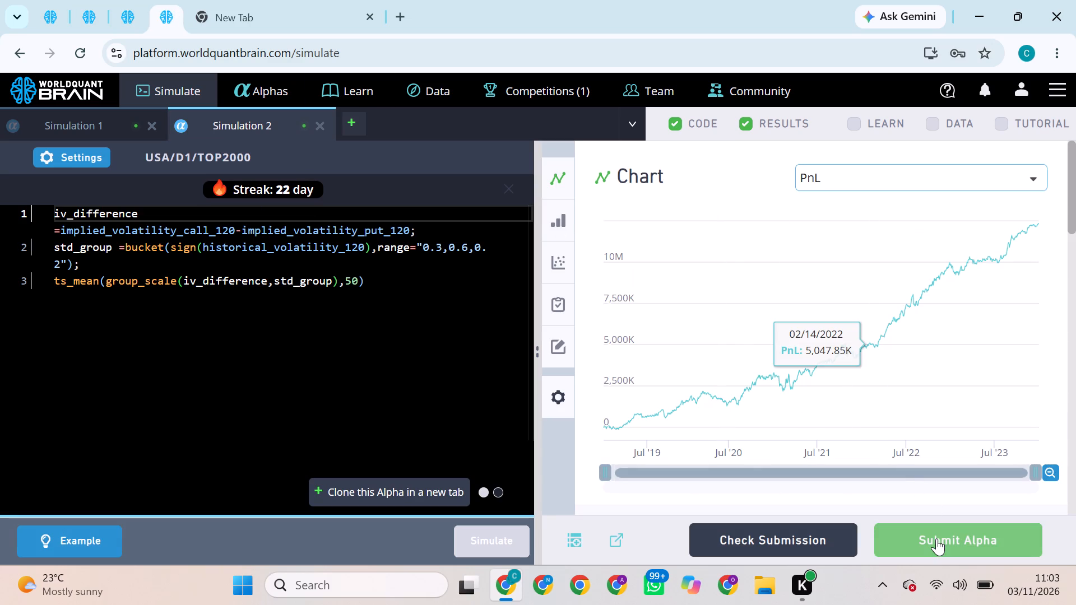
pyautogui.click(936, 538)
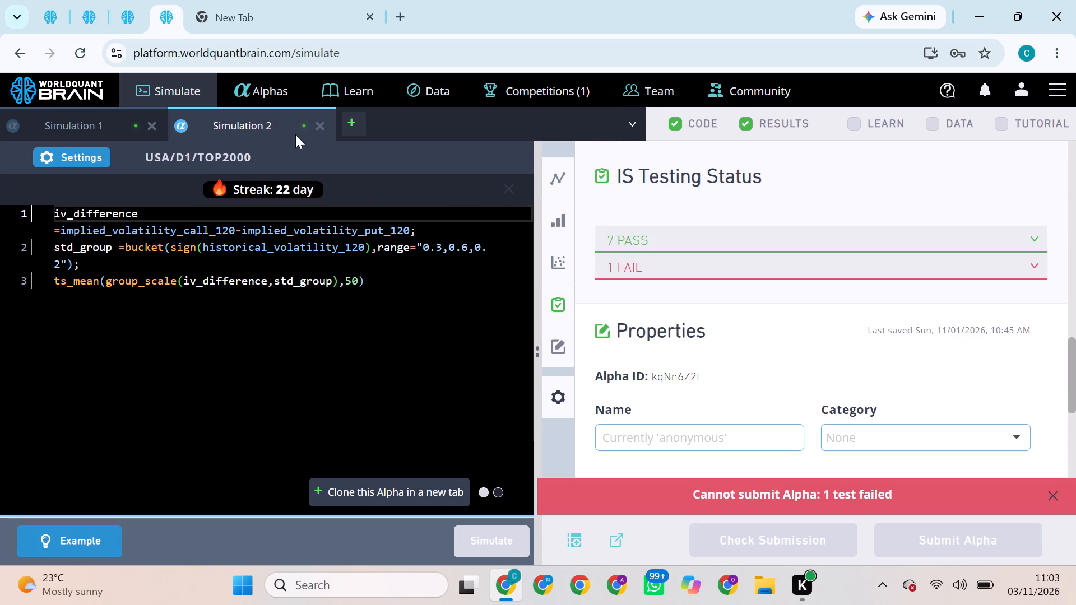
# For the fourth page's TOP2000 alpha, set neutralization to Market, apply the settings and run the simulation.
pyautogui.click(63, 0)
pyautogui.click(87, 2)
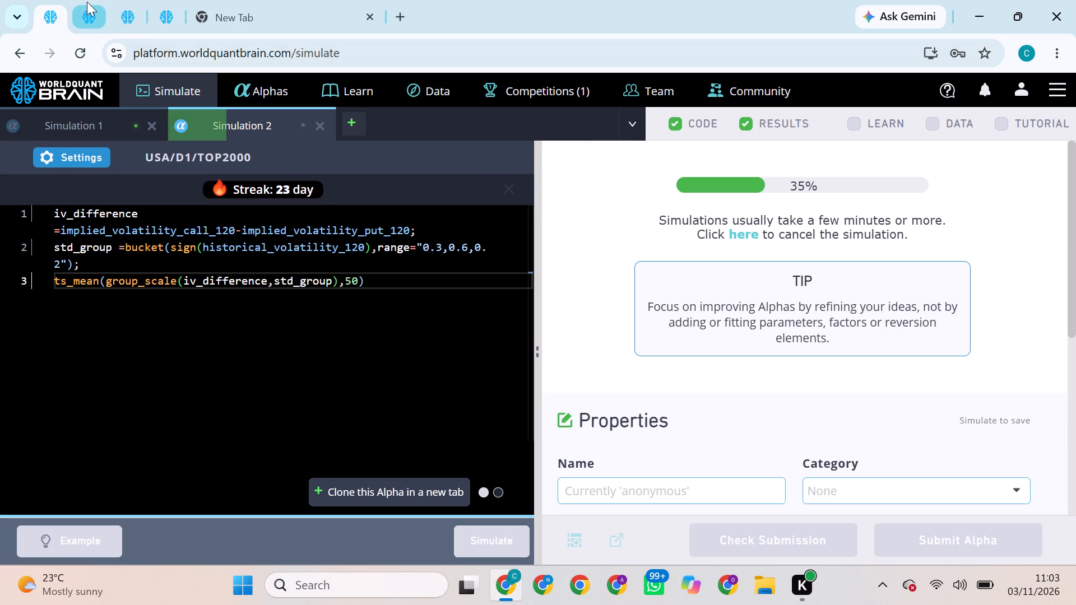
pyautogui.click(110, 2)
pyautogui.click(154, 10)
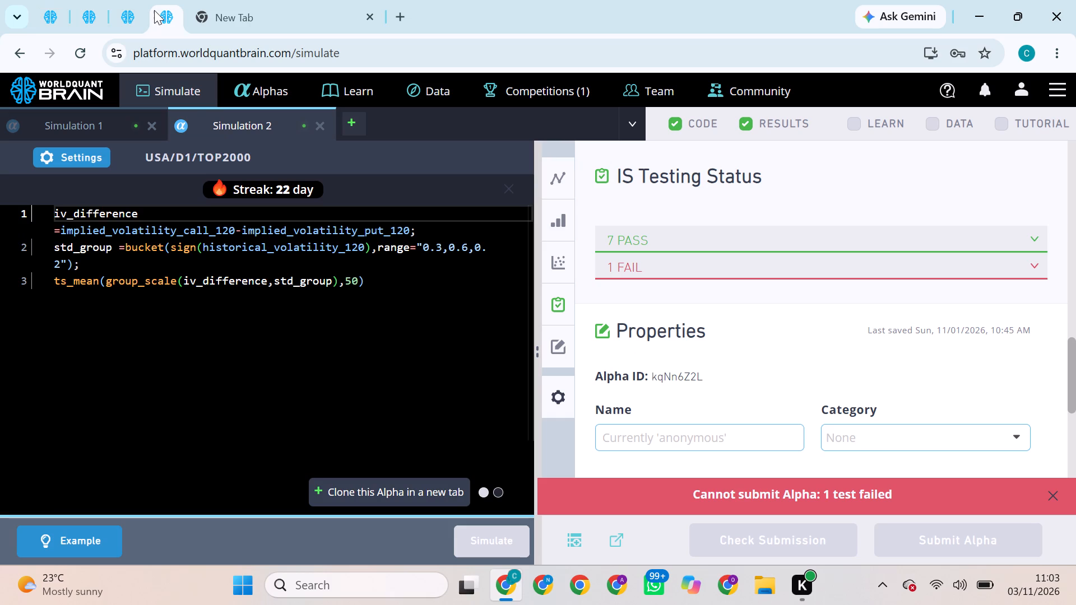
pyautogui.click(84, 166)
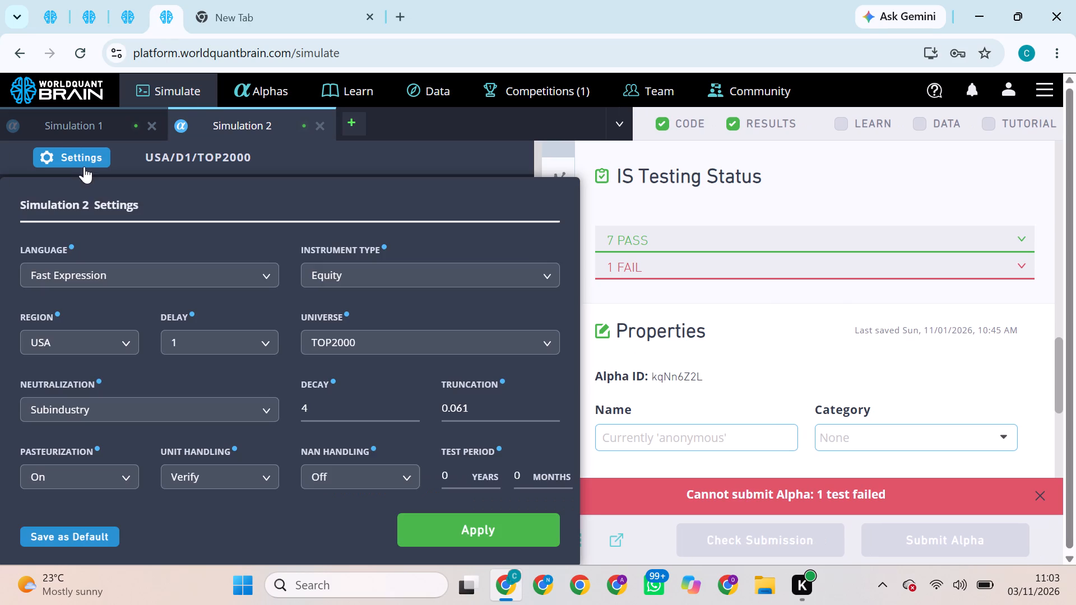
pyautogui.click(139, 417)
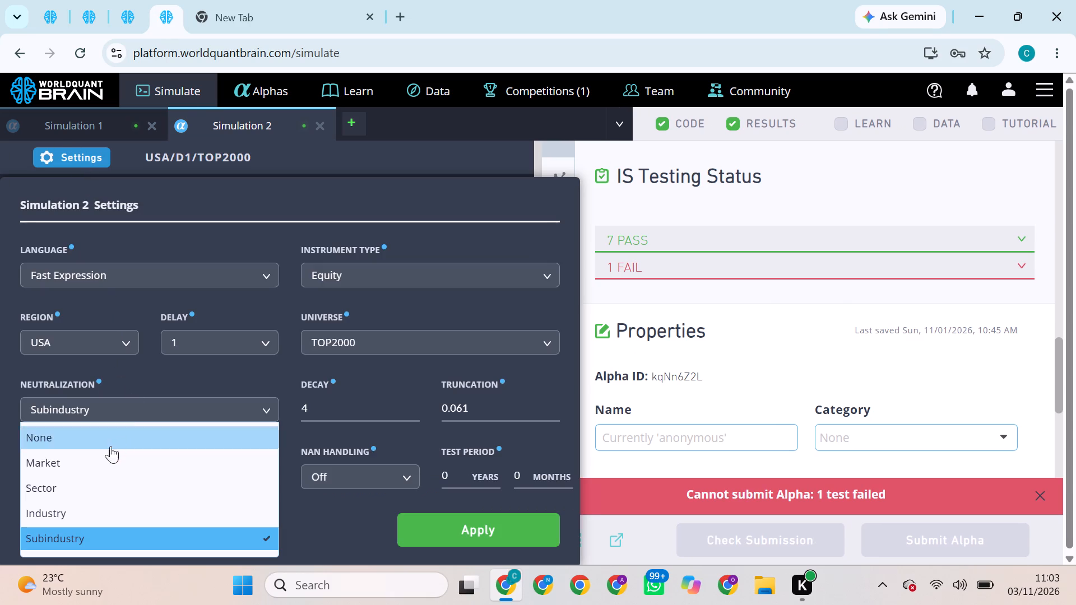
pyautogui.click(98, 469)
pyautogui.moveTo(470, 551); pyautogui.dragTo(481, 544)
pyautogui.doubleClick(493, 541)
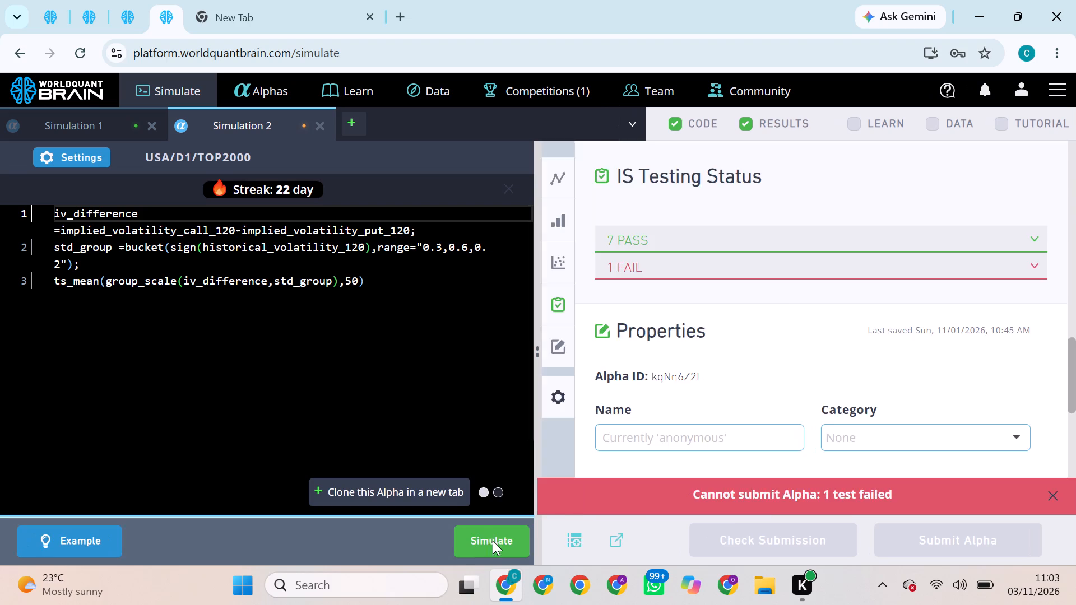
pyautogui.click(493, 541)
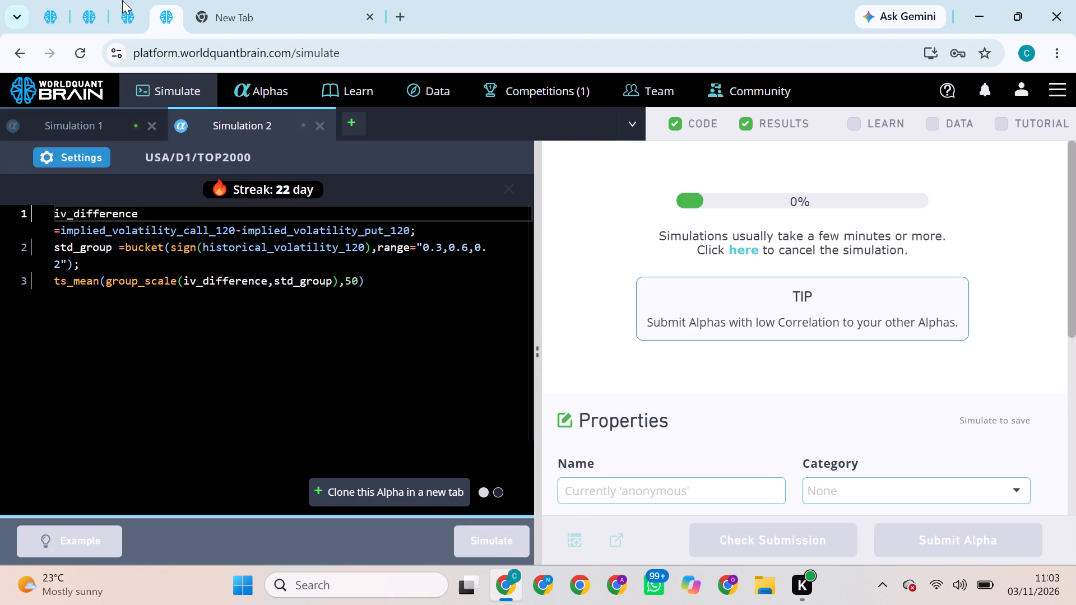
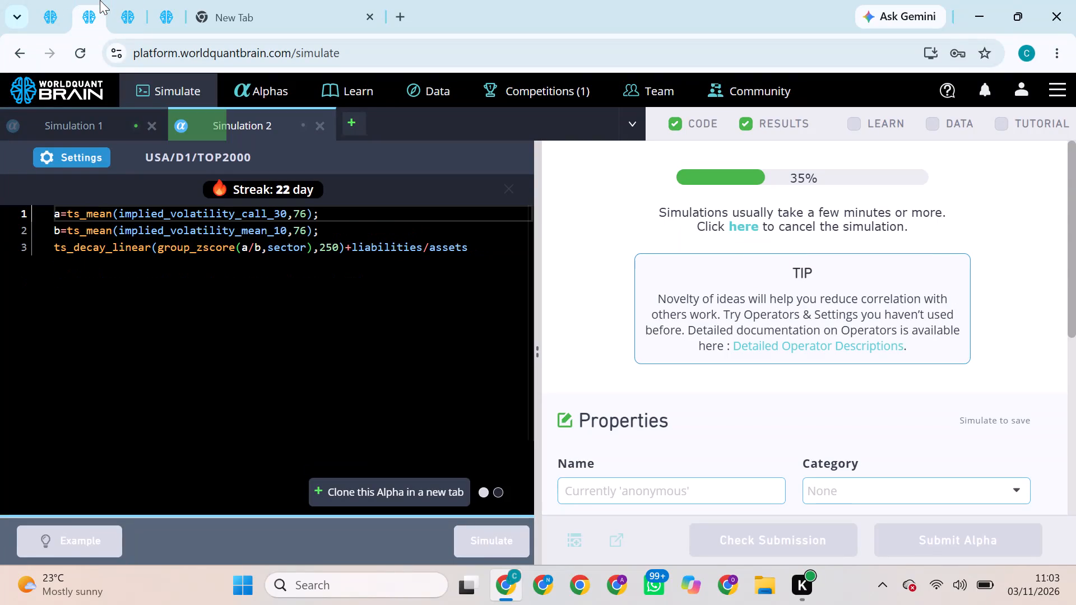
# Try to submit the first page's TOP2000 group_scale alpha and check the simulations on the other pages meanwhile.
pyautogui.click(41, 2)
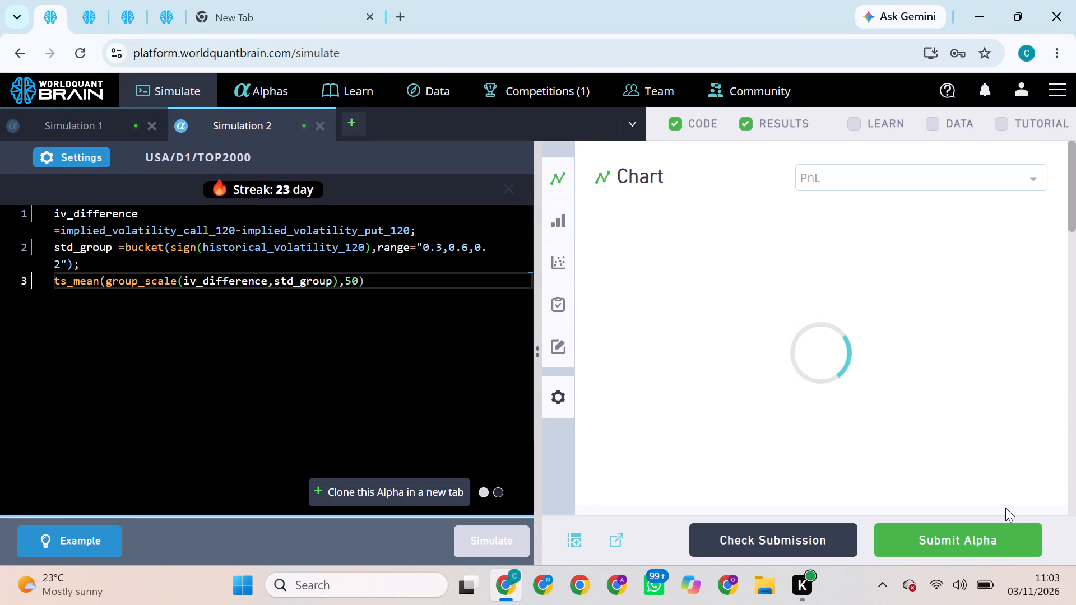
pyautogui.click(988, 529)
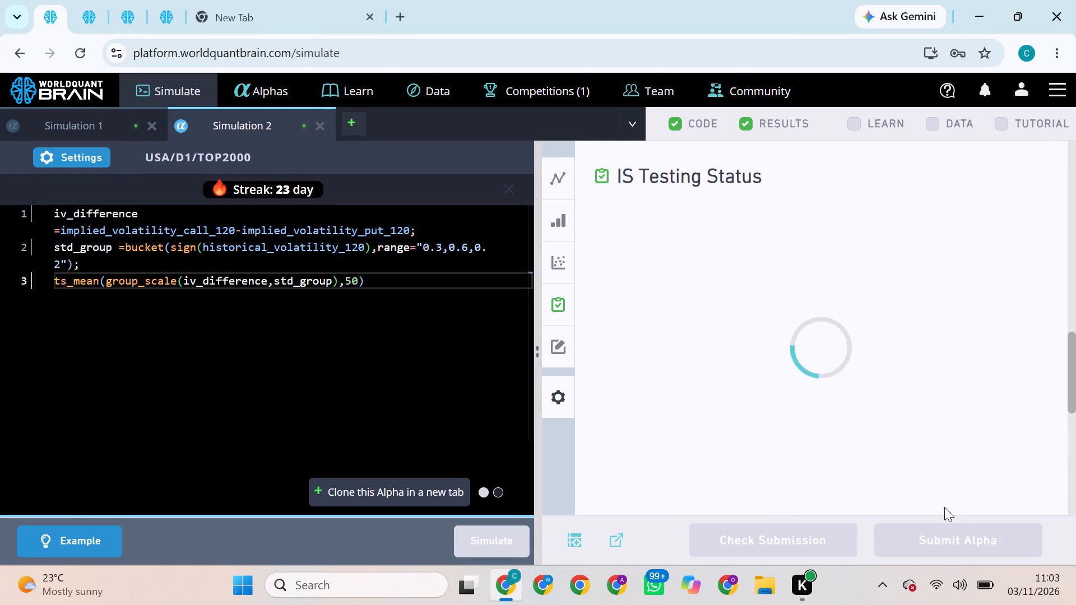
pyautogui.click(149, 0)
pyautogui.click(135, 1)
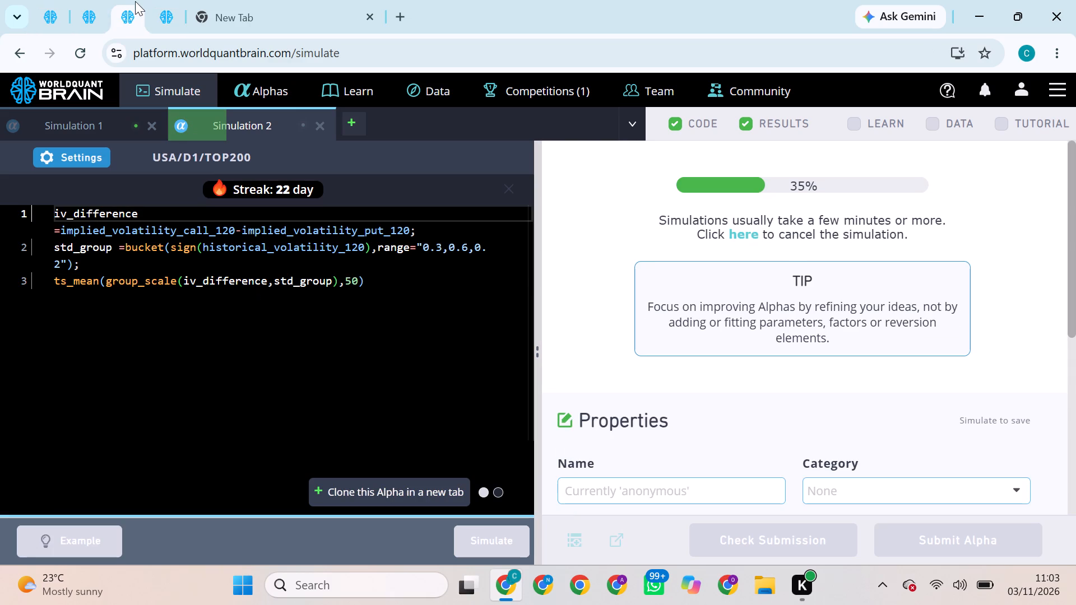
pyautogui.click(135, 1)
pyautogui.moveTo(135, 1); pyautogui.dragTo(100, 3)
pyautogui.click(100, 3)
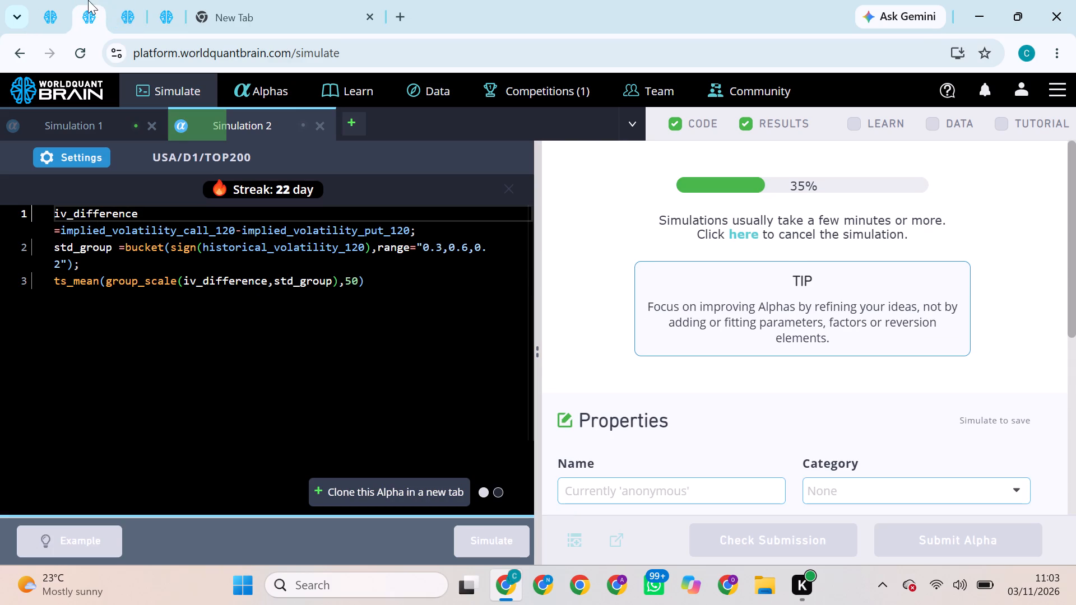
pyautogui.click(60, 0)
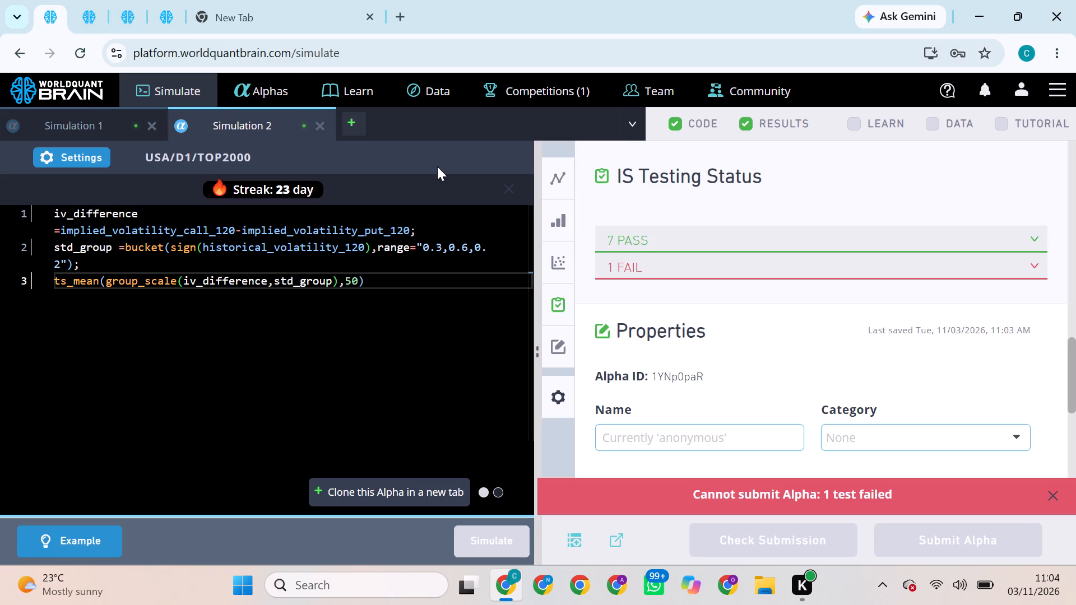
# Open the list of unsubmitted alphas on the first page and look through the most recent entries.
pyautogui.click(293, 85)
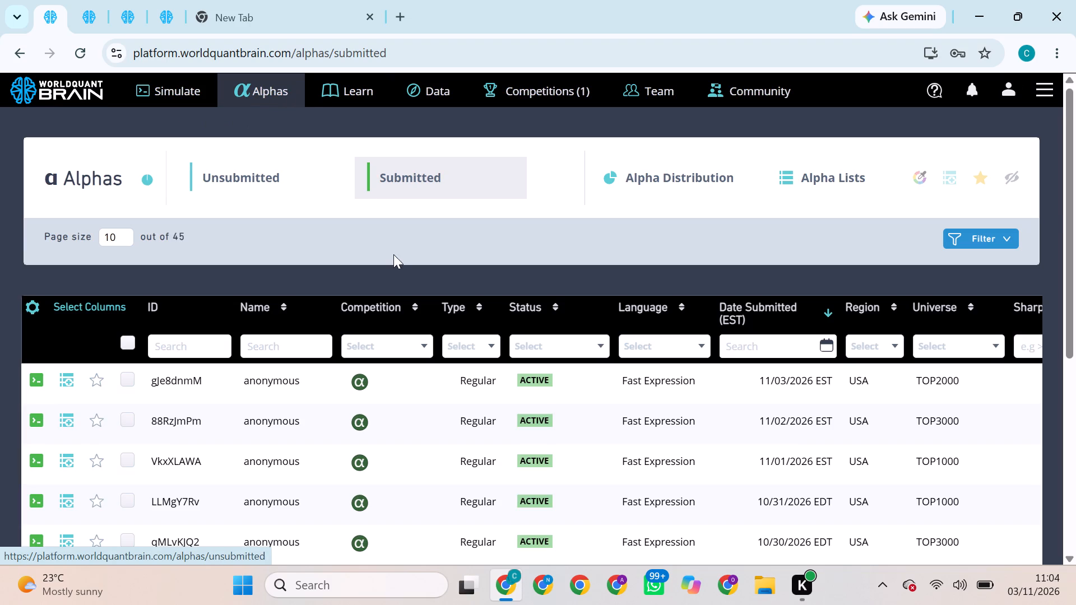
pyautogui.click(262, 180)
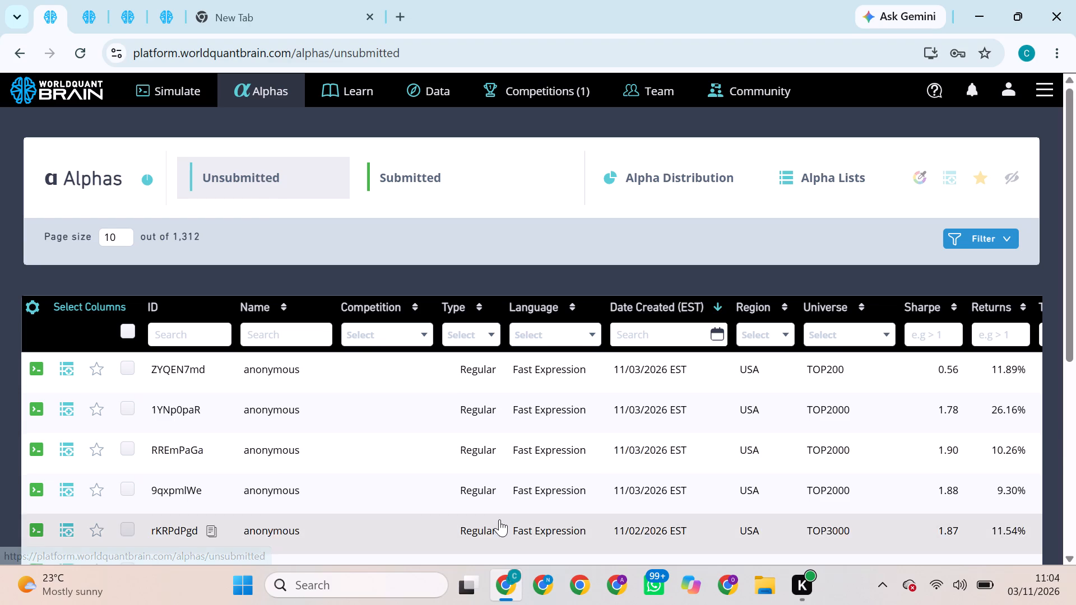
pyautogui.scroll(-4, 499, 519)
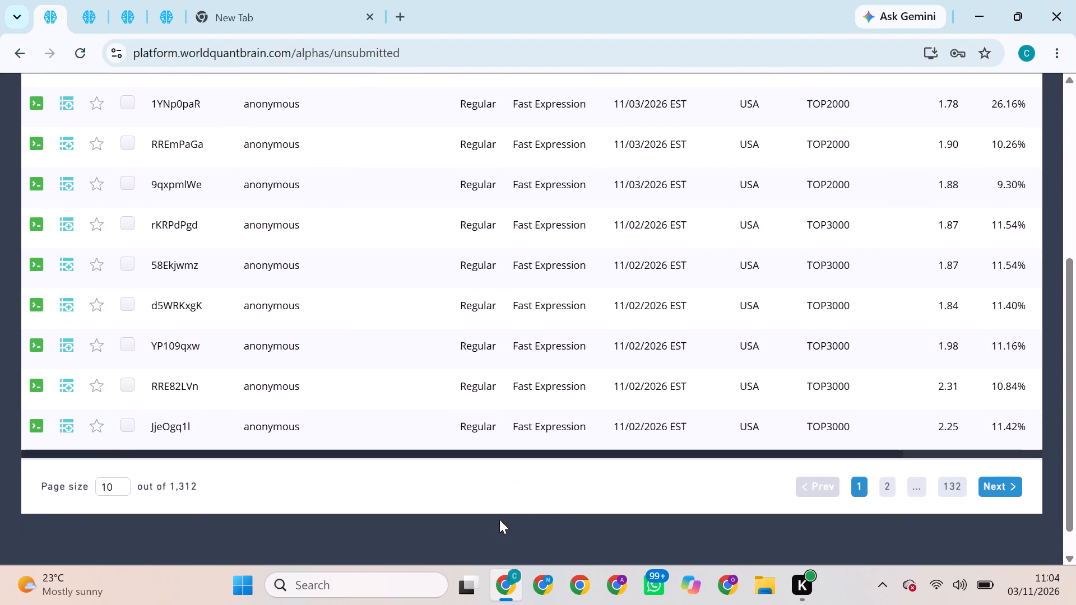
pyautogui.scroll(2, 549, 441)
pyautogui.scroll(-1, 549, 441)
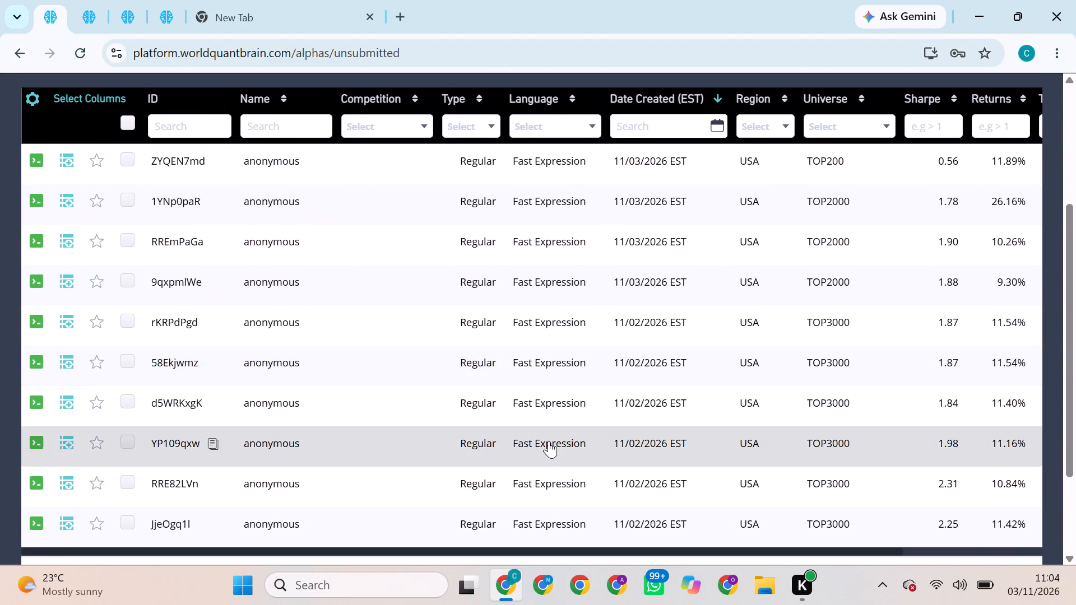
pyautogui.scroll(3, 549, 441)
pyautogui.doubleClick(229, 161)
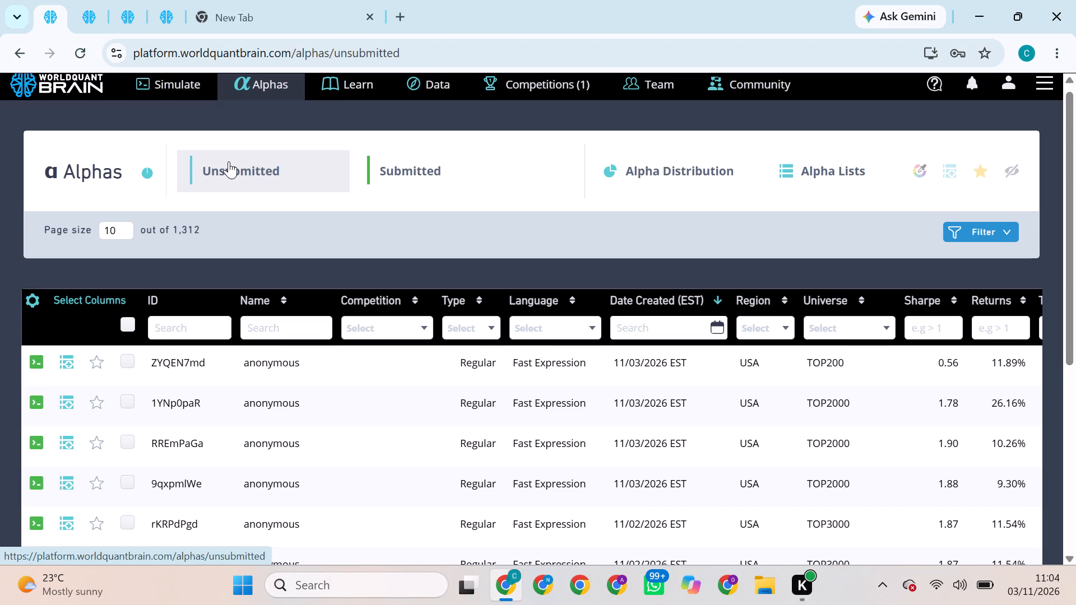
pyautogui.scroll(-3, 434, 351)
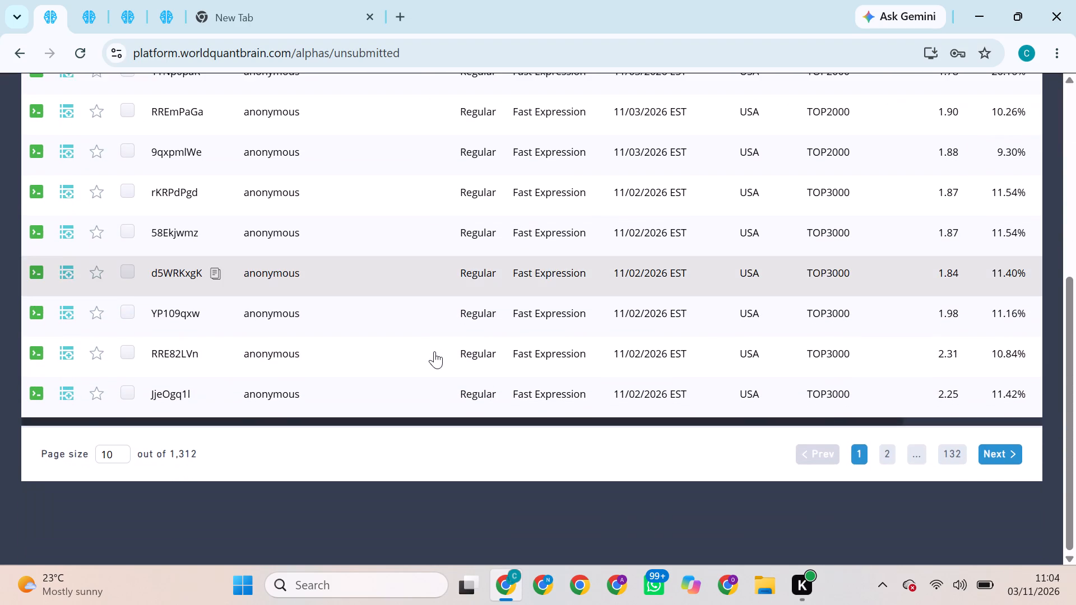
pyautogui.scroll(-2, 434, 351)
pyautogui.scroll(3, 434, 351)
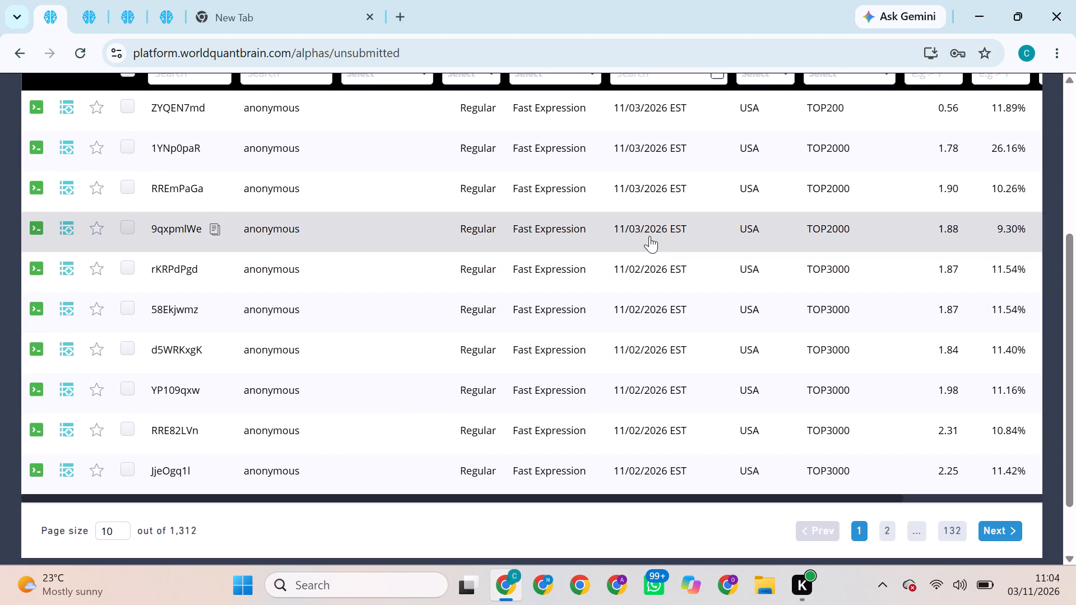
# View the code and simulation settings of unsubmitted alpha 9qxpmlWe and close its details.
pyautogui.click(650, 236)
pyautogui.scroll(2, 635, 147)
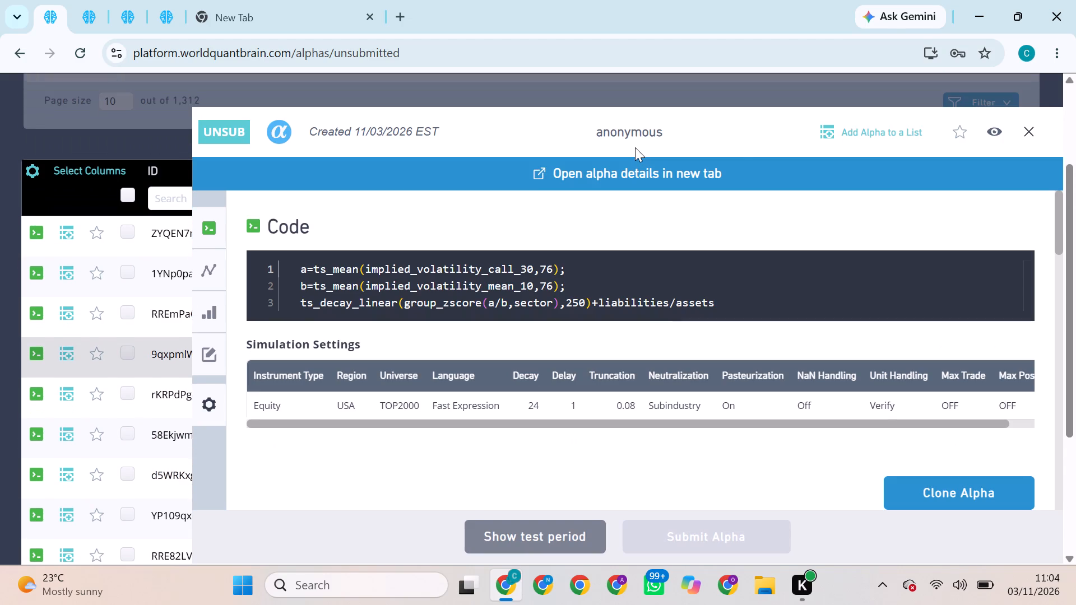
pyautogui.click(1033, 133)
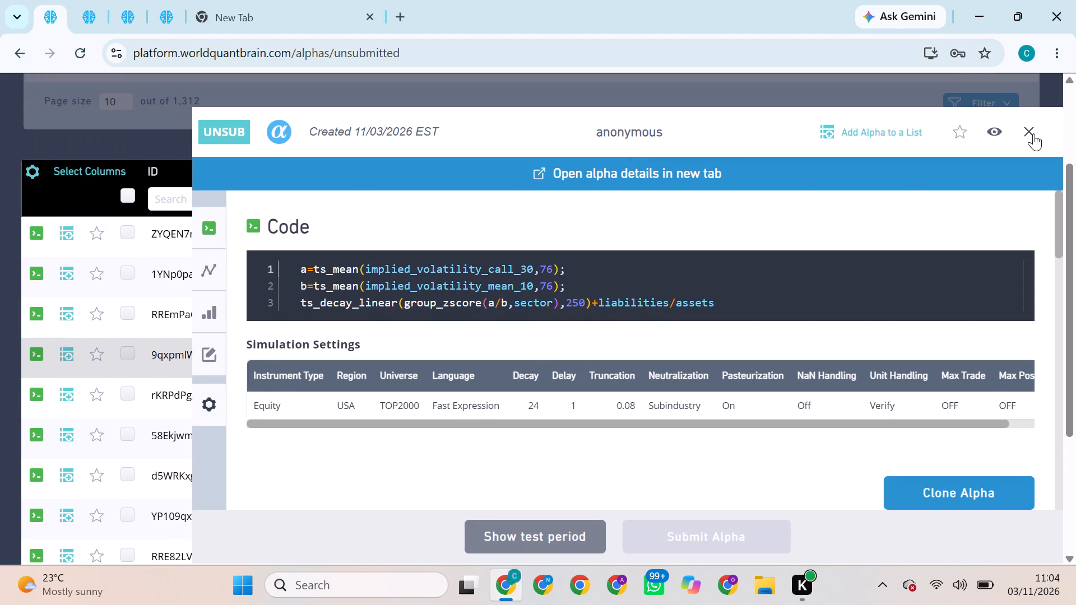
# Reload the first page's unsubmitted alphas list and examine the newest entries again.
pyautogui.scroll(4, 341, 198)
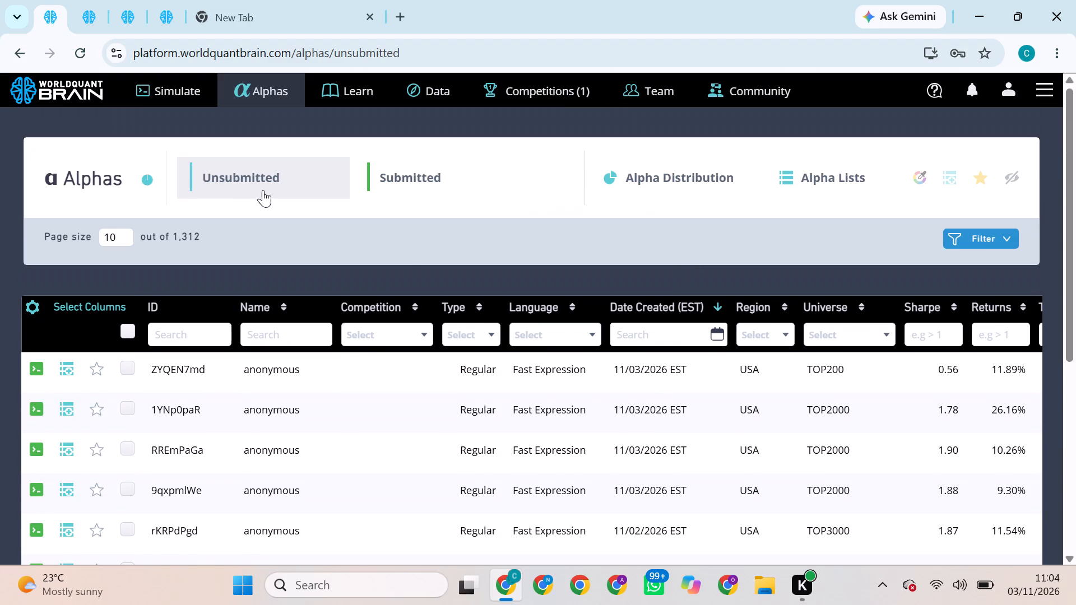
pyautogui.tripleClick(266, 185)
pyautogui.doubleClick(266, 185)
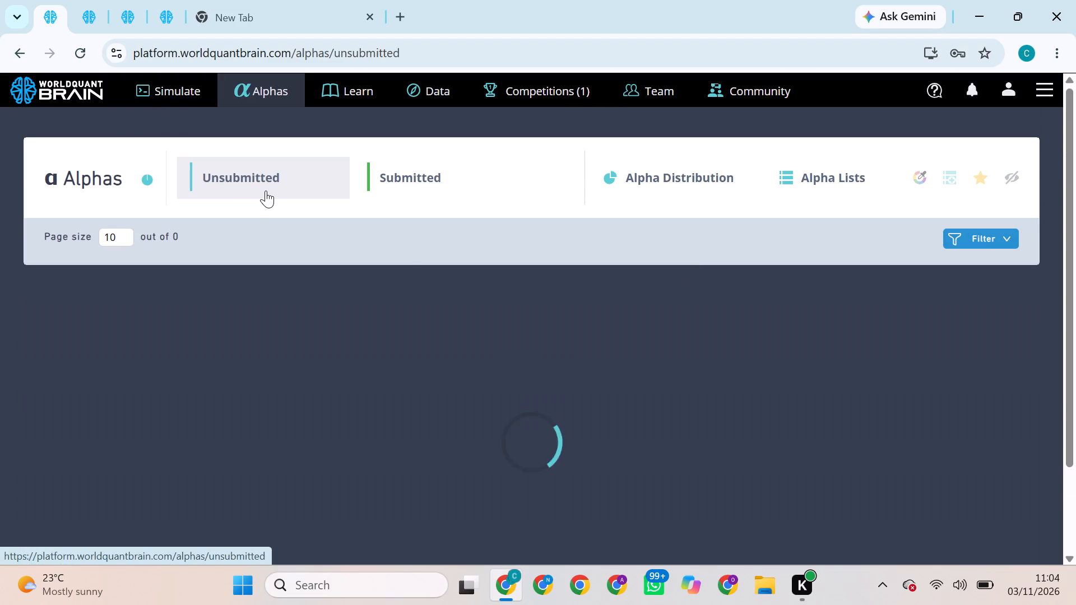
pyautogui.tripleClick(266, 190)
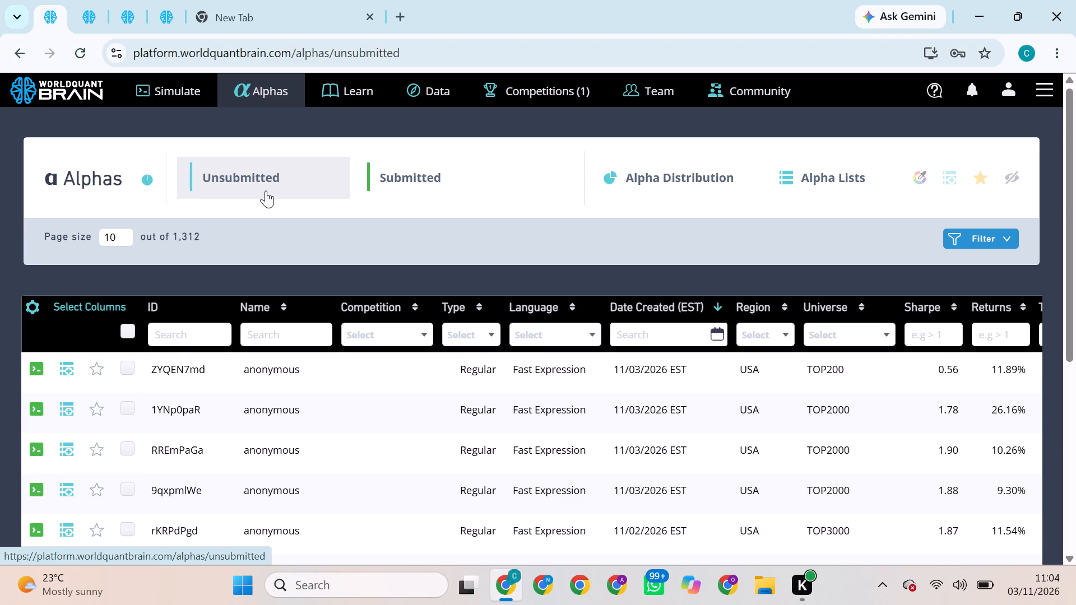
pyautogui.scroll(-1, 419, 430)
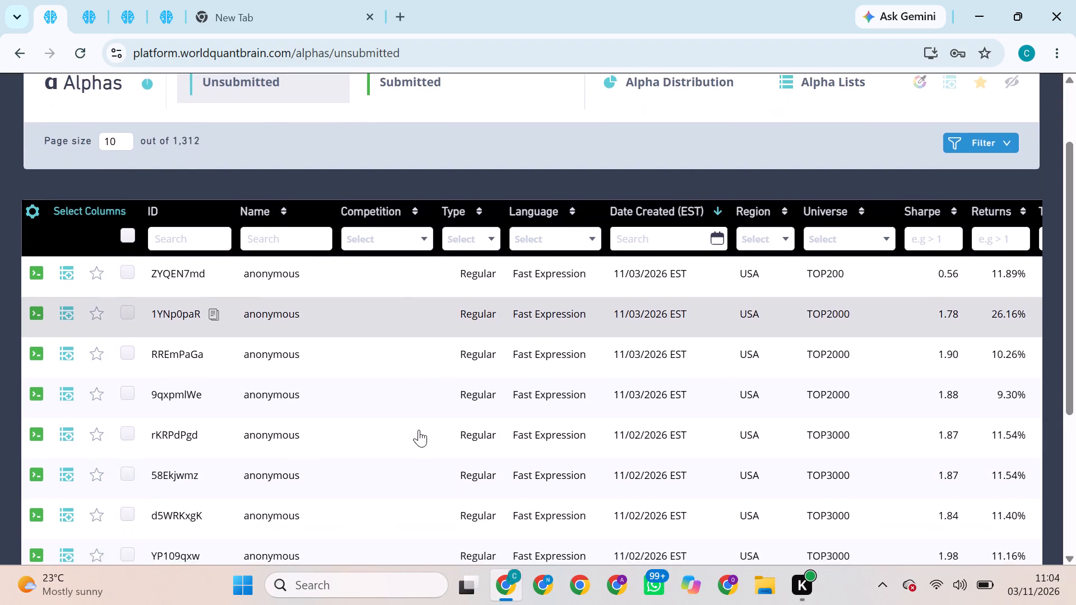
pyautogui.scroll(-1, 419, 430)
# On the second page, open the unsubmitted alphas list and look through its first and third result pages.
pyautogui.click(103, 7)
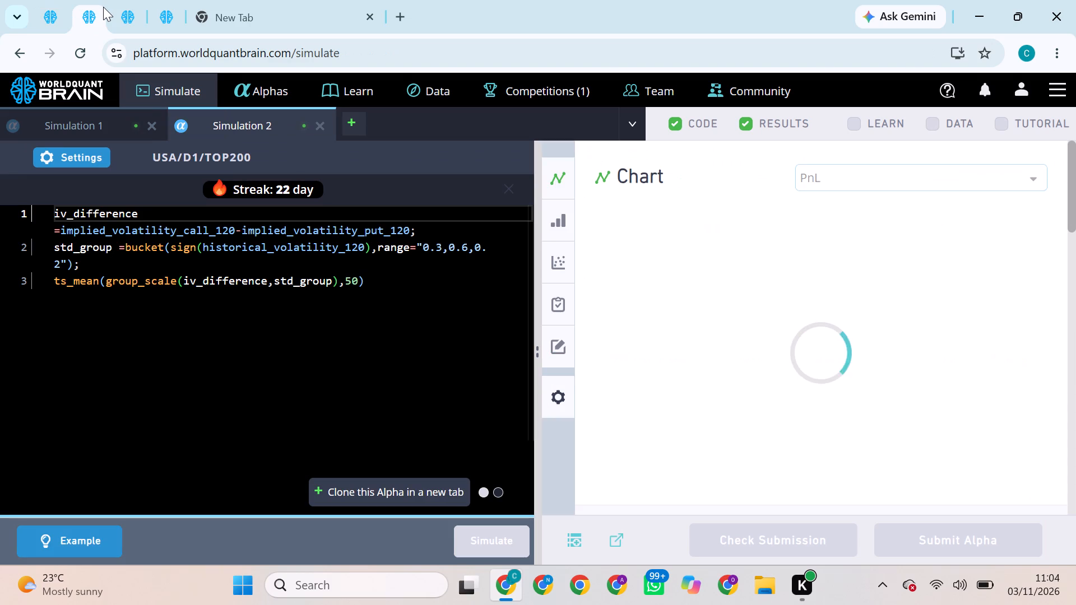
pyautogui.click(273, 95)
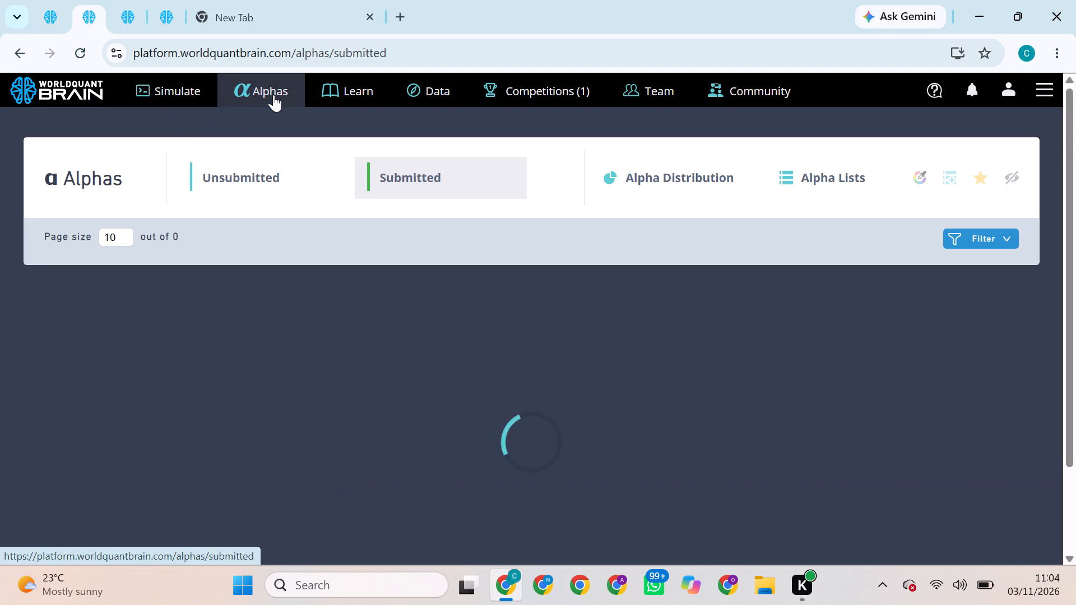
pyautogui.click(273, 178)
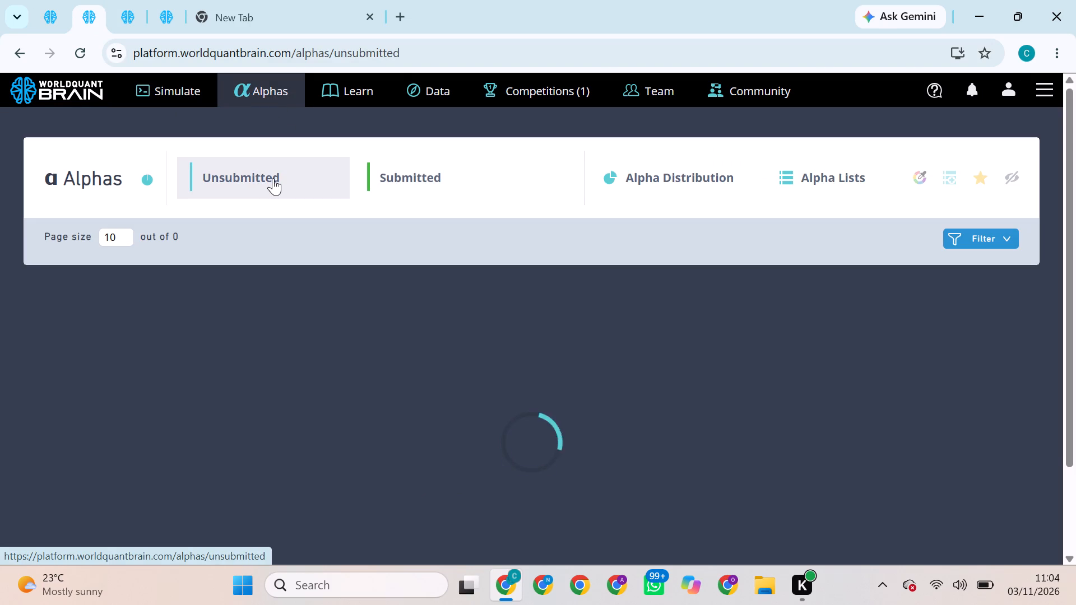
pyautogui.tripleClick(273, 178)
pyautogui.doubleClick(273, 178)
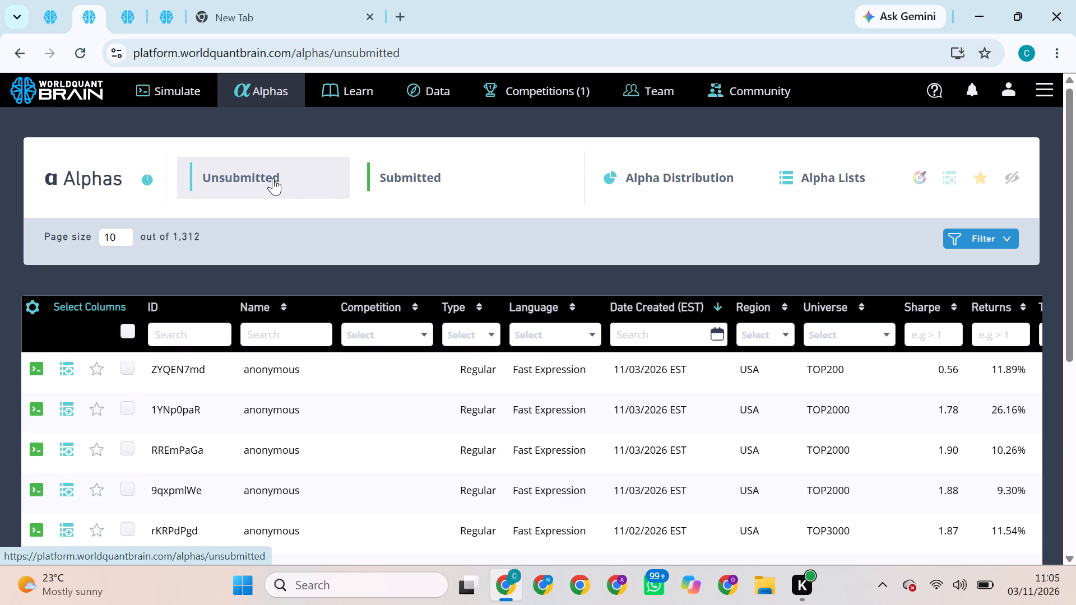
pyautogui.scroll(-2, 421, 402)
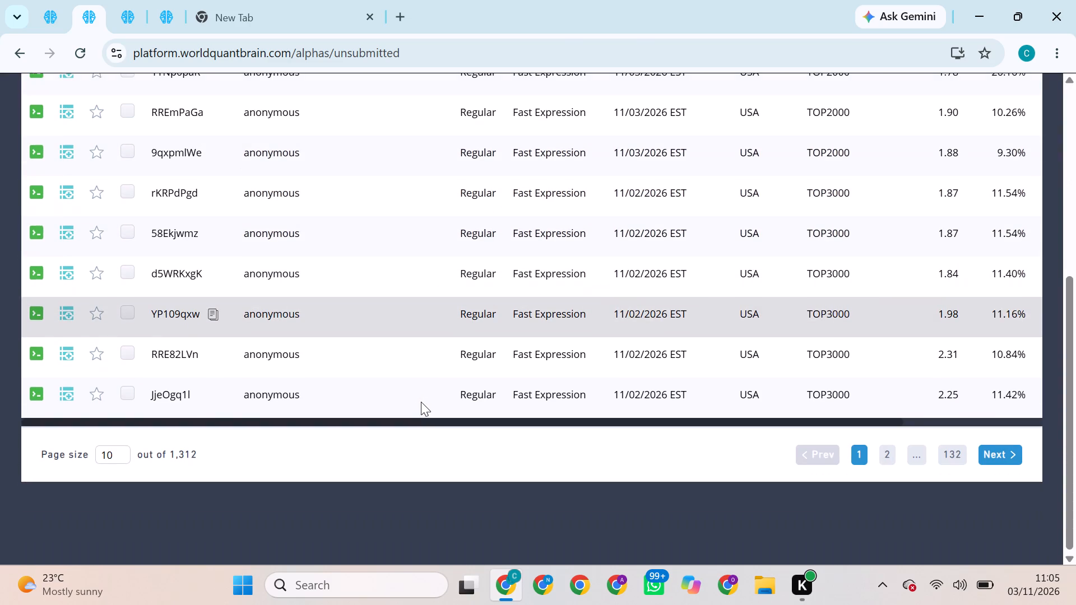
pyautogui.scroll(-1, 421, 402)
pyautogui.doubleClick(887, 460)
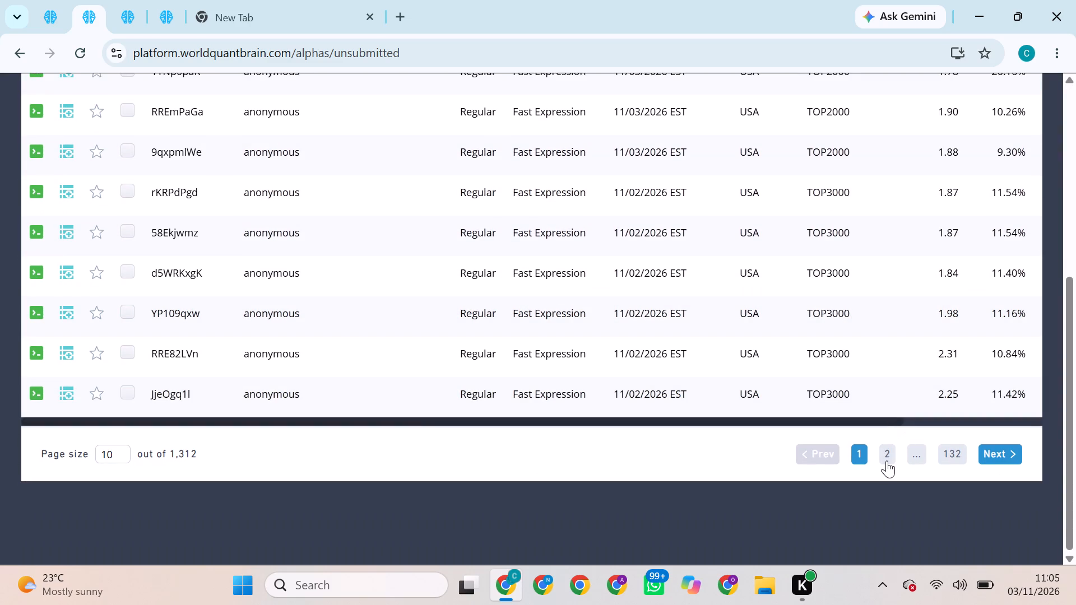
pyautogui.hscroll(-1, 683, 393)
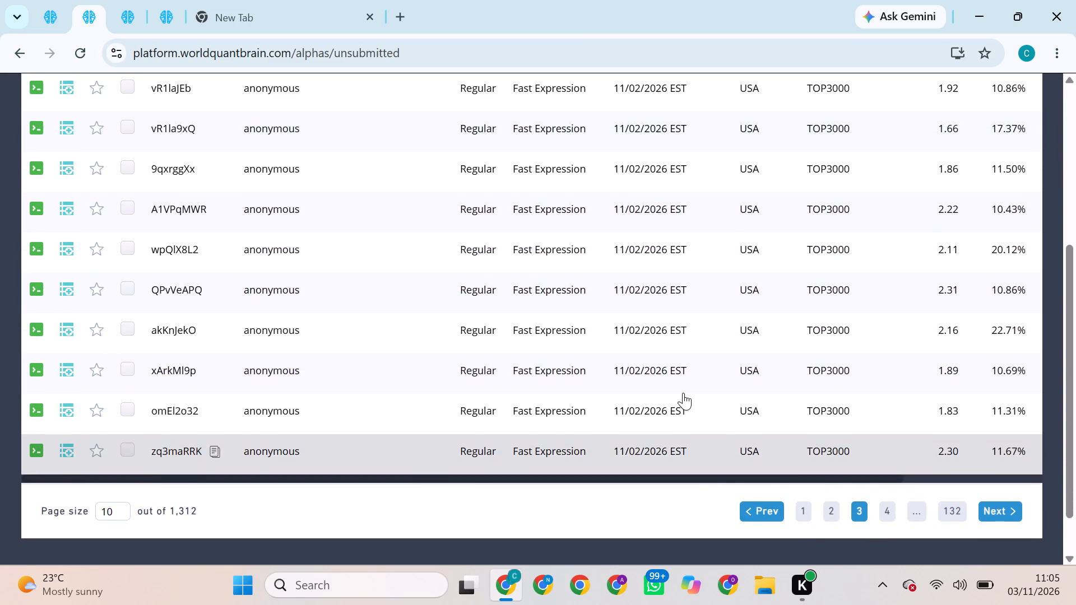
pyautogui.hscroll(-2, 683, 393)
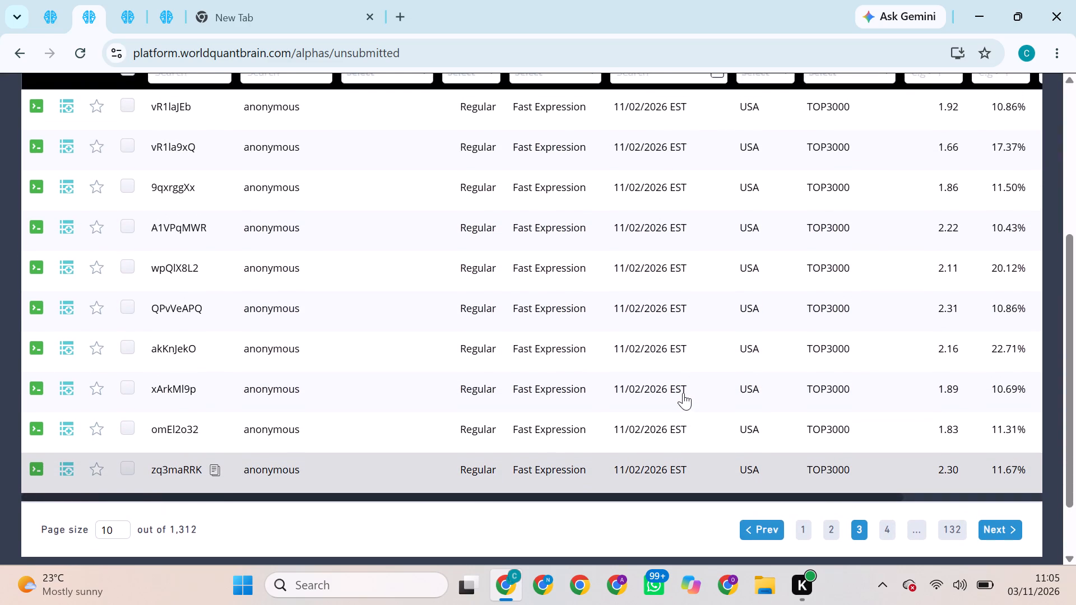
pyautogui.hscroll(-2, 683, 393)
pyautogui.scroll(6, 163, 134)
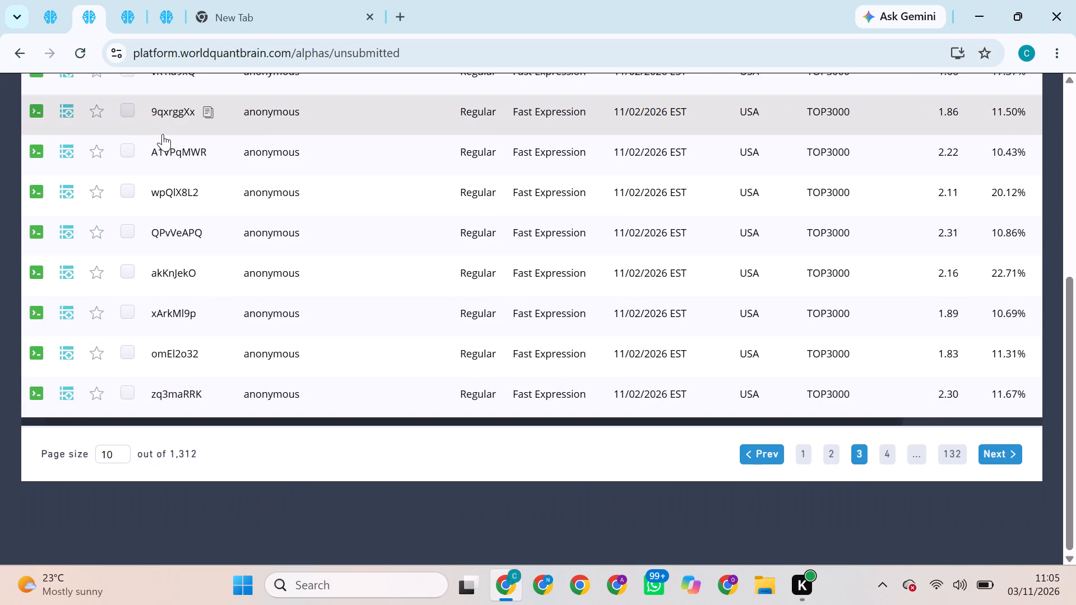
# Return to the first page, reload its unsubmitted alphas list and examine the newest entries.
pyautogui.click(45, 0)
pyautogui.scroll(1, 369, 246)
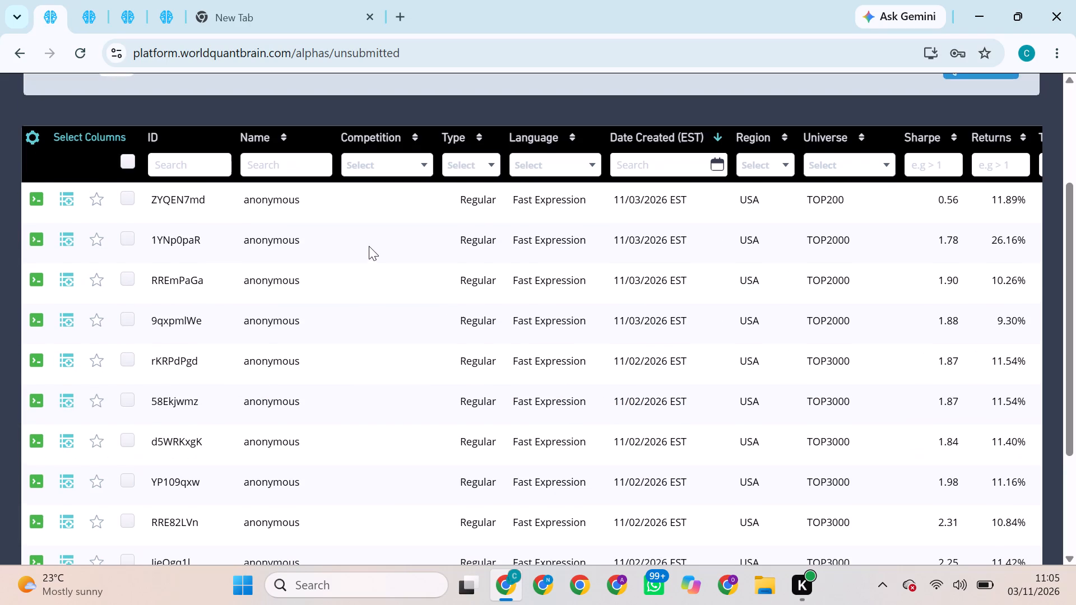
pyautogui.scroll(3, 369, 246)
pyautogui.click(258, 183)
pyautogui.tripleClick(258, 183)
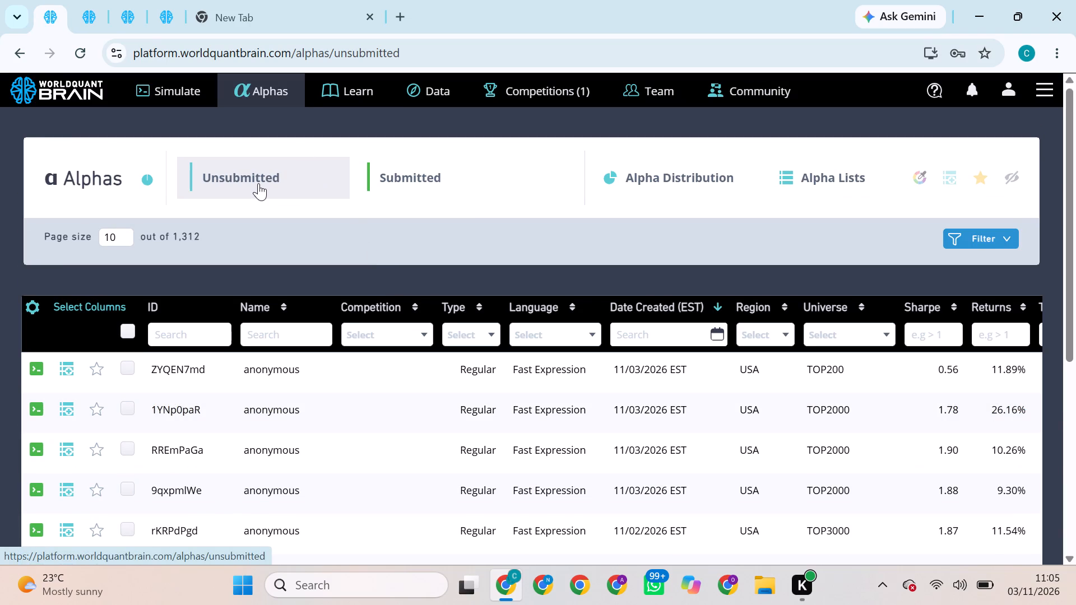
pyautogui.doubleClick(258, 183)
pyautogui.tripleClick(258, 183)
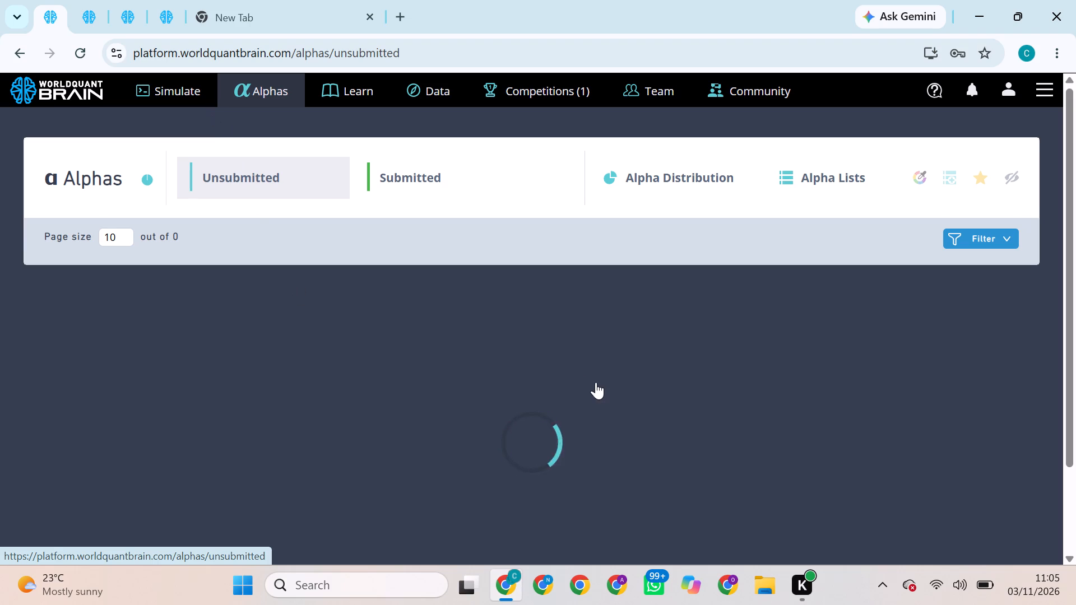
pyautogui.scroll(-1, 596, 382)
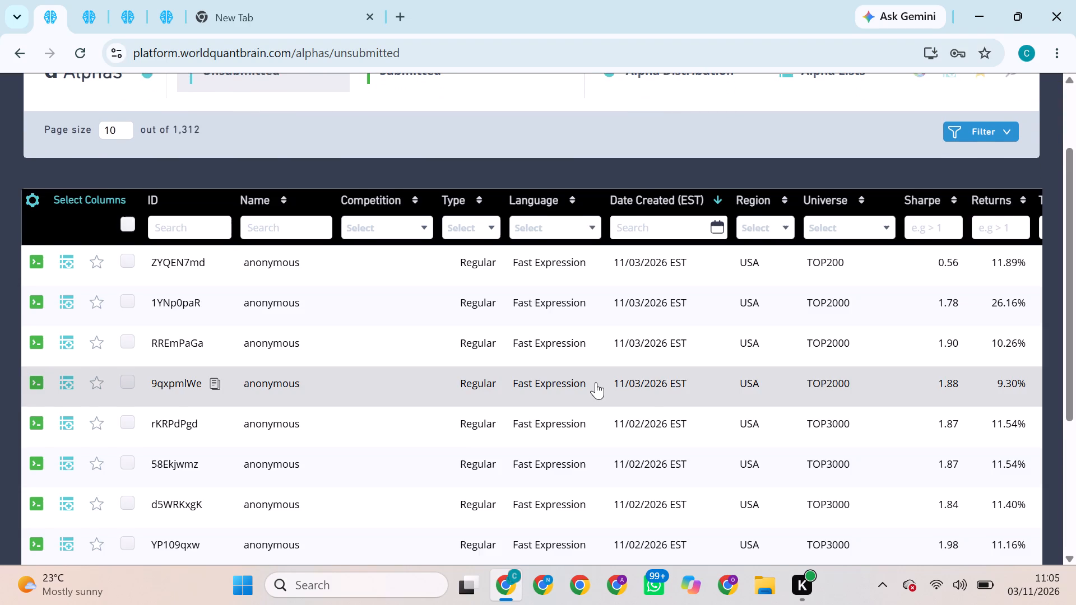
pyautogui.scroll(-1, 596, 382)
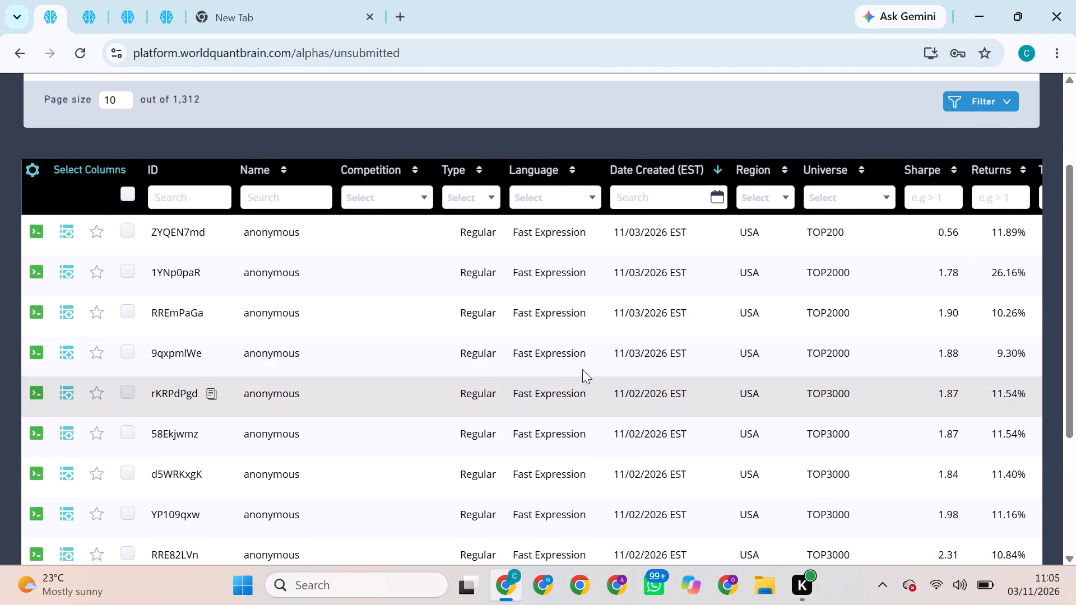
# Show the test period for the third page's TOP2000 ts_decay_linear alpha and submit the alpha.
pyautogui.click(115, 0)
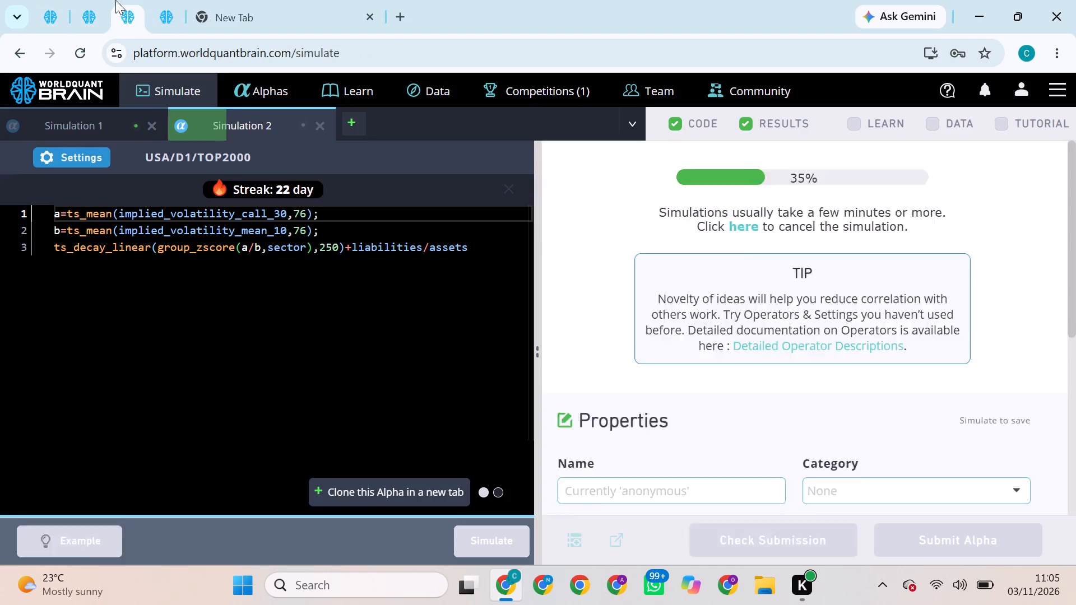
pyautogui.click(767, 553)
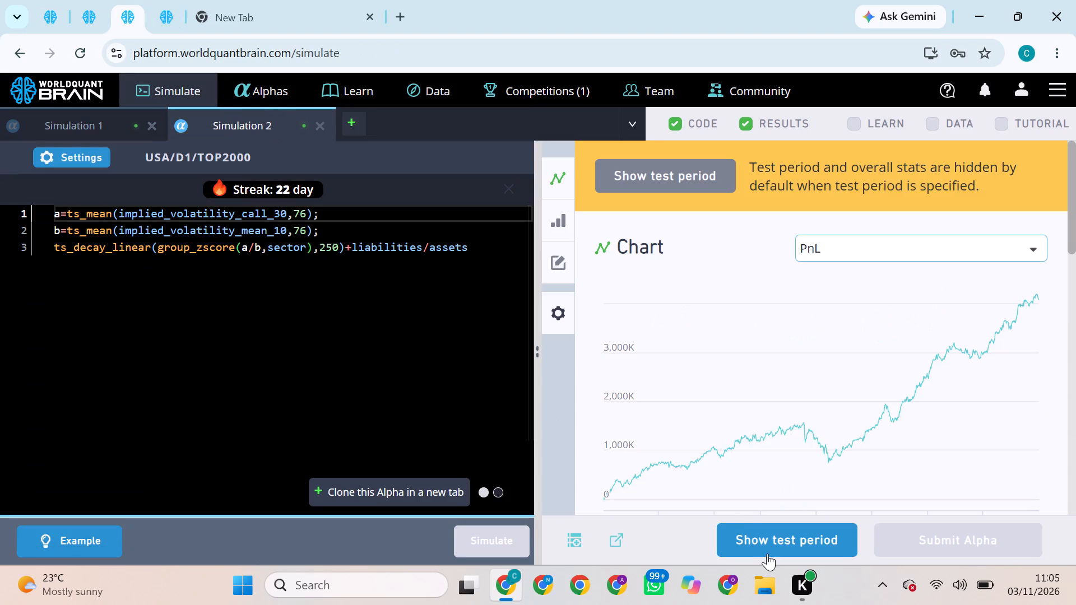
pyautogui.click(885, 535)
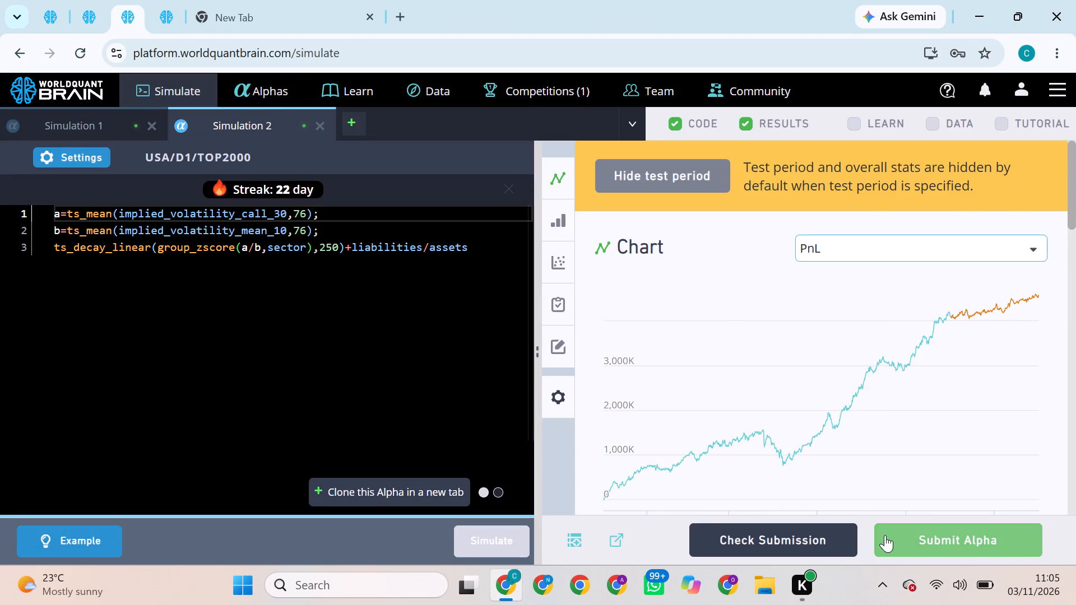
# Bring the second page and the first page back from the unsubmitted alphas list to the simulation editor, dismissing the streak notice.
pyautogui.click(112, 0)
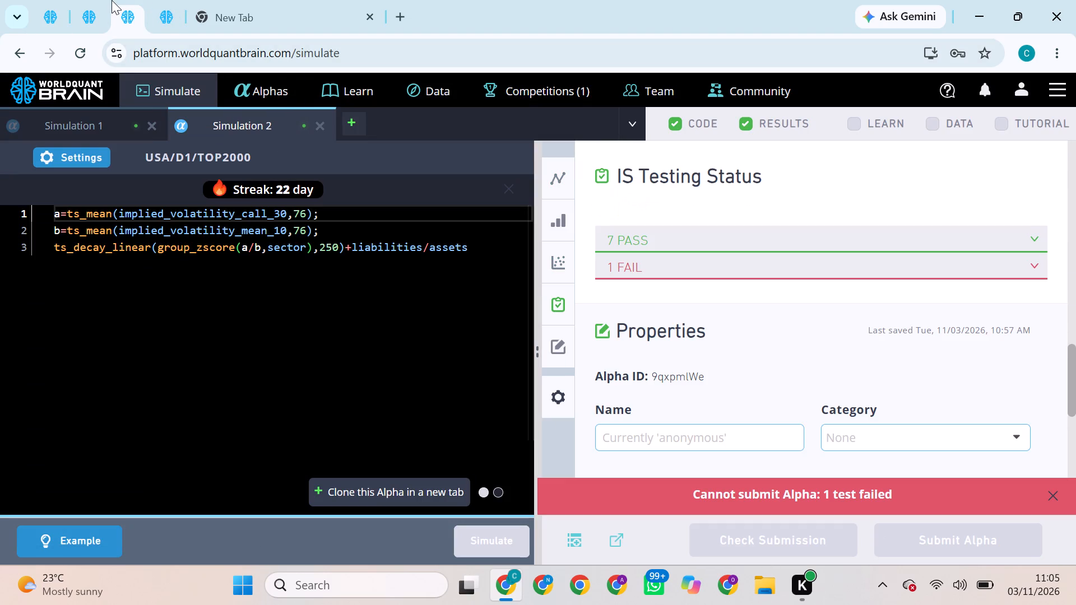
pyautogui.click(100, 0)
pyautogui.scroll(2, 287, 249)
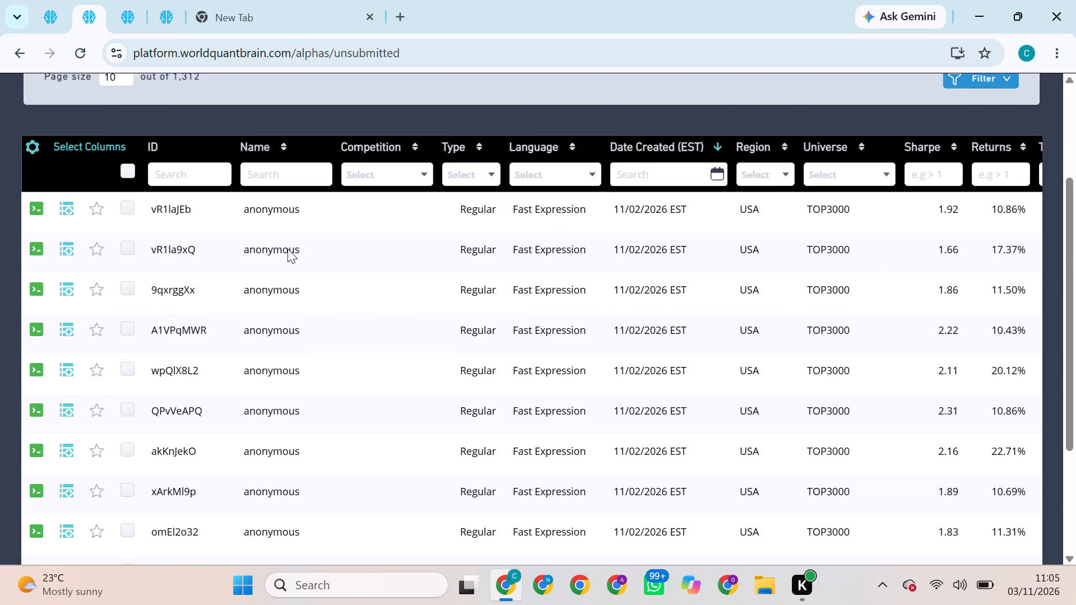
pyautogui.scroll(6, 287, 249)
pyautogui.doubleClick(182, 100)
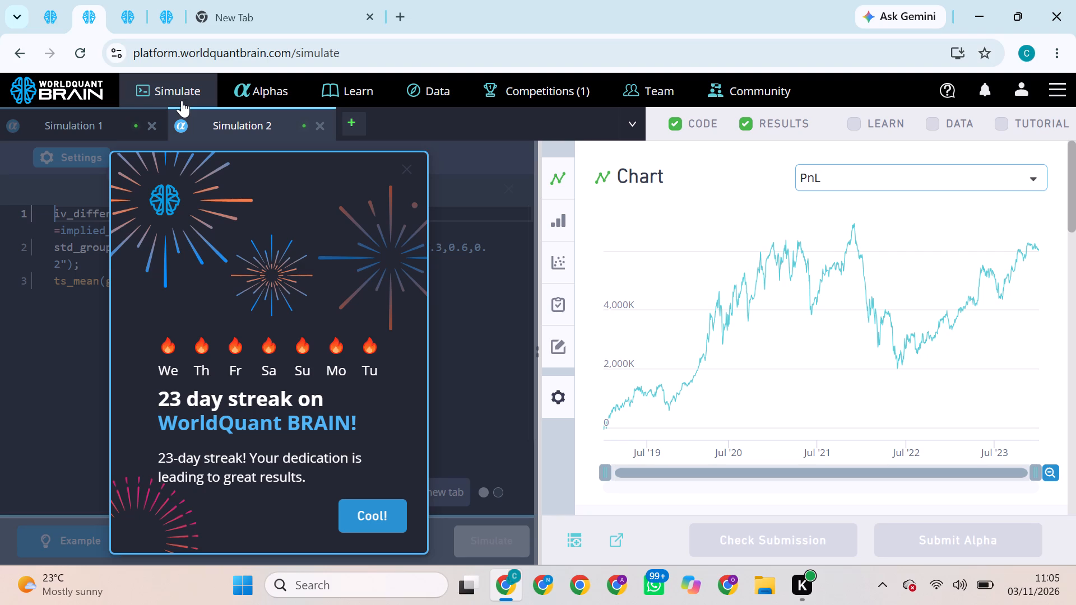
pyautogui.click(382, 508)
pyautogui.click(35, 0)
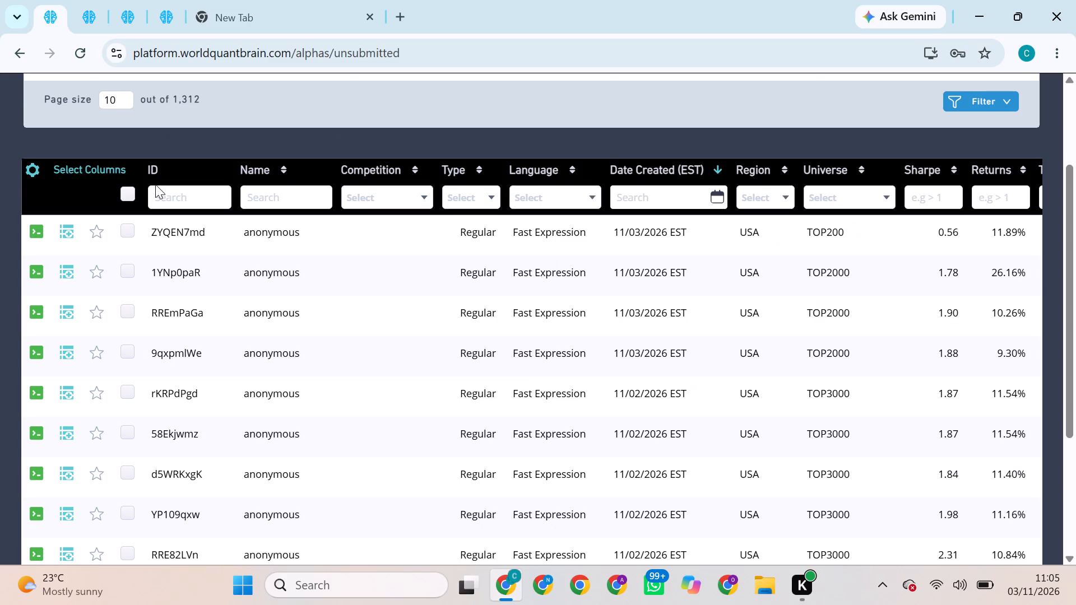
pyautogui.scroll(5, 155, 184)
pyautogui.click(186, 91)
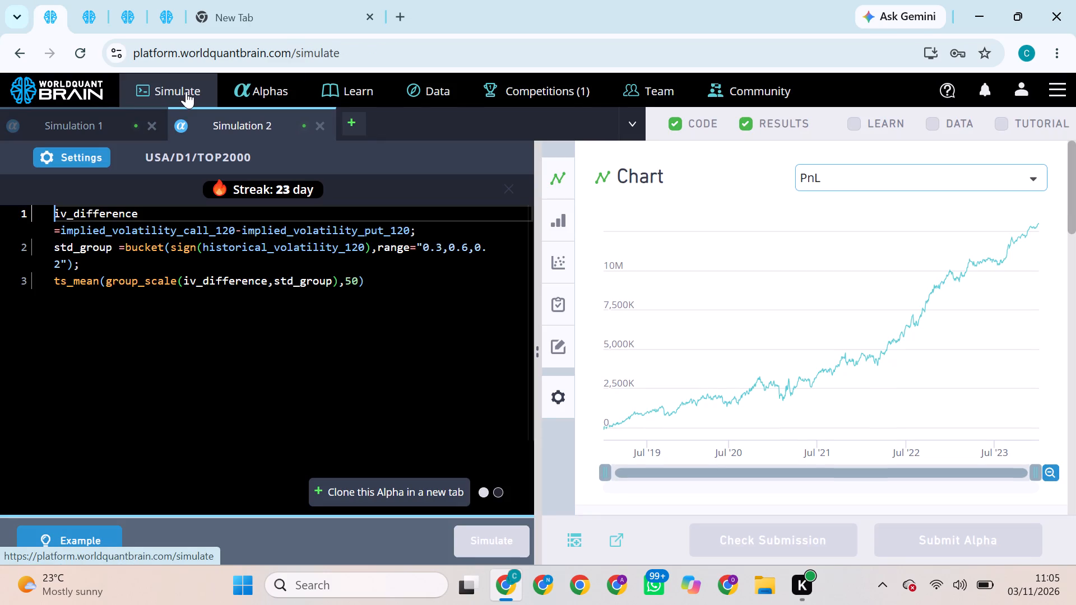
# Set the third page's TOP2000 ts_decay_linear alpha to Market neutralization and simulate it.
pyautogui.click(101, 0)
pyautogui.click(119, 8)
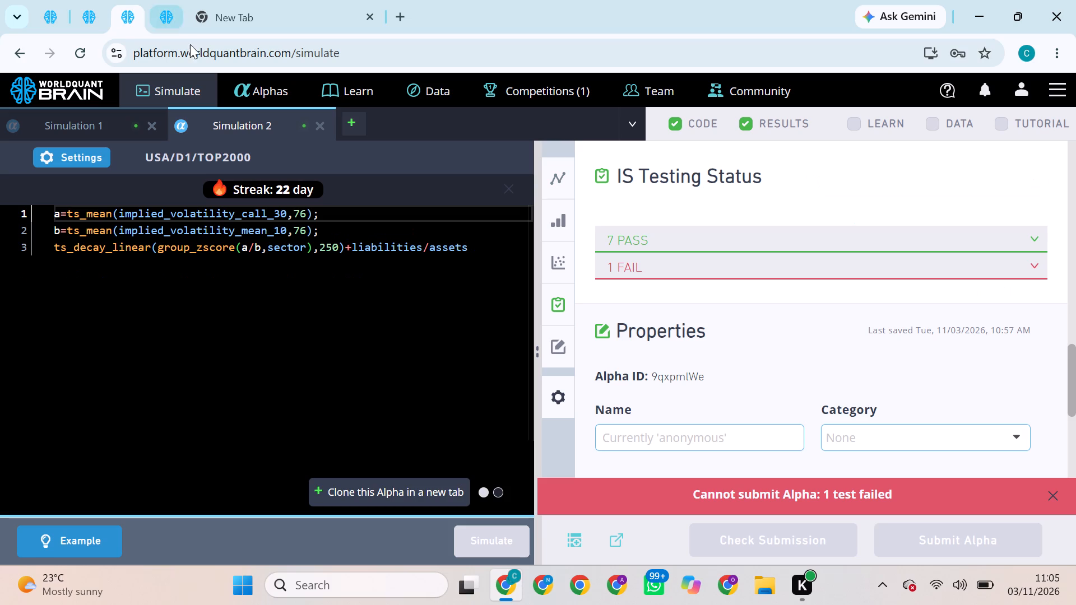
pyautogui.click(92, 149)
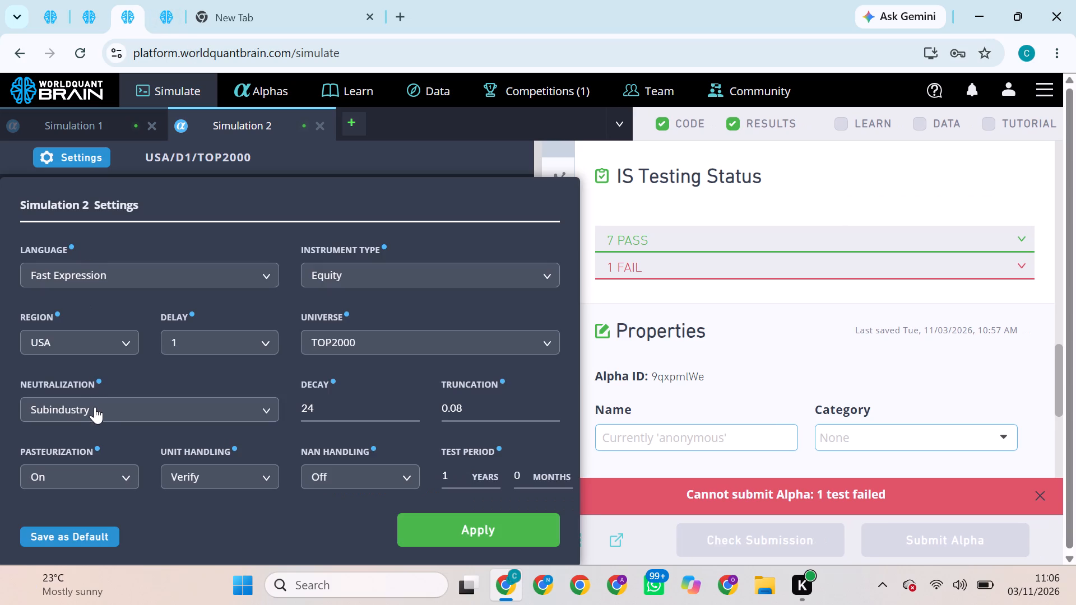
pyautogui.click(96, 409)
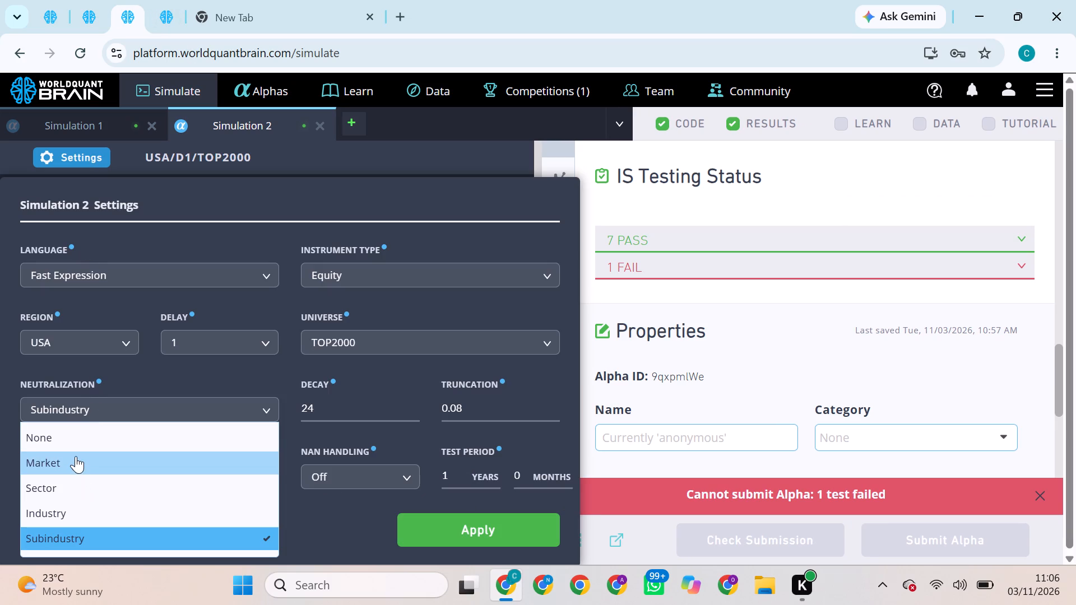
pyautogui.click(76, 456)
pyautogui.click(489, 537)
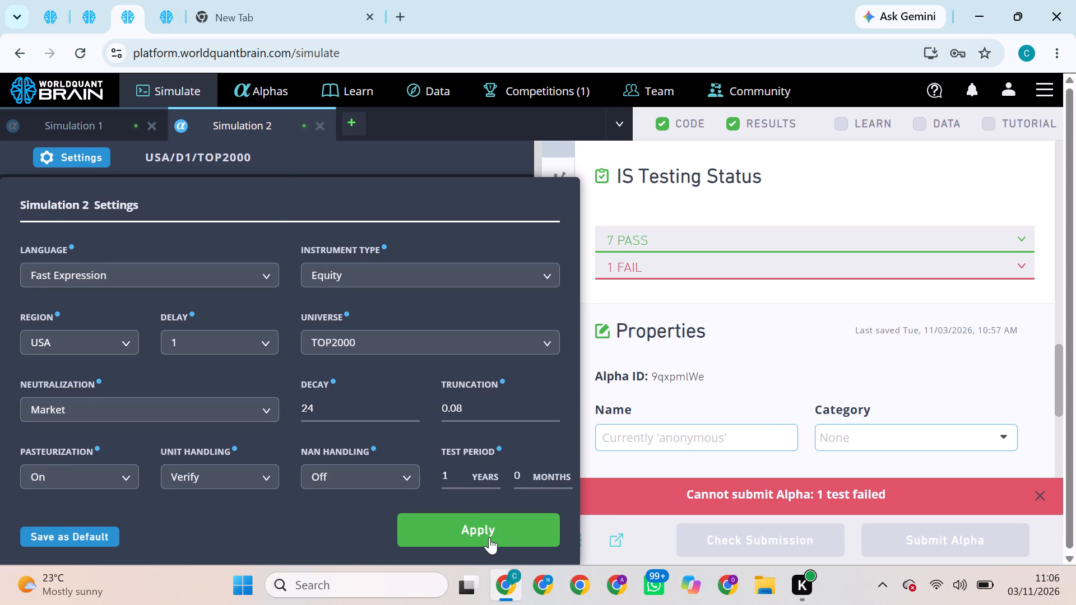
pyautogui.click(498, 537)
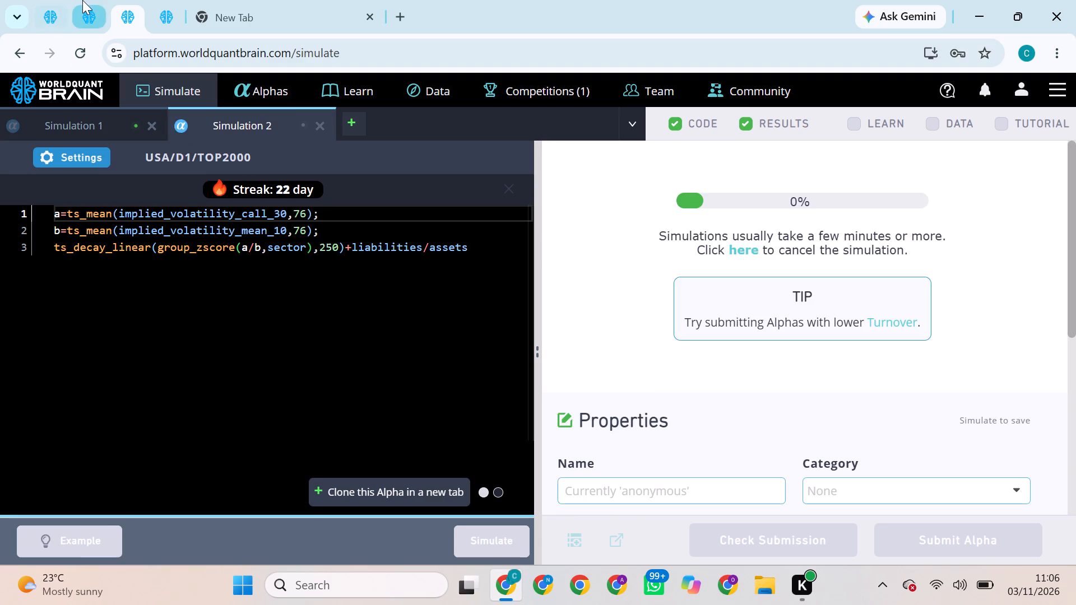
# Set the second page's TOP200 iv_difference alpha to Sector neutralization and simulate it.
pyautogui.click(82, 0)
pyautogui.click(82, 157)
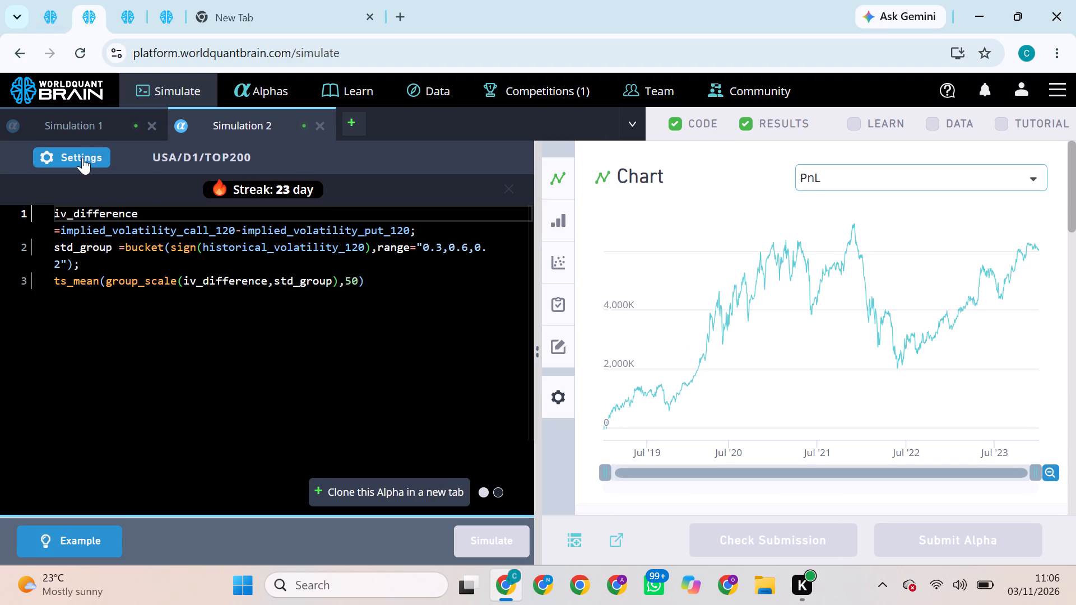
pyautogui.click(112, 403)
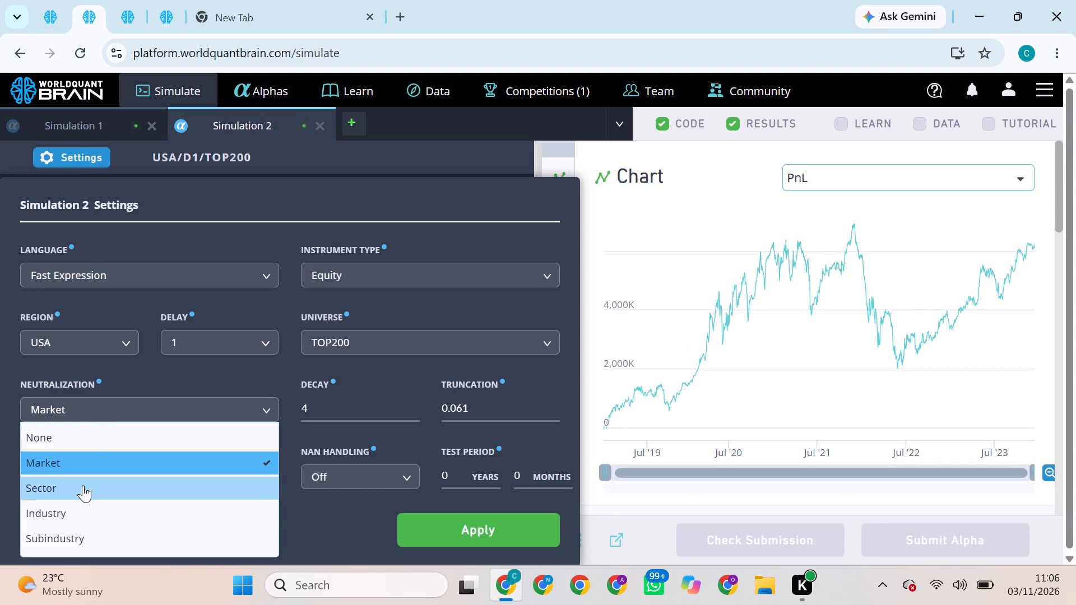
pyautogui.click(83, 485)
pyautogui.click(435, 524)
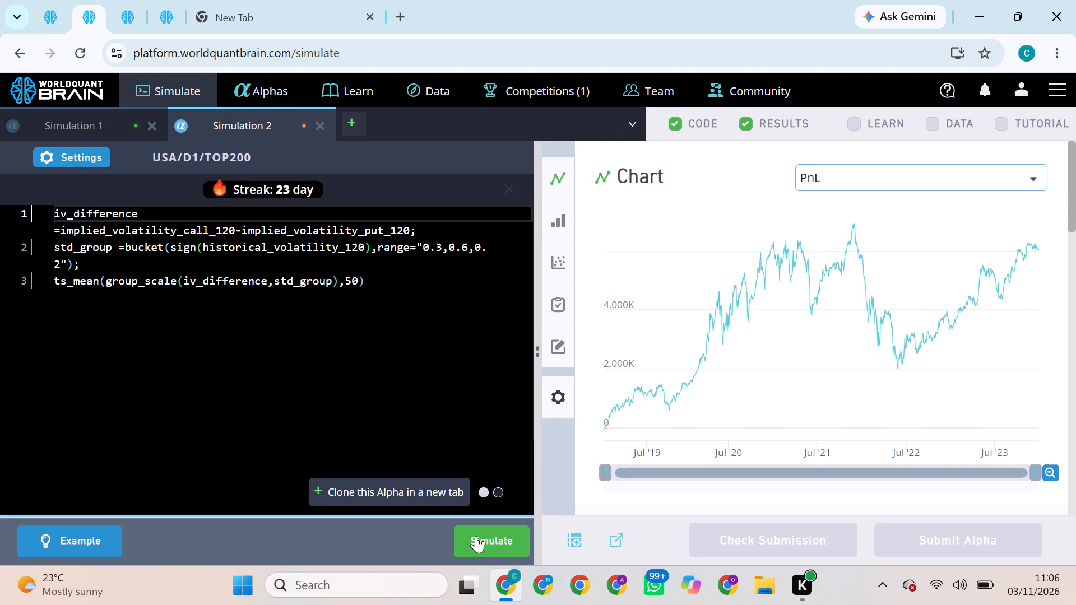
pyautogui.click(476, 536)
# Set the first page's TOP2000 iv_difference alpha to Sector neutralization and simulate it.
pyautogui.click(116, 0)
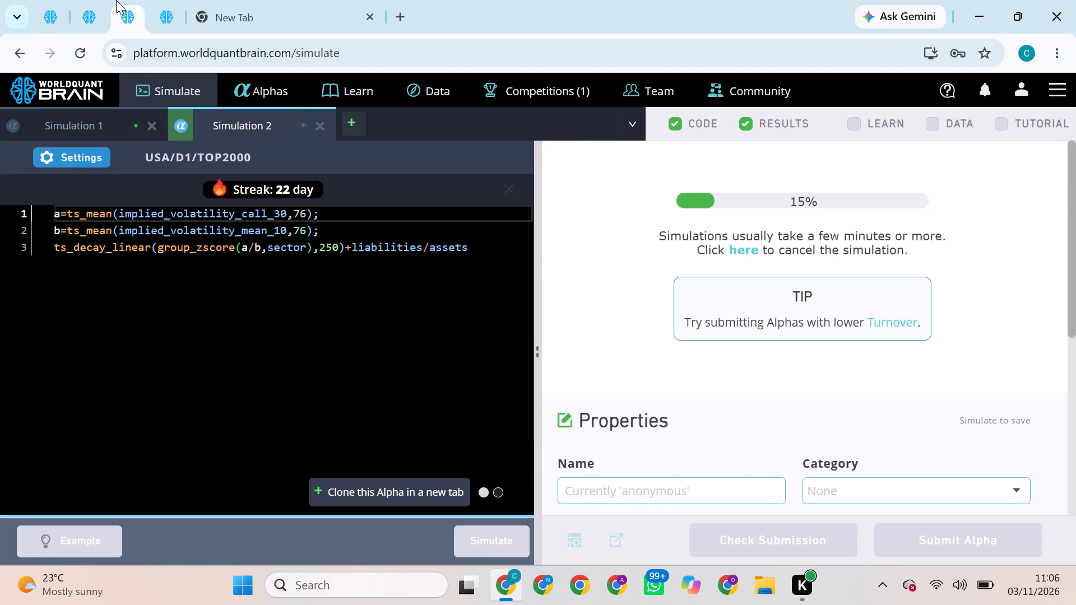
pyautogui.click(67, 0)
pyautogui.click(93, 165)
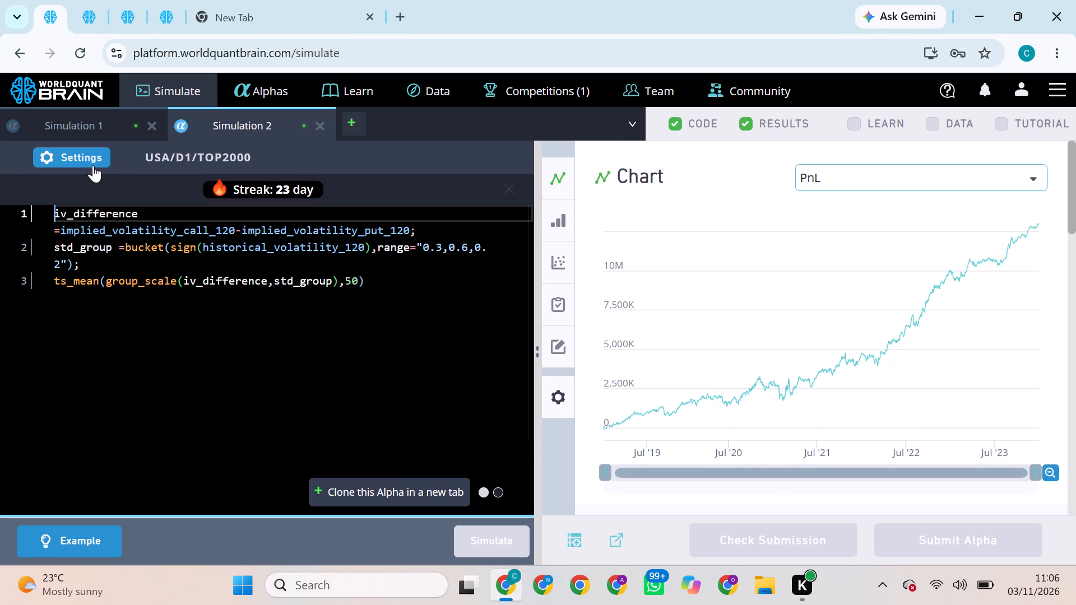
pyautogui.click(134, 418)
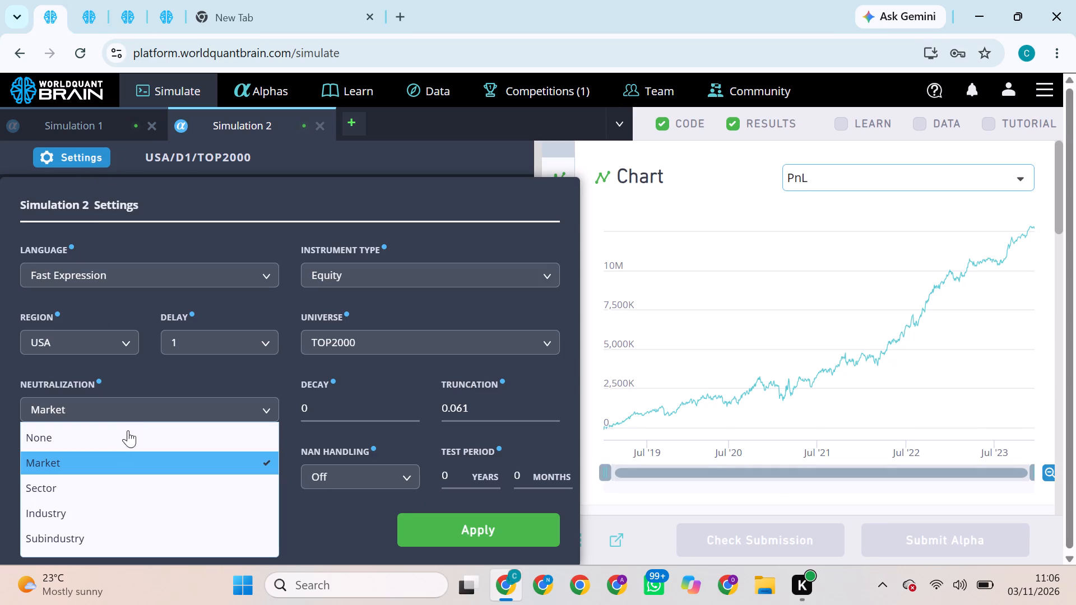
pyautogui.click(91, 490)
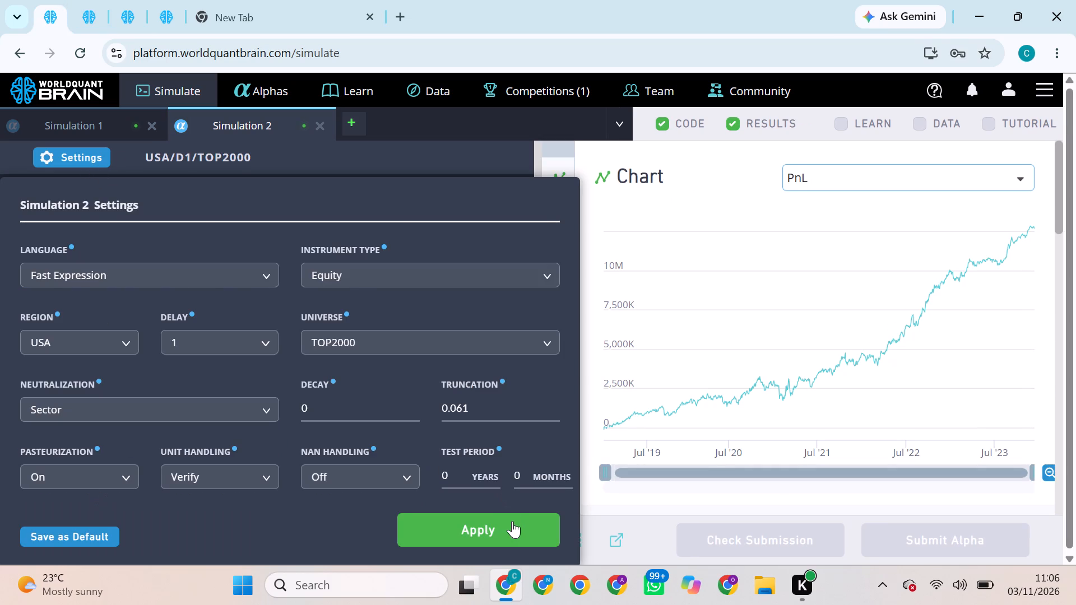
pyautogui.click(512, 521)
pyautogui.click(504, 534)
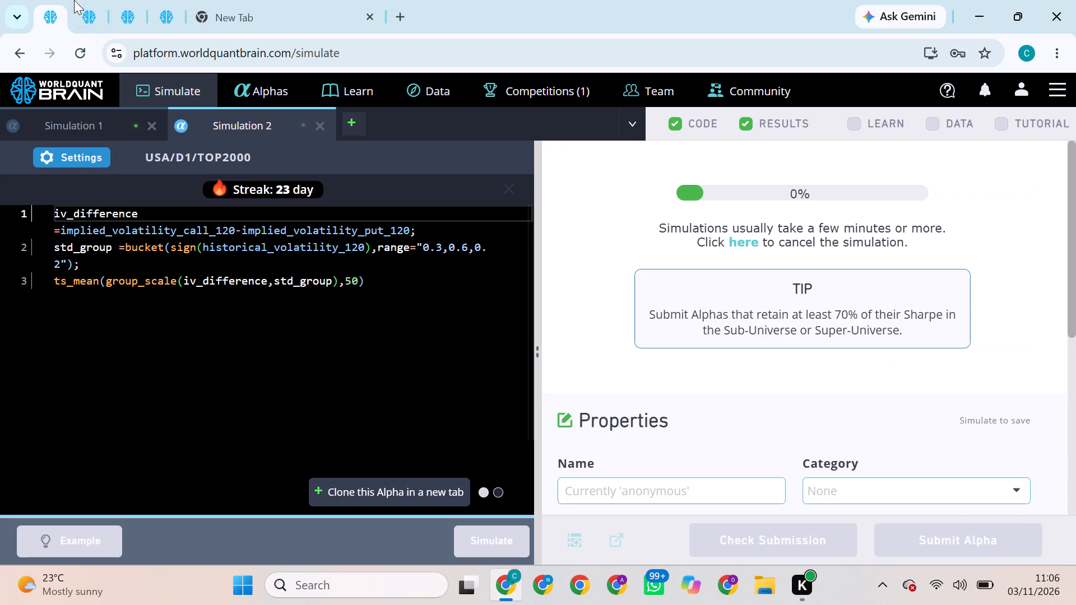
# Submit the fourth page's TOP2000 iv_difference alpha.
pyautogui.click(92, 1)
pyautogui.click(120, 7)
pyautogui.click(147, 6)
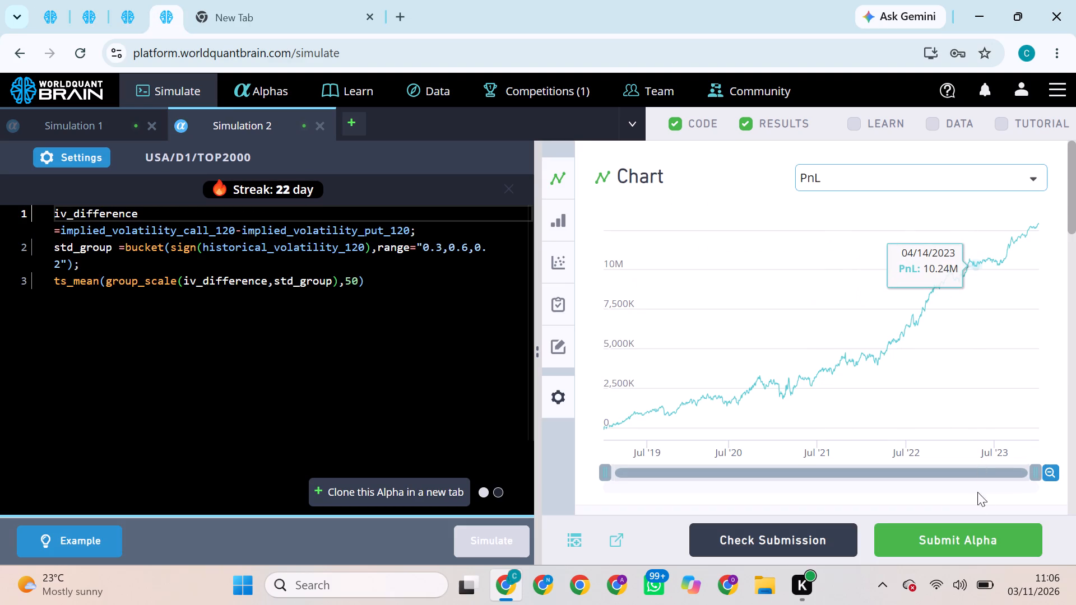
pyautogui.click(978, 548)
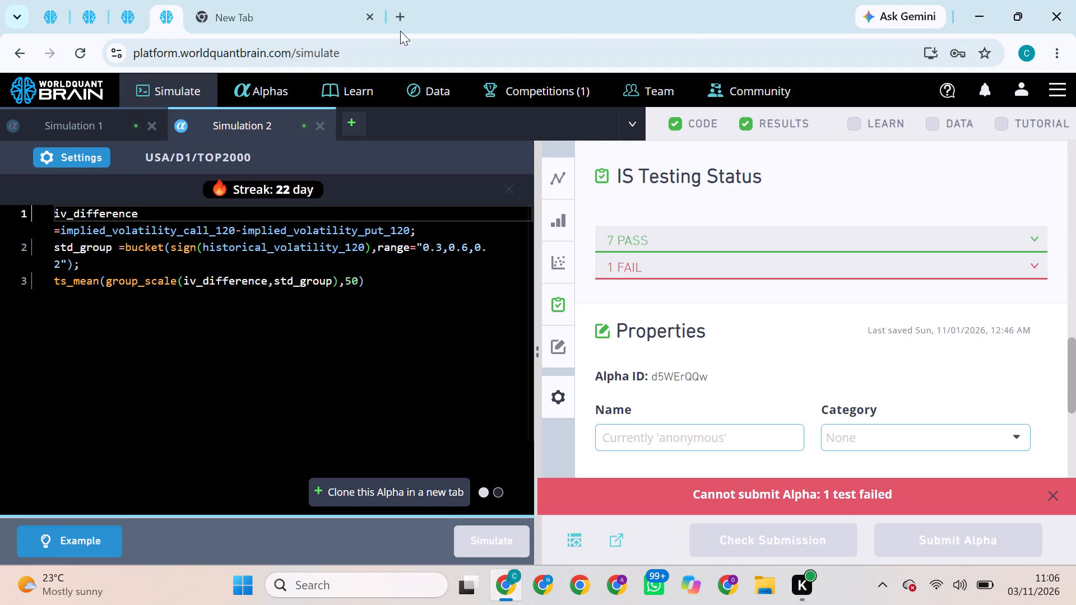
# On the fourth page, open the unsubmitted alphas list, examine the newest entries, and return to the simulation editor.
pyautogui.click(258, 76)
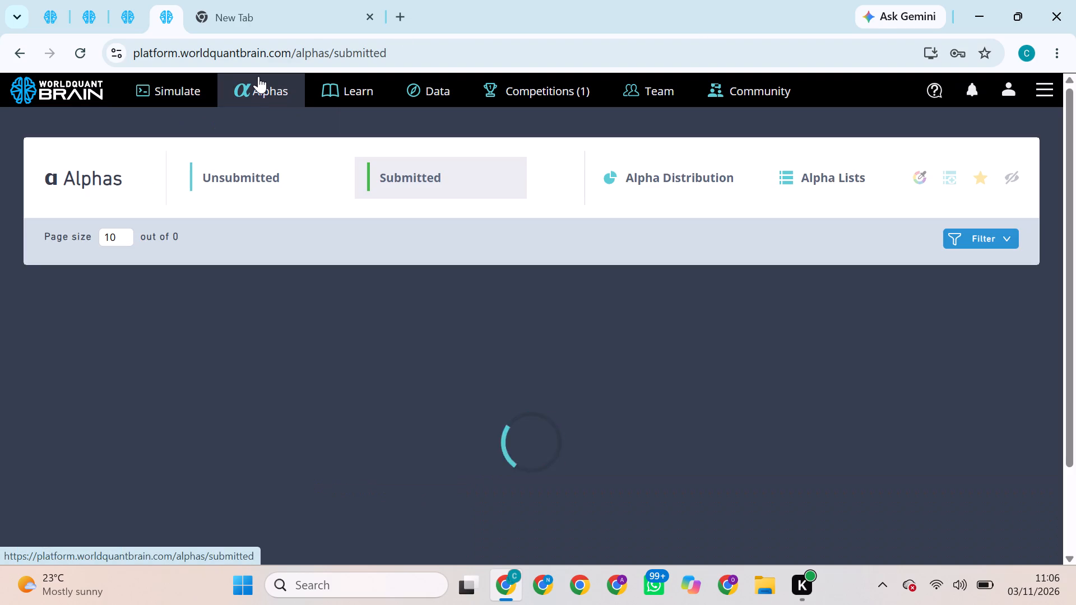
pyautogui.click(222, 178)
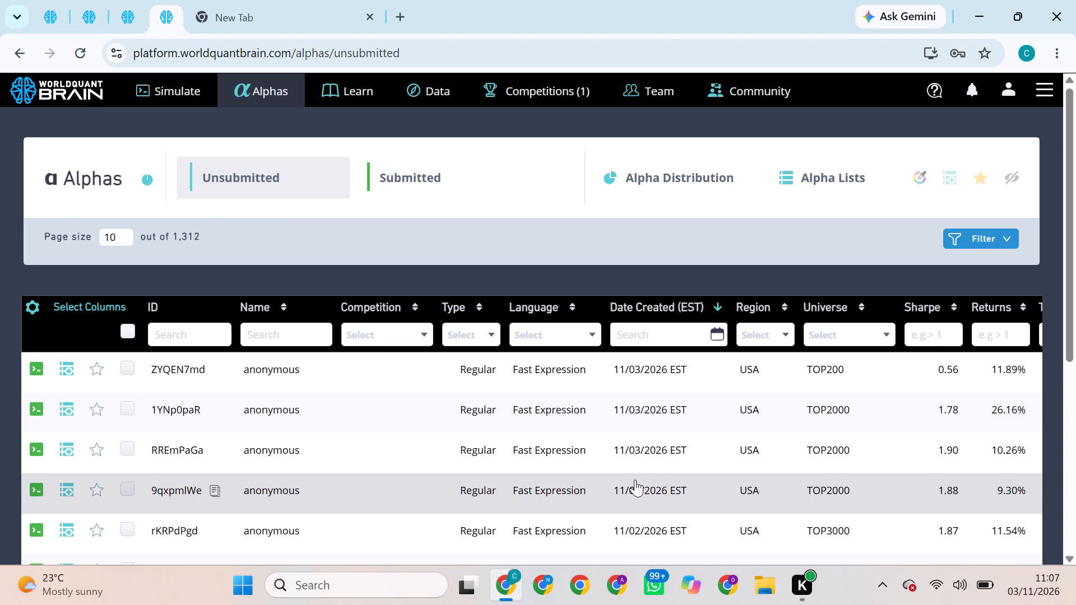
pyautogui.scroll(-2, 625, 386)
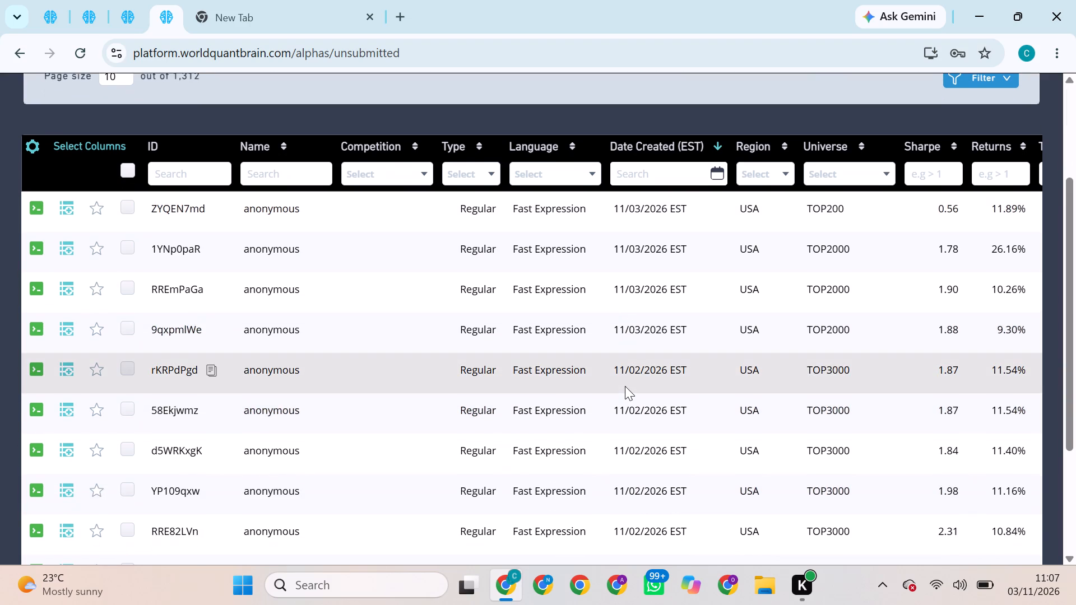
pyautogui.scroll(7, 557, 181)
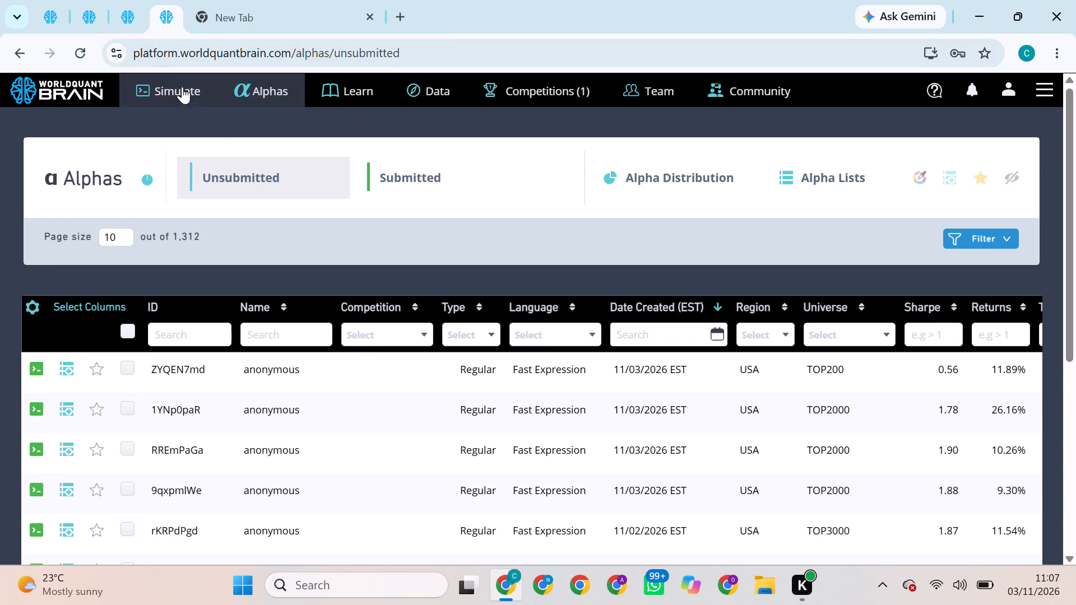
pyautogui.click(162, 92)
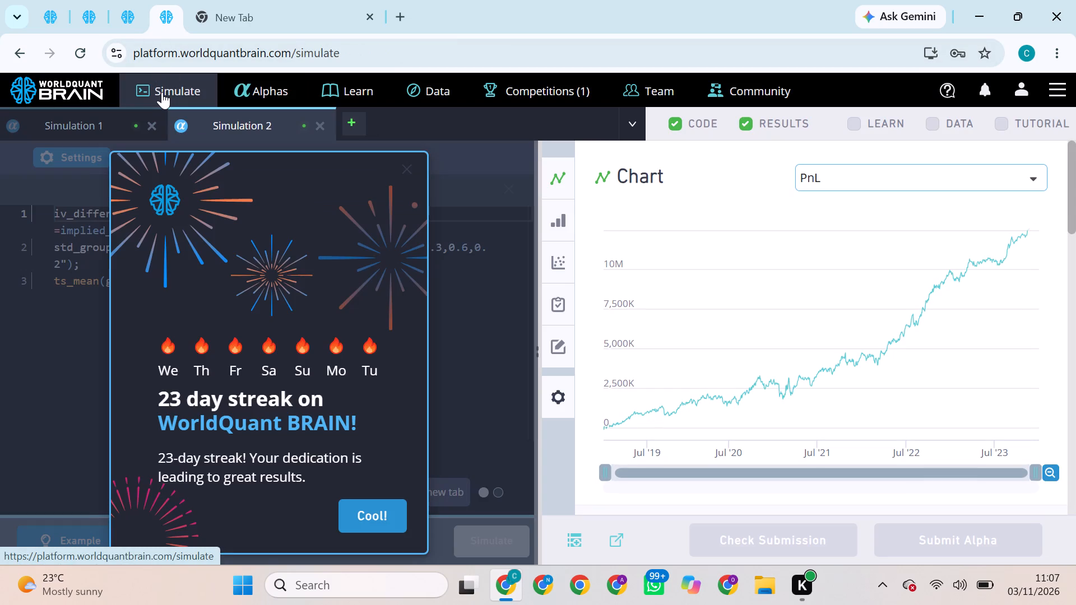
pyautogui.click(369, 508)
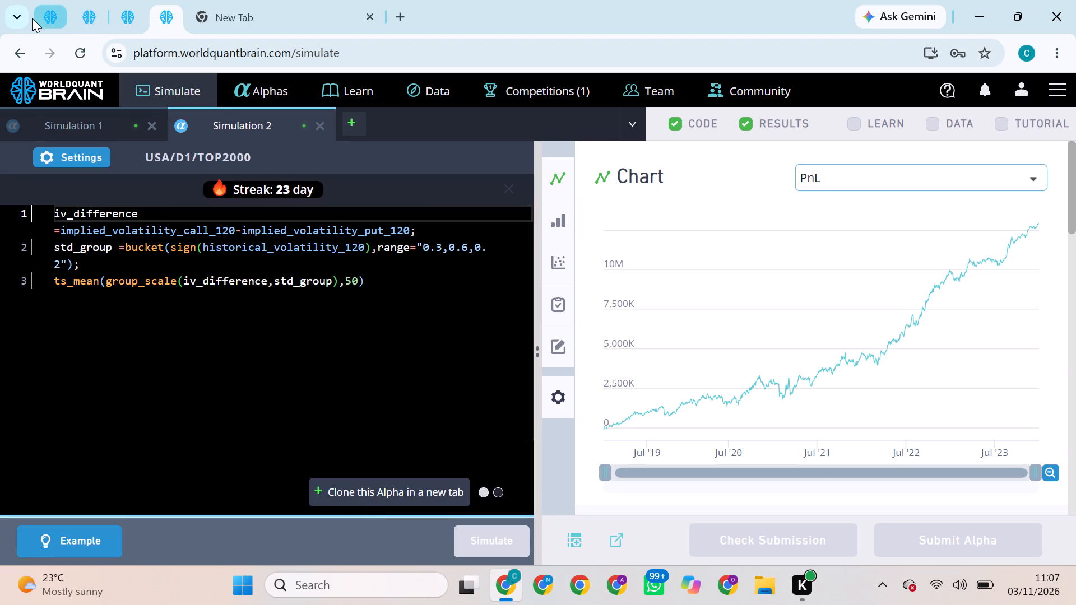
# Set the second page's TOP200 iv_difference alpha to Industry neutralization and simulate it again.
pyautogui.click(32, 18)
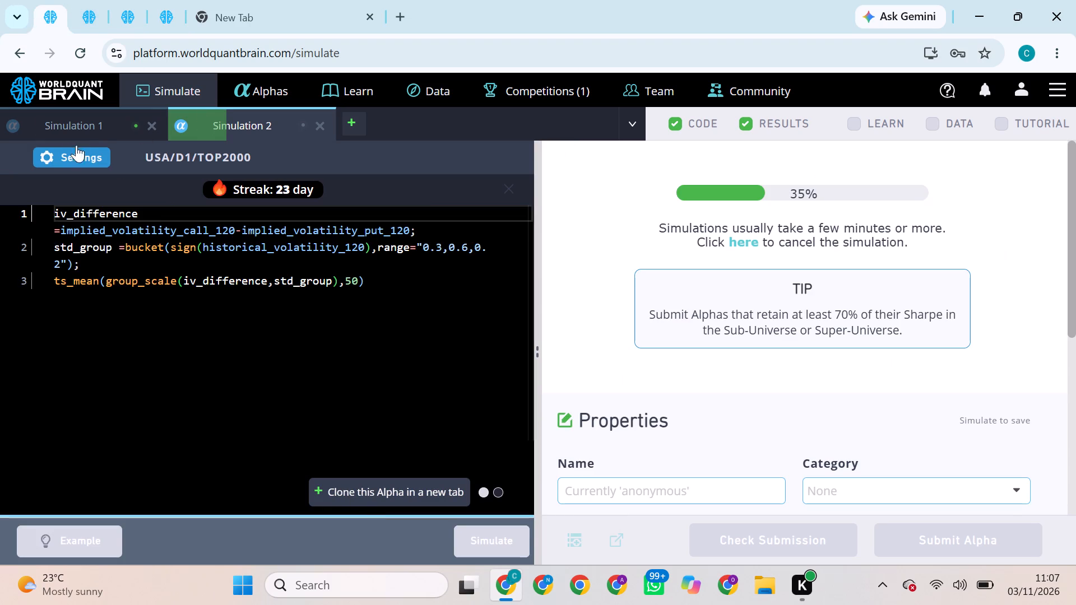
pyautogui.click(85, 0)
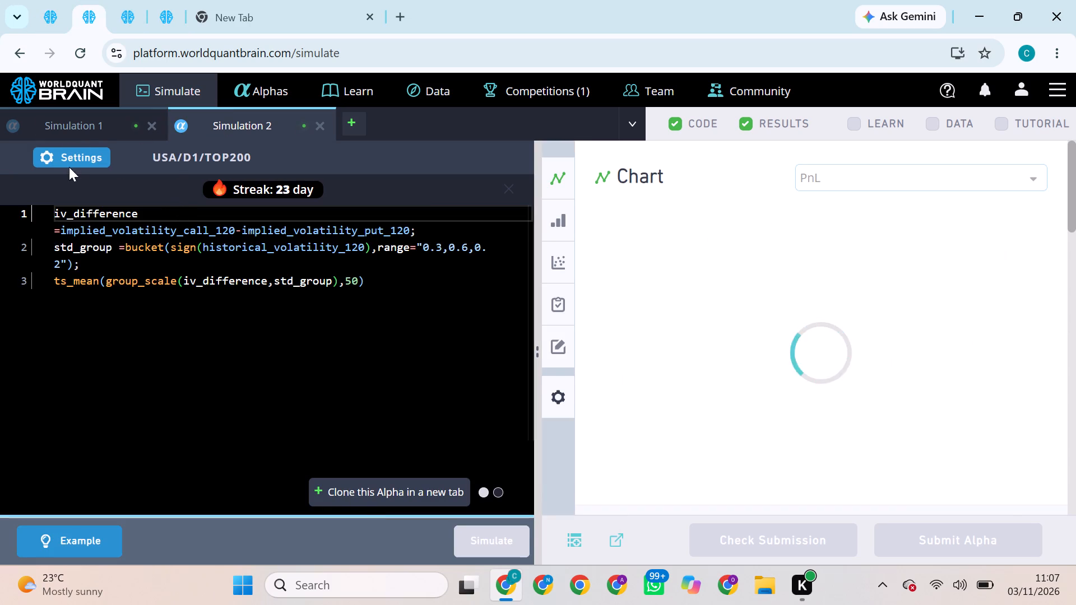
pyautogui.click(66, 148)
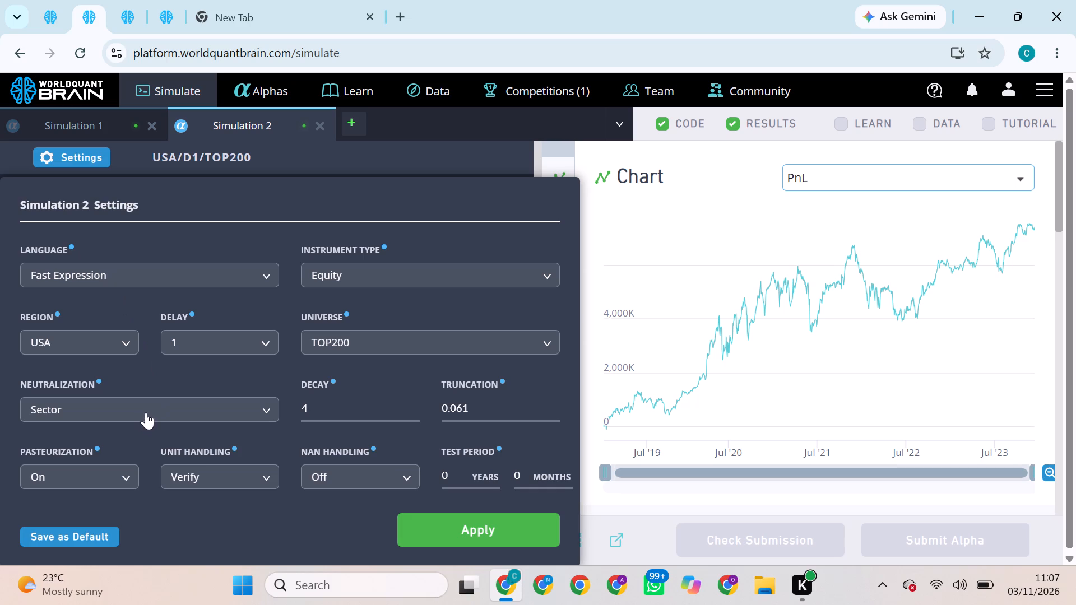
pyautogui.click(146, 412)
pyautogui.click(152, 514)
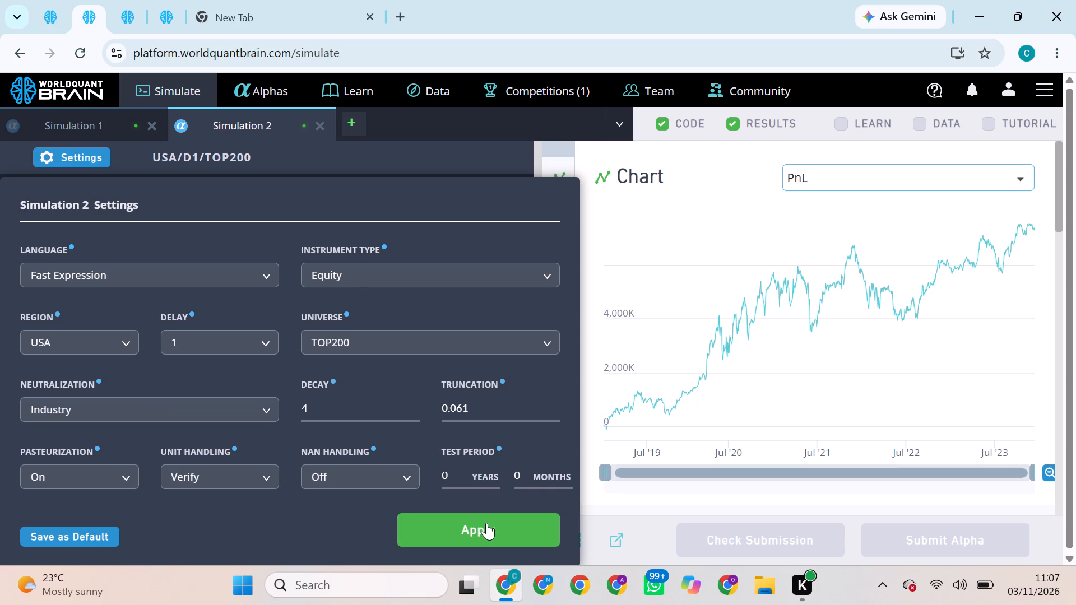
pyautogui.click(486, 529)
pyautogui.click(486, 529)
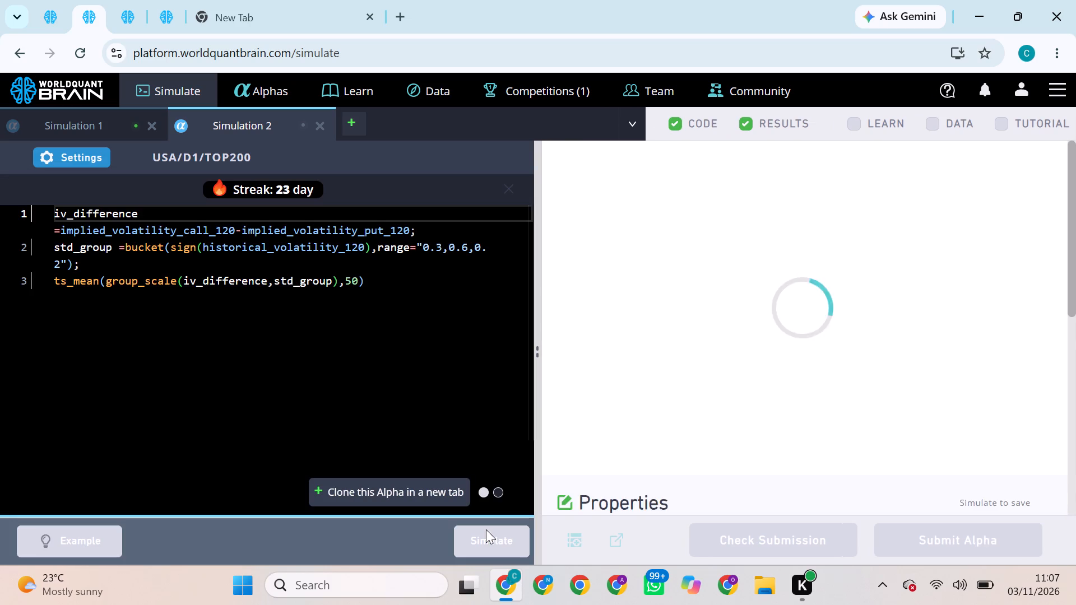
# Set the third page's TOP2000 implied-volatility ratio alpha to Sector neutralization and simulate it.
pyautogui.click(47, 5)
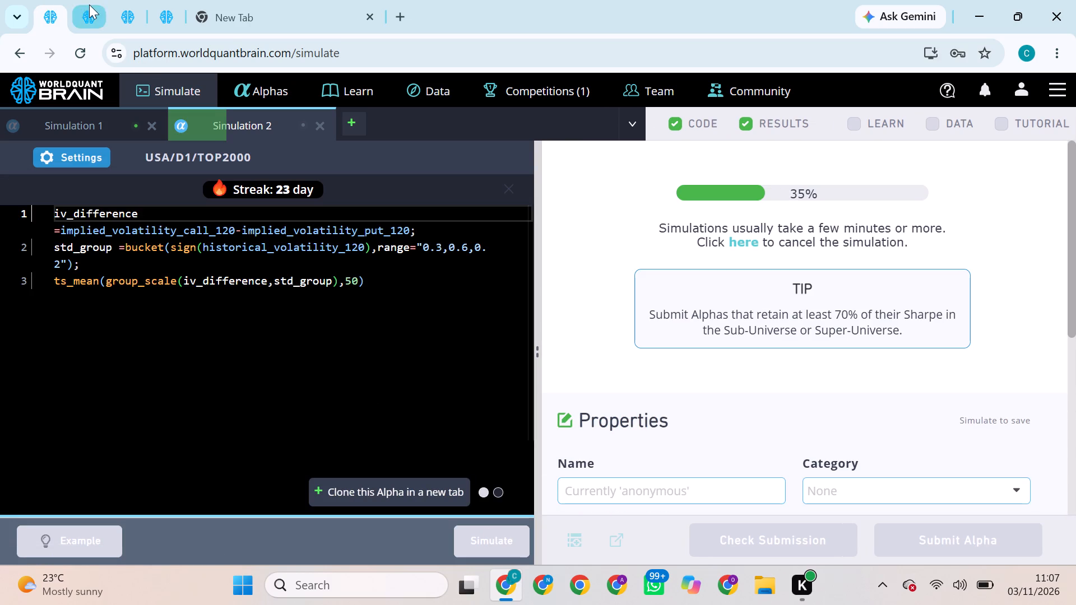
pyautogui.click(89, 4)
pyautogui.click(138, 4)
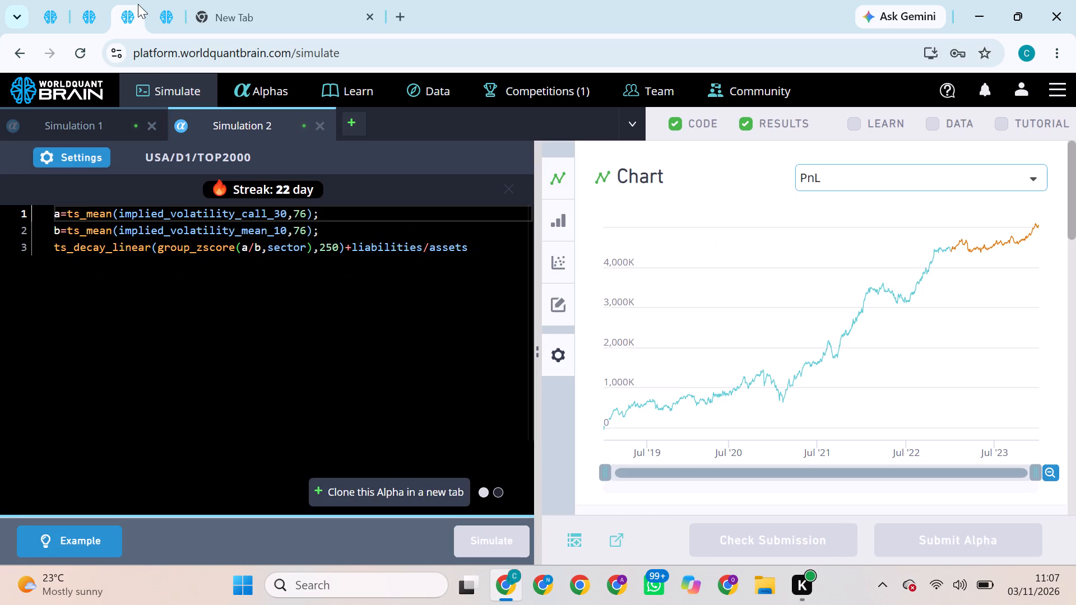
pyautogui.click(70, 159)
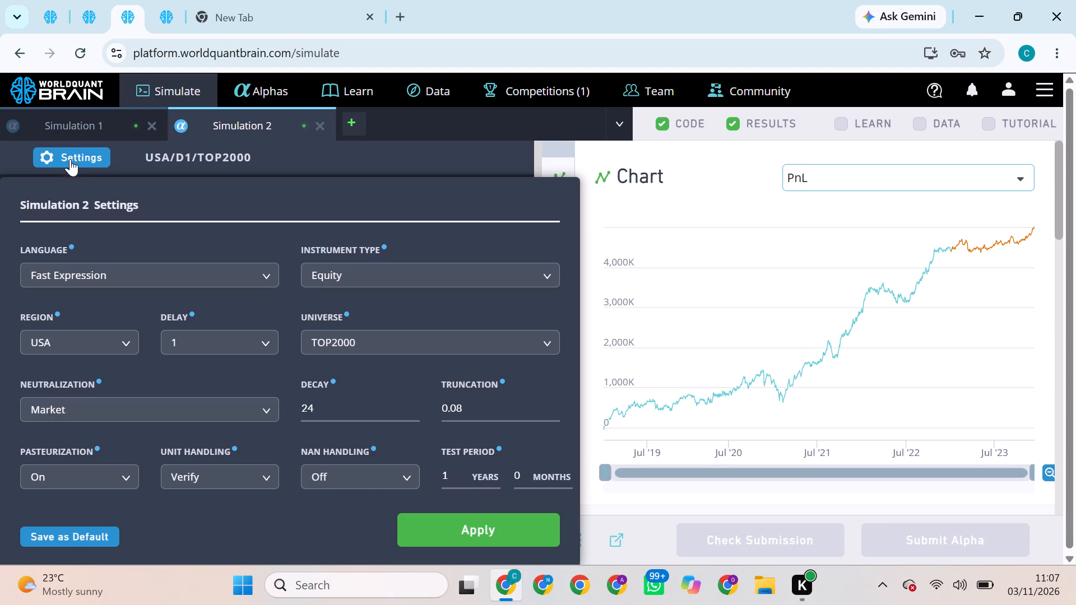
pyautogui.click(130, 412)
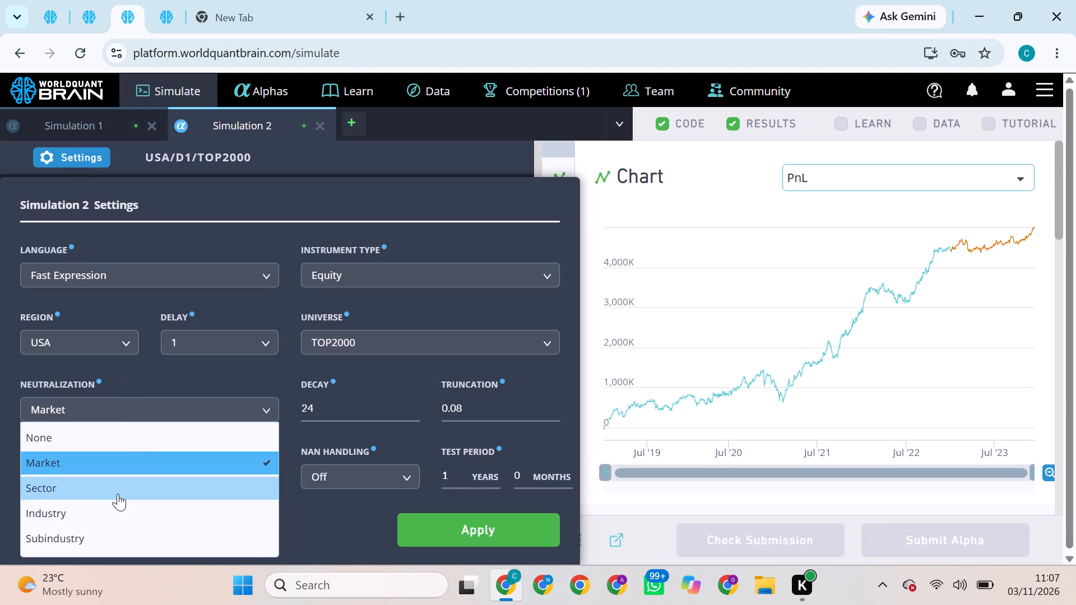
pyautogui.click(115, 490)
pyautogui.click(458, 509)
pyautogui.click(469, 523)
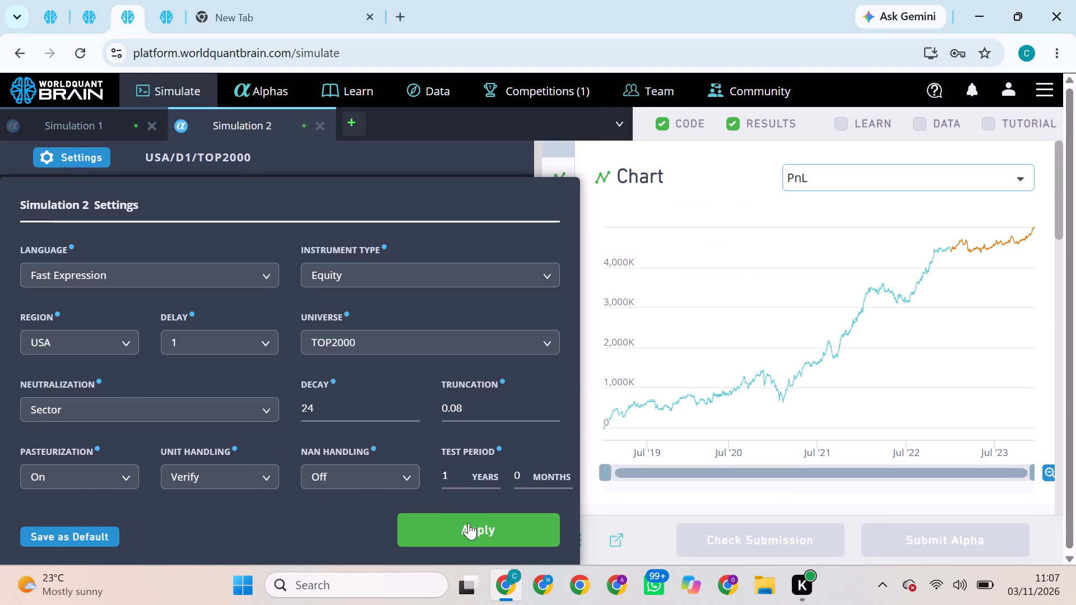
pyautogui.click(495, 542)
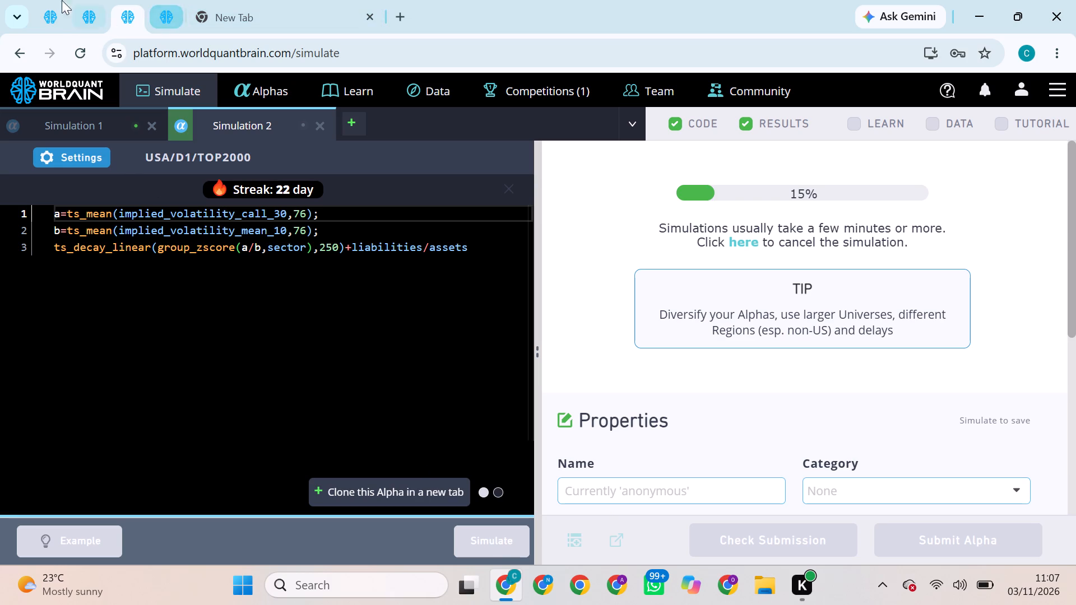
# Set the fourth page's TOP2000 iv_difference alpha to Sector neutralization and simulate it.
pyautogui.click(156, 15)
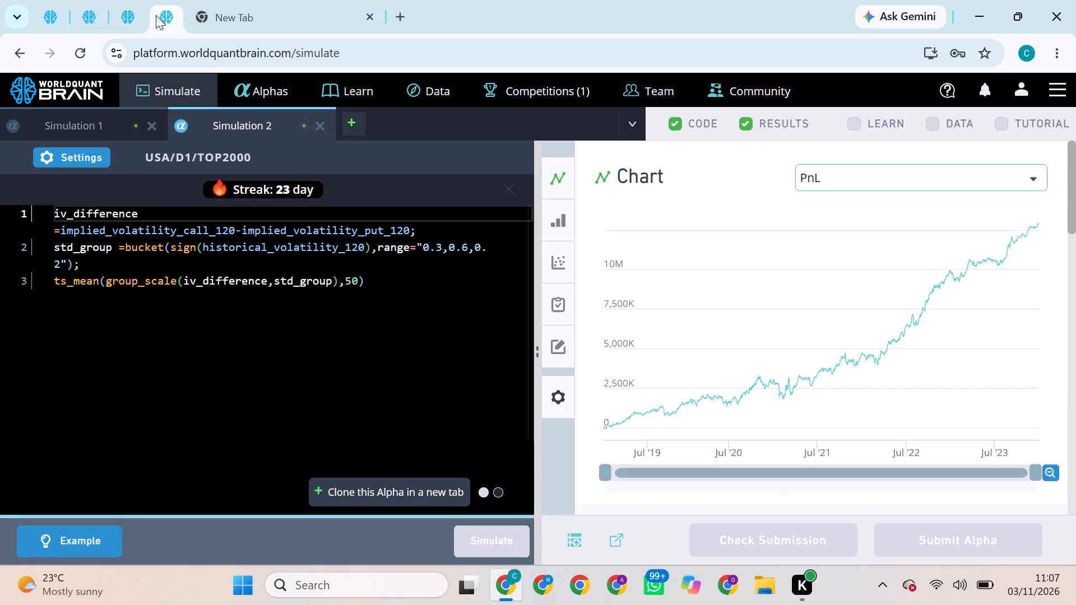
pyautogui.click(69, 160)
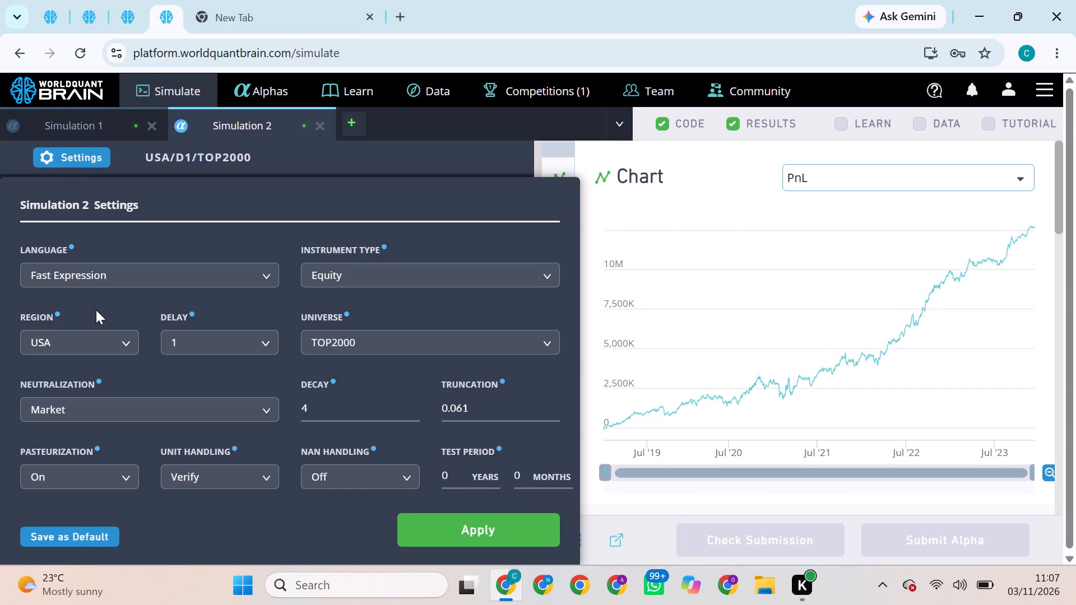
pyautogui.click(147, 408)
pyautogui.click(105, 482)
pyautogui.click(454, 527)
pyautogui.click(489, 538)
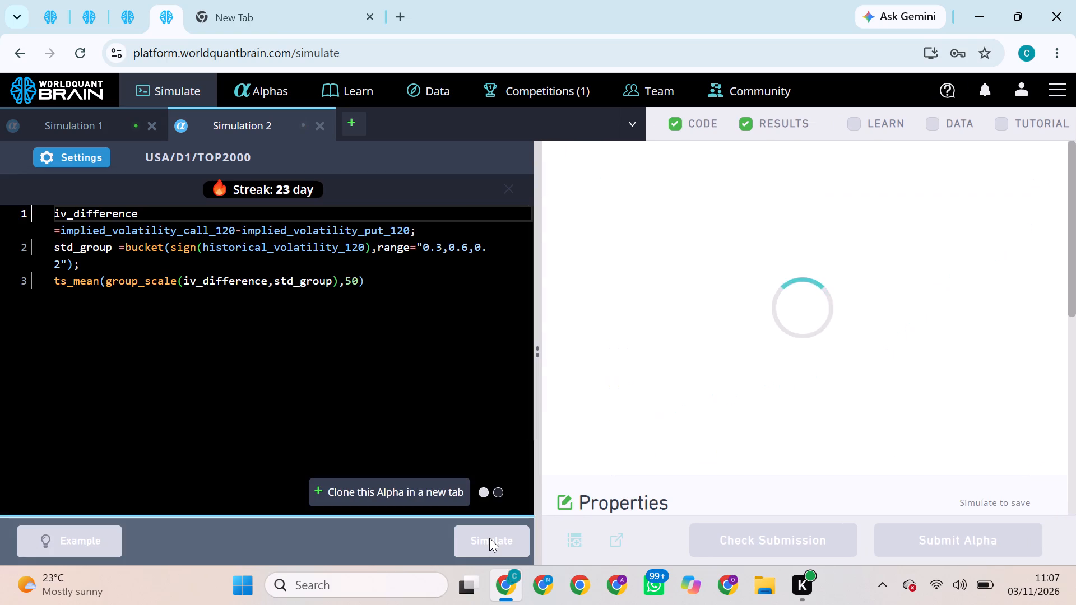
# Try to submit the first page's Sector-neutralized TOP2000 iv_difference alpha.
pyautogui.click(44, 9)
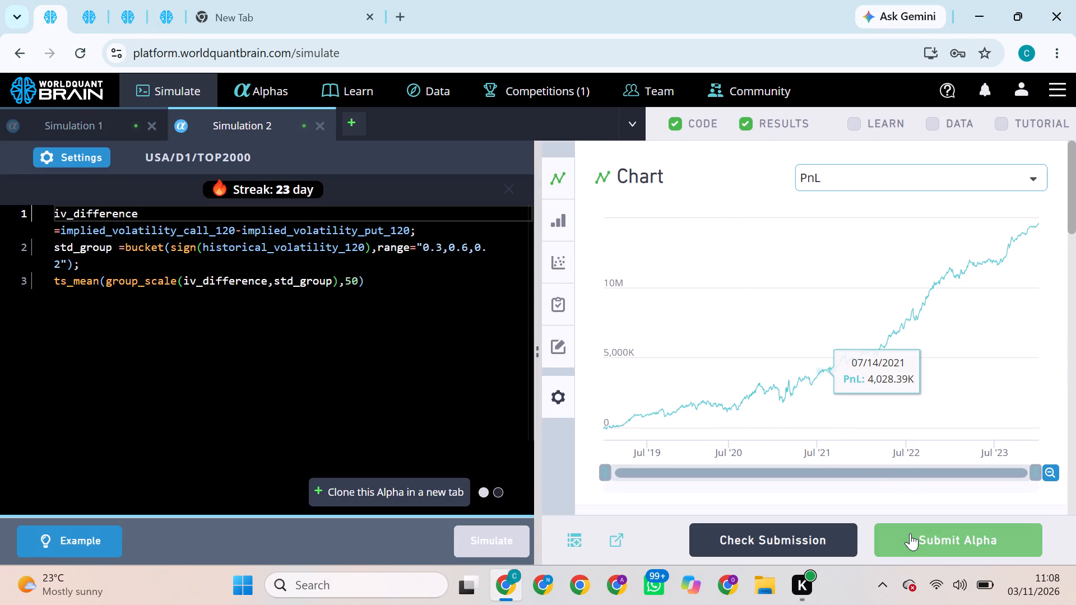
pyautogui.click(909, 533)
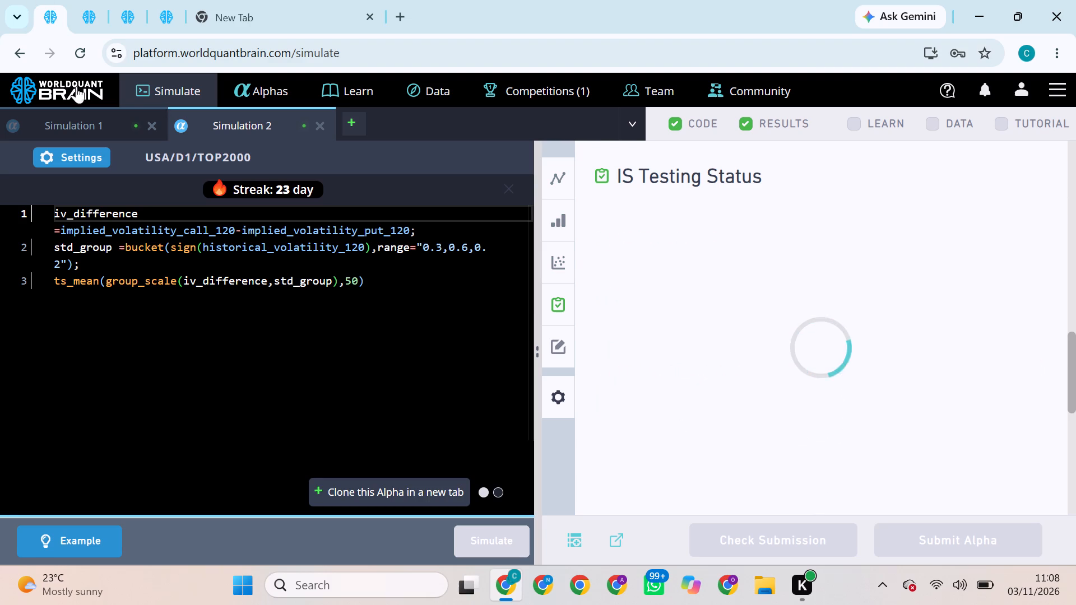
# Set the first page's TOP2000 iv_difference alpha to Industry neutralization and try to simulate it.
pyautogui.click(97, 151)
pyautogui.click(226, 411)
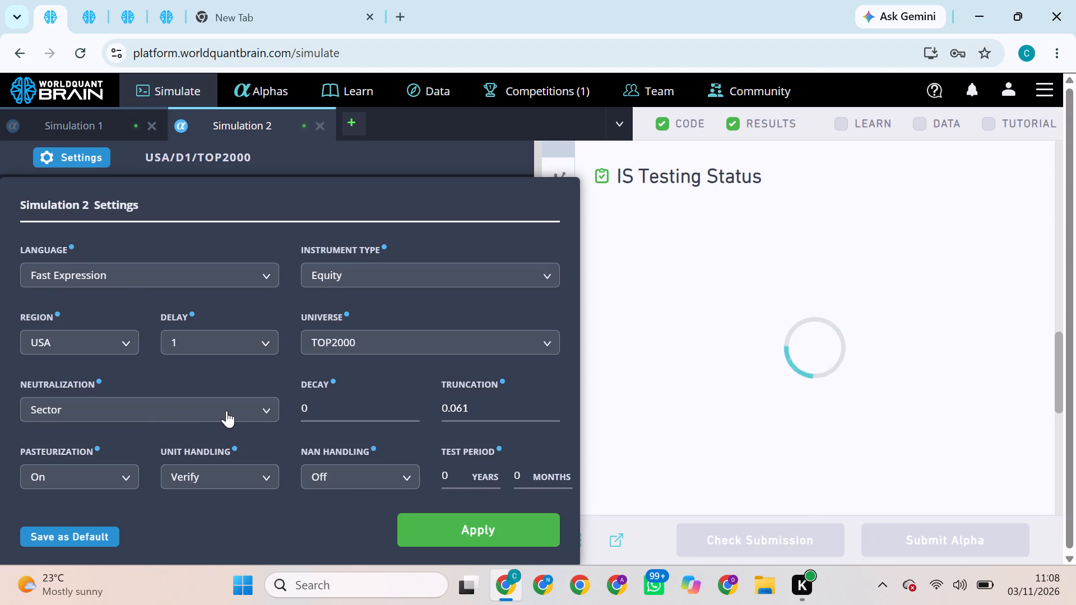
pyautogui.click(137, 514)
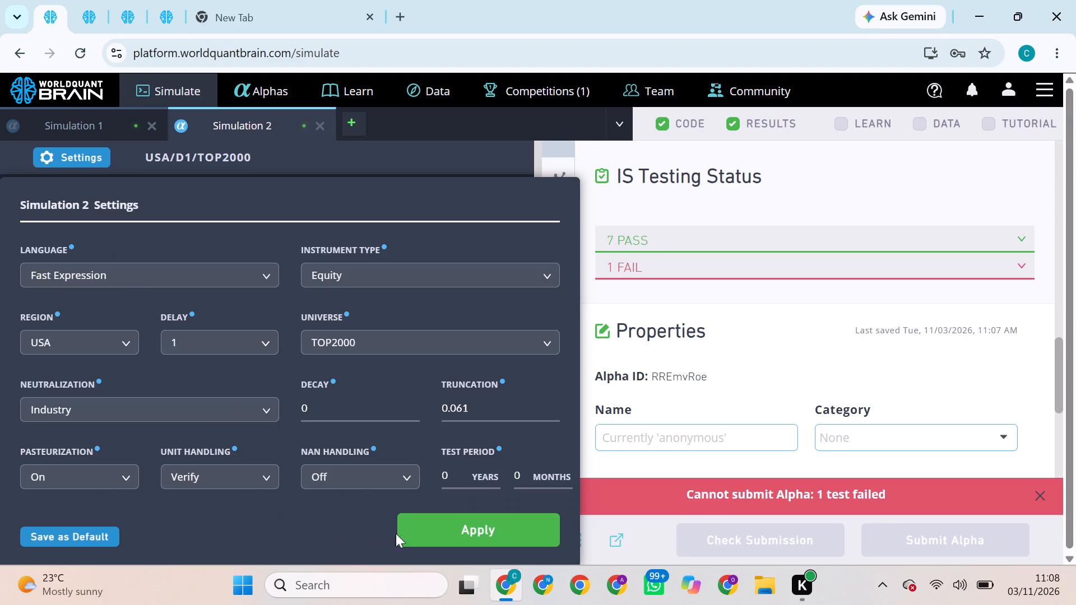
pyautogui.click(439, 531)
pyautogui.click(480, 550)
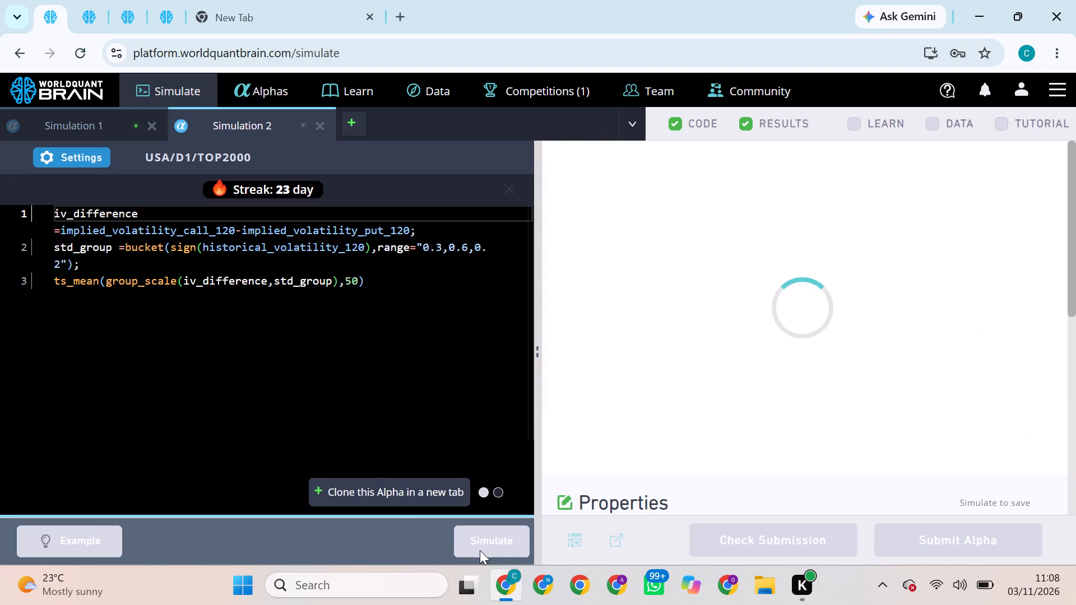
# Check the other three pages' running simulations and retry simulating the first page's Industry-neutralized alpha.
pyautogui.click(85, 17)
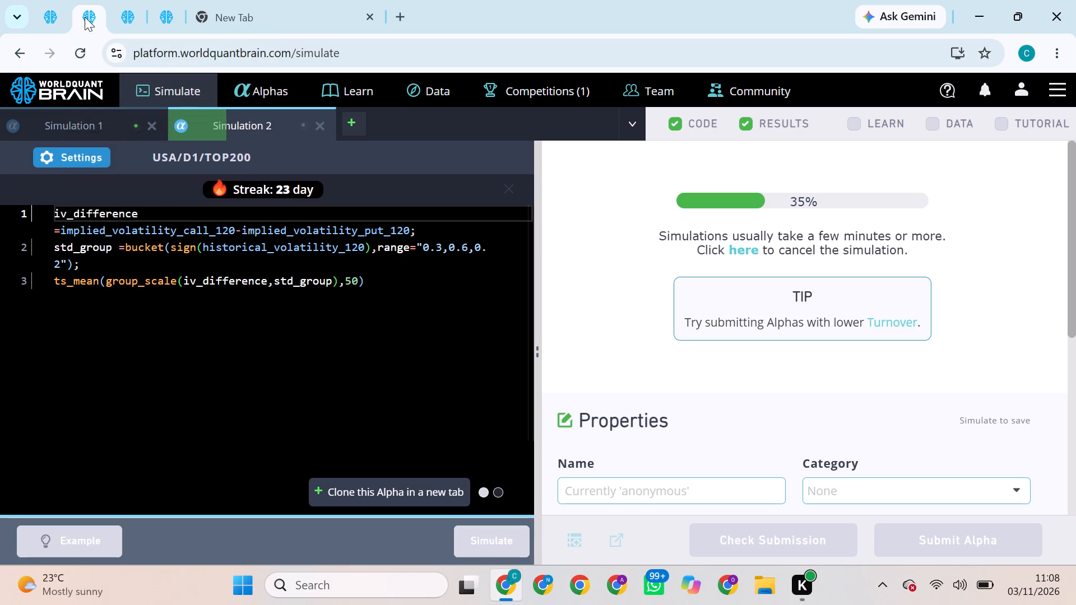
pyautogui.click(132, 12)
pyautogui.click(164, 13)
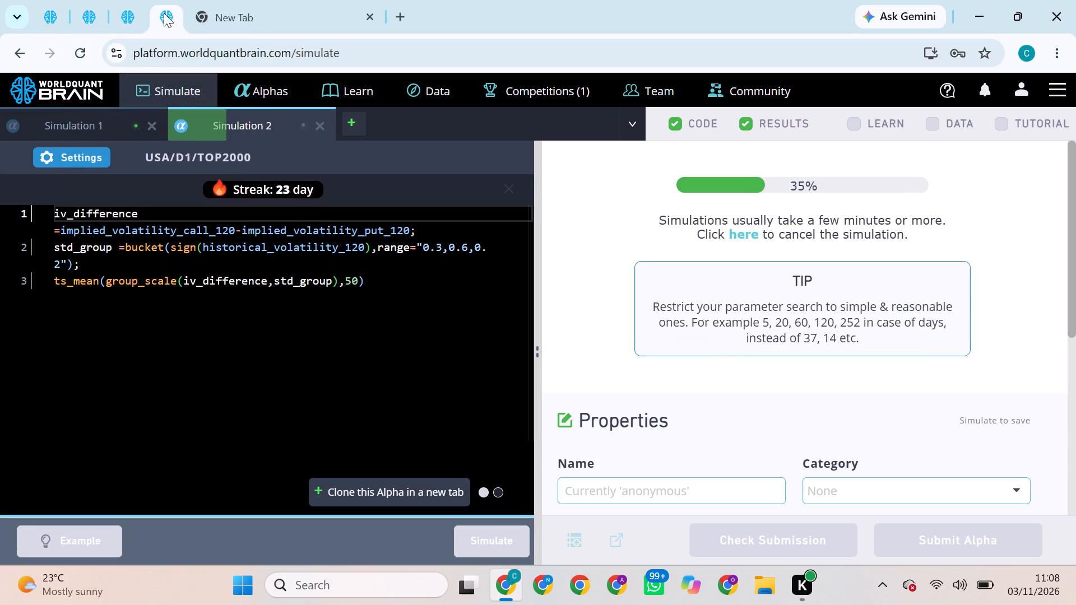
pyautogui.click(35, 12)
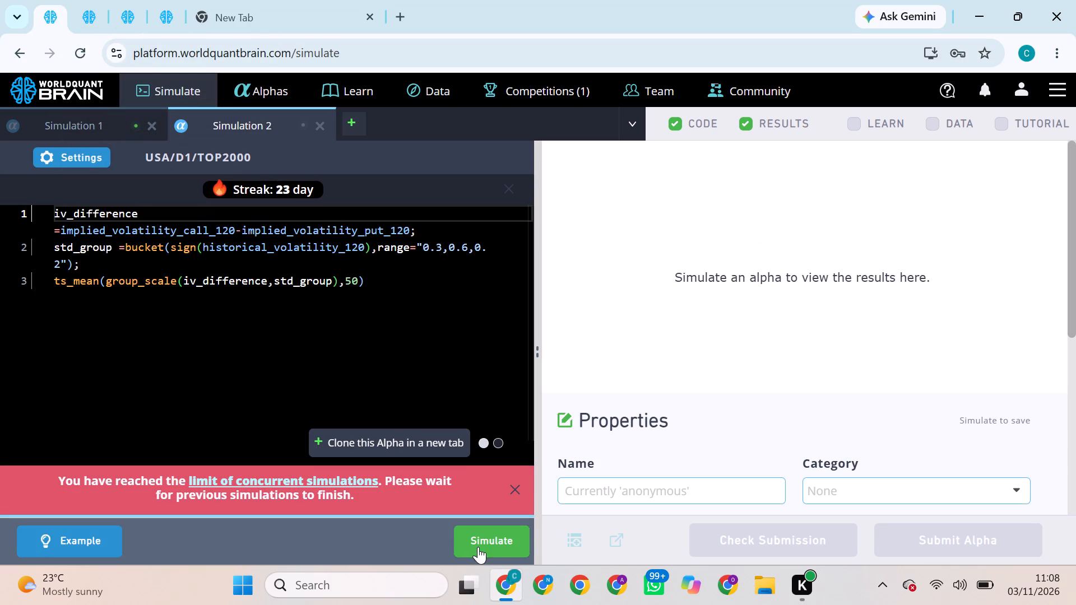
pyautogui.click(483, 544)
# Examine the simulation progress on the second, third and fourth pages.
pyautogui.click(97, 0)
pyautogui.click(113, 2)
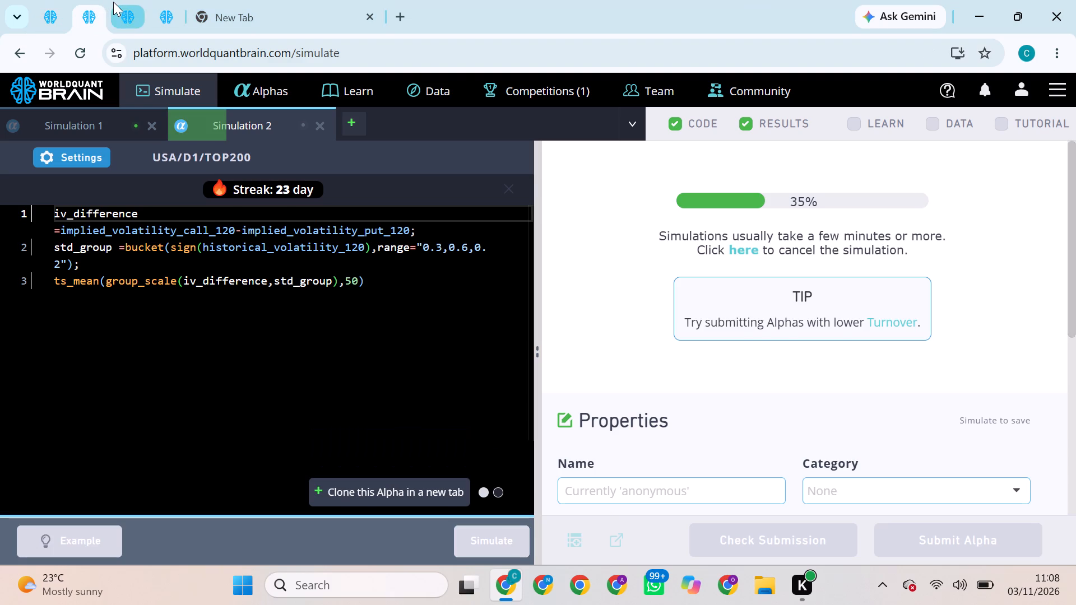
pyautogui.click(169, 1)
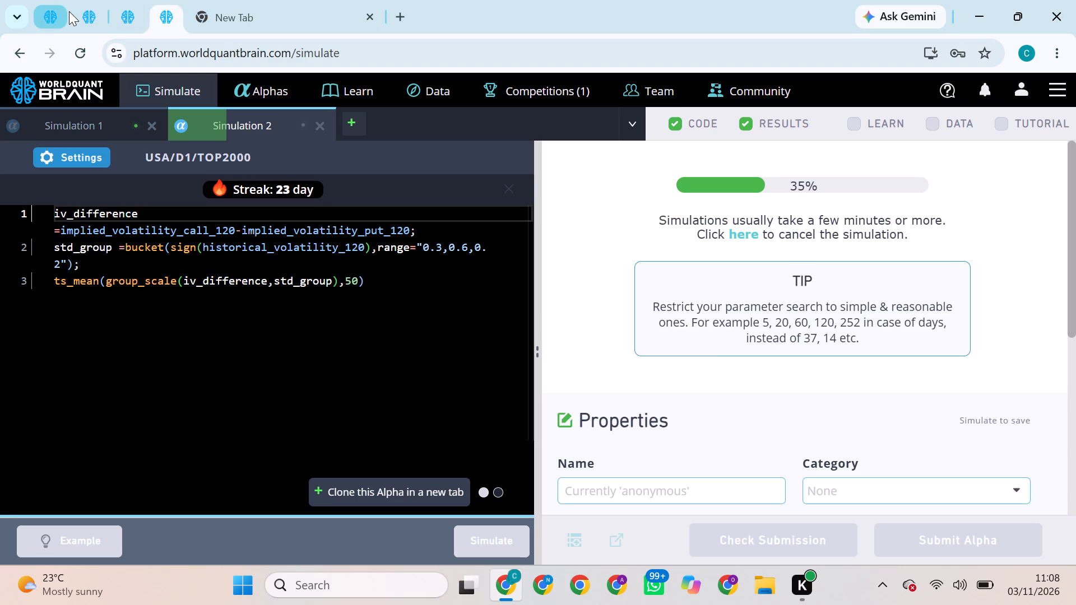
pyautogui.click(84, 13)
pyautogui.click(124, 12)
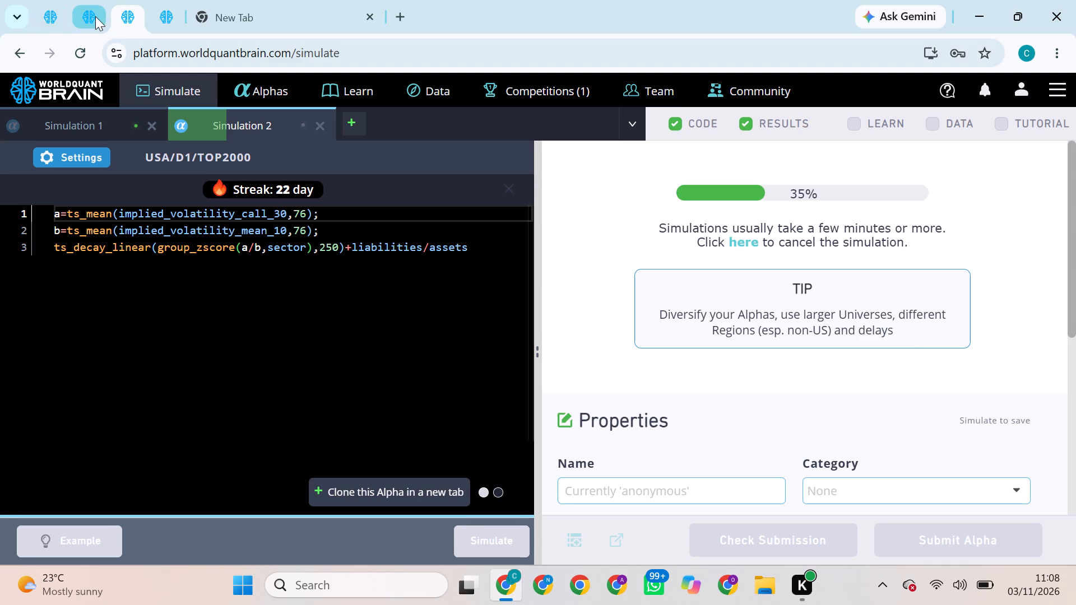
pyautogui.click(95, 16)
pyautogui.click(125, 14)
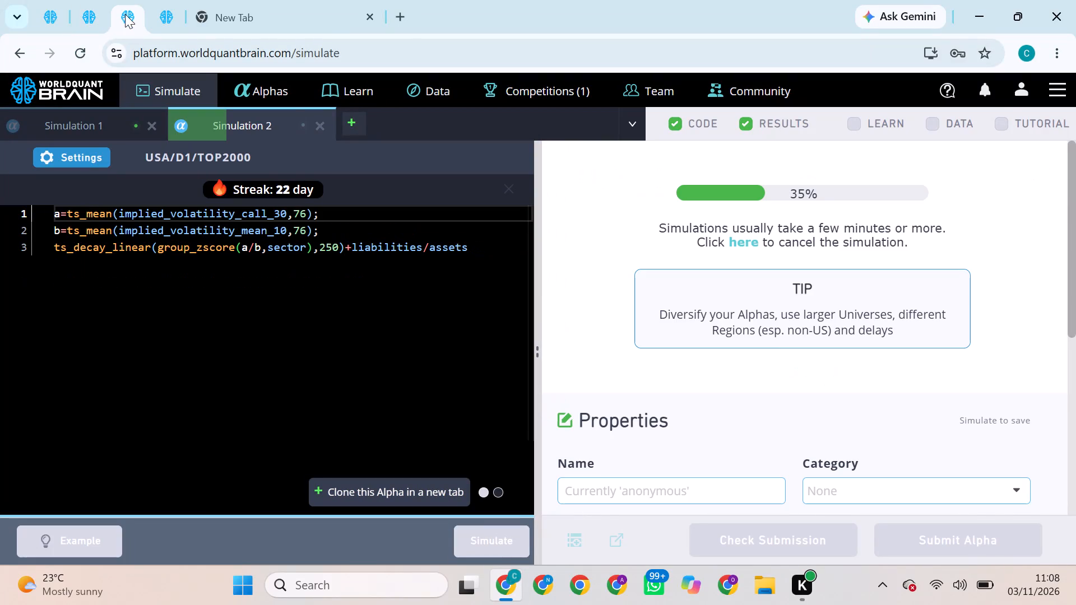
pyautogui.click(163, 16)
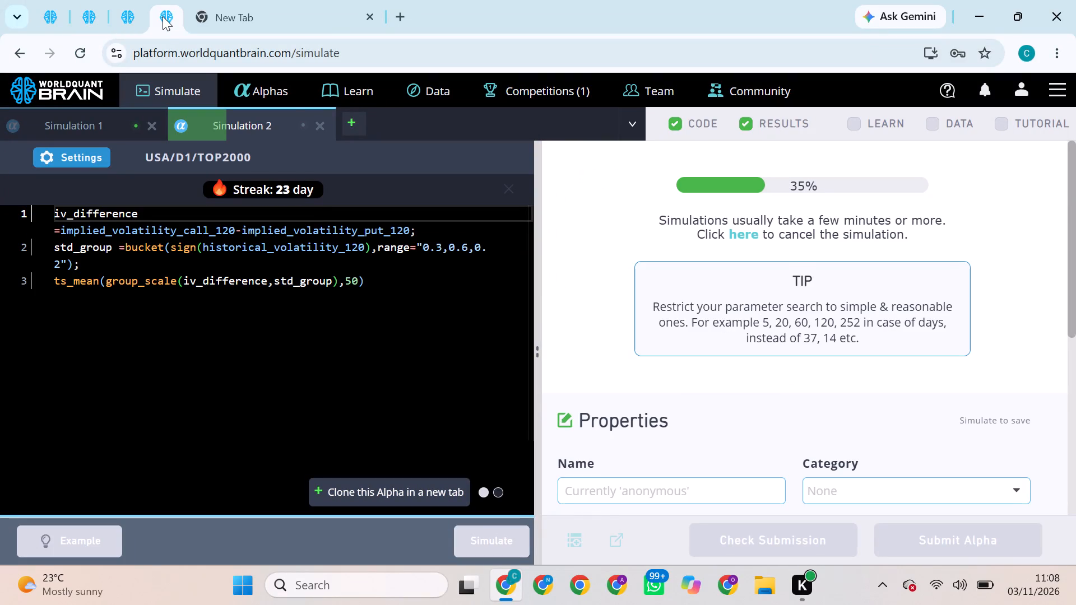
# Set the second page's TOP200 iv_difference alpha to Subindustry neutralization and simulate it.
pyautogui.click(85, 7)
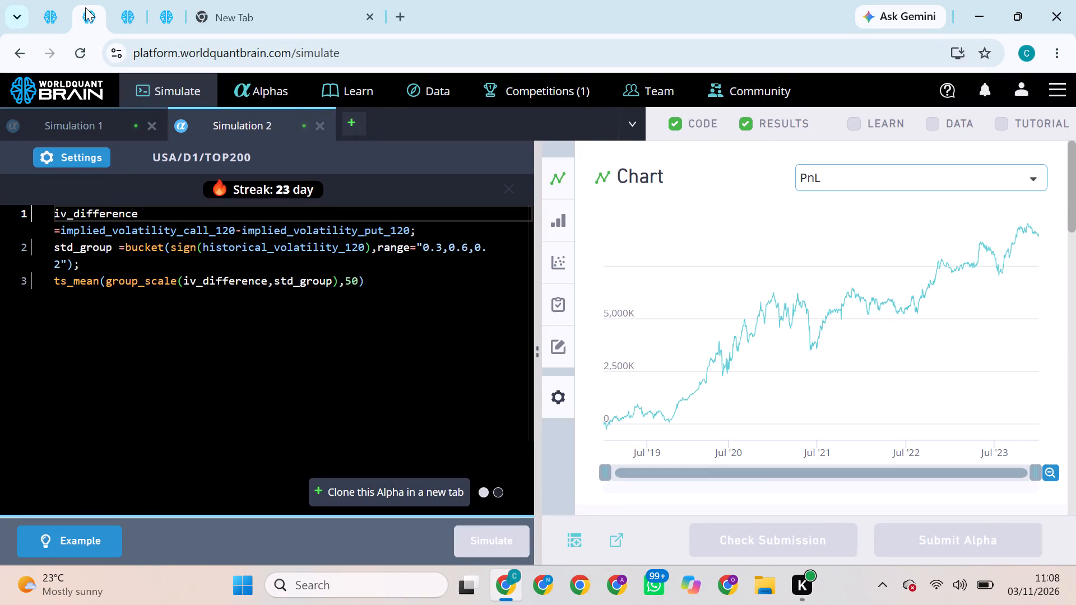
pyautogui.click(58, 151)
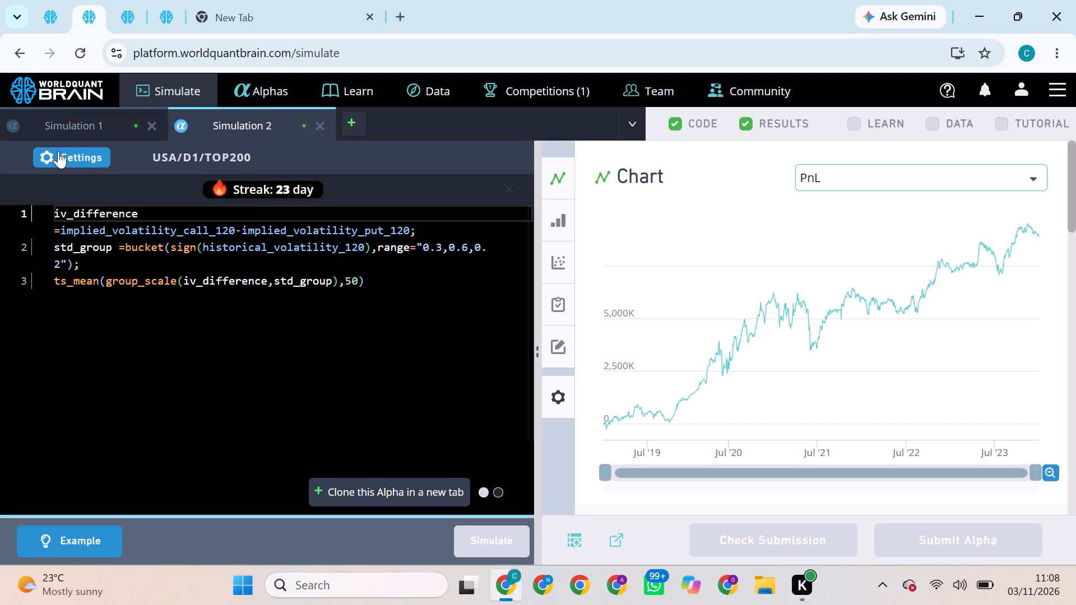
pyautogui.click(149, 396)
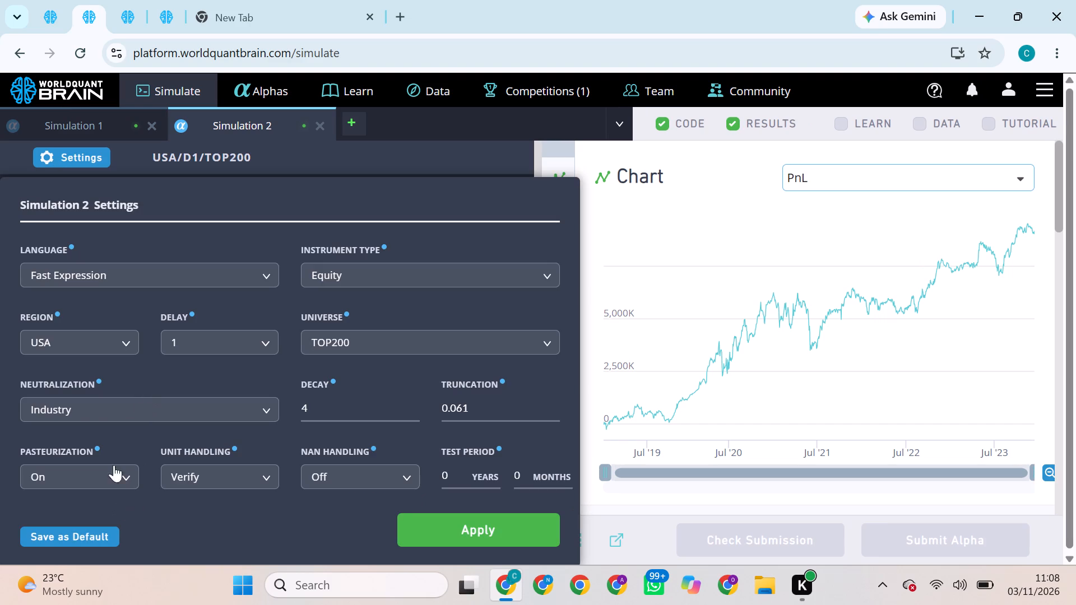
pyautogui.click(224, 412)
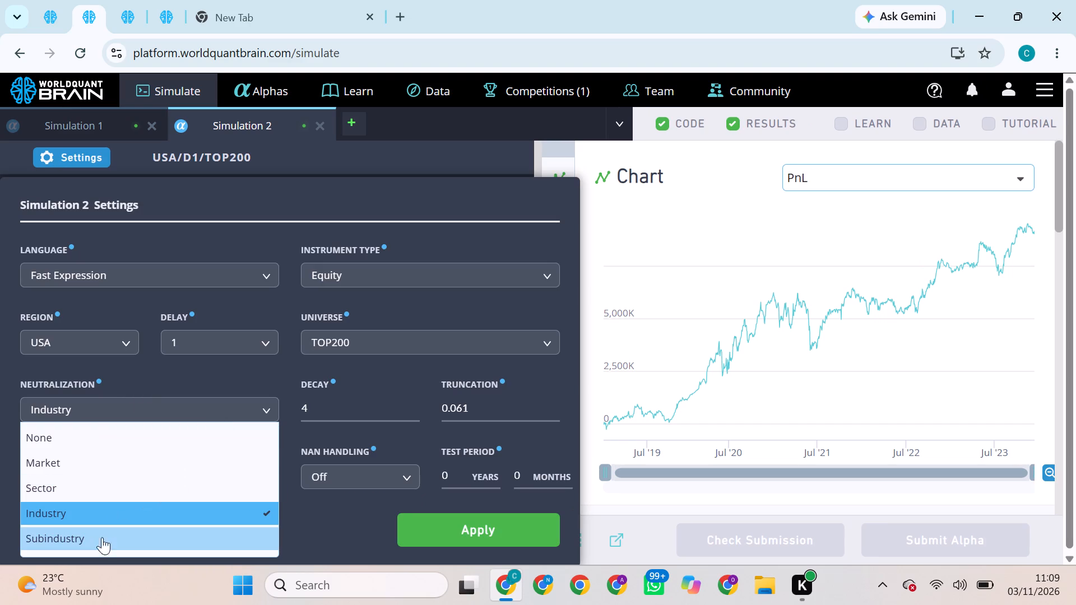
pyautogui.click(98, 545)
pyautogui.click(463, 525)
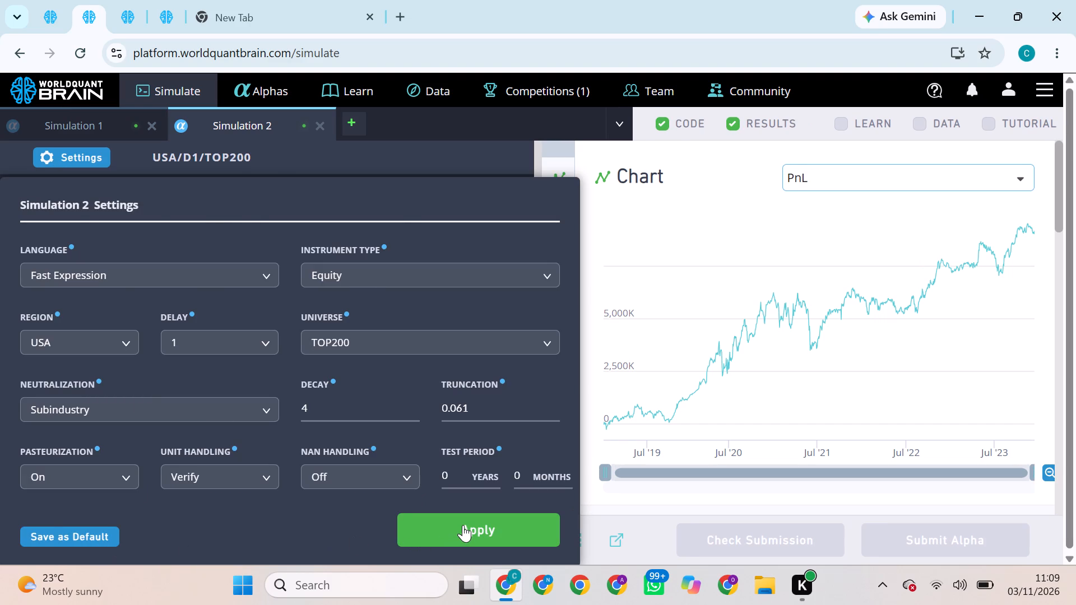
pyautogui.click(481, 541)
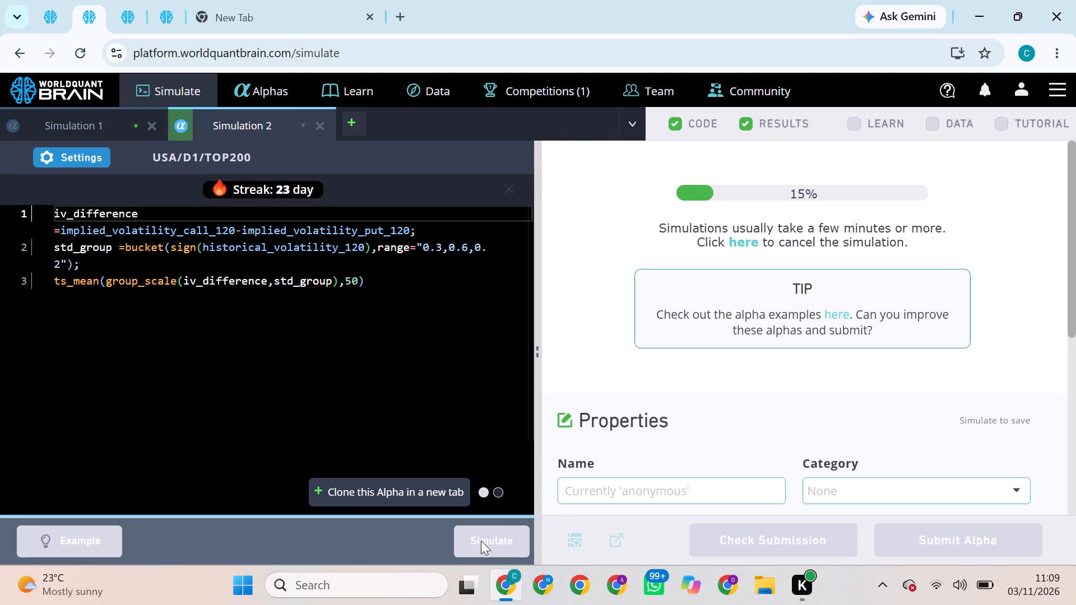
# Check the simulations on the first three pages, ending on the third page's Sector-neutralized alpha.
pyautogui.click(51, 20)
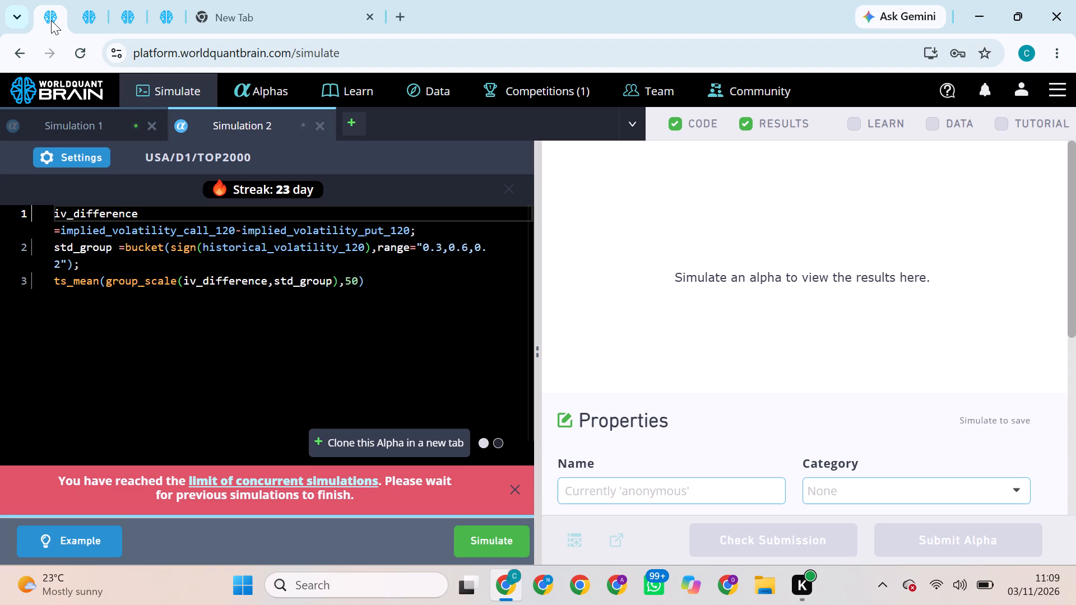
pyautogui.click(87, 16)
pyautogui.click(129, 21)
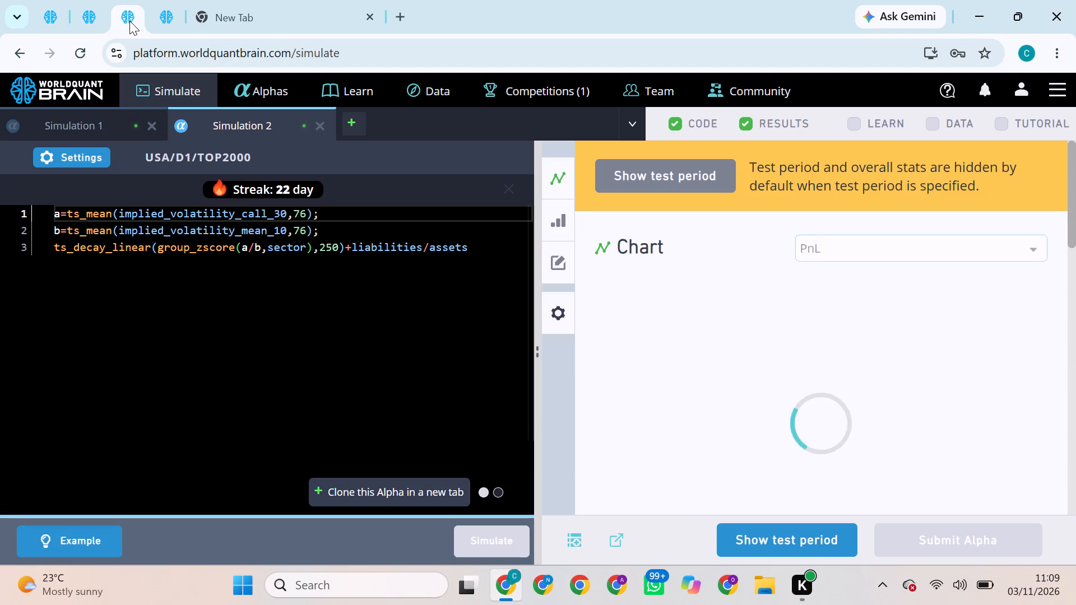
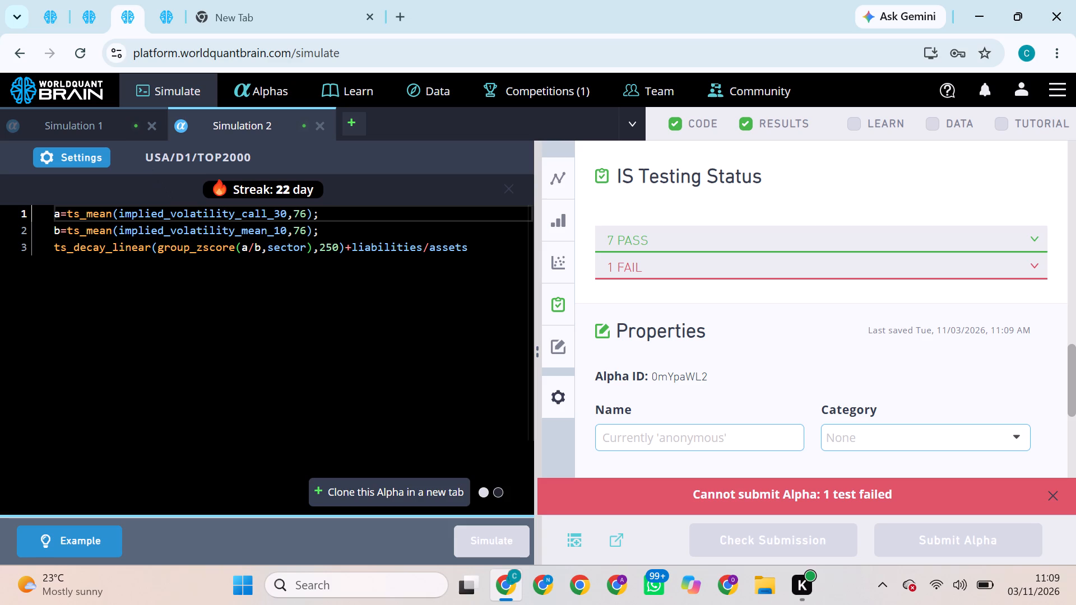
# Set the third page's TOP2000 implied-volatility alpha to Industry neutralization and simulate it.
pyautogui.click(78, 156)
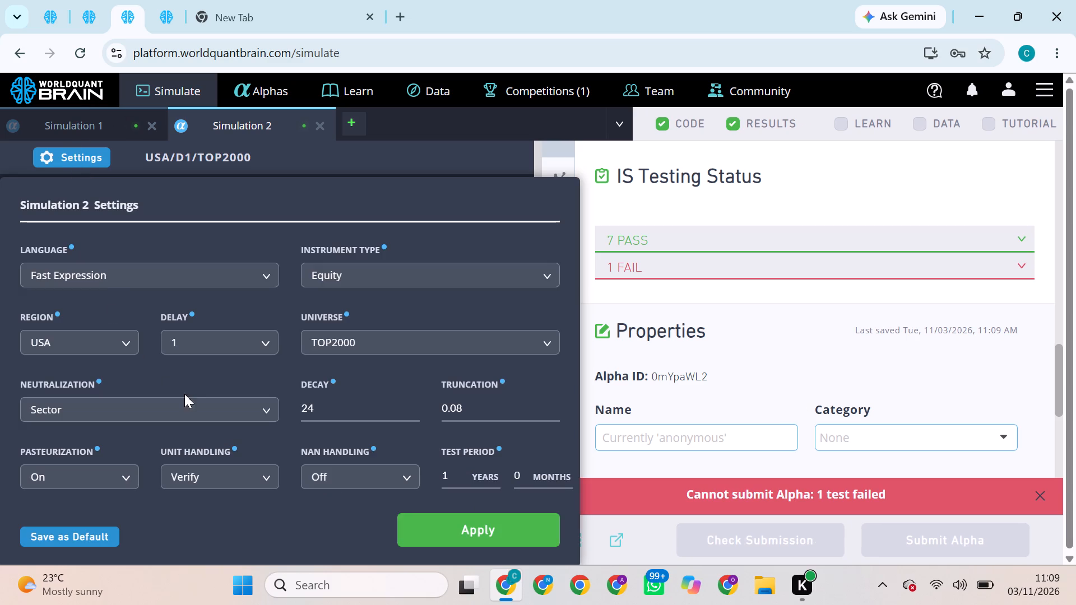
pyautogui.click(193, 403)
pyautogui.click(126, 511)
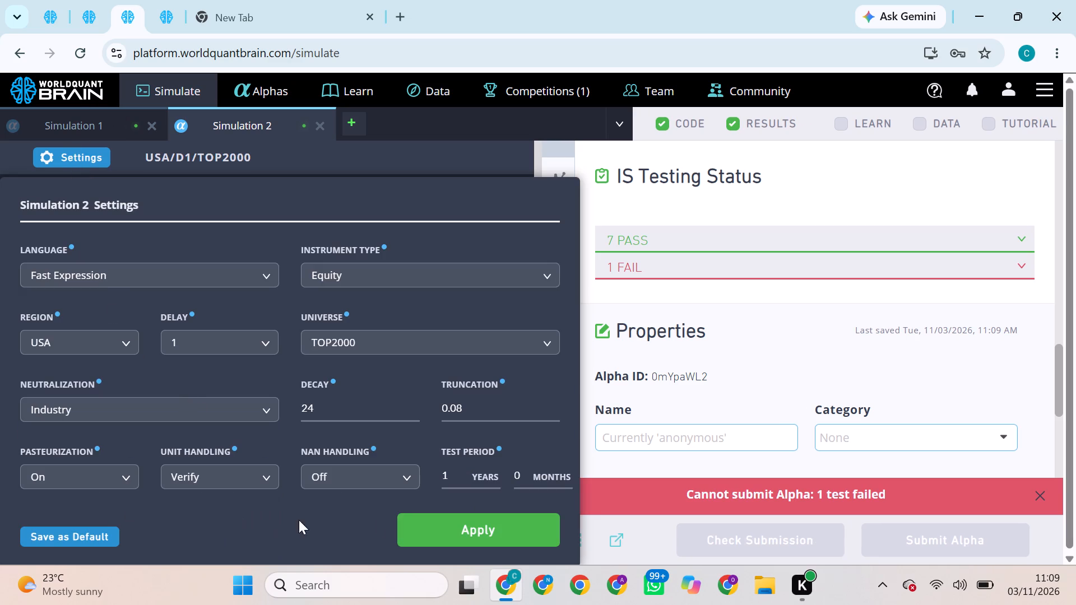
pyautogui.click(499, 535)
pyautogui.click(510, 536)
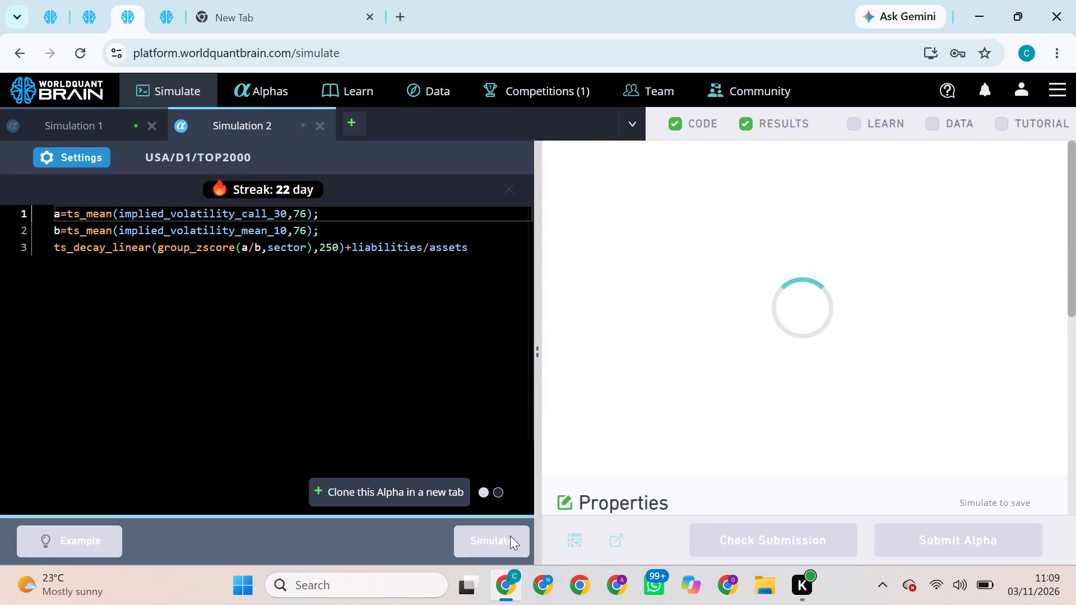
# Retry simulating the first page's TOP2000 iv_difference alpha.
pyautogui.click(53, 8)
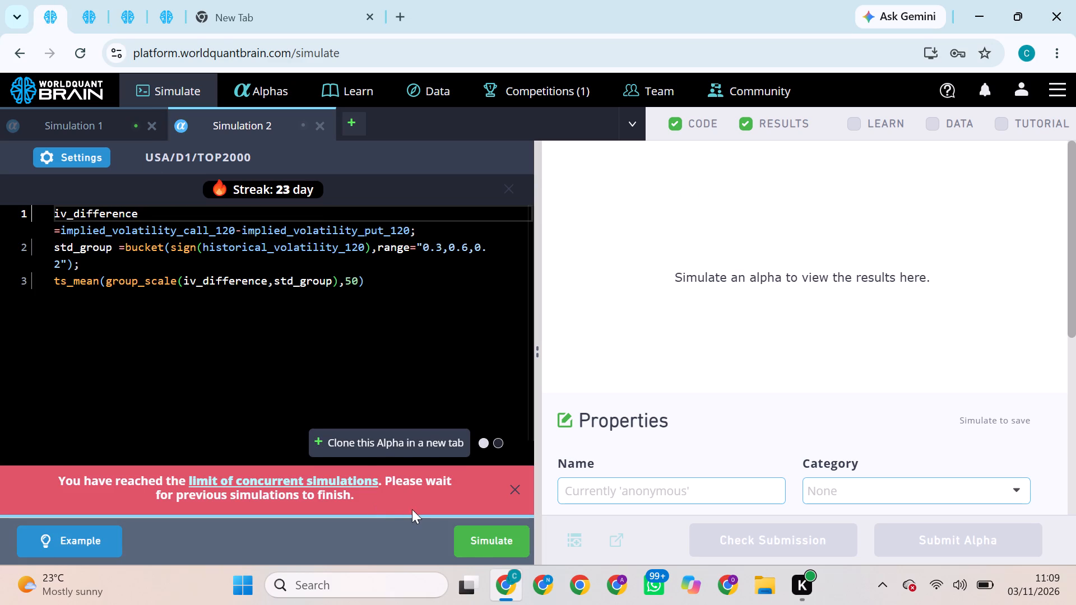
pyautogui.click(477, 546)
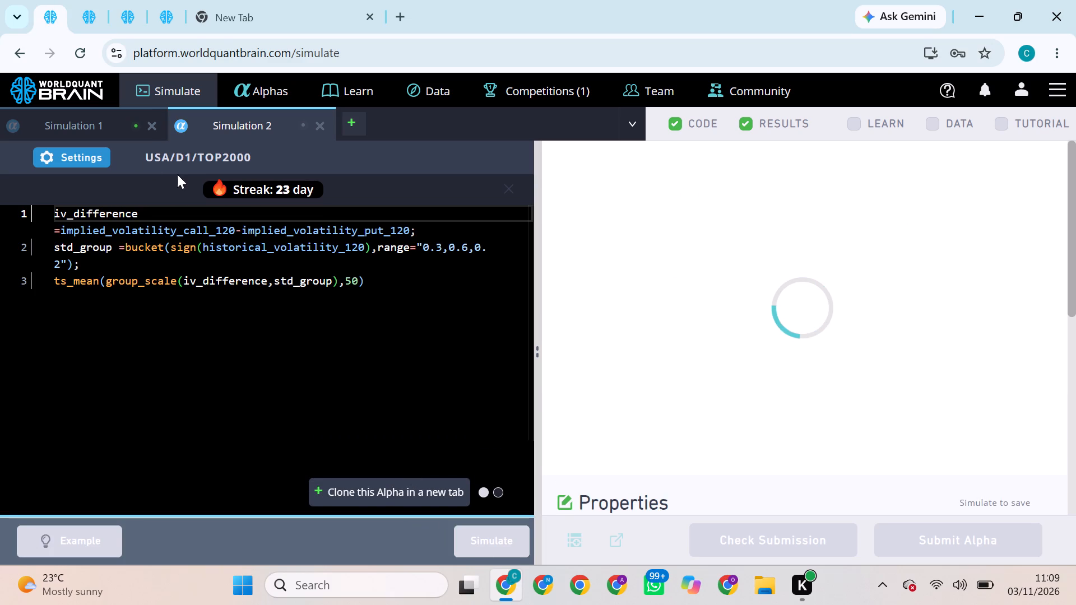
# Check the second and third pages' simulations and try to submit the fourth page's TOP2000 iv_difference alpha.
pyautogui.click(94, 14)
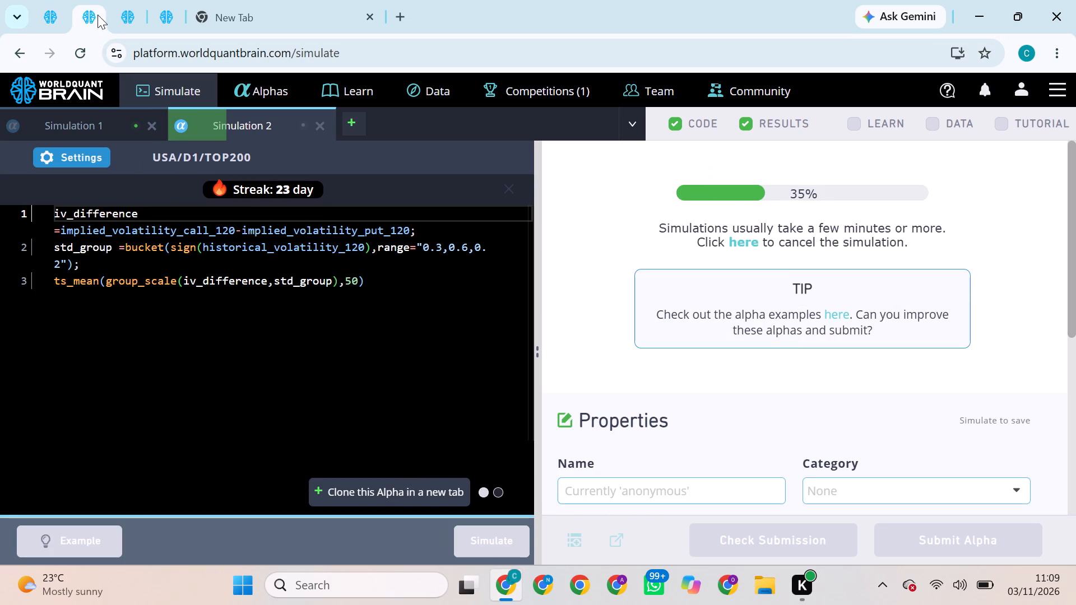
pyautogui.click(136, 11)
pyautogui.click(170, 11)
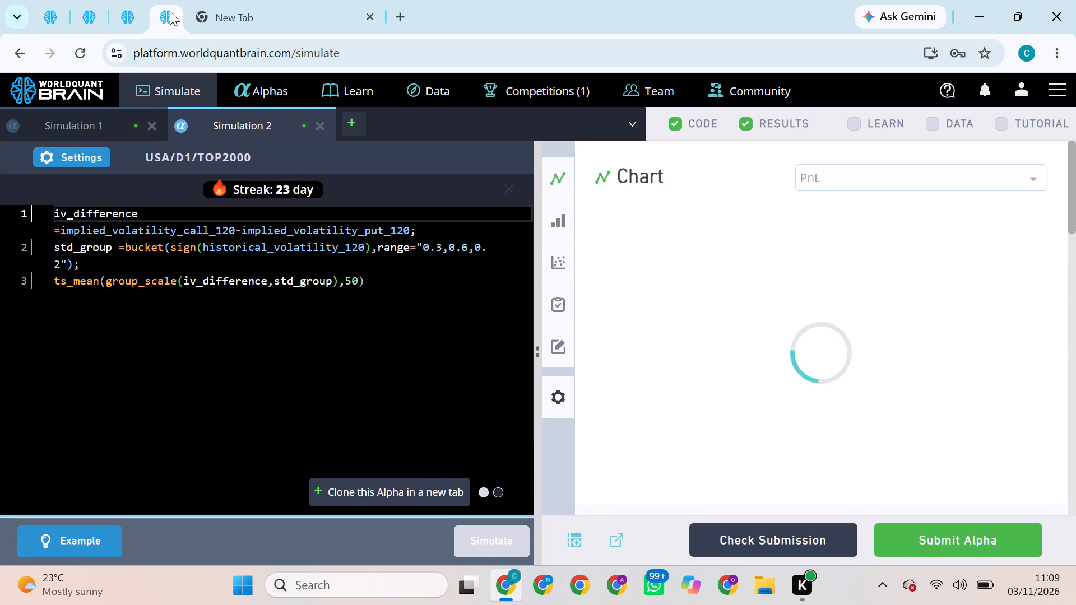
pyautogui.click(980, 538)
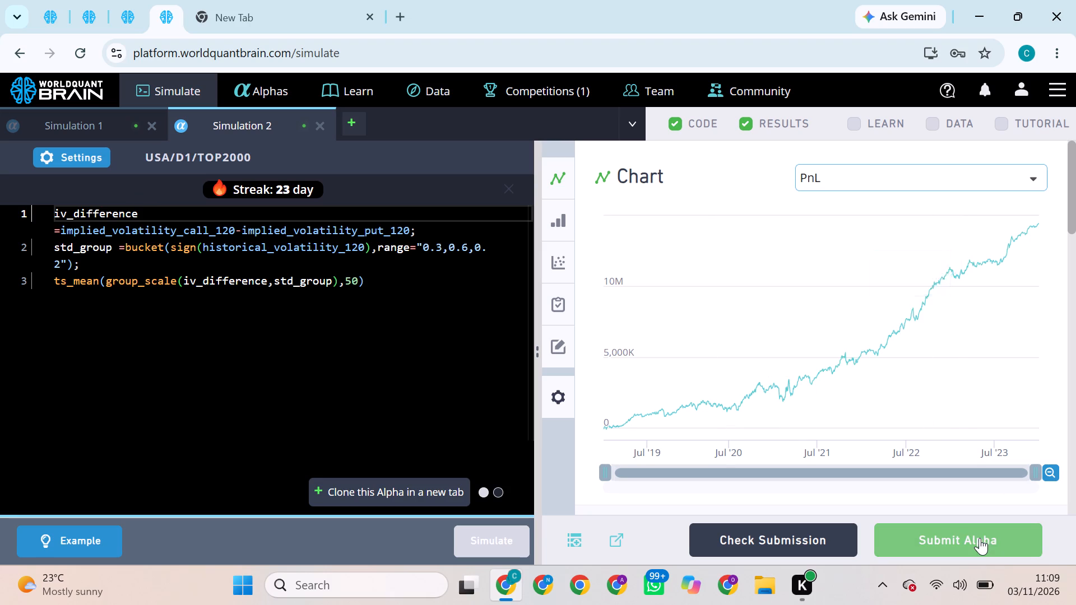
# Set the fourth page's iv_difference alpha to Industry neutralization and simulate it, retrying until the simulation starts.
pyautogui.click(83, 153)
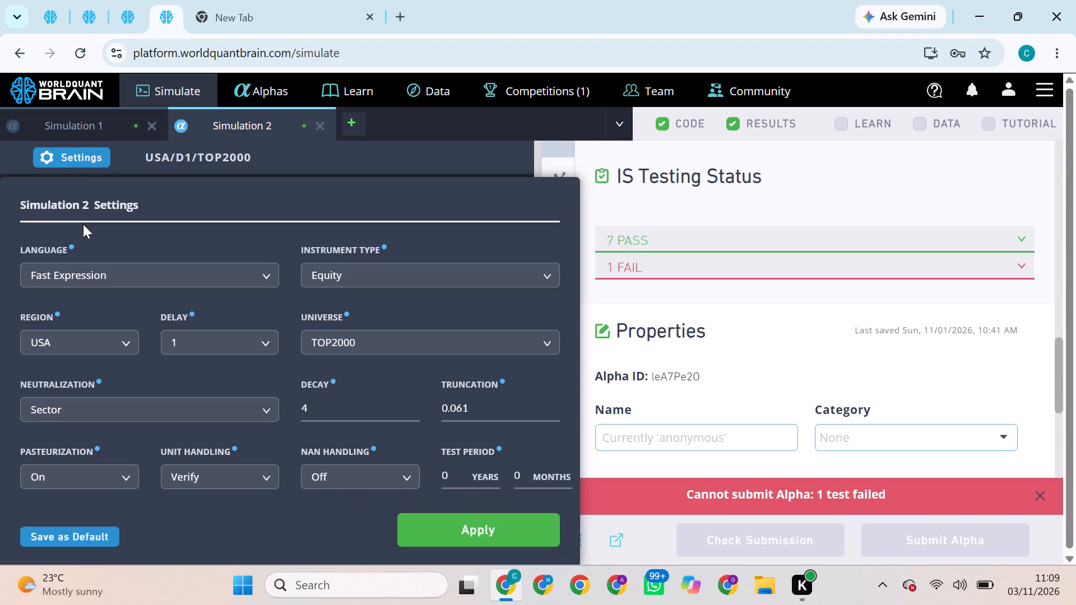
pyautogui.click(135, 404)
pyautogui.click(127, 507)
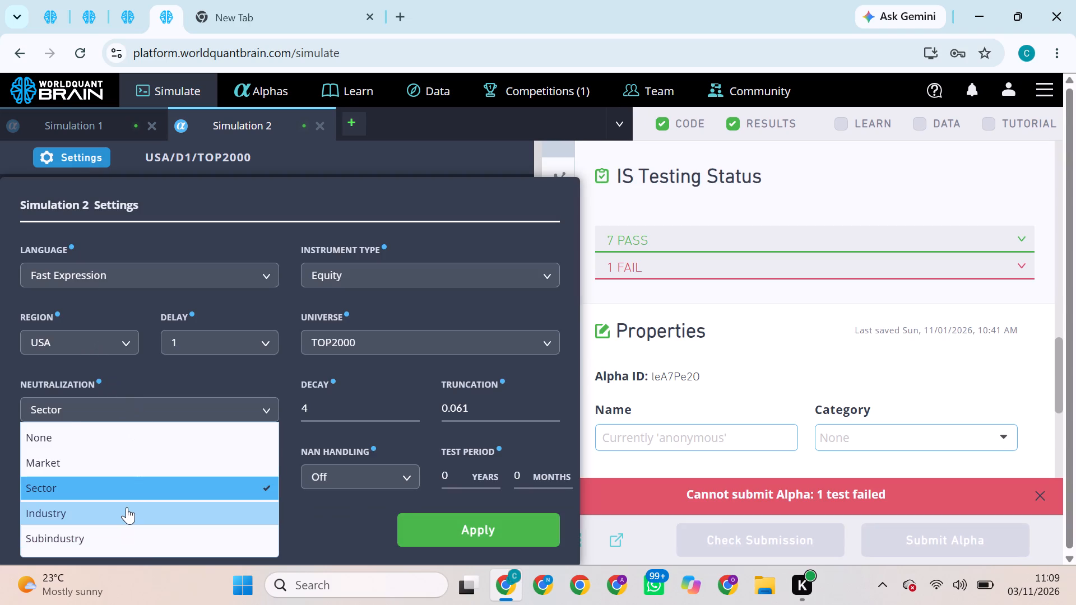
pyautogui.click(503, 509)
pyautogui.click(513, 517)
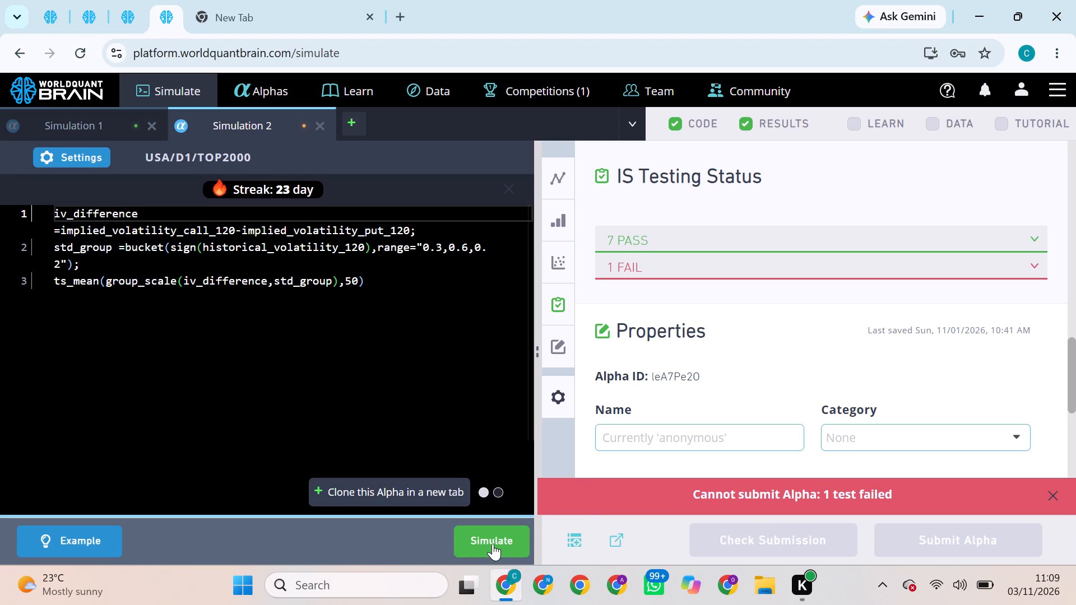
pyautogui.click(493, 543)
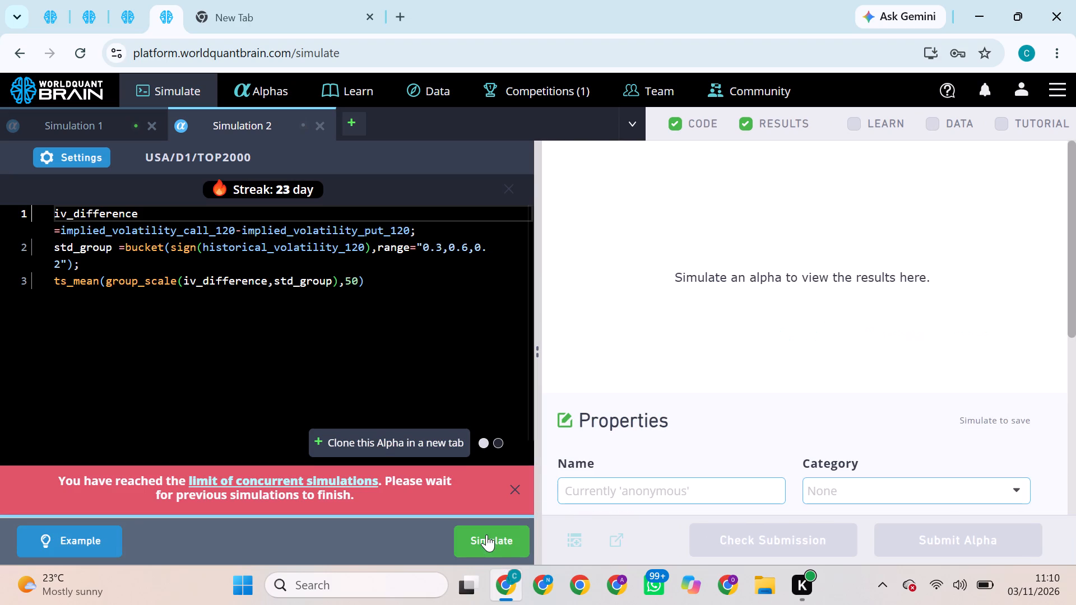
pyautogui.click(499, 543)
pyautogui.click(512, 489)
pyautogui.click(505, 528)
pyautogui.click(513, 492)
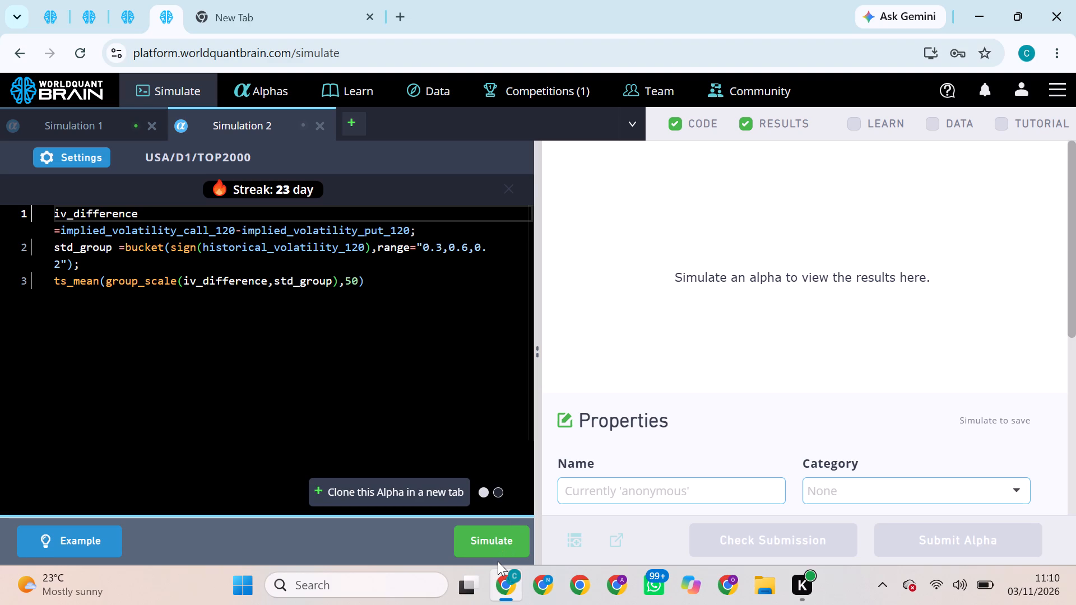
pyautogui.moveTo(498, 561); pyautogui.dragTo(492, 546)
pyautogui.click(492, 546)
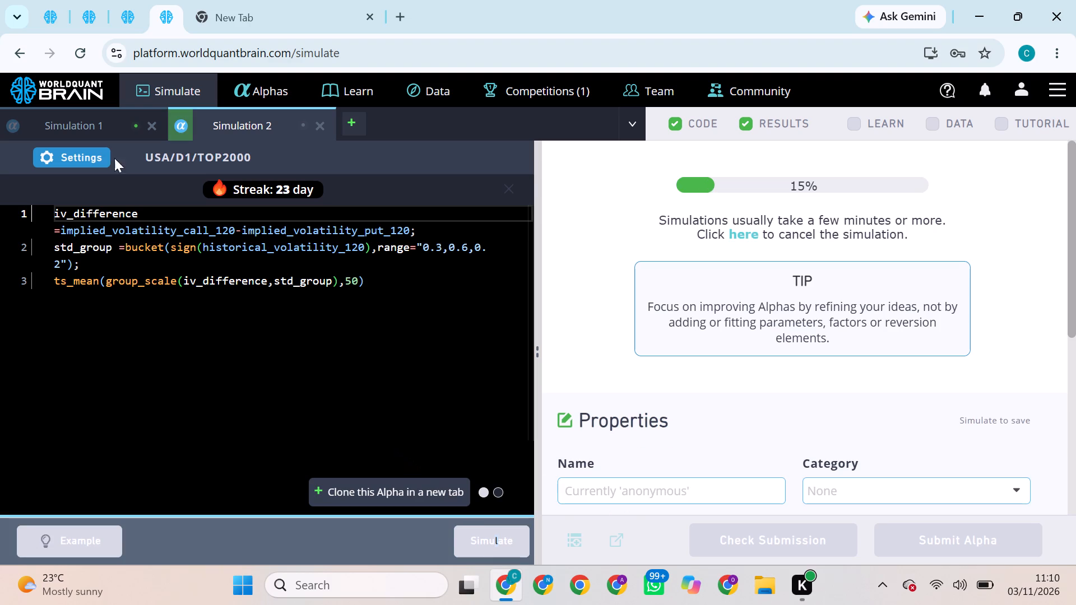
# Check the second and third pages' simulations and reorder the first page to sit after the second one.
pyautogui.click(59, 19)
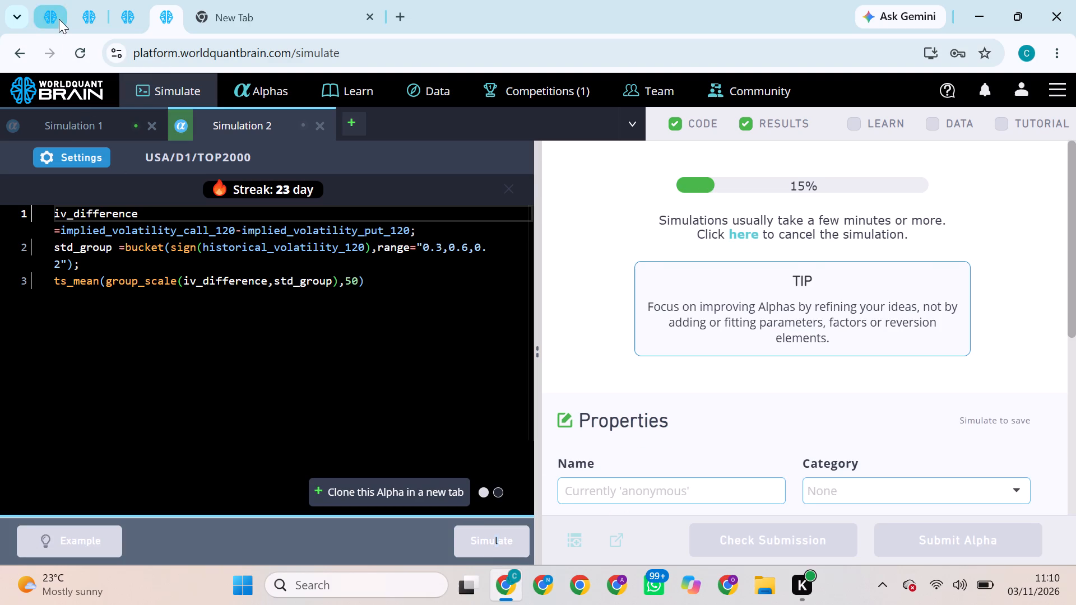
pyautogui.click(100, 17)
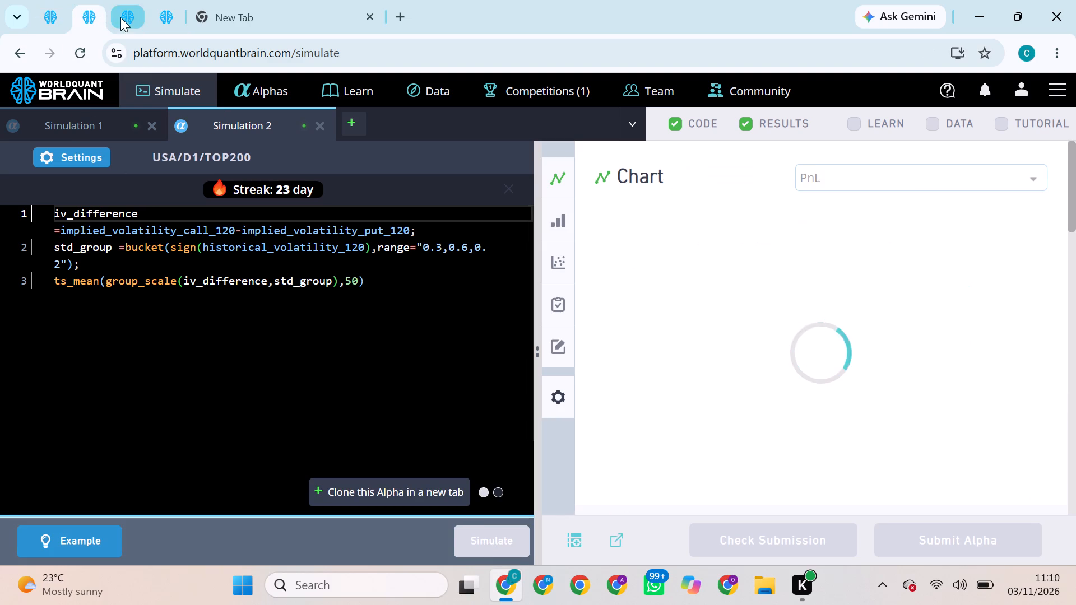
pyautogui.click(124, 17)
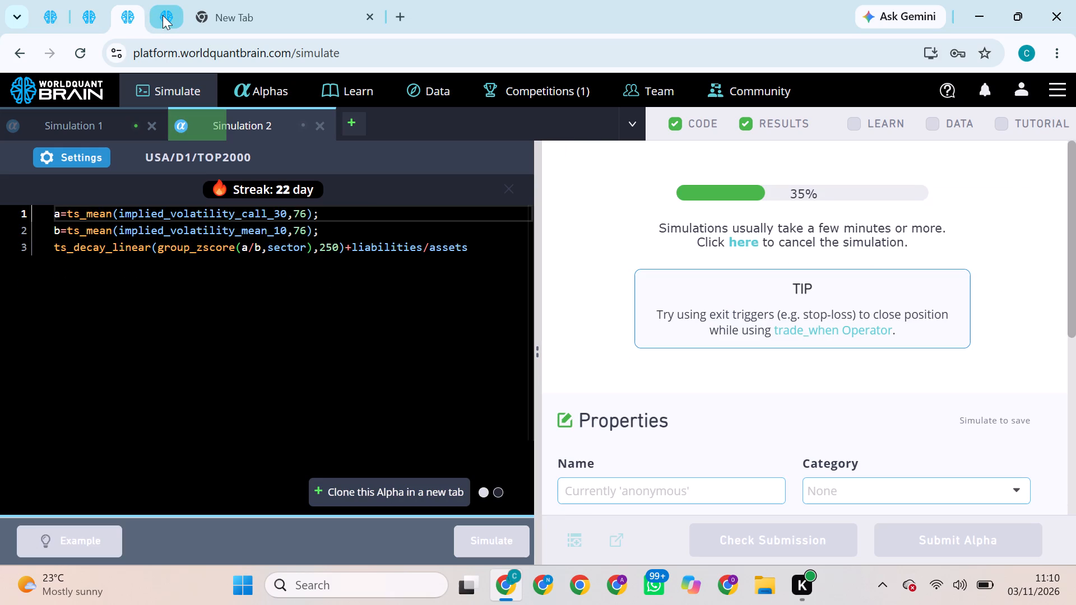
pyautogui.moveTo(53, 9); pyautogui.dragTo(81, 13)
pyautogui.click(81, 13)
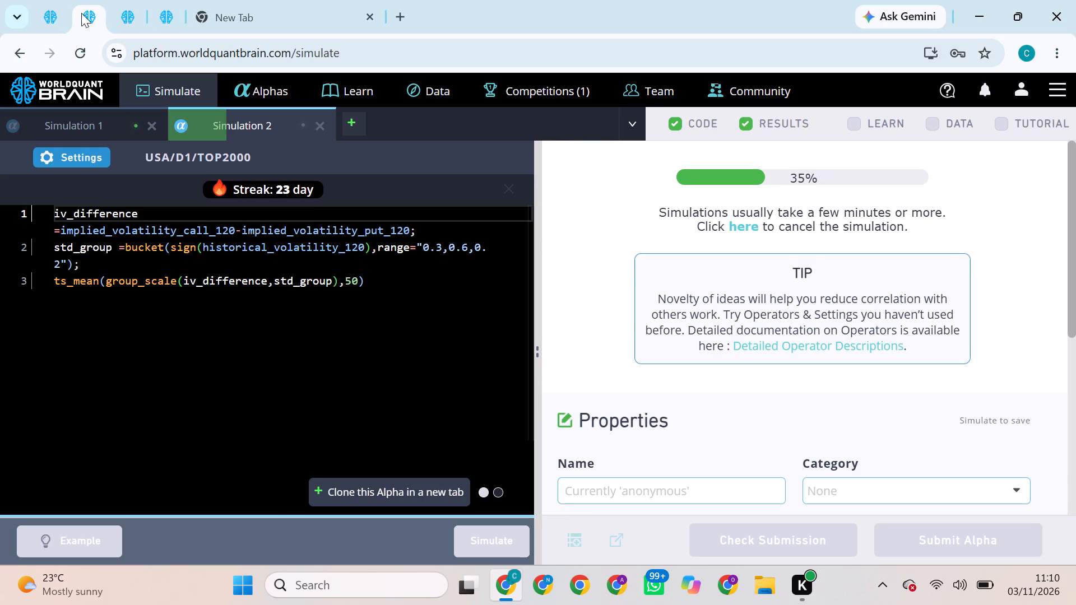
# Set the TOP200 iv_difference alpha to Market neutralization, decay 5 and truncation 0.0621, and simulate it.
pyautogui.click(66, 13)
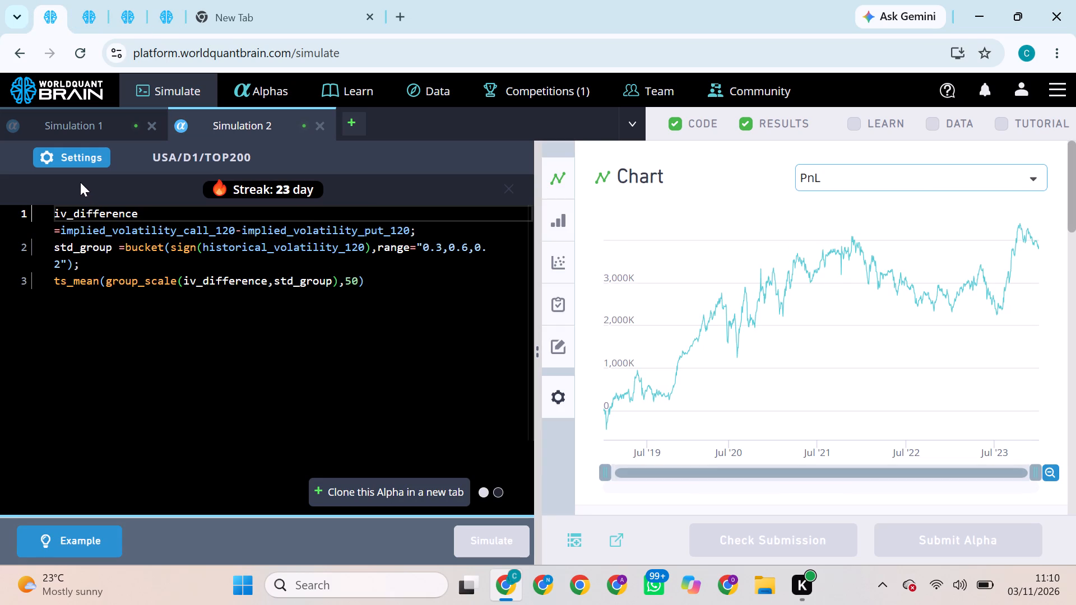
pyautogui.click(78, 155)
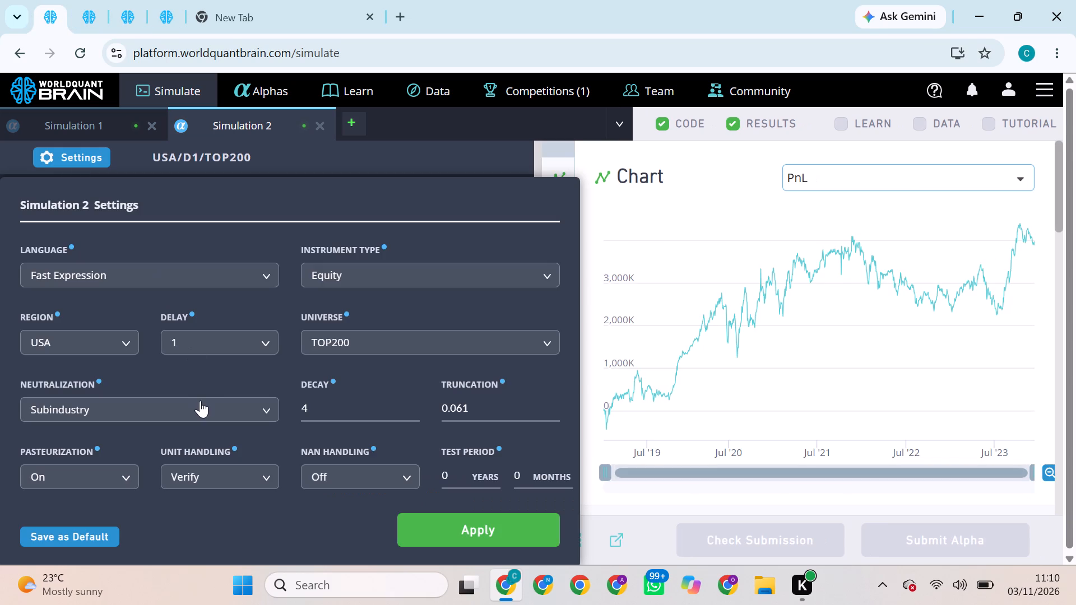
pyautogui.click(200, 401)
pyautogui.click(114, 471)
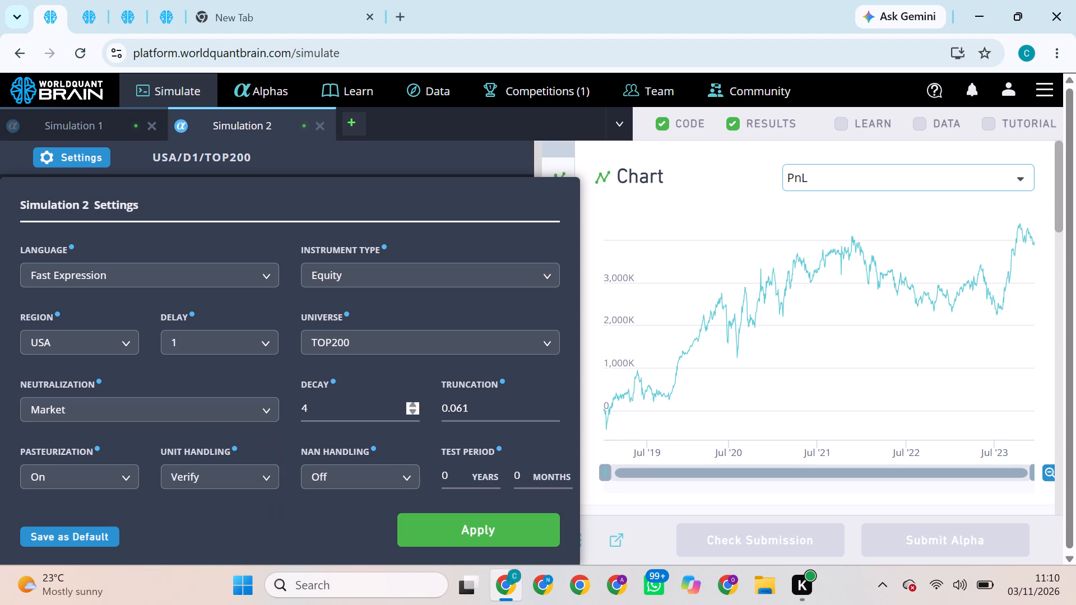
pyautogui.click(319, 394)
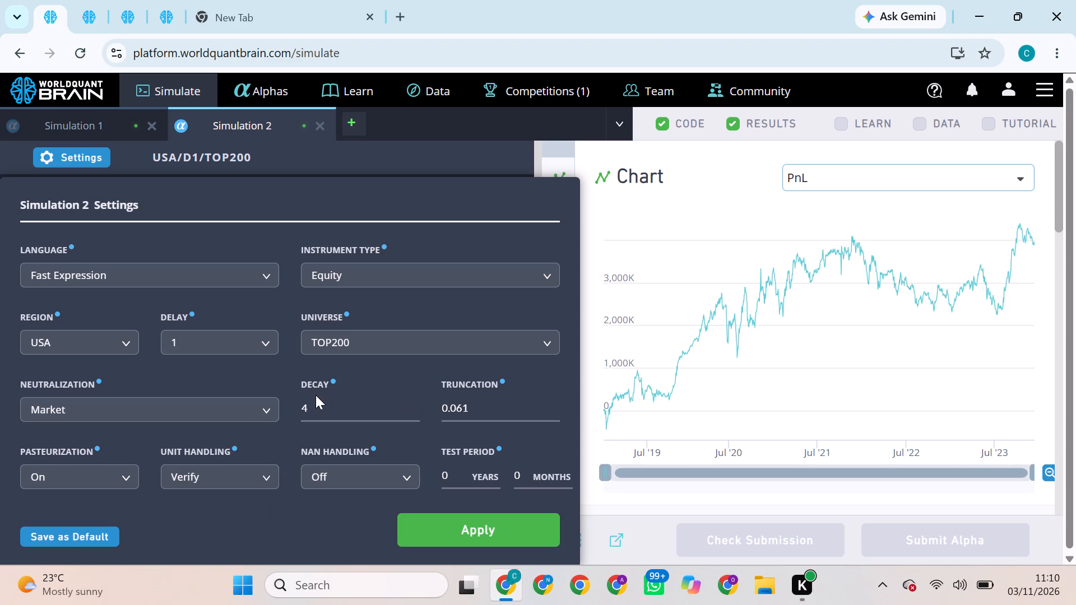
pyautogui.click(311, 404)
pyautogui.press('BackSpace')
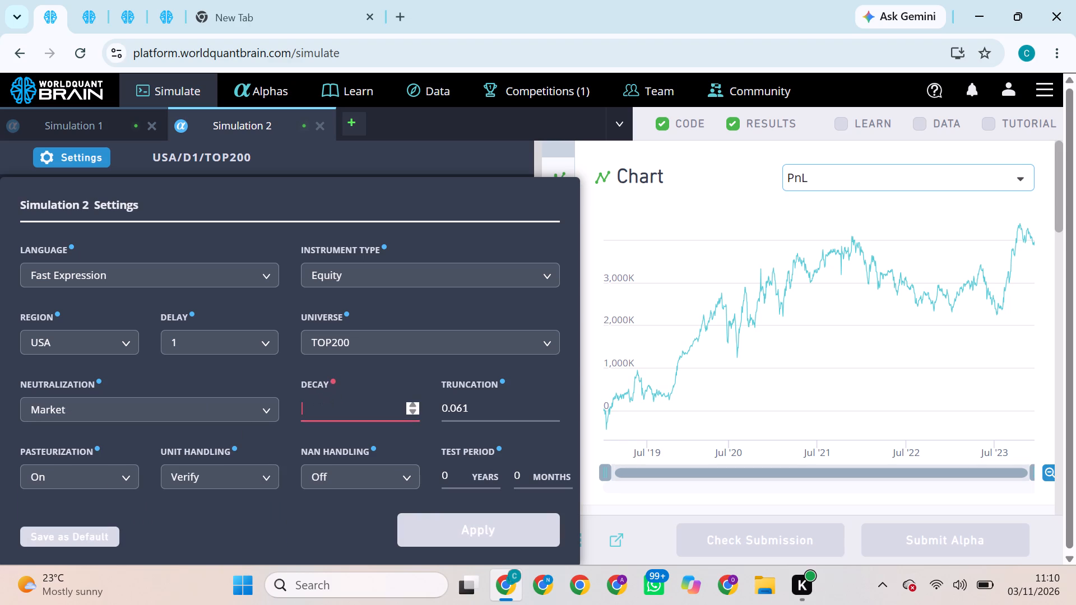
pyautogui.press('5')
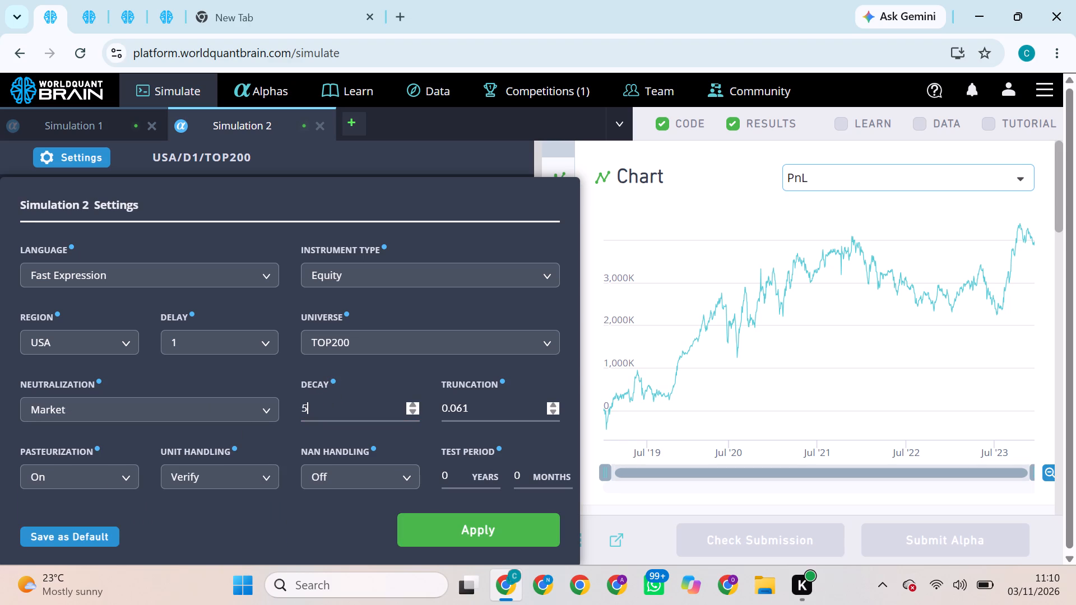
pyautogui.click(460, 406)
pyautogui.press('2')
pyautogui.click(494, 520)
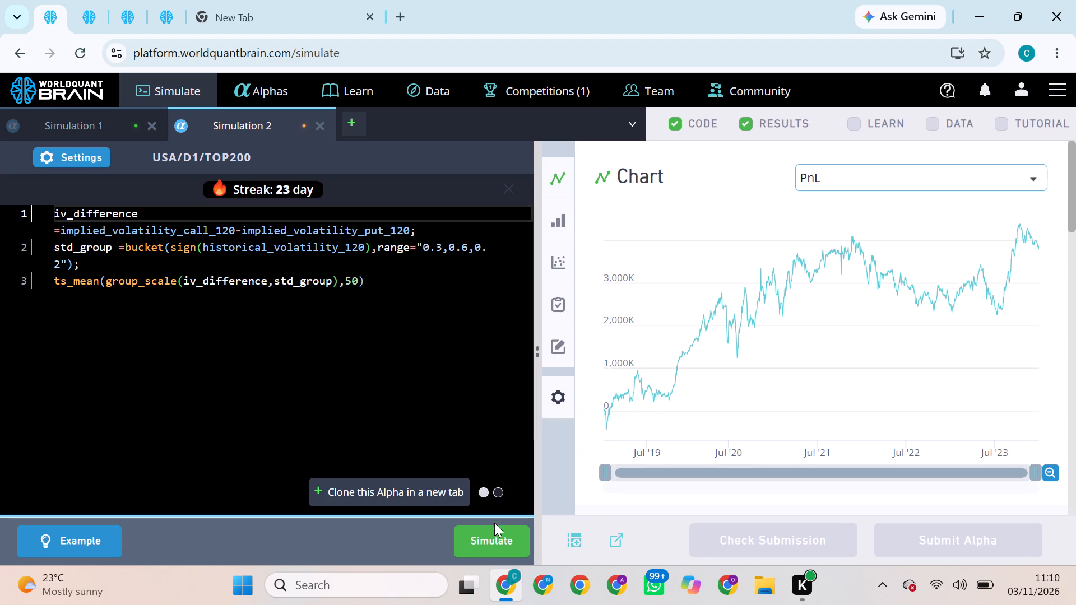
pyautogui.click(499, 545)
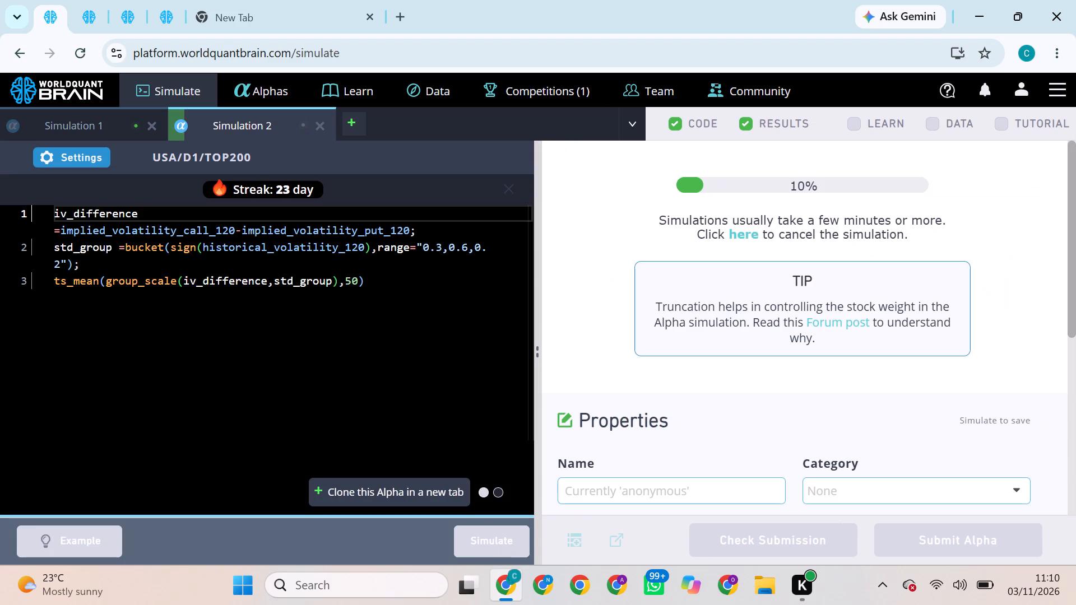
# Try to submit the second page's TOP2000 iv_difference alpha.
pyautogui.click(88, 16)
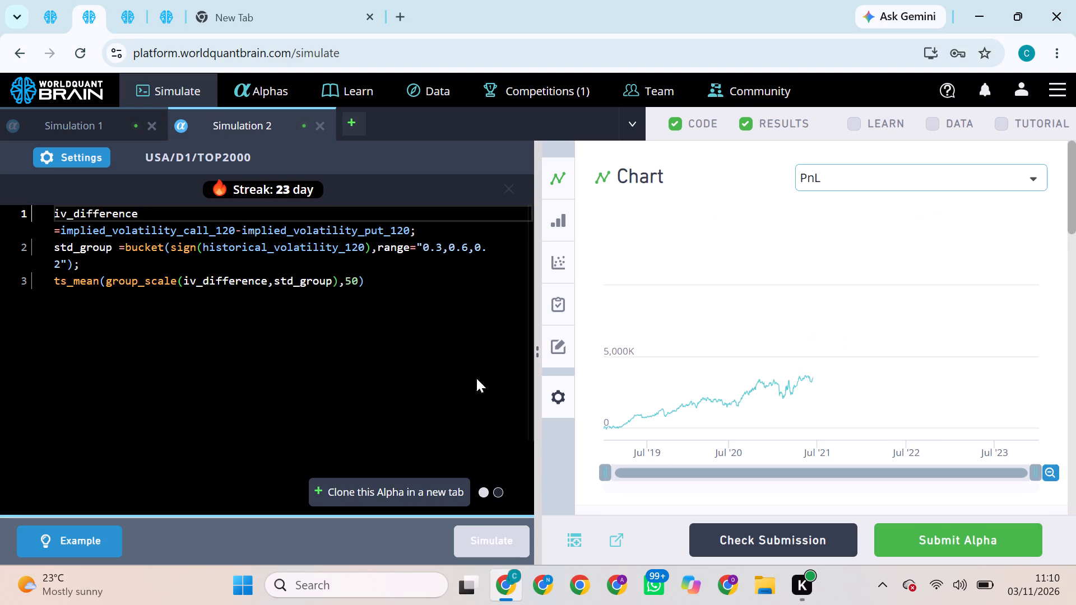
pyautogui.click(988, 536)
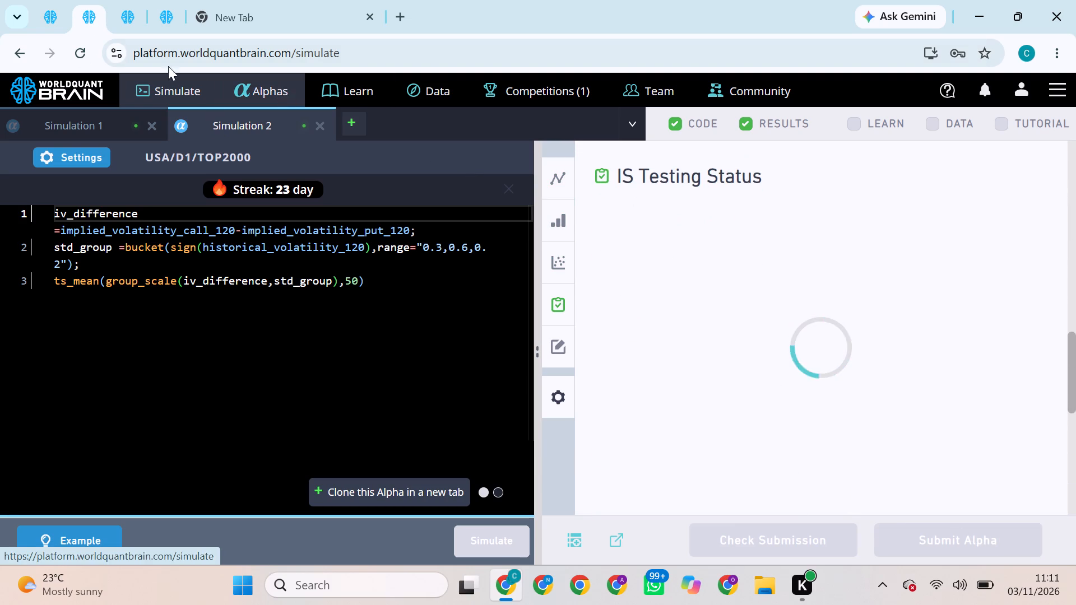
# Recheck the first two pages and show the test period for the third page's Industry-neutralized alpha.
pyautogui.click(57, 3)
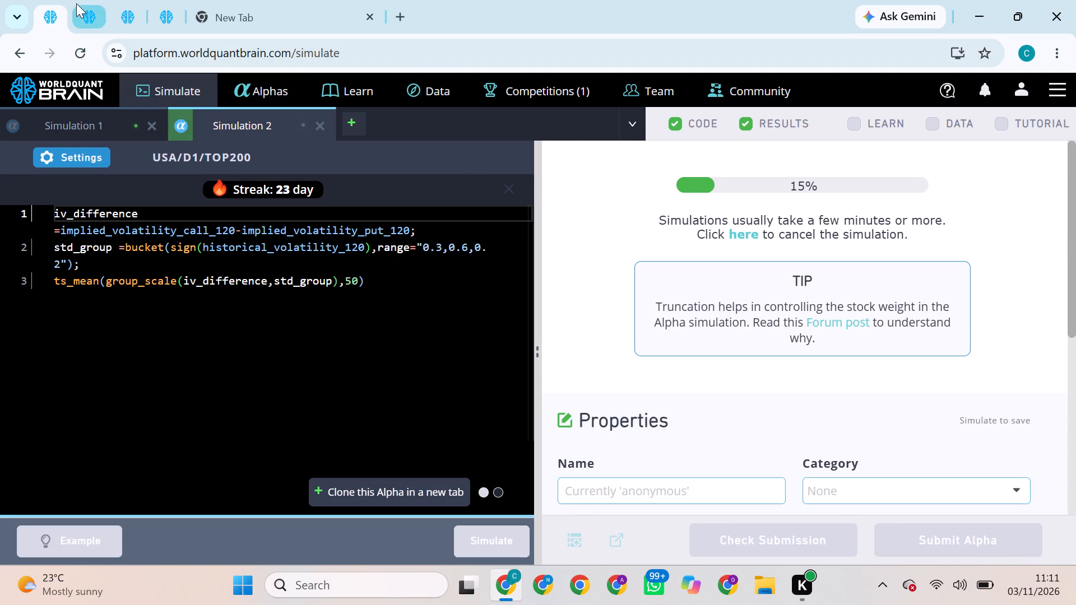
pyautogui.click(80, 3)
pyautogui.click(136, 29)
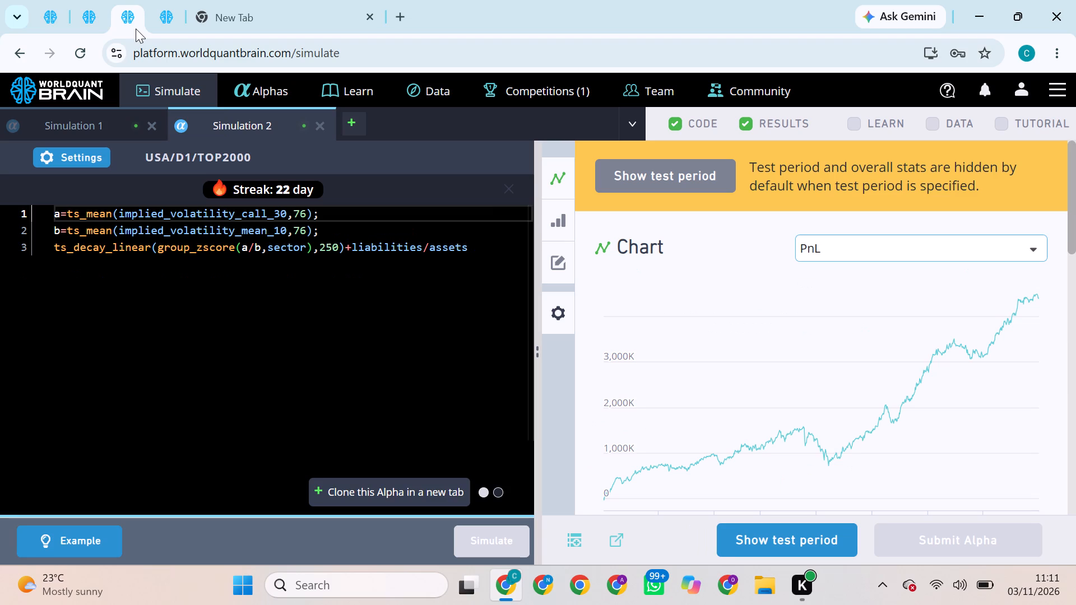
pyautogui.click(762, 542)
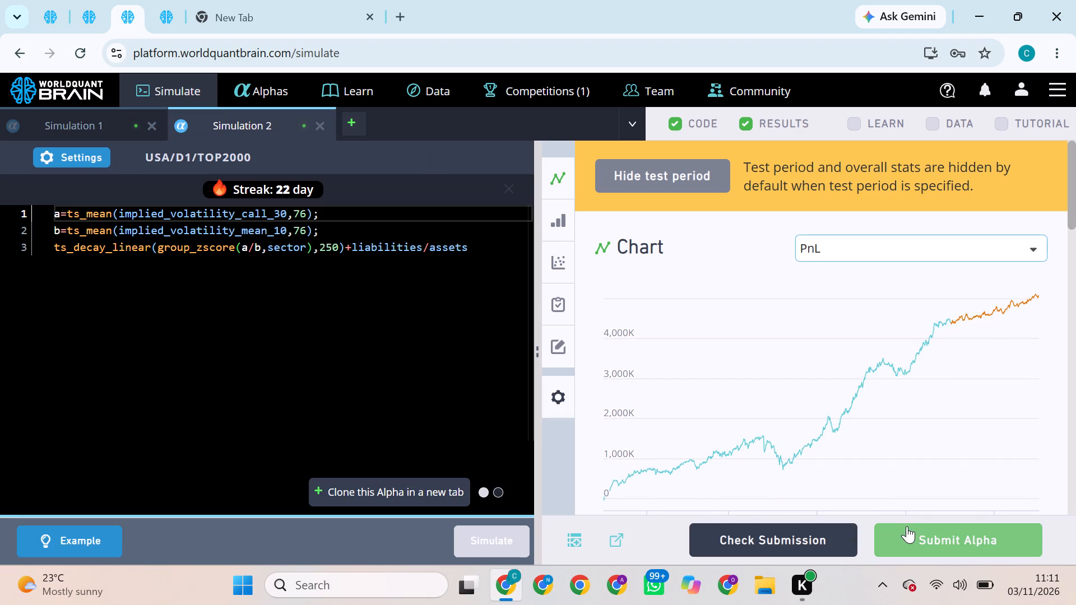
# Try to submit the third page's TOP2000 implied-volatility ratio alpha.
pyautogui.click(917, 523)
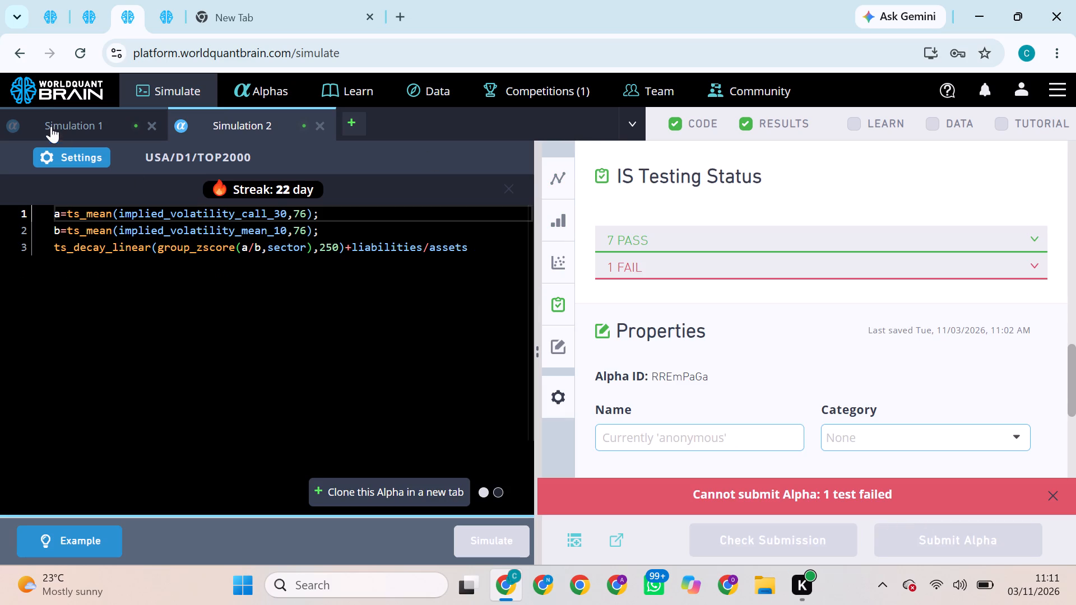
# Set the third page's TOP2000 implied-volatility ratio alpha to Subindustry neutralization and simulate it.
pyautogui.tripleClick(76, 146)
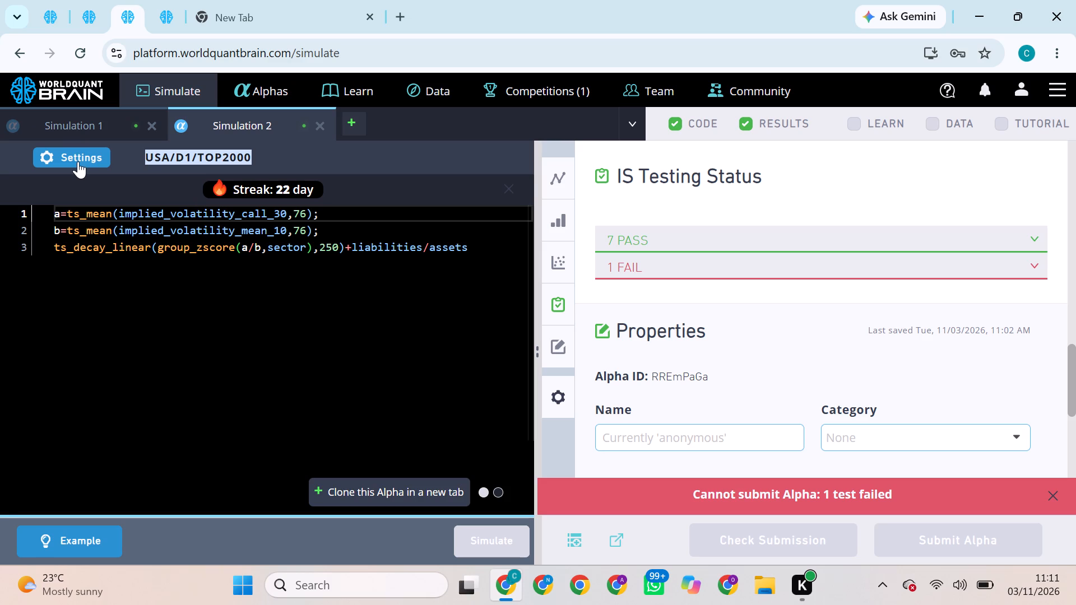
pyautogui.click(78, 161)
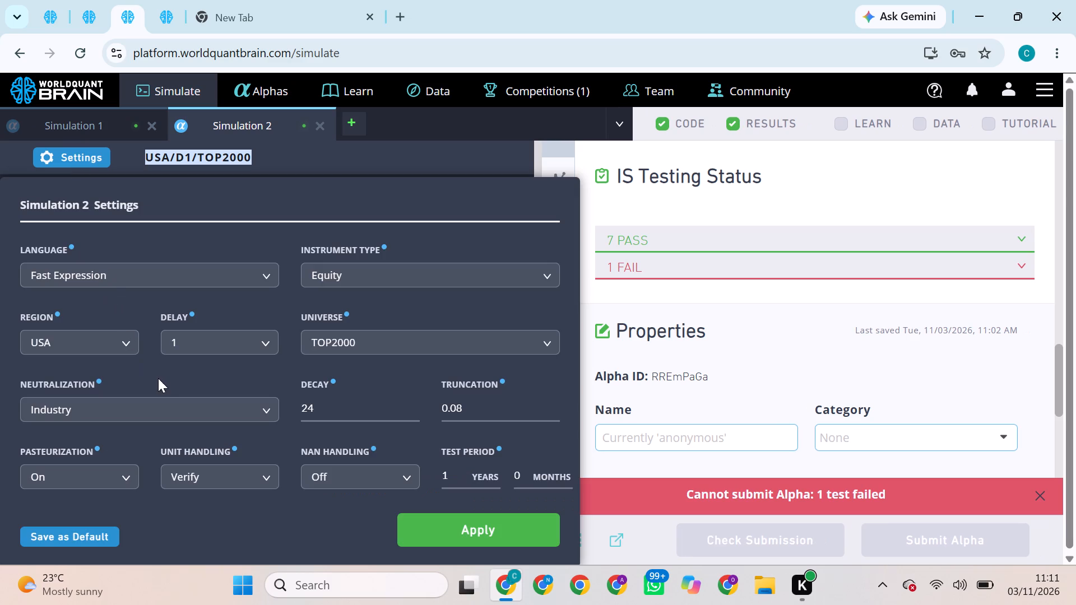
pyautogui.doubleClick(170, 411)
pyautogui.click(170, 411)
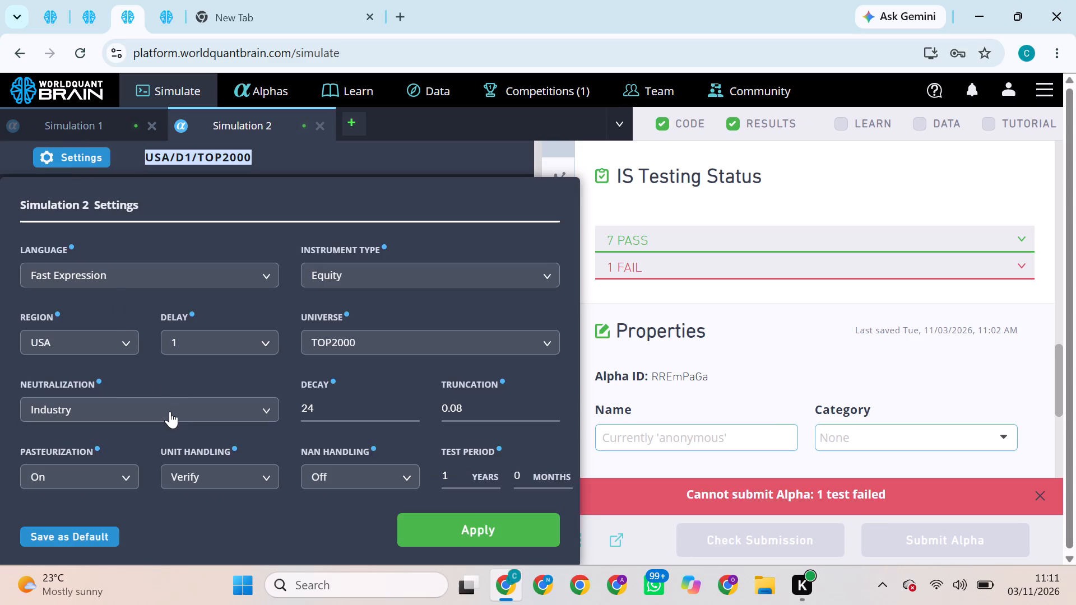
pyautogui.click(117, 541)
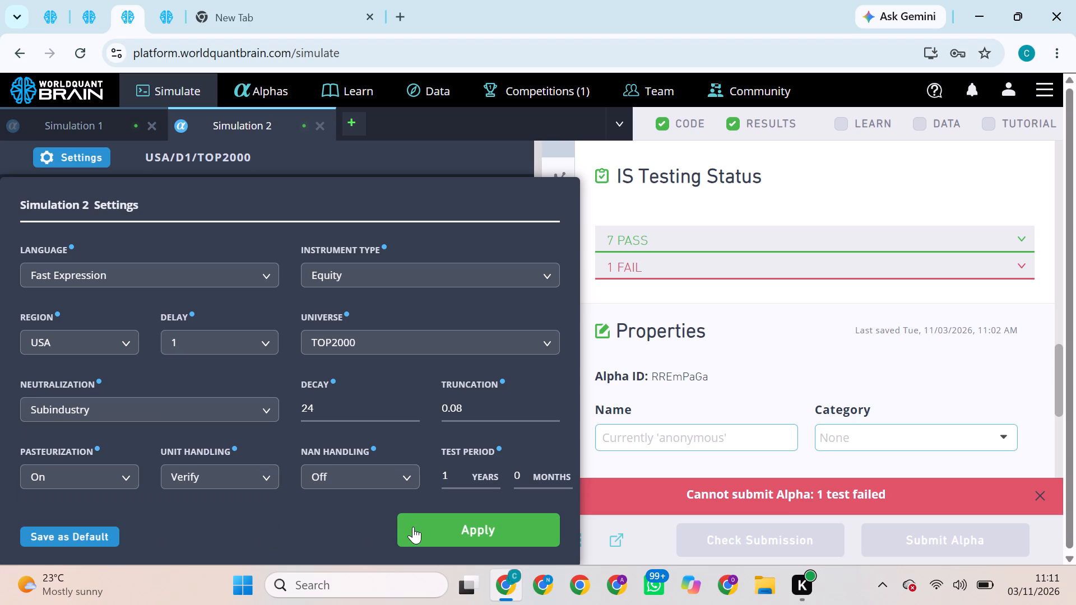
pyautogui.click(454, 528)
pyautogui.click(488, 541)
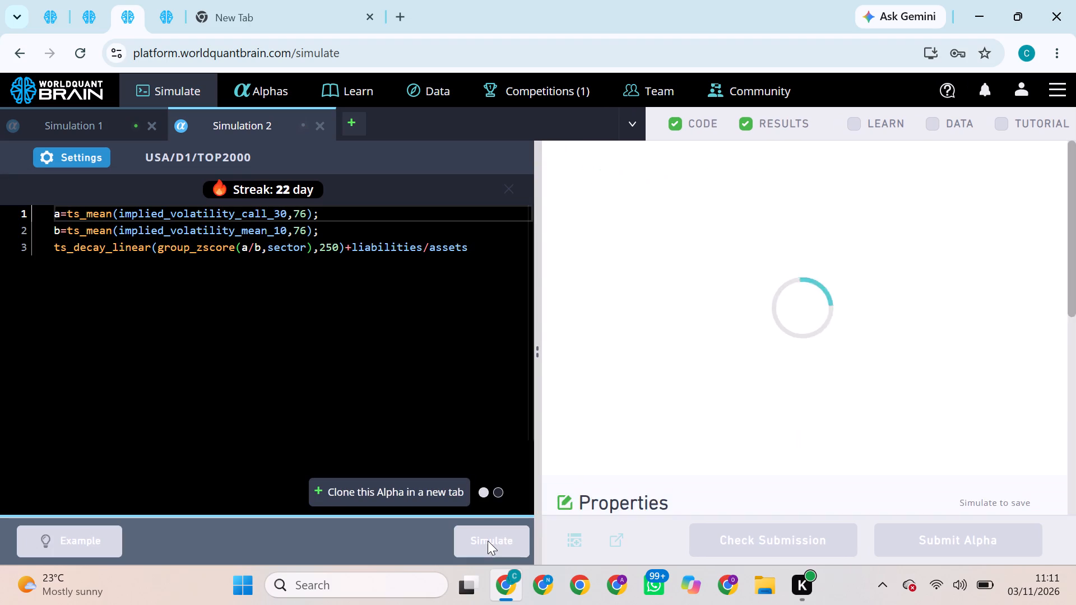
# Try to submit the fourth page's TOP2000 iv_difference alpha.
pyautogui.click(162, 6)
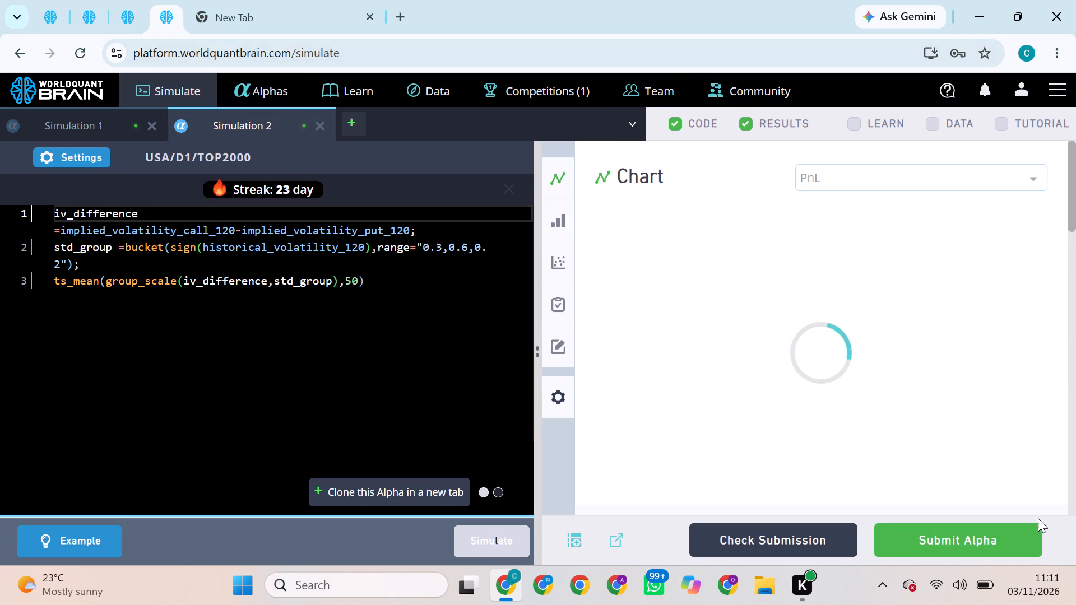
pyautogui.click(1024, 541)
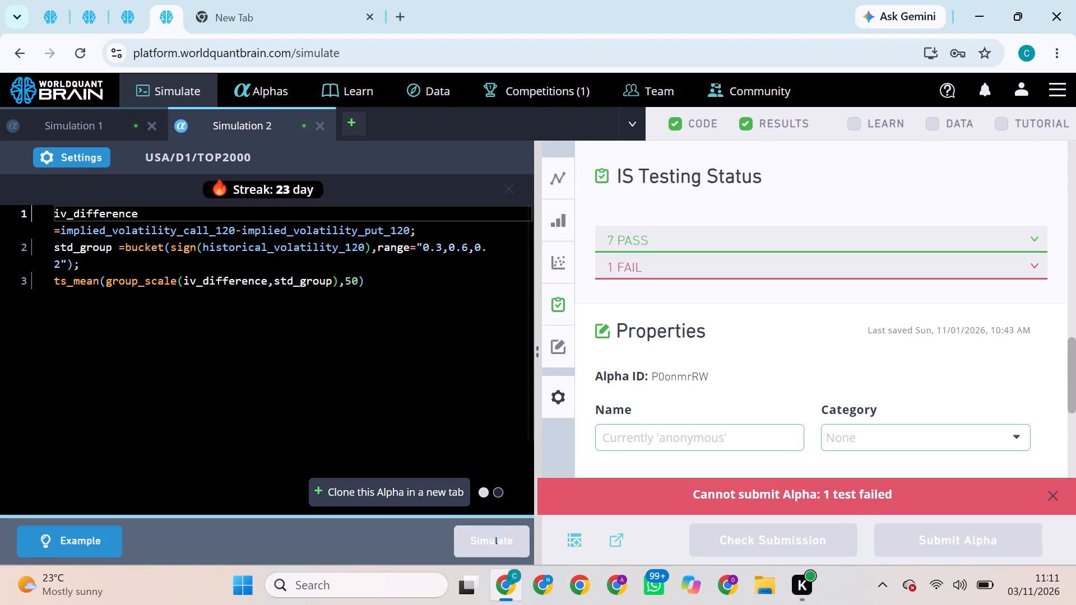
# Set the fourth page's TOP2000 iv_difference alpha to Subindustry neutralization and simulate it.
pyautogui.click(84, 155)
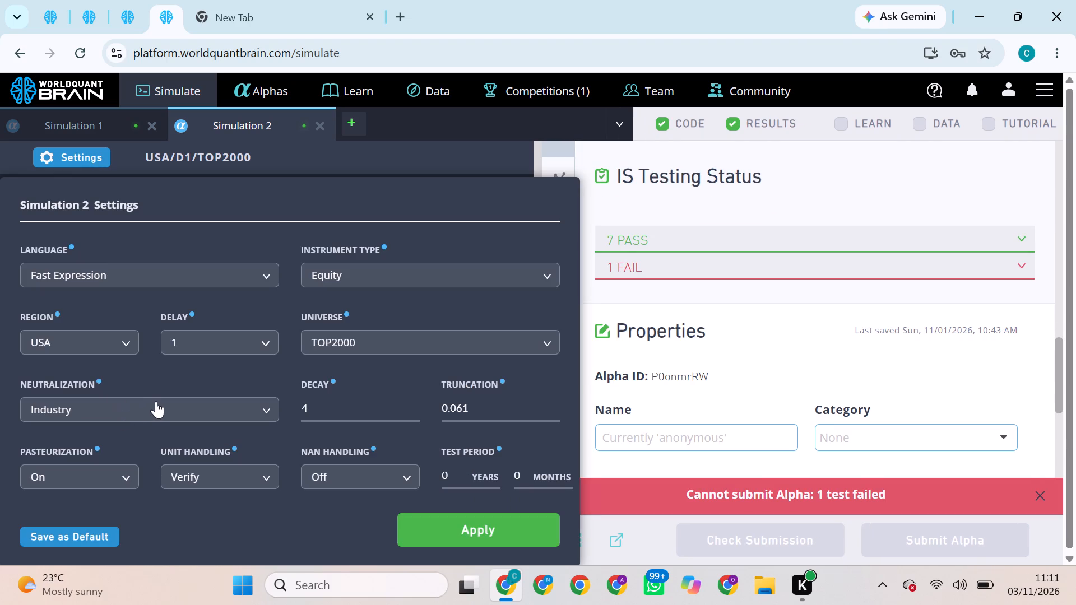
pyautogui.click(156, 401)
pyautogui.click(128, 555)
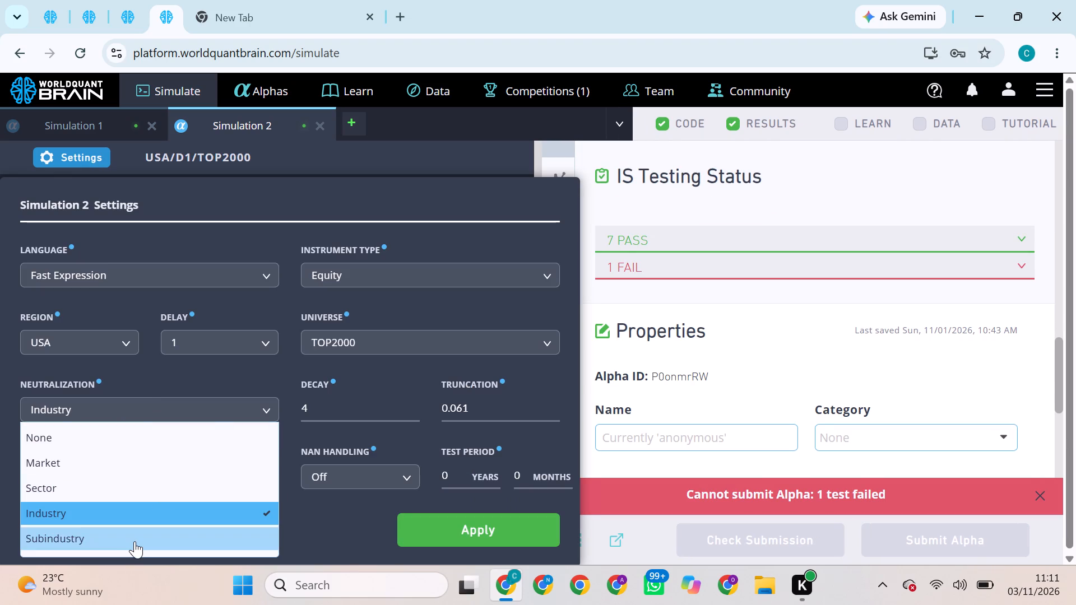
pyautogui.click(134, 541)
pyautogui.click(487, 530)
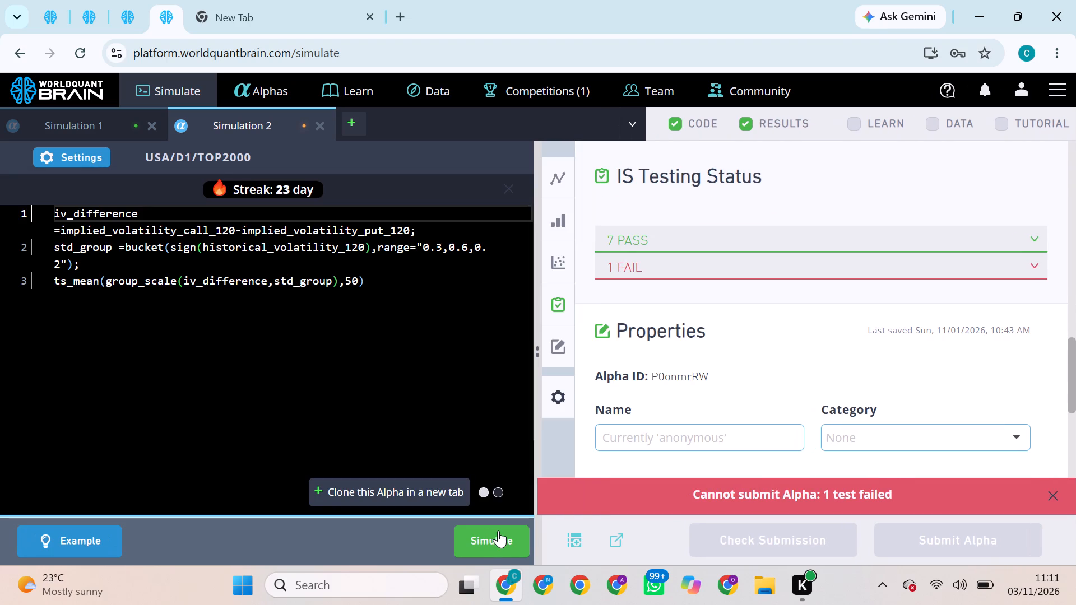
pyautogui.click(497, 541)
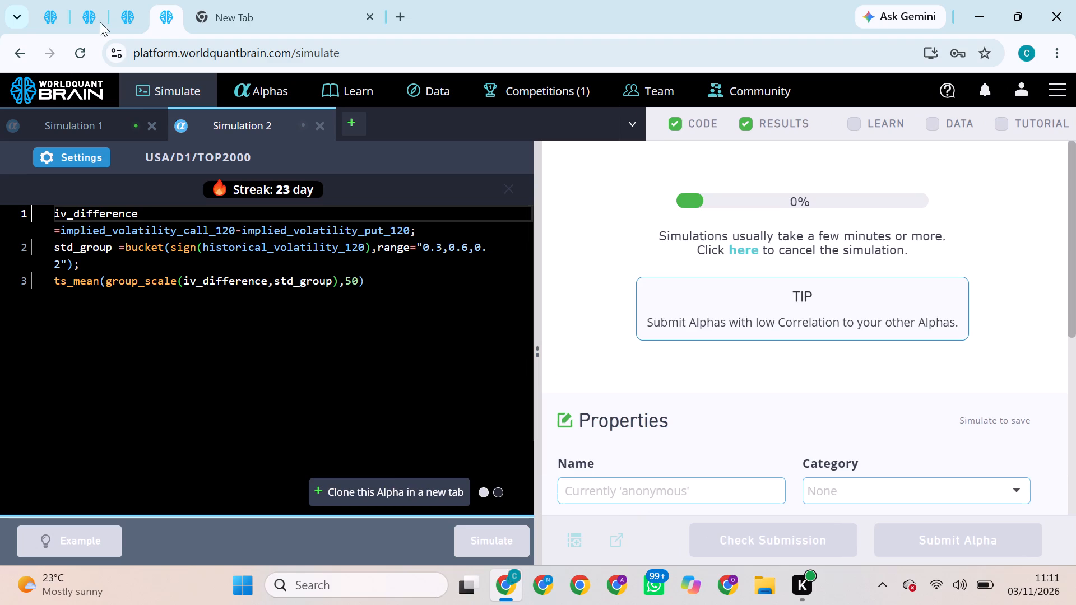
# Set the second page's TOP2000 iv_difference alpha to Subindustry neutralization and try to simulate it.
pyautogui.click(48, 20)
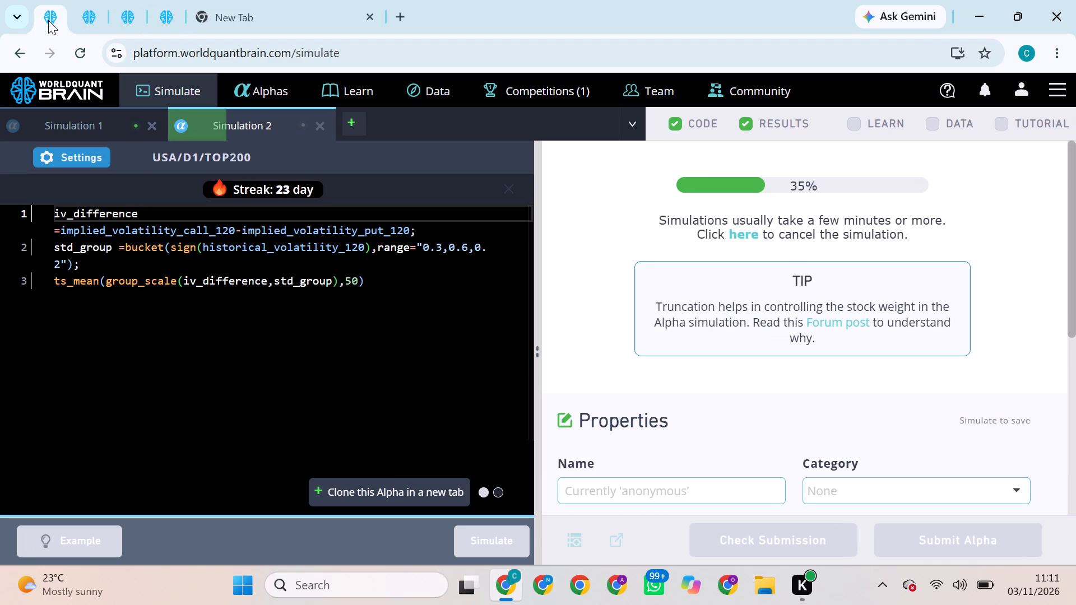
pyautogui.click(83, 21)
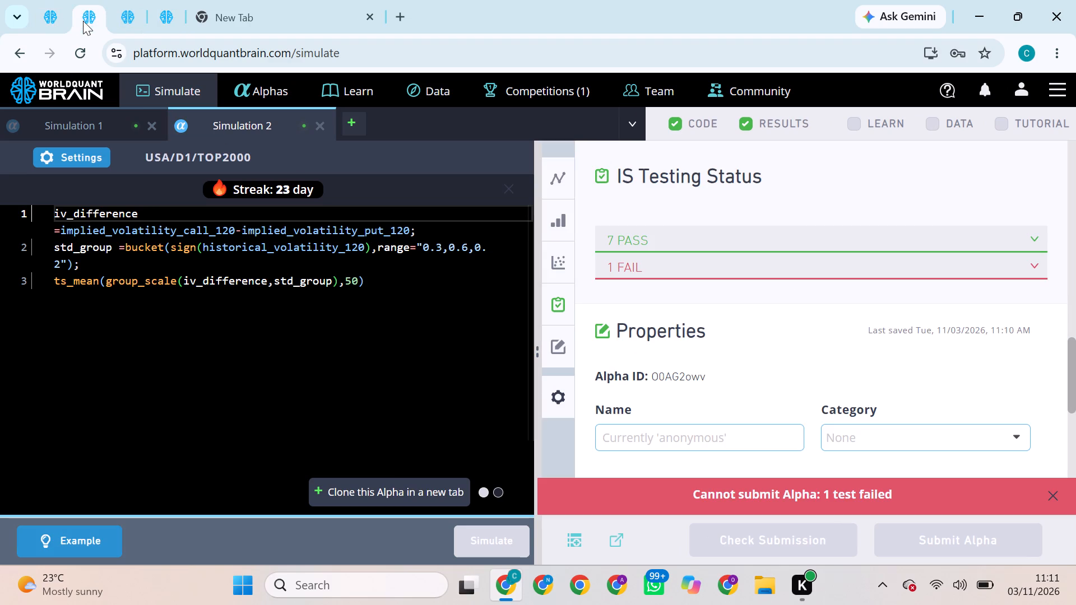
pyautogui.click(75, 150)
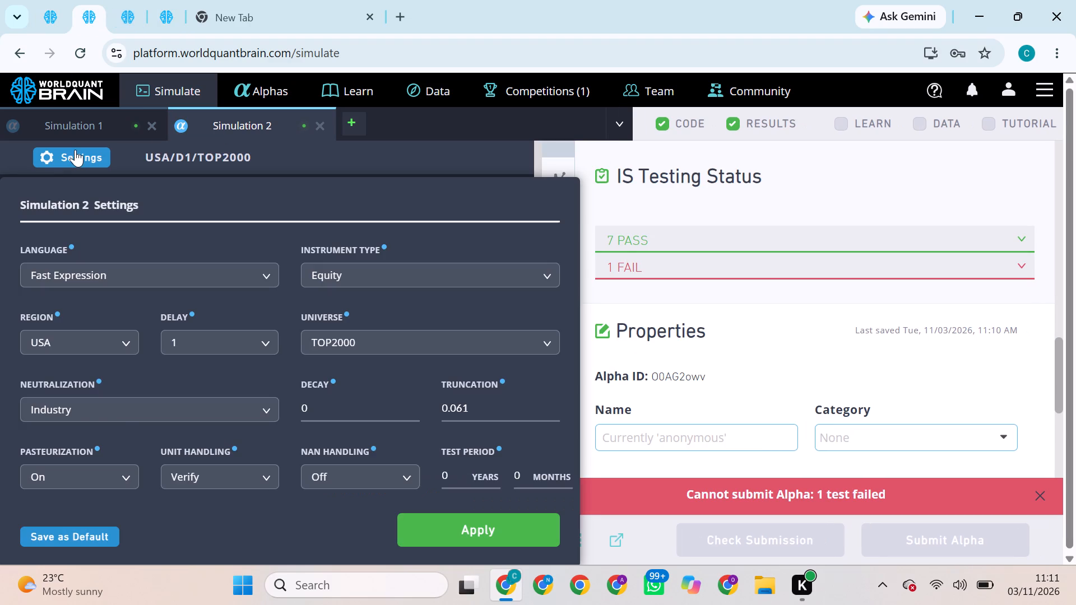
pyautogui.click(150, 403)
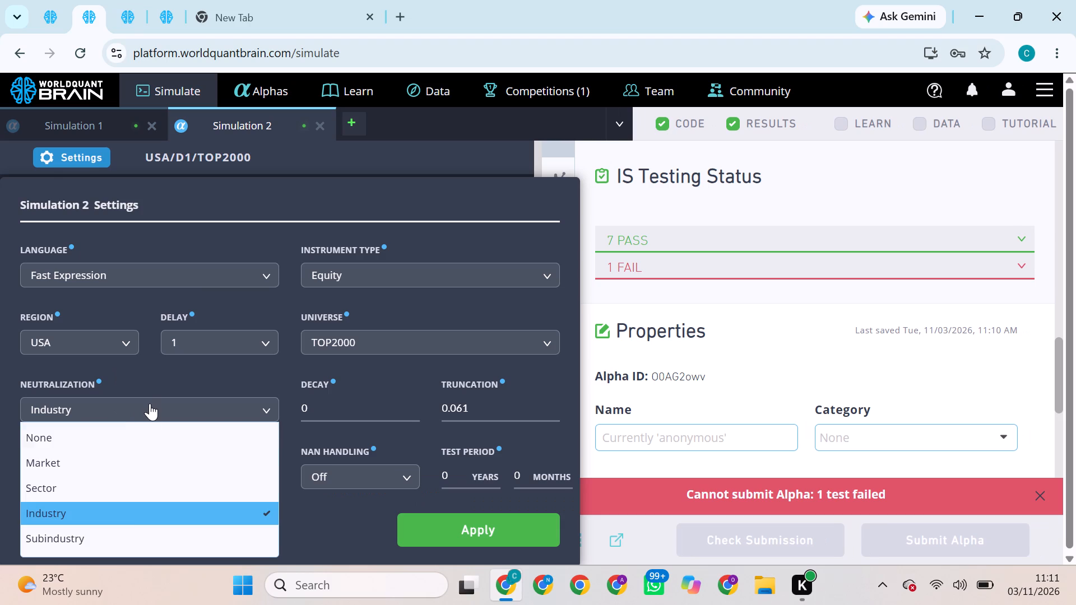
pyautogui.click(141, 544)
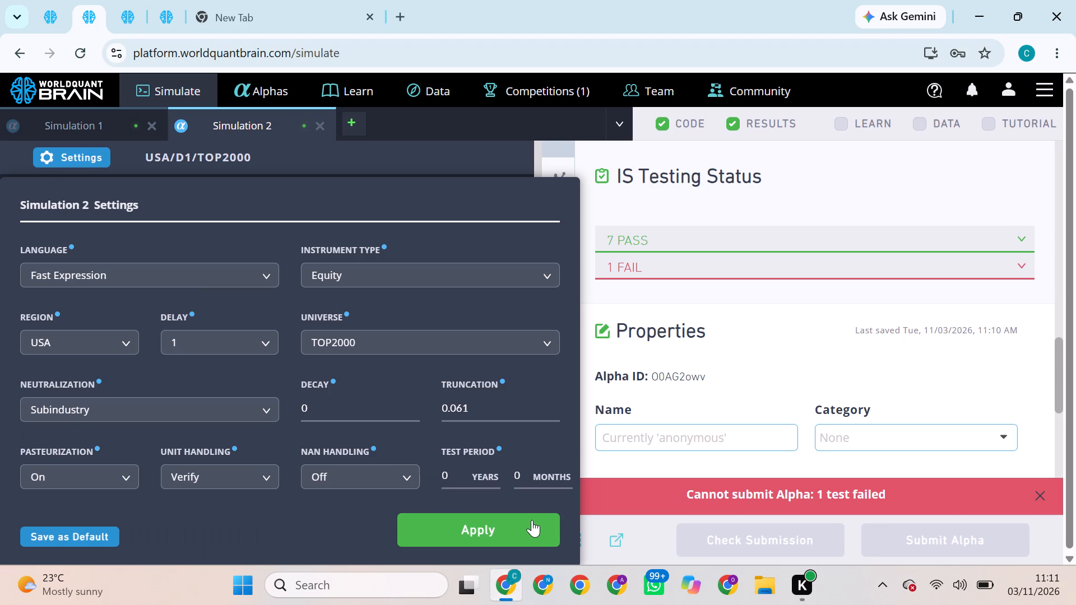
pyautogui.click(530, 520)
pyautogui.click(483, 541)
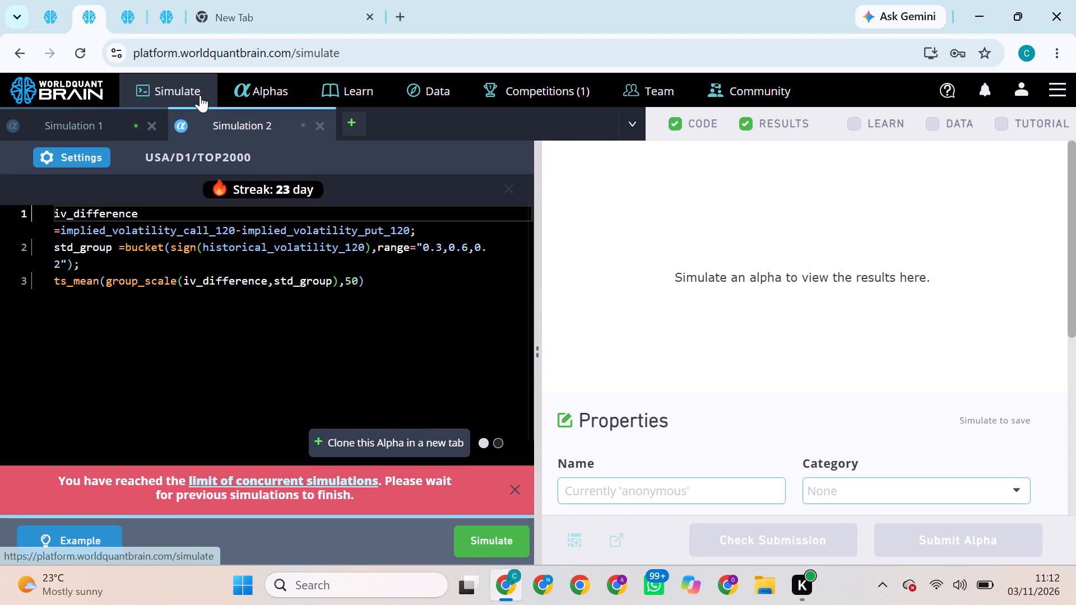
# Check the other pages' simulation progress and rerun the second page's Subindustry-neutralized alpha.
pyautogui.click(132, 2)
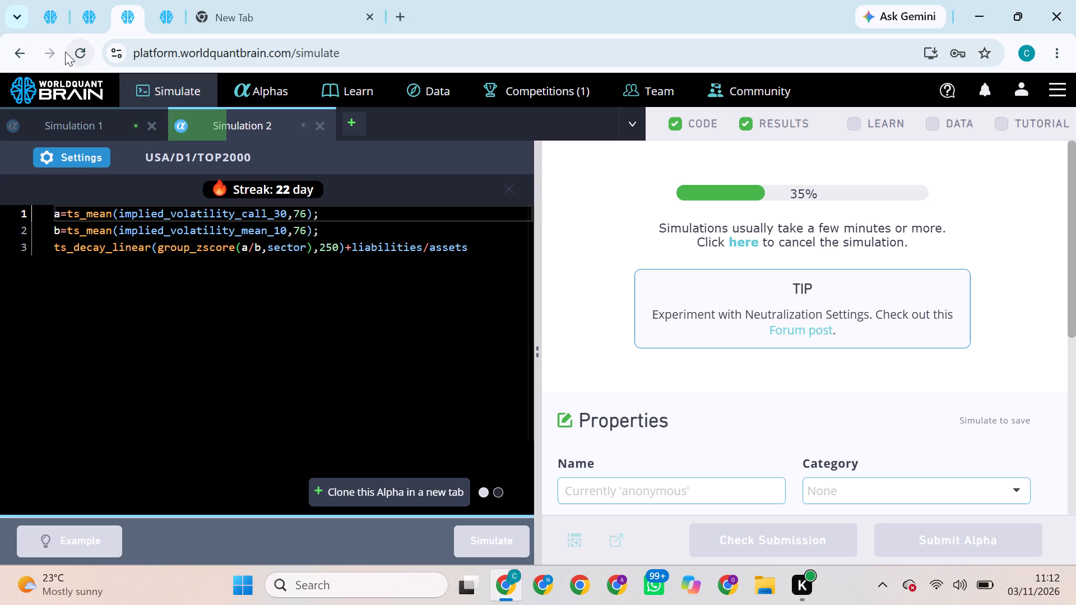
pyautogui.click(50, 12)
pyautogui.click(91, 13)
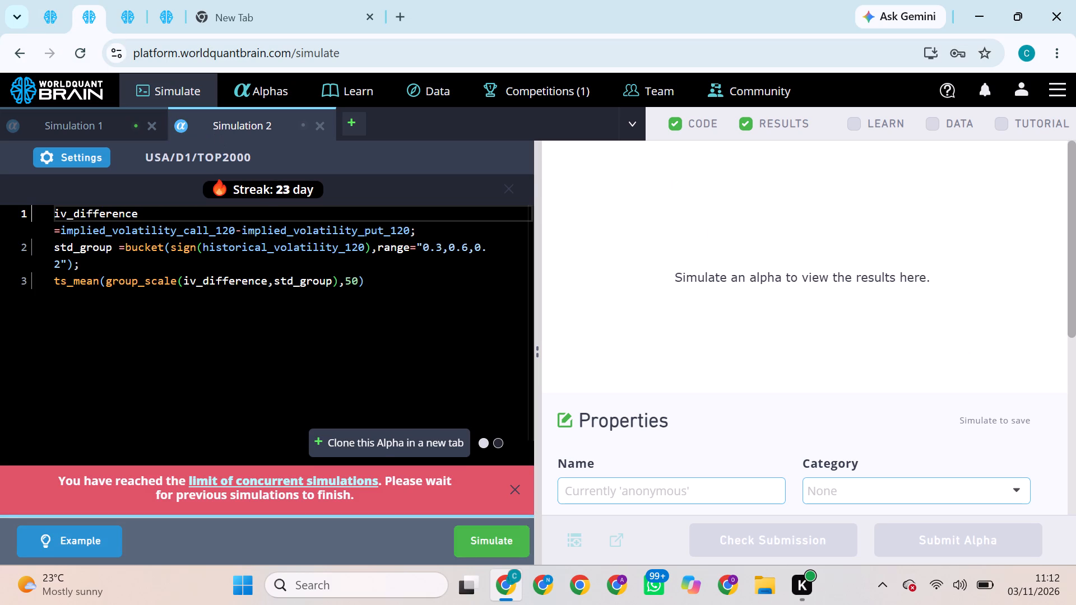
pyautogui.click(514, 493)
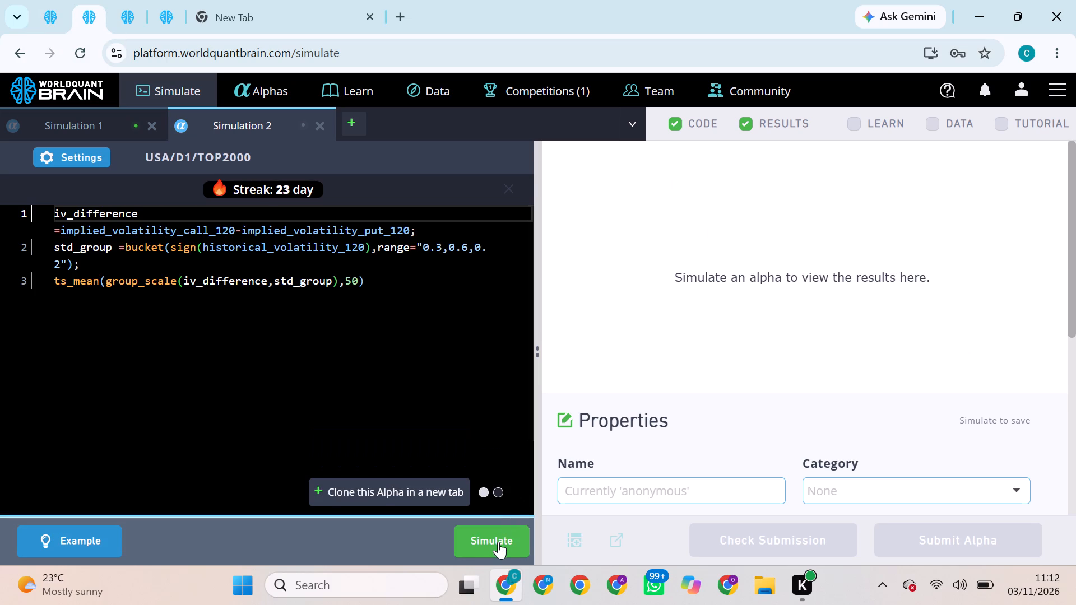
pyautogui.click(498, 542)
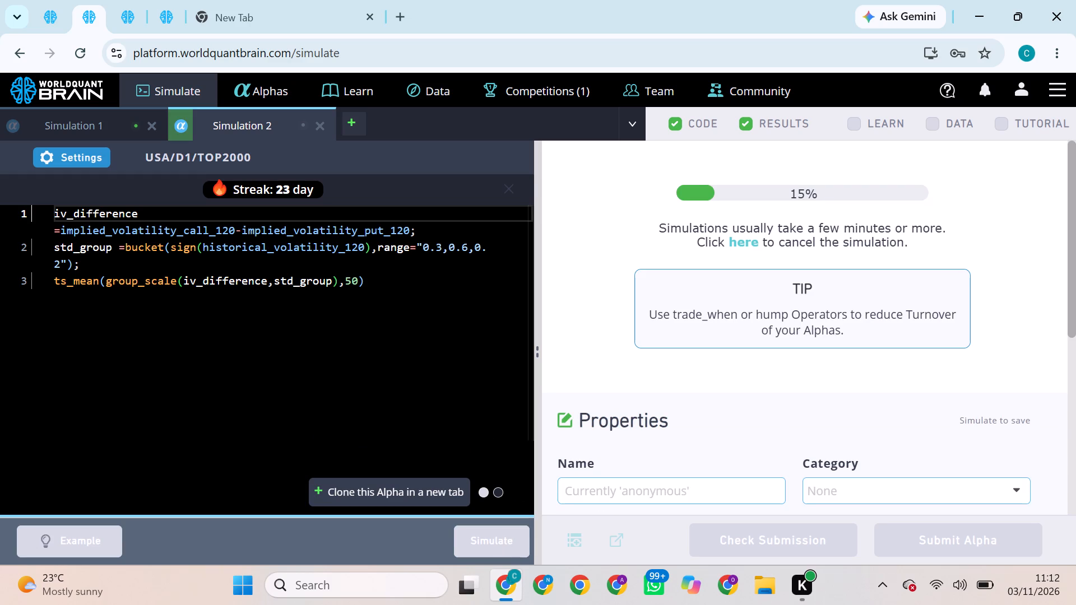
# Set the first page's TOP200 iv_difference alpha to Sector neutralization and try to simulate it.
pyautogui.click(50, 12)
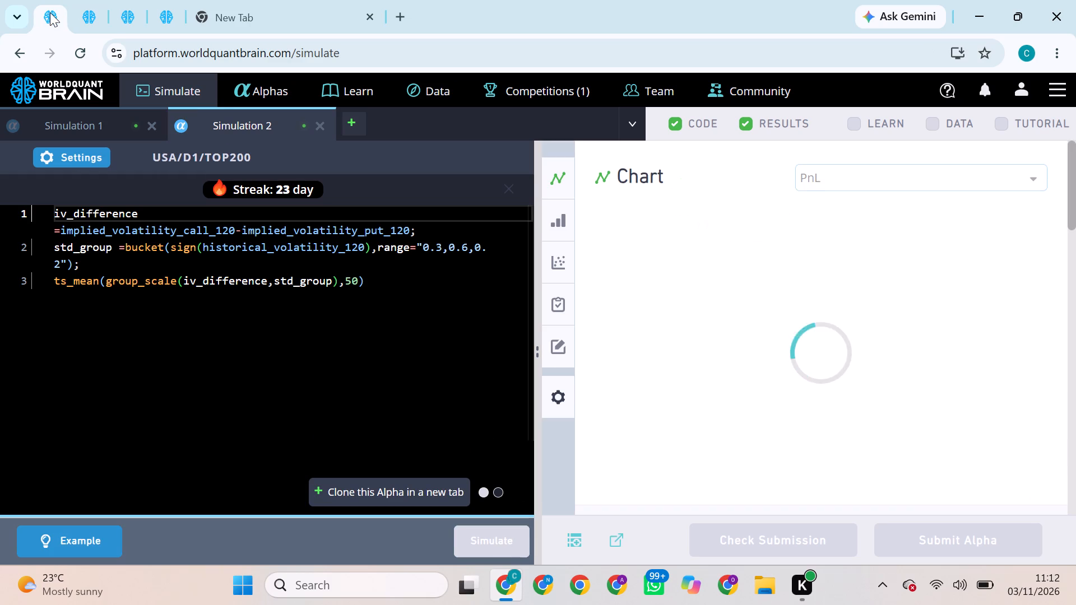
pyautogui.click(87, 17)
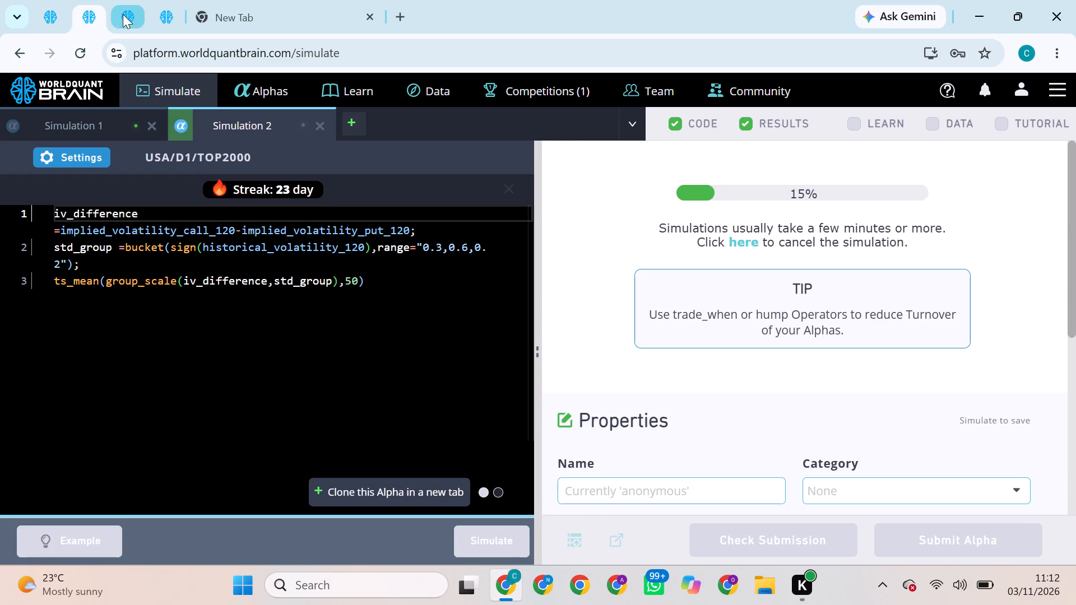
pyautogui.click(127, 14)
pyautogui.click(163, 15)
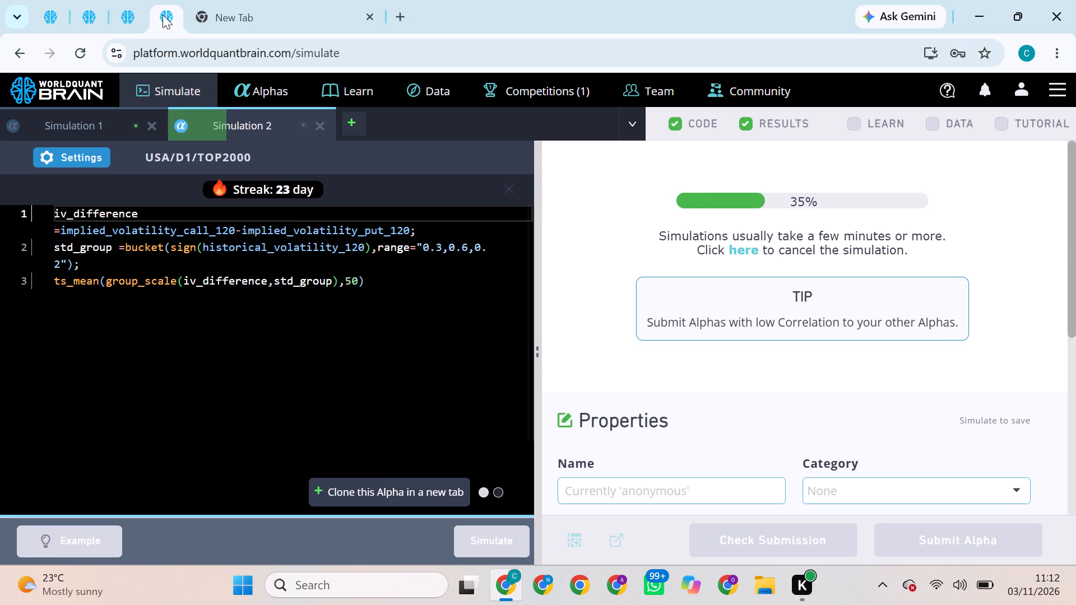
pyautogui.click(48, 14)
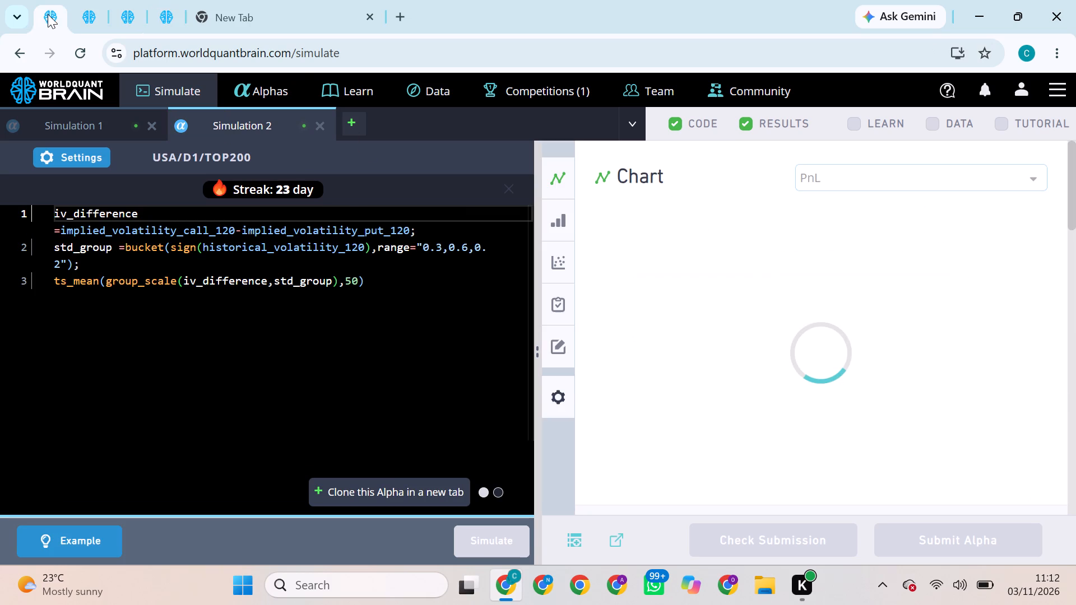
pyautogui.click(84, 158)
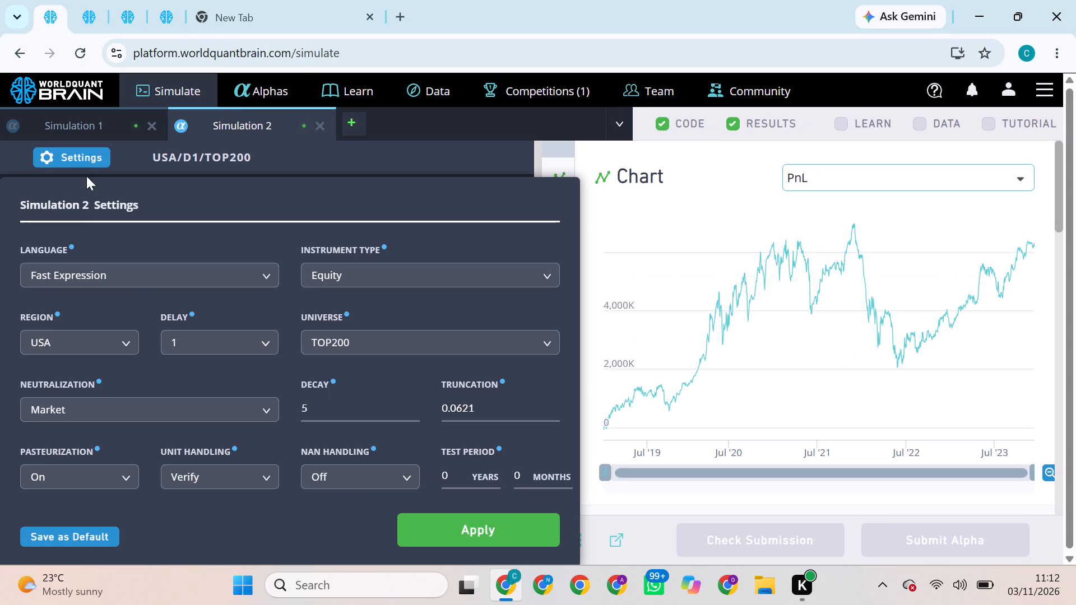
pyautogui.click(201, 415)
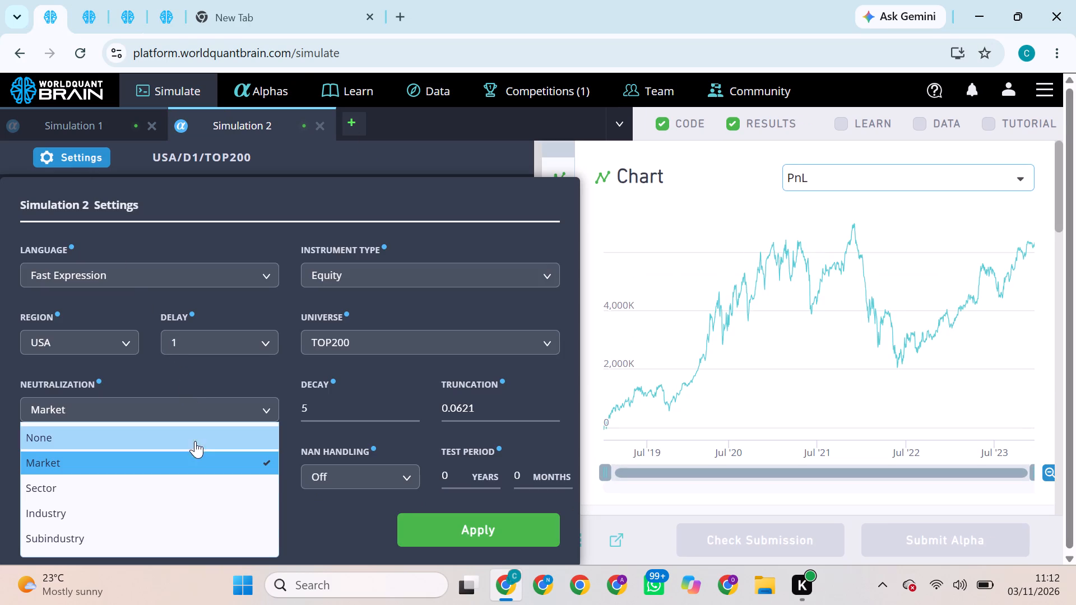
pyautogui.click(156, 487)
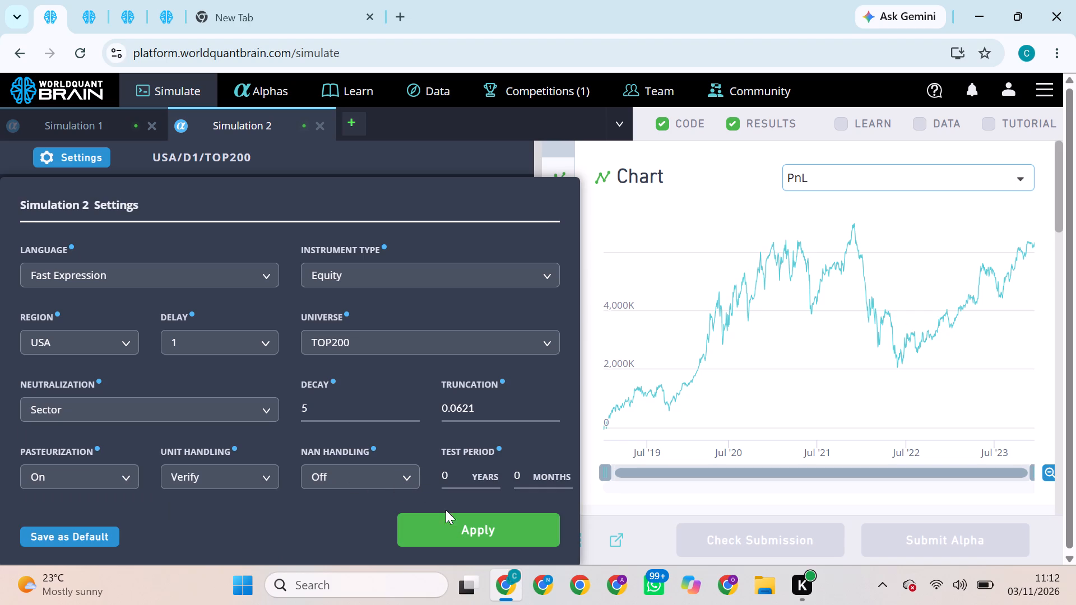
pyautogui.click(446, 520)
pyautogui.click(502, 537)
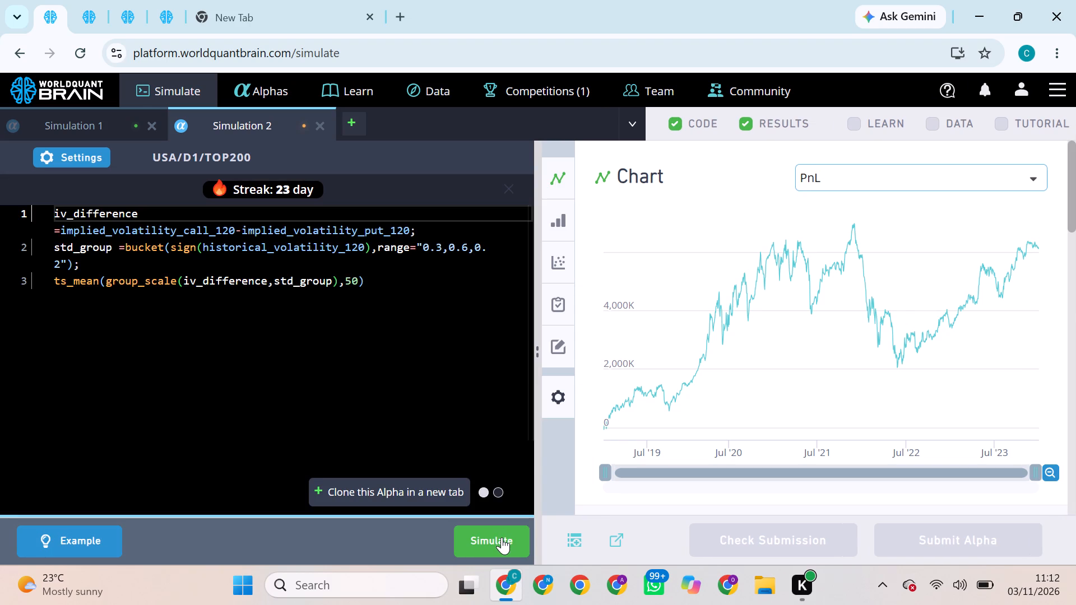
# Check the other three pages' simulation progress and rerun the first page's Sector-neutralized TOP200 alpha.
pyautogui.click(92, 17)
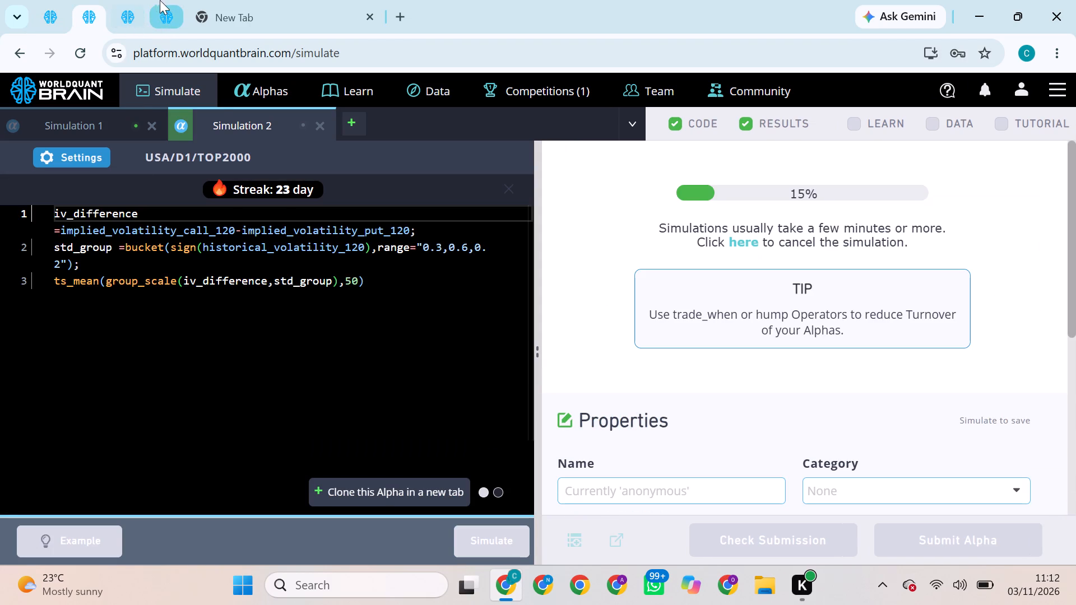
pyautogui.click(129, 11)
pyautogui.click(154, 13)
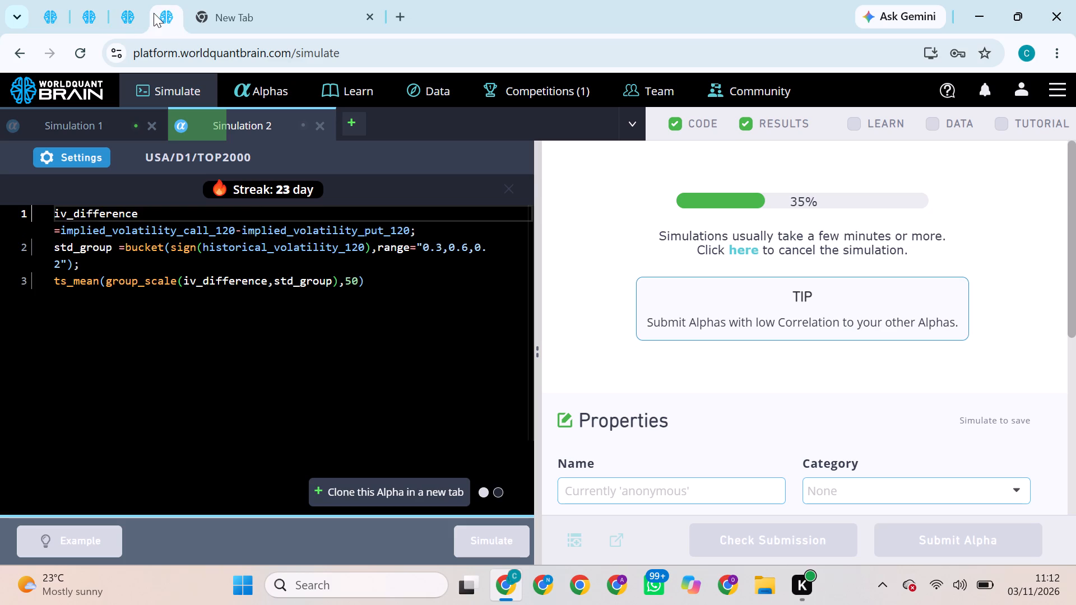
pyautogui.click(85, 11)
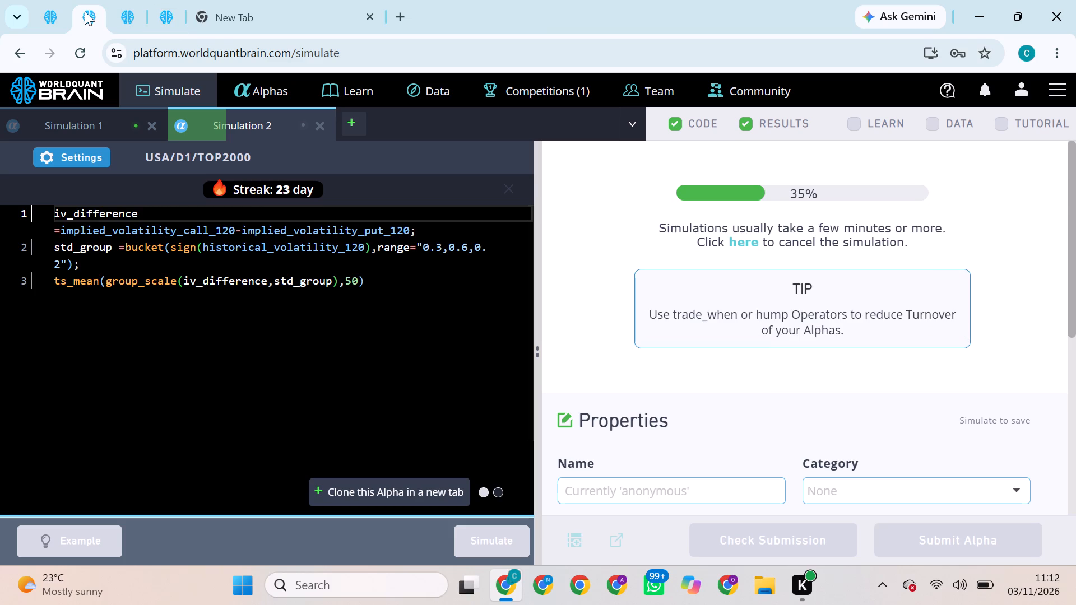
pyautogui.click(47, 9)
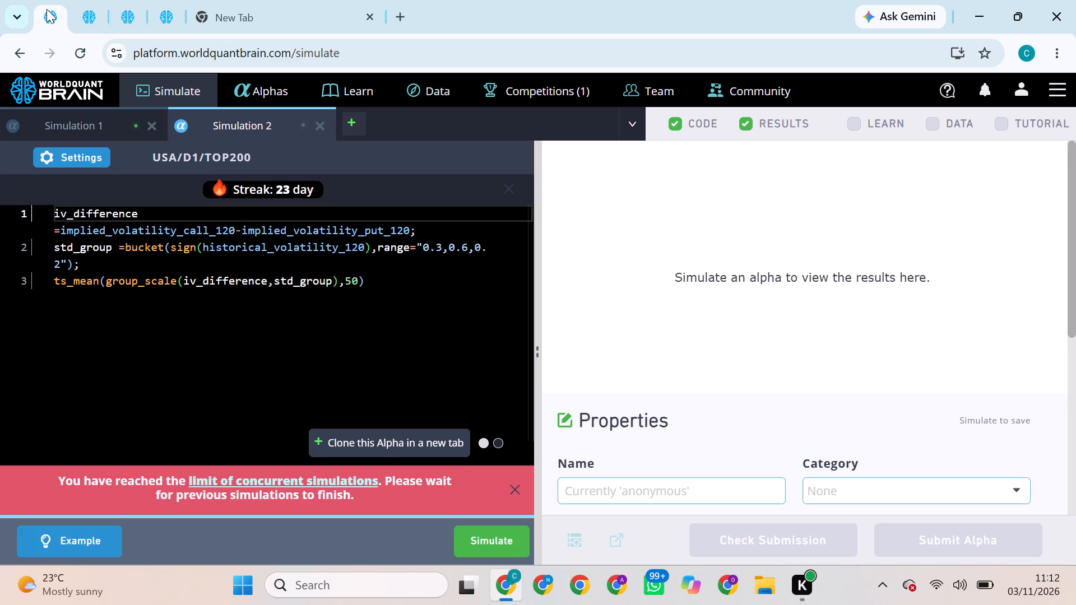
pyautogui.click(502, 536)
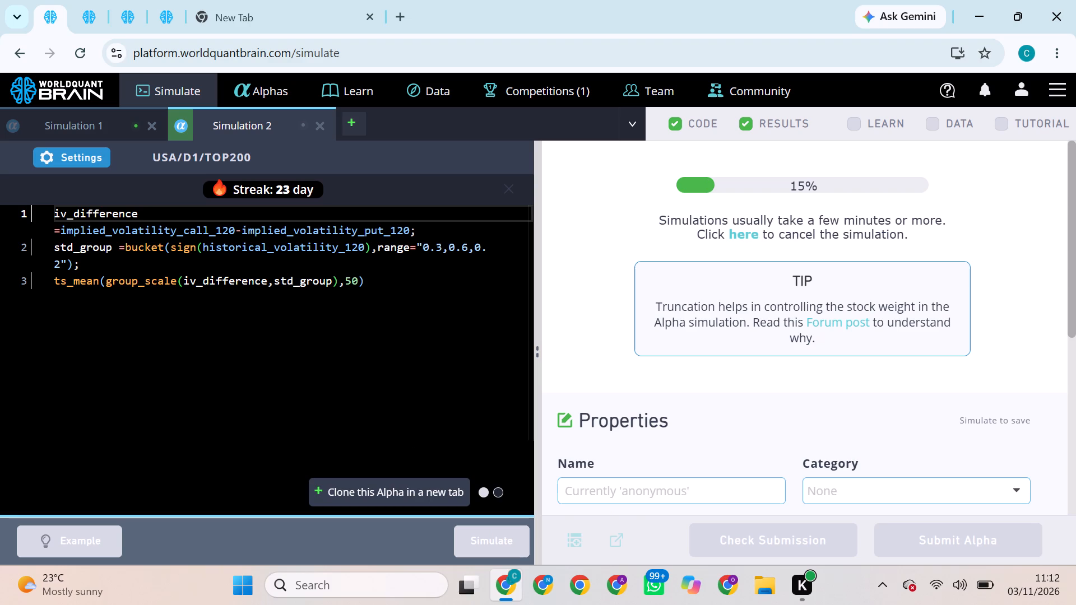
# Check the other pages' simulation progress and rerun the third page's TOP2000 implied_volatility_call_30 alpha until it starts simulating.
pyautogui.click(91, 11)
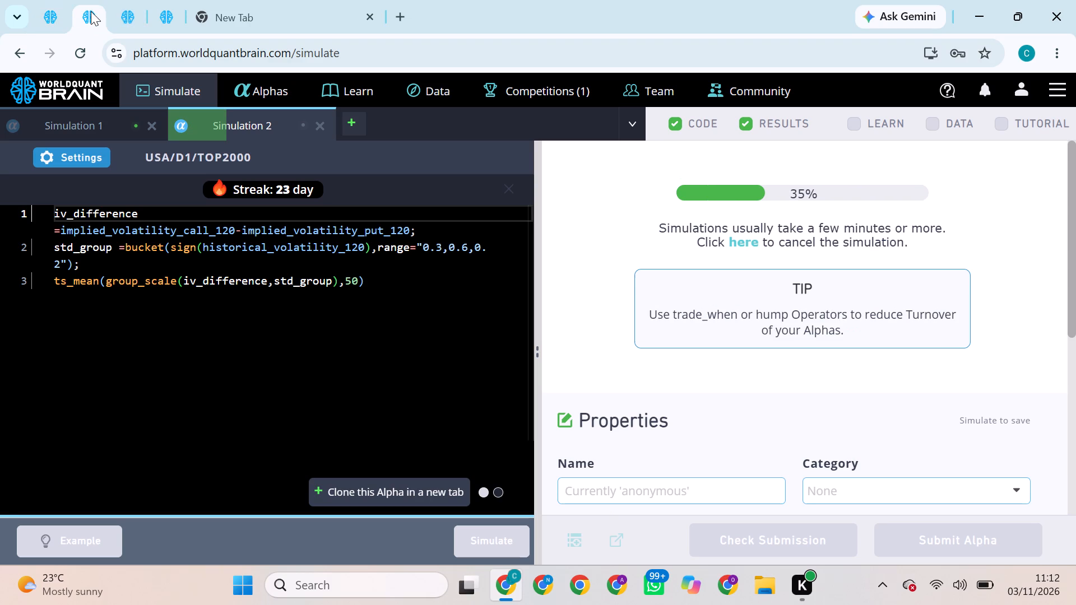
pyautogui.click(123, 13)
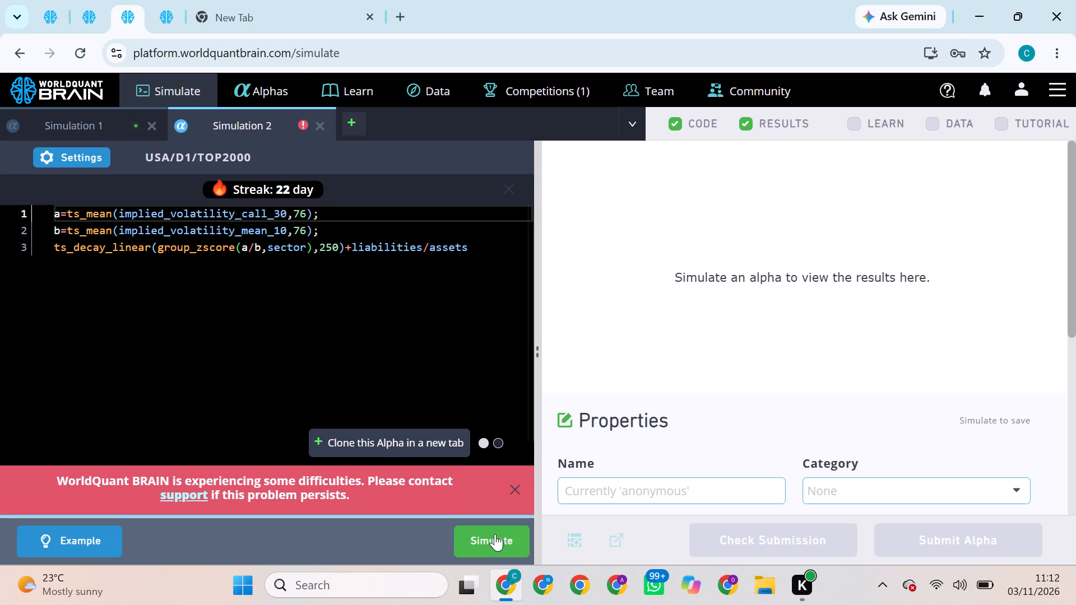
pyautogui.click(500, 544)
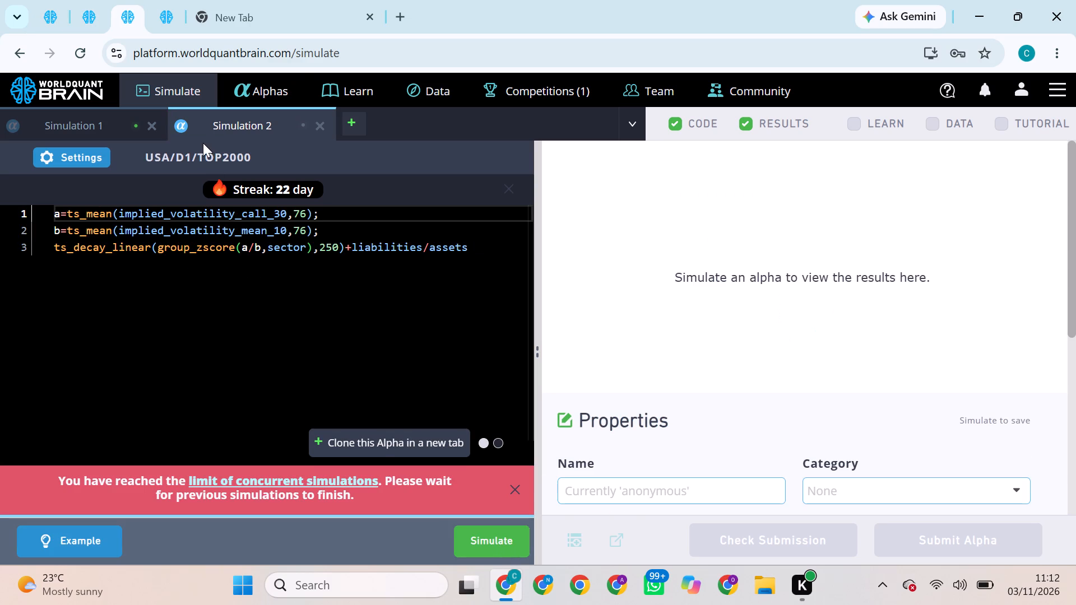
pyautogui.click(166, 15)
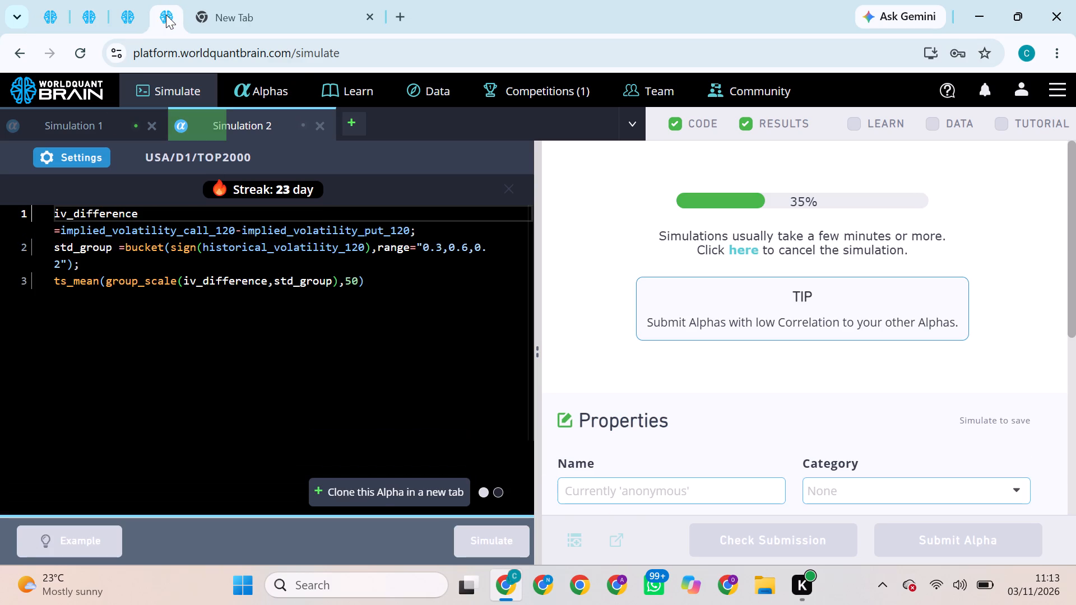
pyautogui.click(52, 20)
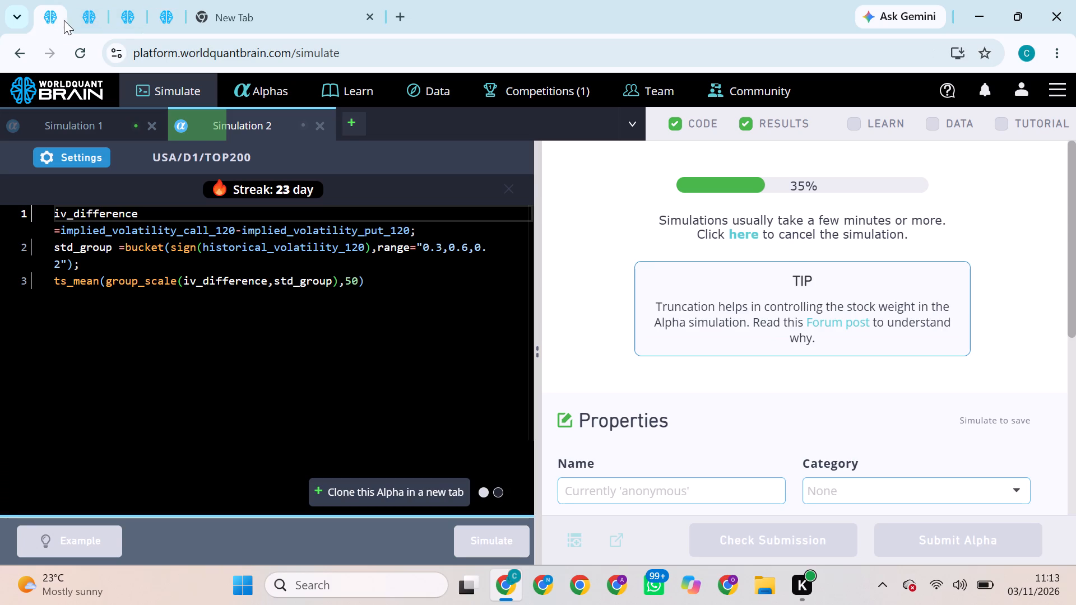
pyautogui.click(75, 20)
pyautogui.click(124, 22)
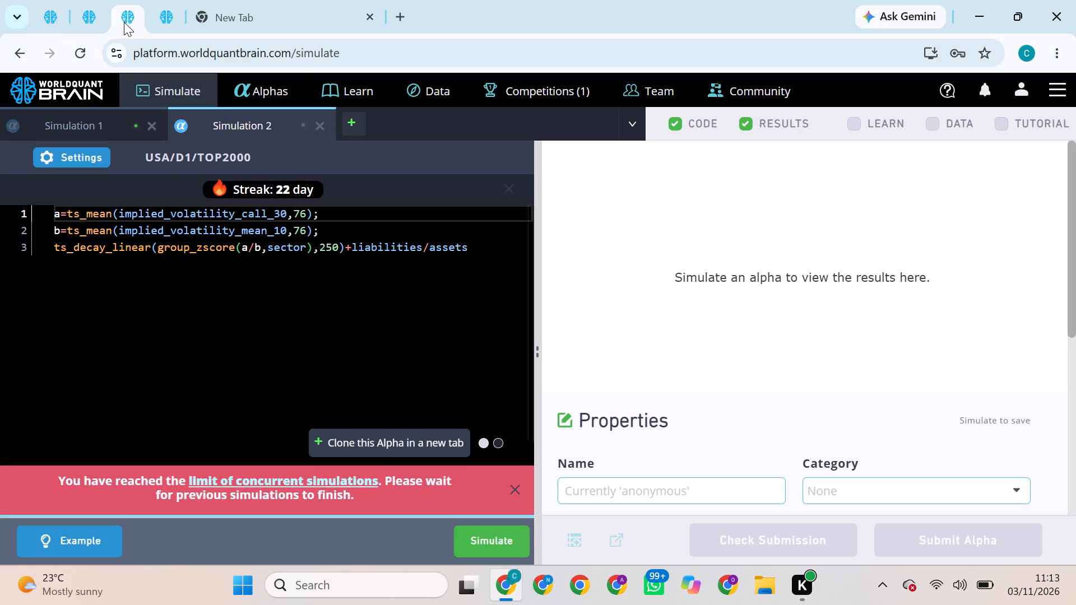
pyautogui.click(499, 541)
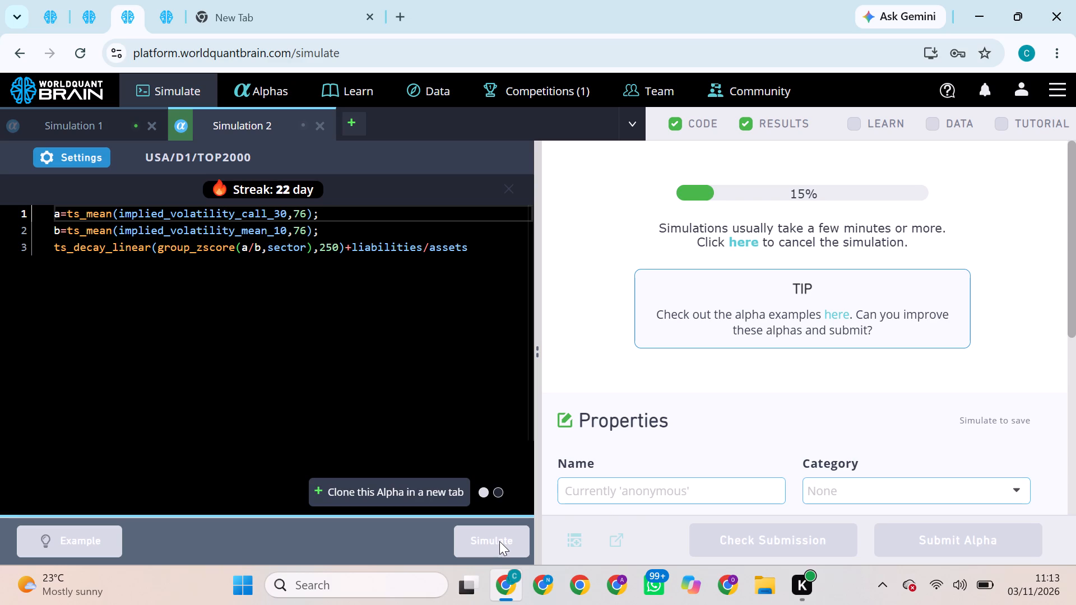
# Try to submit the fourth page's simulated TOP2000 iv_difference alpha.
pyautogui.click(164, 21)
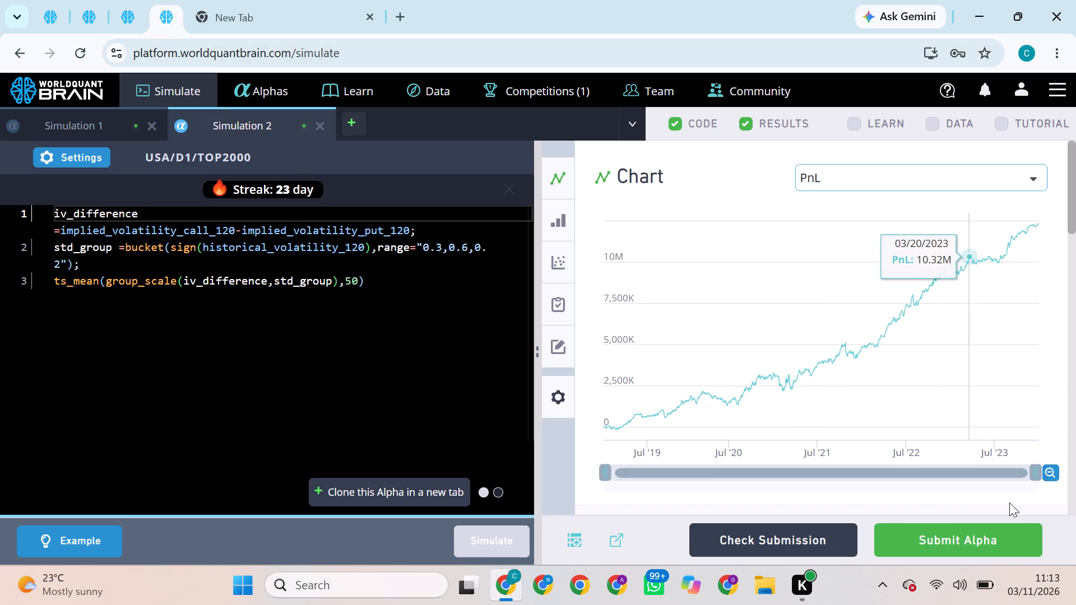
pyautogui.click(982, 530)
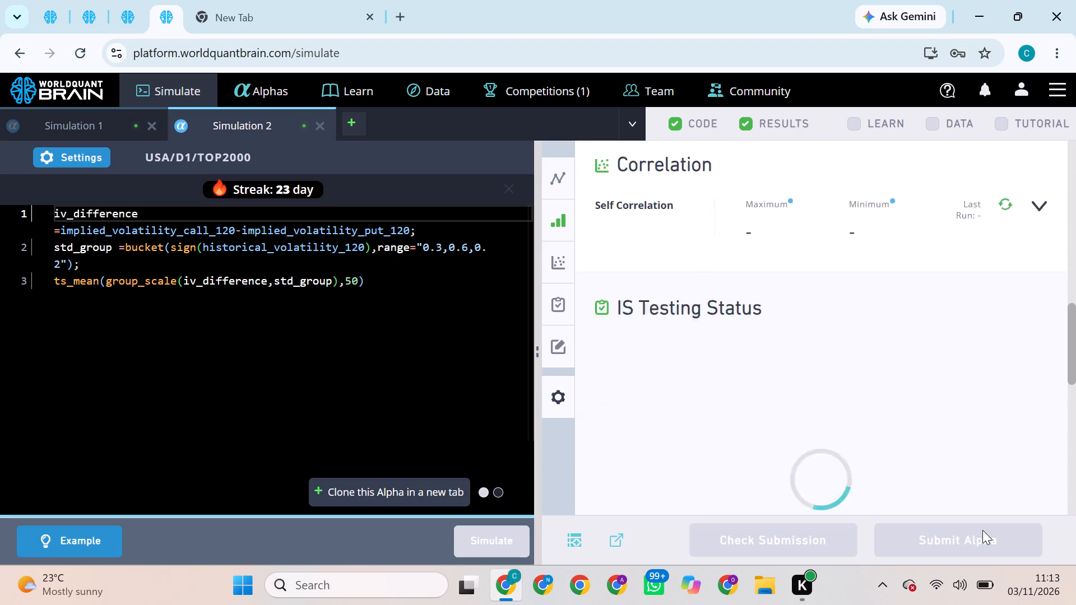
# Set the fourth page's iv_difference alpha to Market neutralization, decay 5 and truncation 0.0612, and simulate it.
pyautogui.click(88, 156)
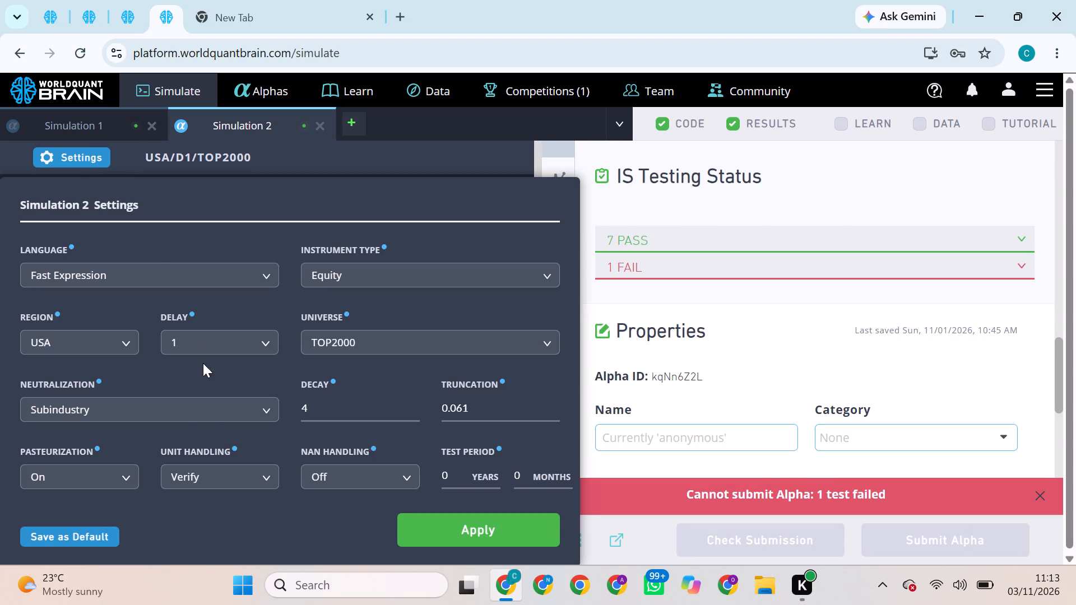
pyautogui.click(208, 417)
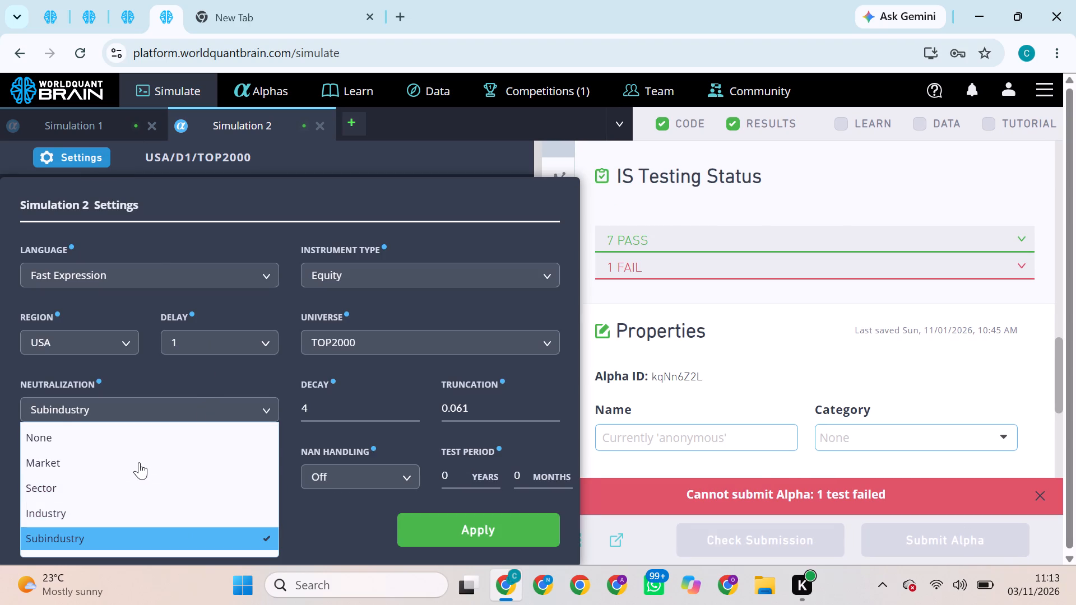
pyautogui.click(139, 462)
pyautogui.click(313, 405)
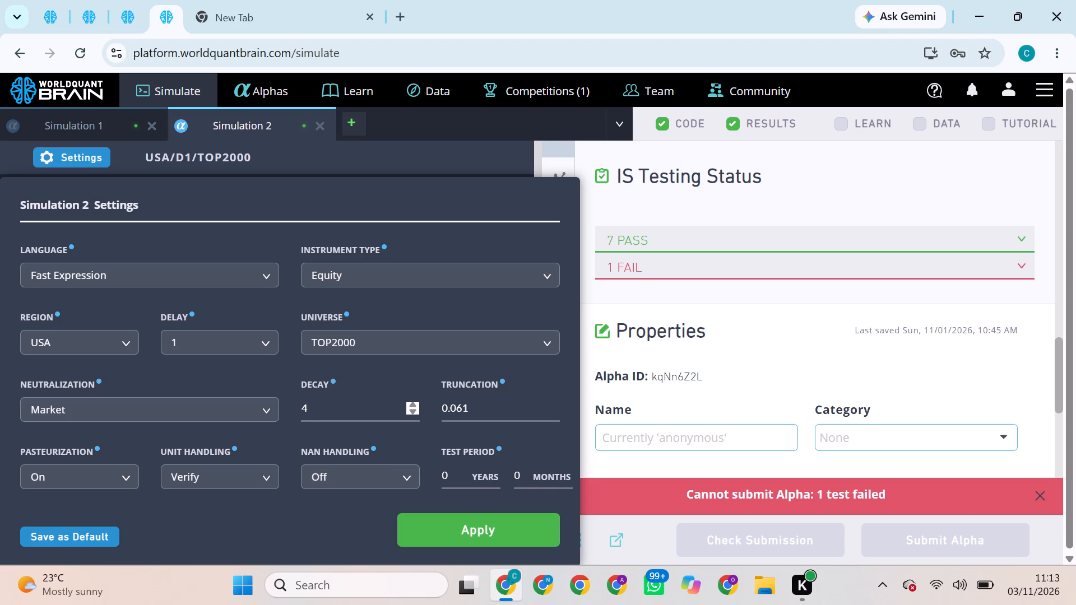
pyautogui.press('BackSpace')
pyautogui.press('5')
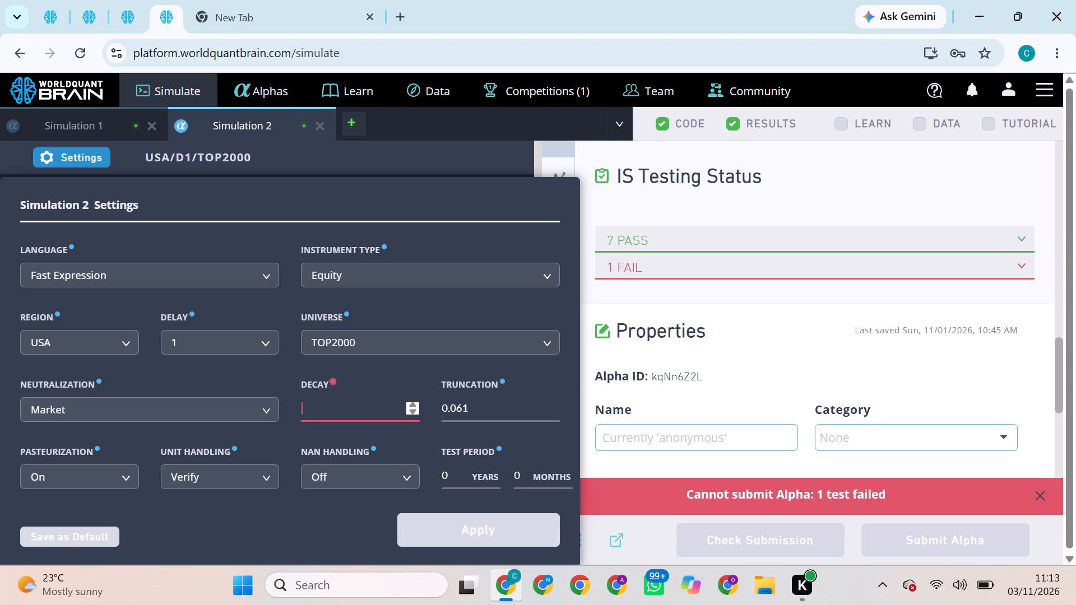
pyautogui.click(470, 408)
pyautogui.press('2')
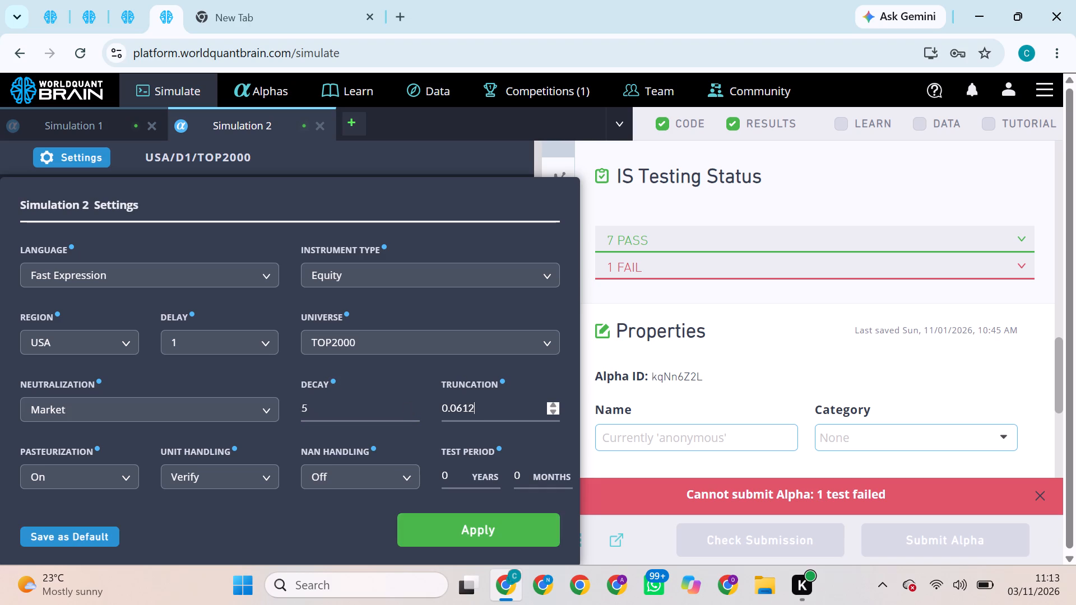
pyautogui.click(505, 526)
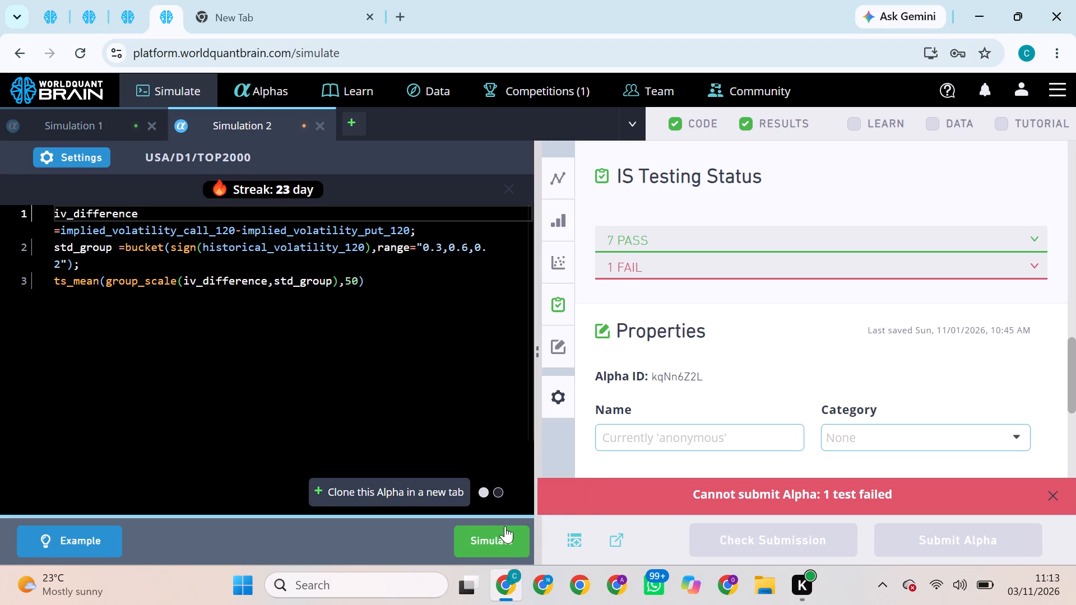
pyautogui.click(502, 544)
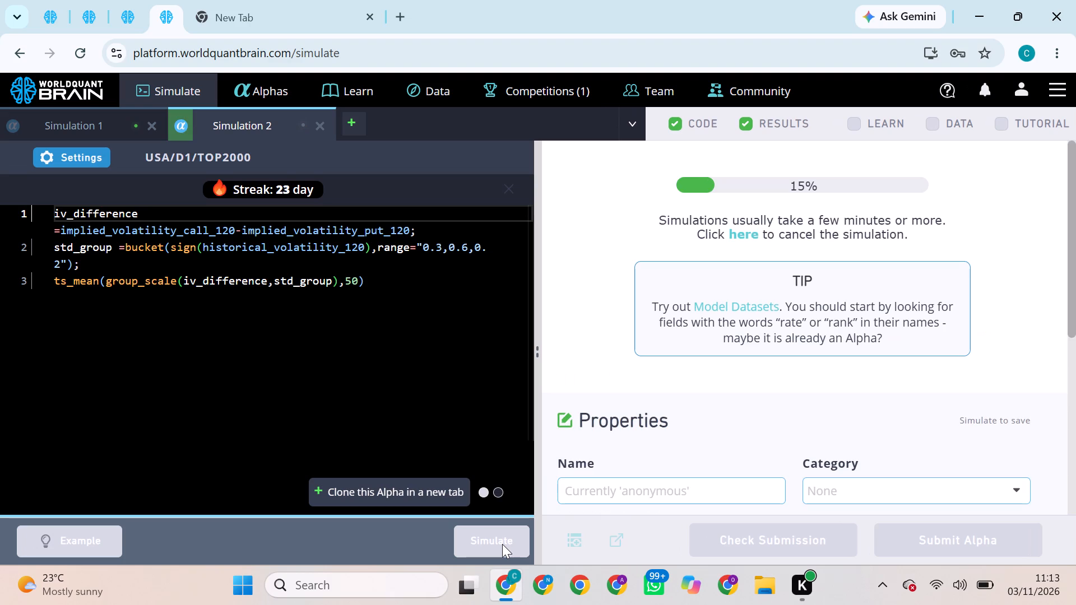
# Check the first page's simulation progress and try to submit the second page's TOP2000 iv_difference alpha.
pyautogui.click(44, 10)
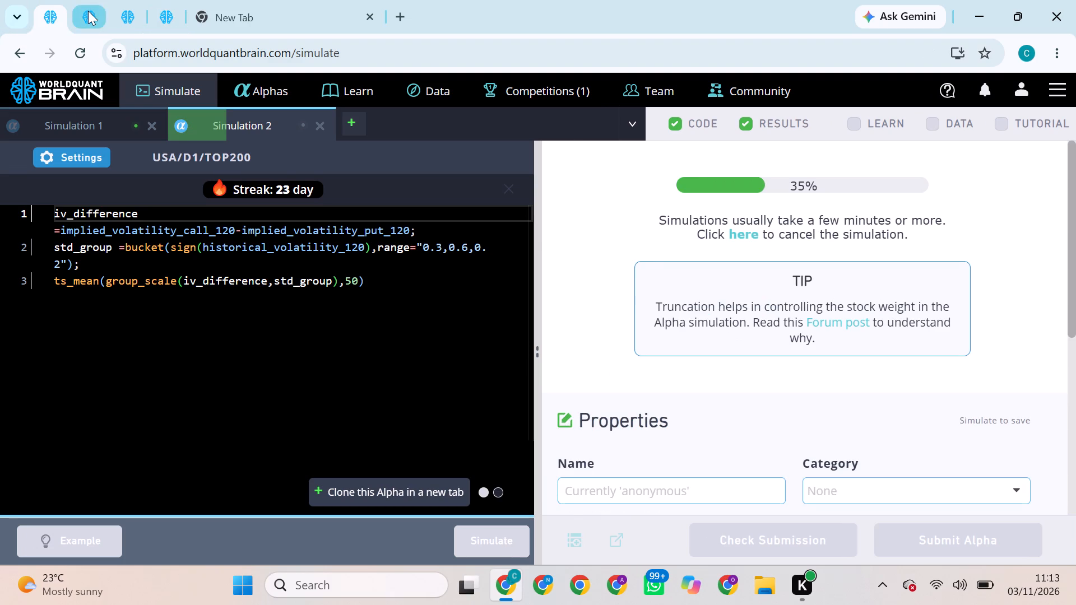
pyautogui.click(88, 11)
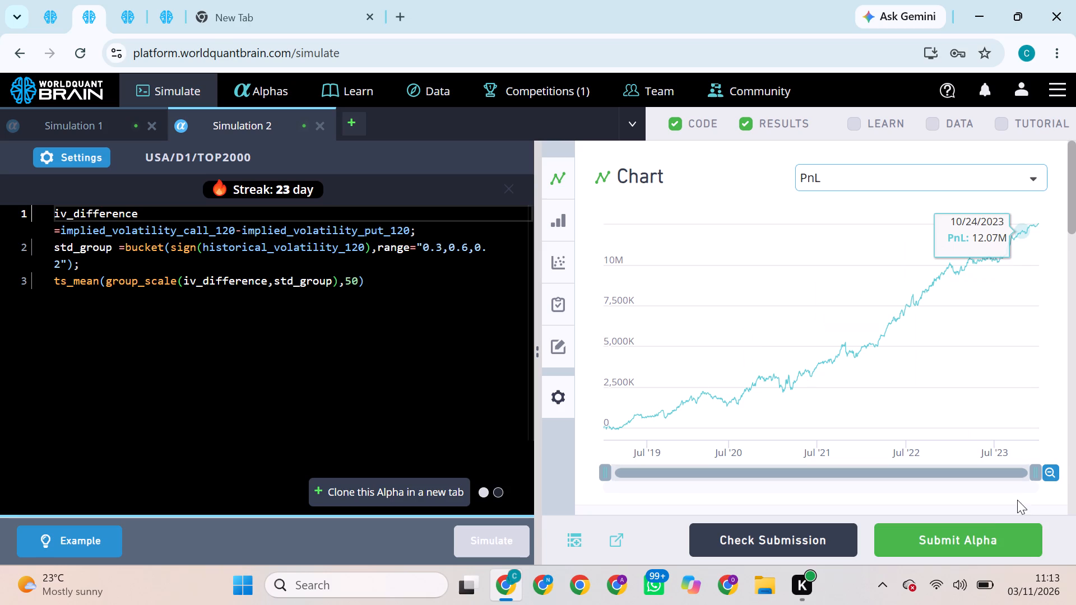
pyautogui.click(981, 528)
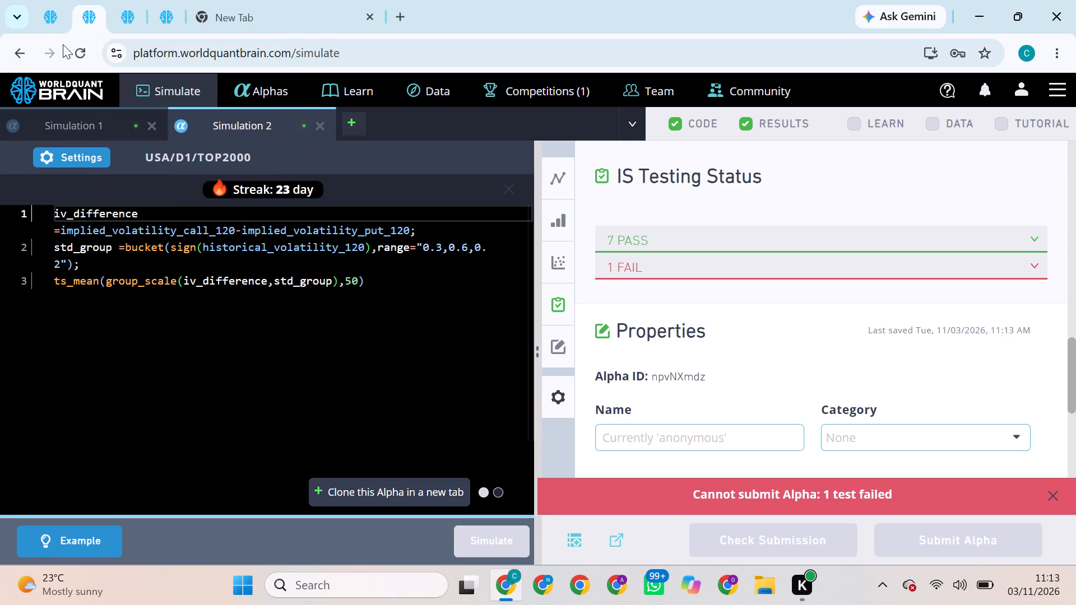
# Set the second page's iv_difference alpha to Market neutralization, decay 1 and truncation 0.065, and simulate it.
pyautogui.click(77, 162)
pyautogui.click(167, 406)
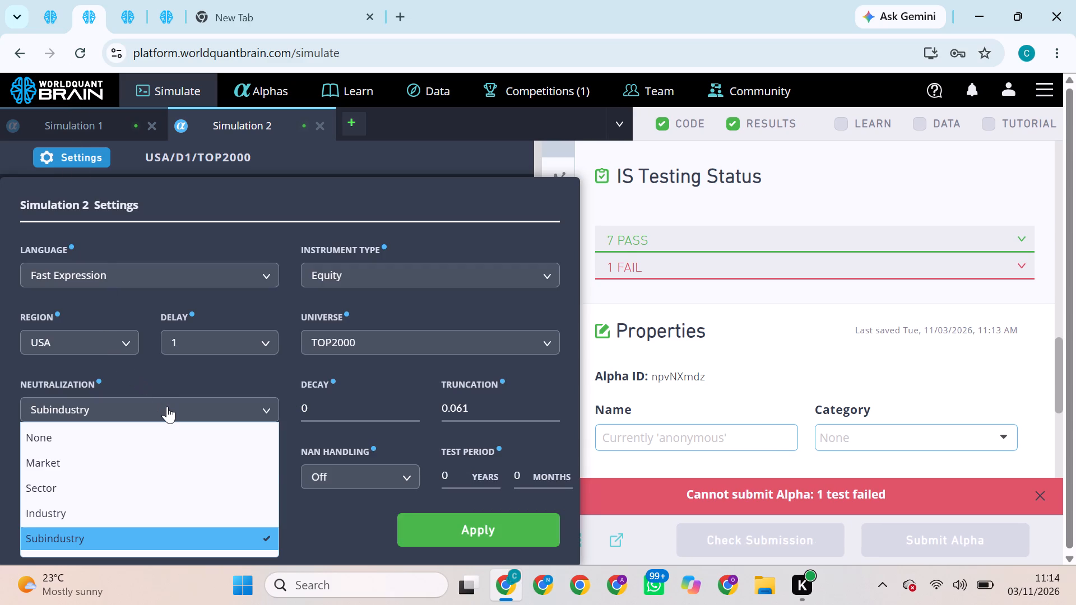
pyautogui.click(99, 469)
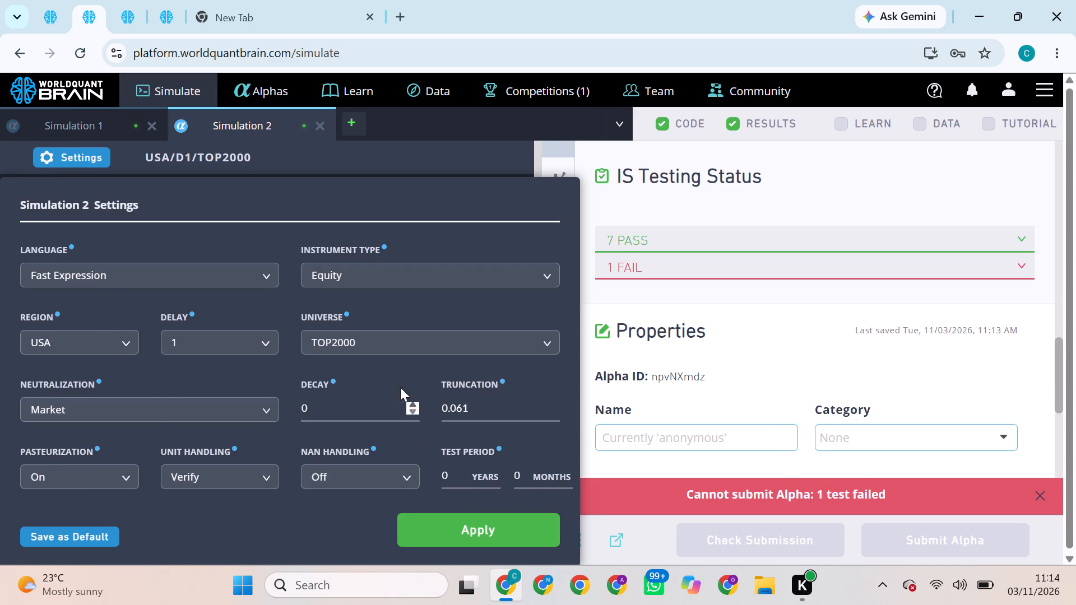
pyautogui.click(313, 409)
pyautogui.press('BackSpace')
pyautogui.press('1')
pyautogui.click(485, 404)
pyautogui.press('BackSpace')
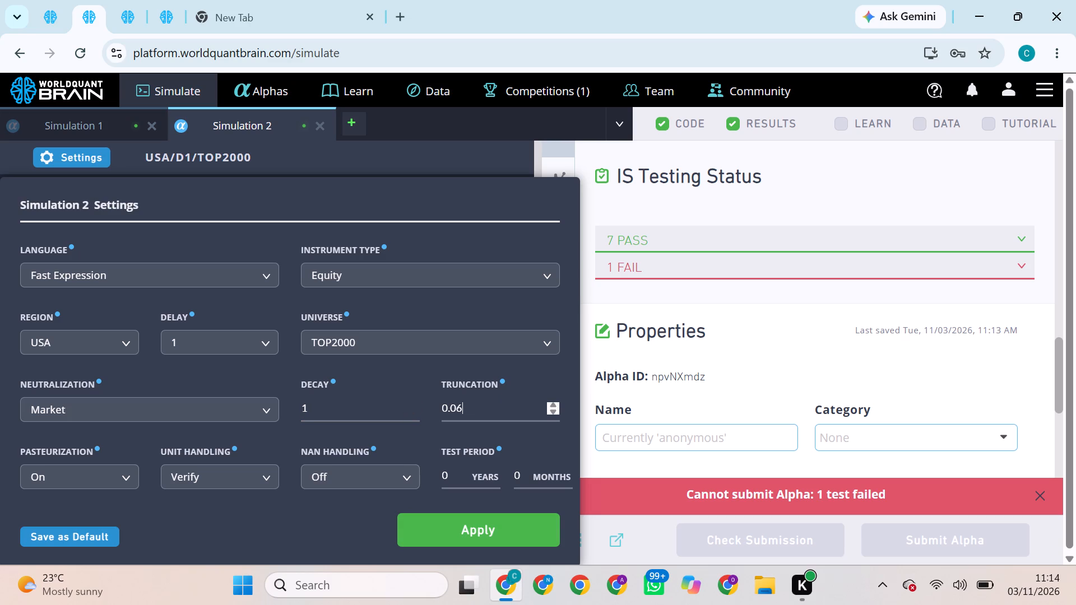
pyautogui.press('5')
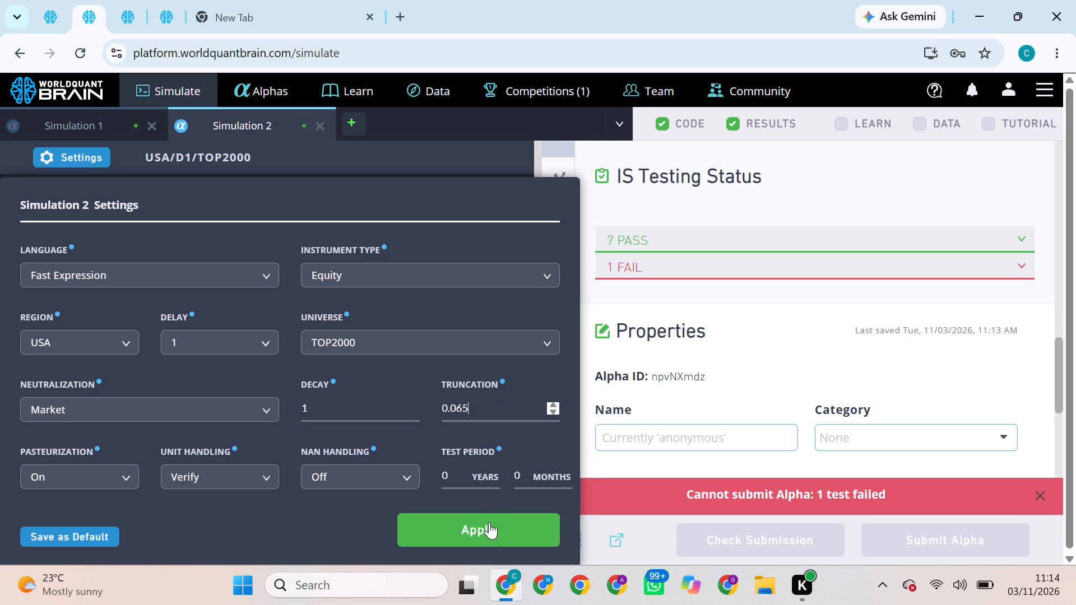
pyautogui.click(489, 522)
pyautogui.click(491, 530)
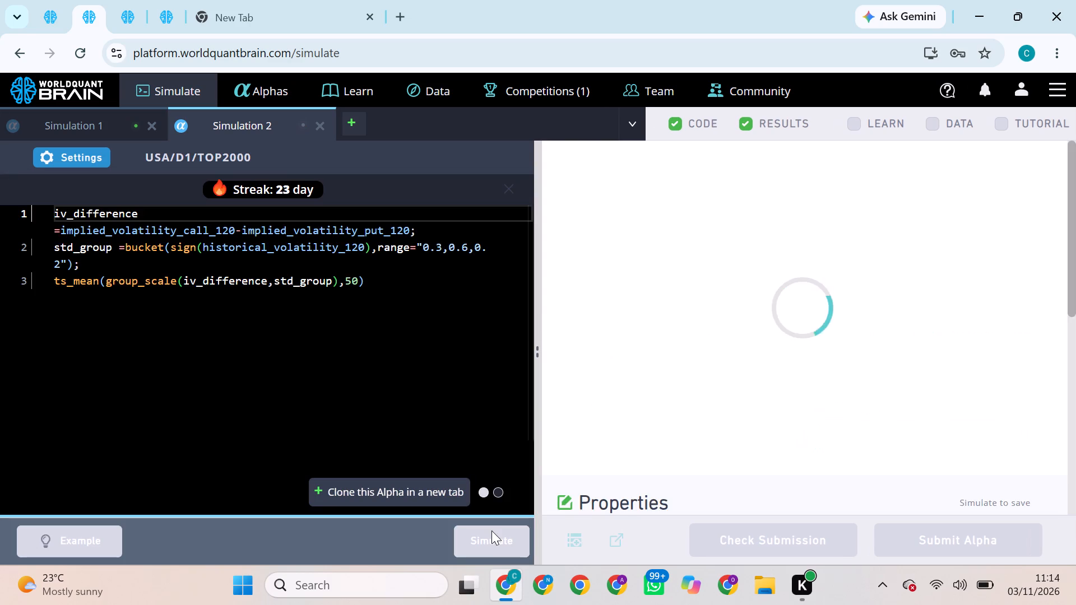
# Set the first page's TOP200 iv_difference alpha to Industry neutralization and simulate it.
pyautogui.click(60, 0)
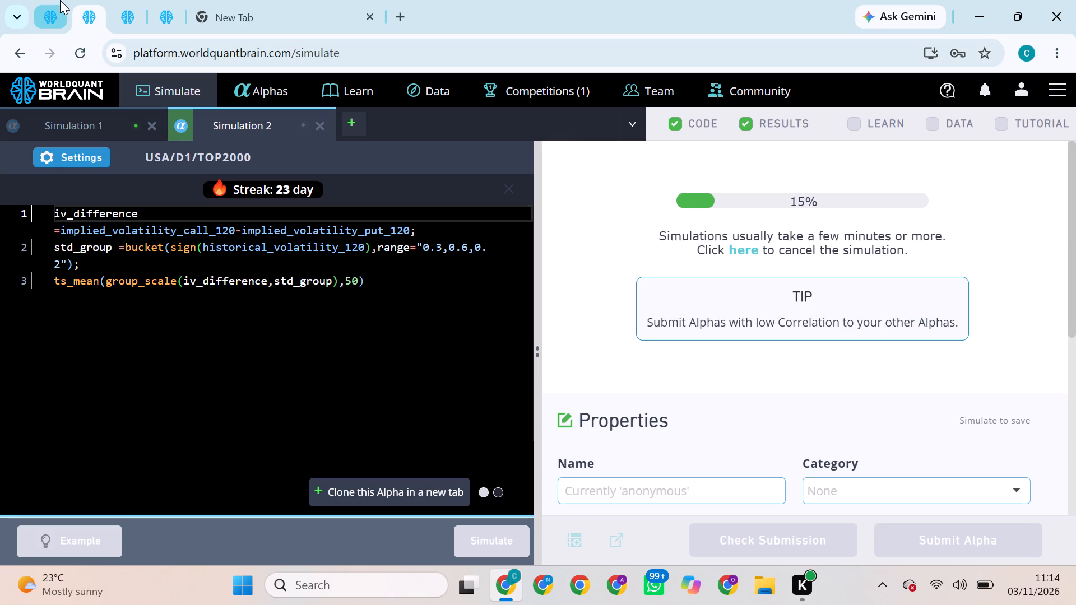
pyautogui.click(100, 155)
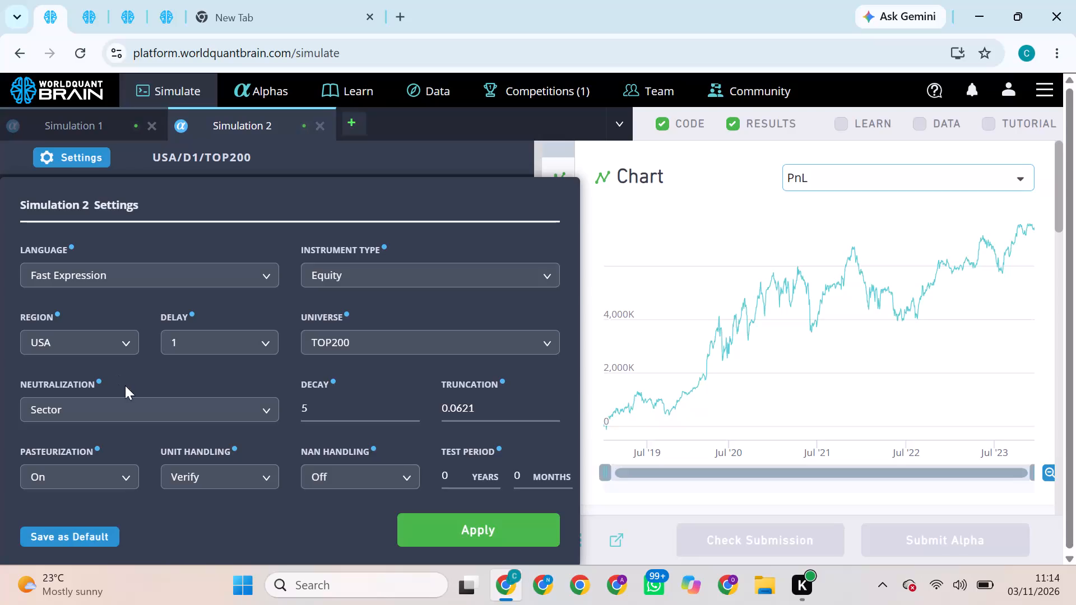
pyautogui.click(141, 412)
pyautogui.click(108, 520)
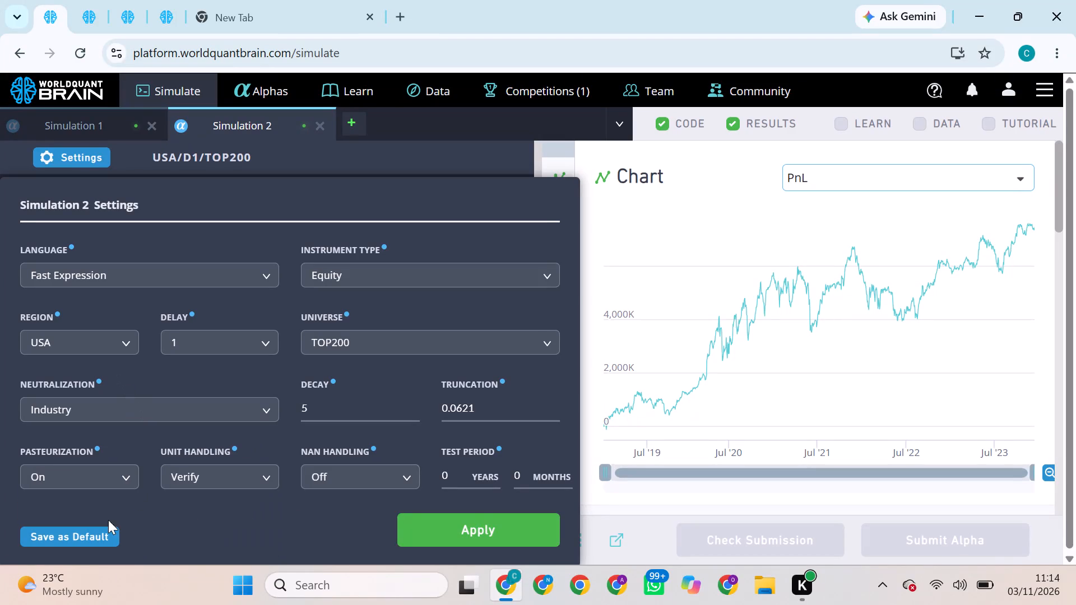
pyautogui.click(484, 521)
pyautogui.click(499, 546)
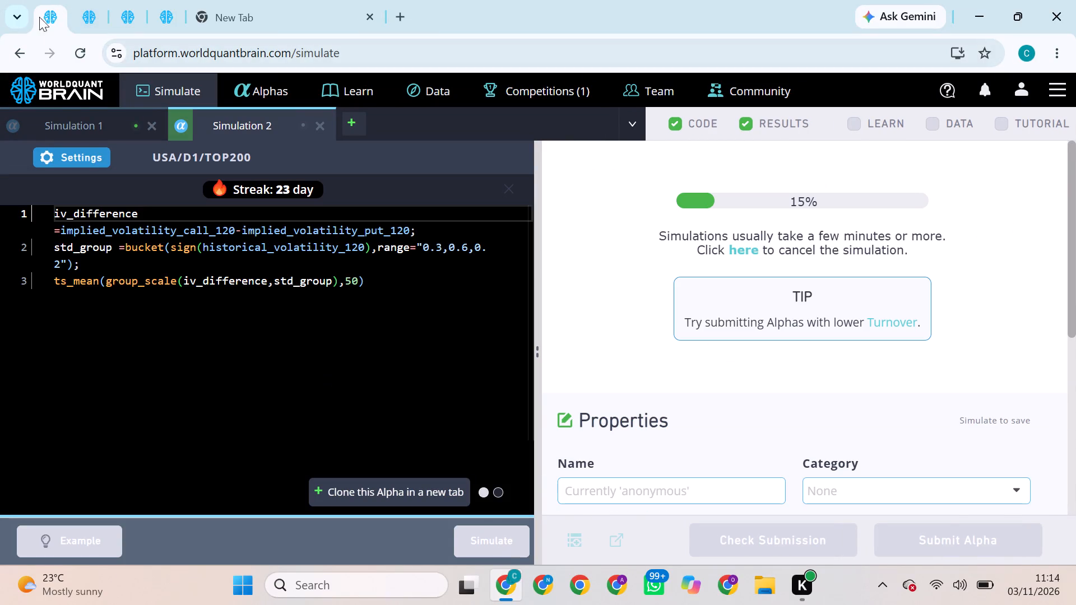
# Reveal the test period of the third page's implied_volatility_call_30 alpha and submit the alpha.
pyautogui.click(87, 13)
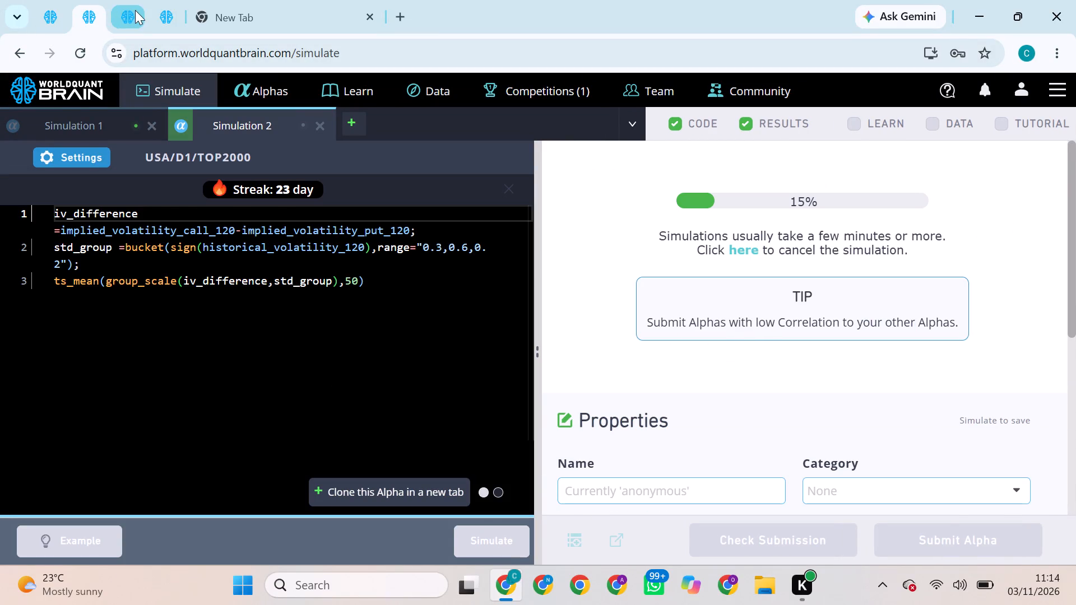
pyautogui.click(135, 10)
pyautogui.click(73, 150)
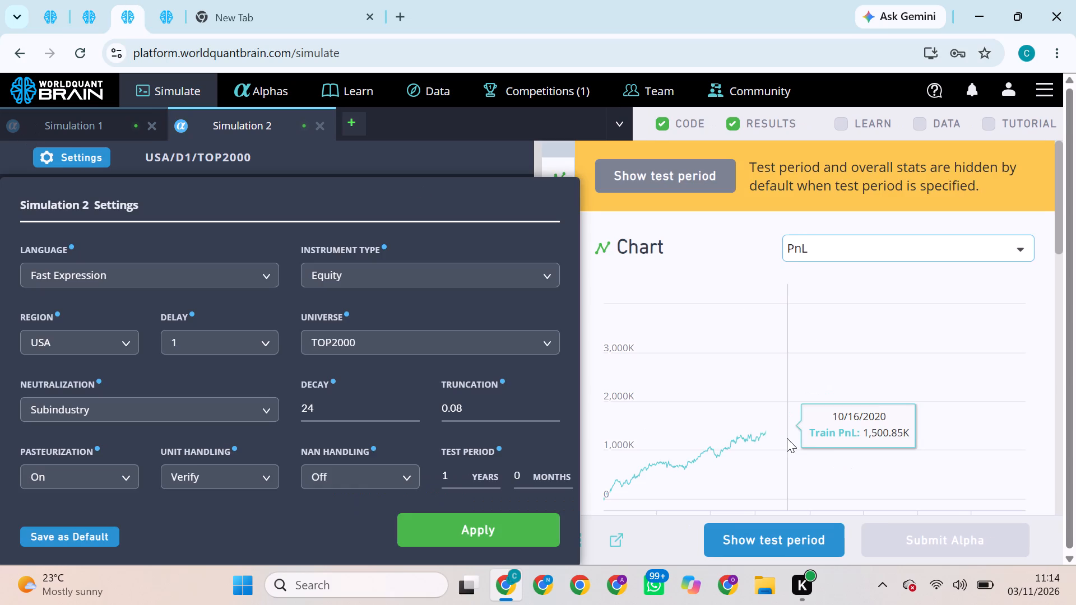
pyautogui.click(792, 539)
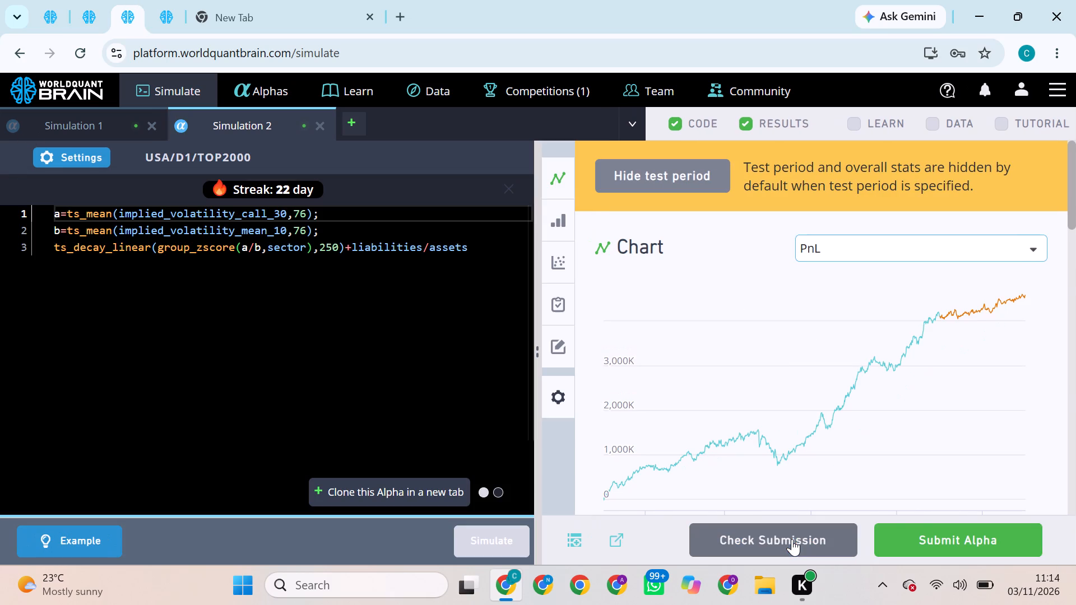
pyautogui.click(936, 531)
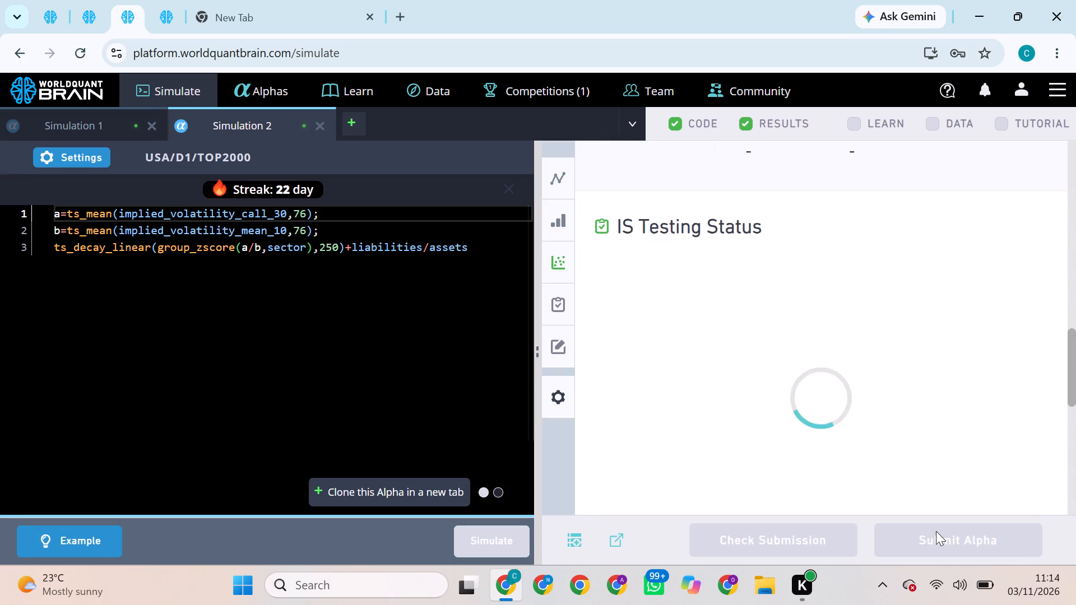
# Set the third page's implied_volatility_call_30 alpha to Market neutralization, decay 3 and truncation 0.07, and simulate it.
pyautogui.click(80, 152)
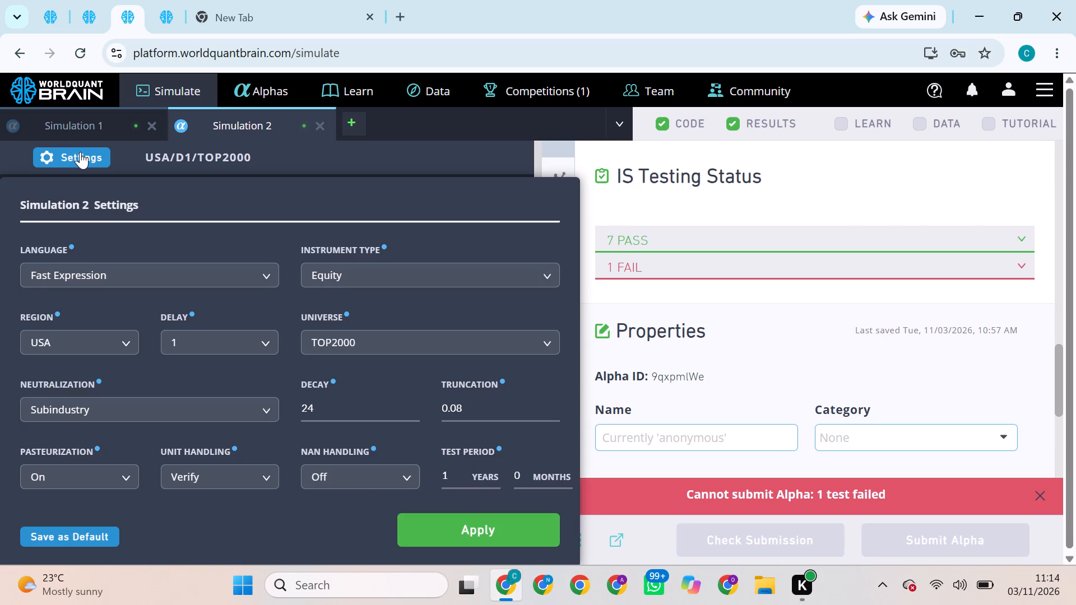
pyautogui.click(177, 417)
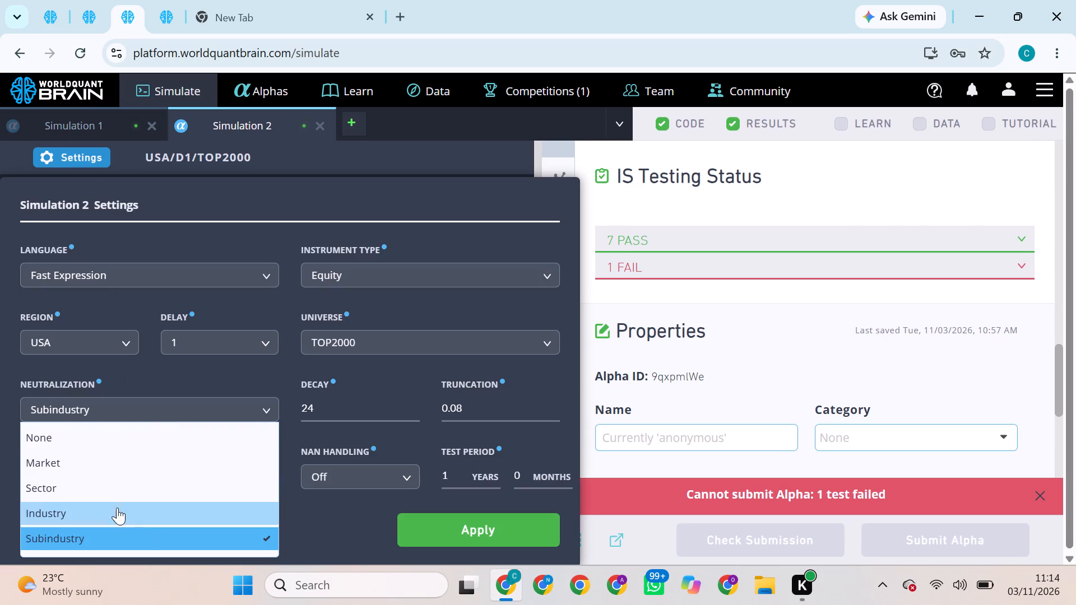
pyautogui.click(104, 472)
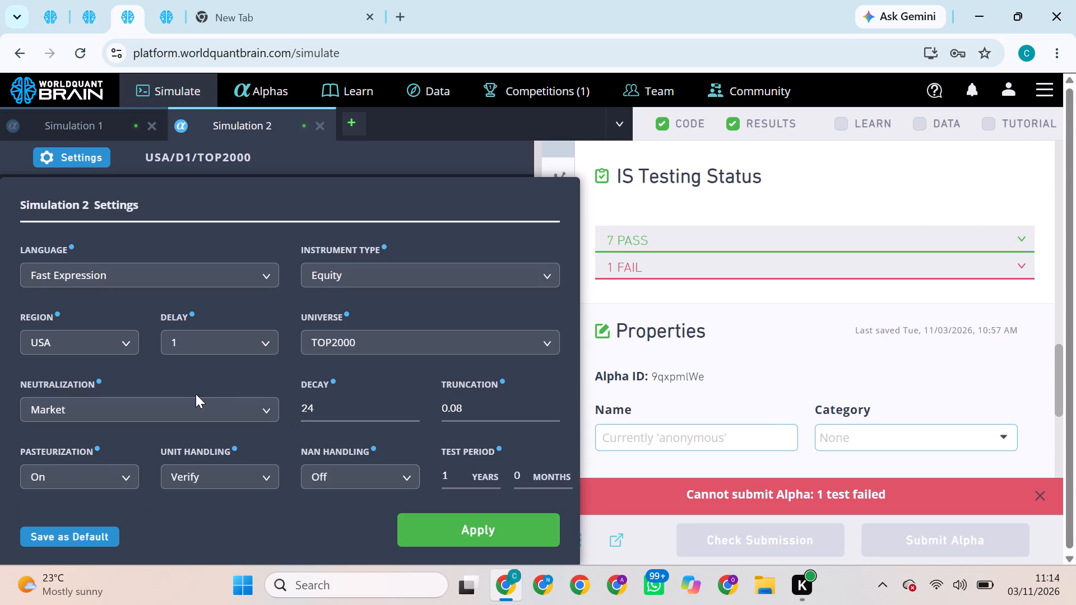
pyautogui.click(336, 389)
pyautogui.click(311, 414)
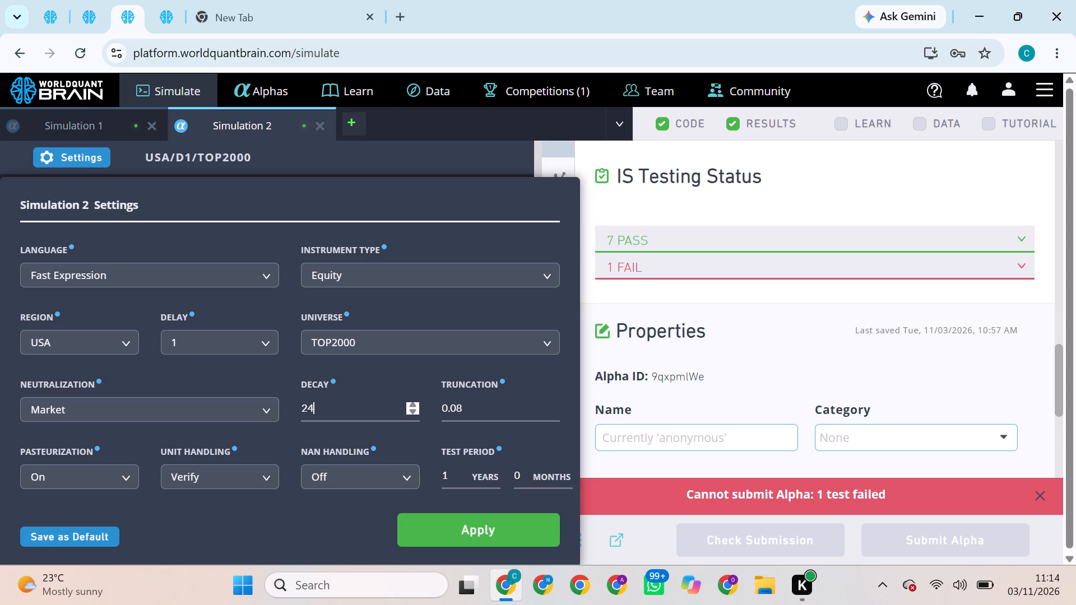
pyautogui.press('BackSpace')
pyautogui.press('BackSpace')
pyautogui.press('3')
pyautogui.click(469, 404)
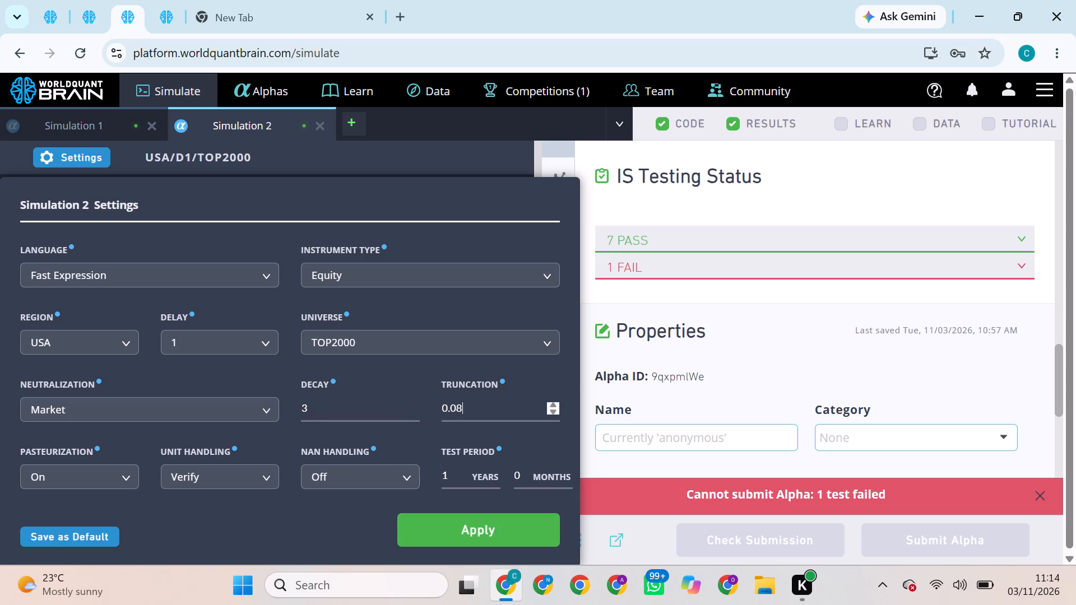
pyautogui.press('BackSpace')
pyautogui.press('7')
pyautogui.click(505, 523)
pyautogui.click(498, 539)
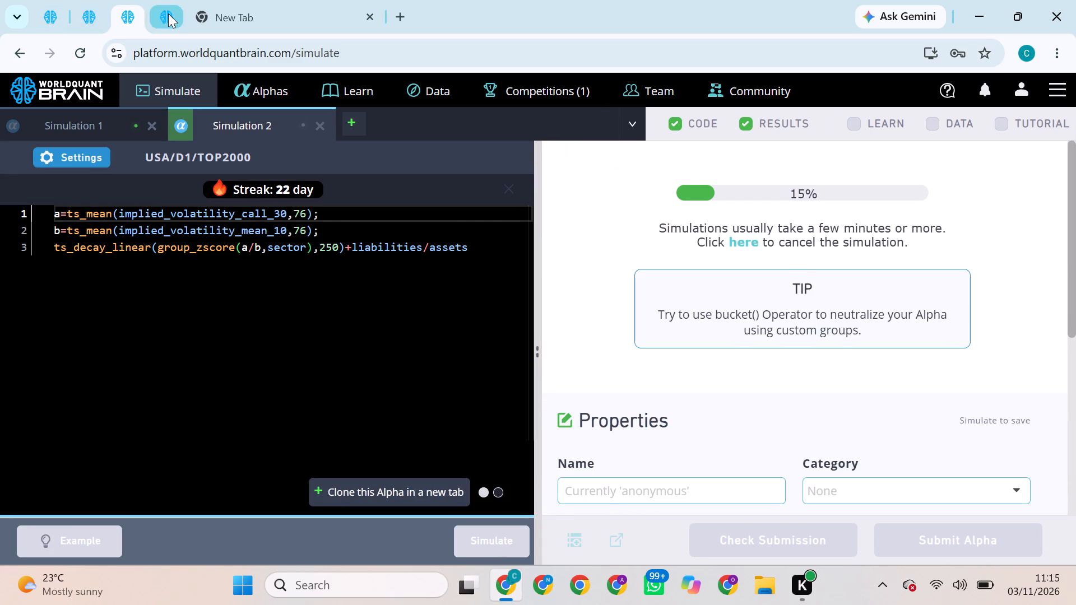
# Try to submit the fourth page's TOP2000 iv_difference alpha.
pyautogui.click(168, 13)
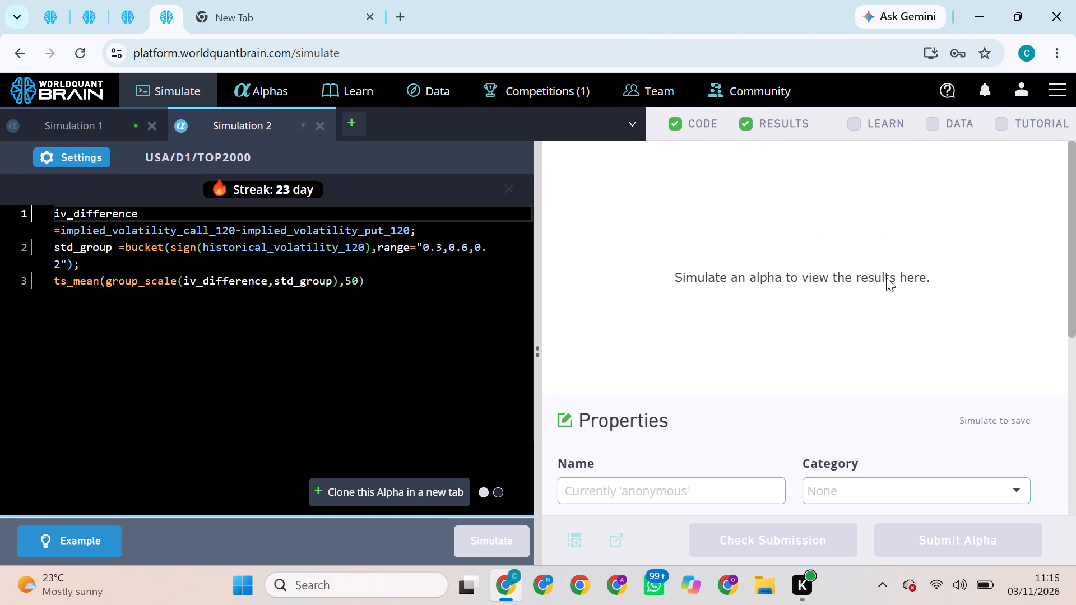
pyautogui.click(1000, 552)
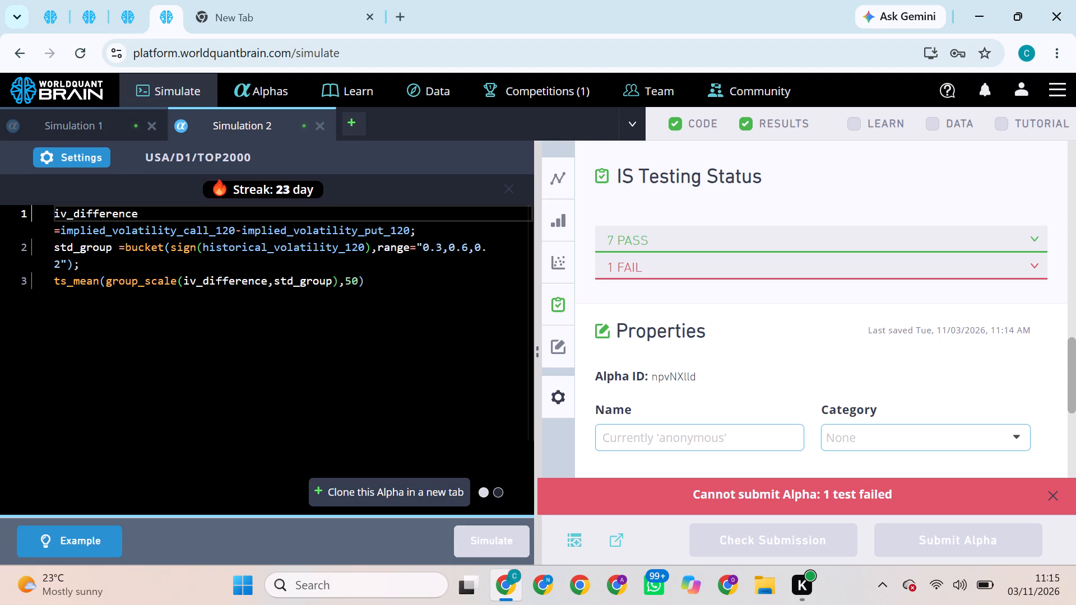
# Set the fourth page's iv_difference alpha to Sector neutralization and try to simulate it.
pyautogui.click(68, 156)
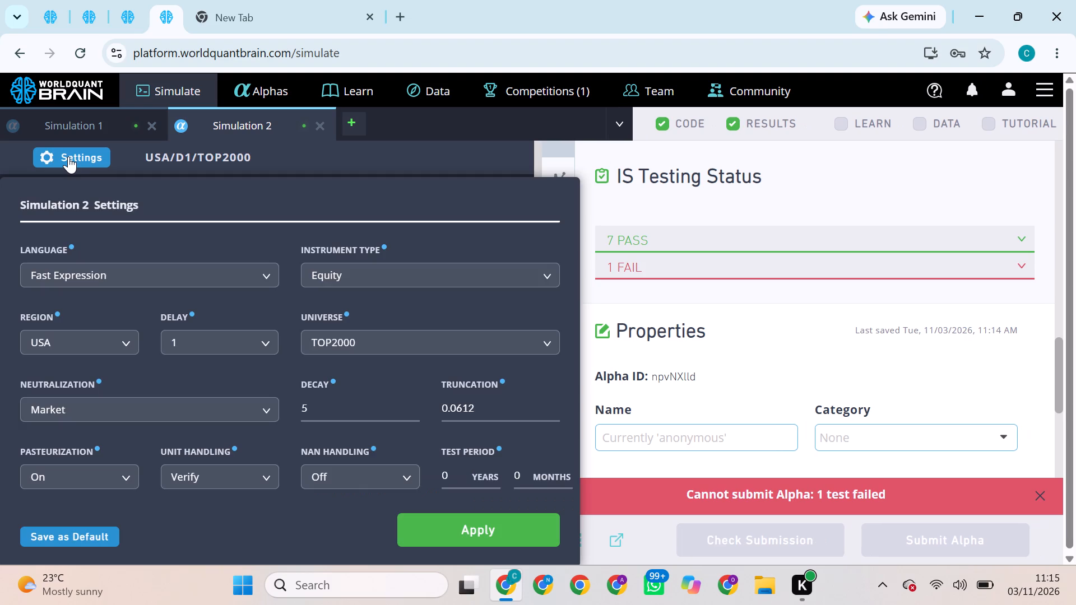
pyautogui.click(179, 413)
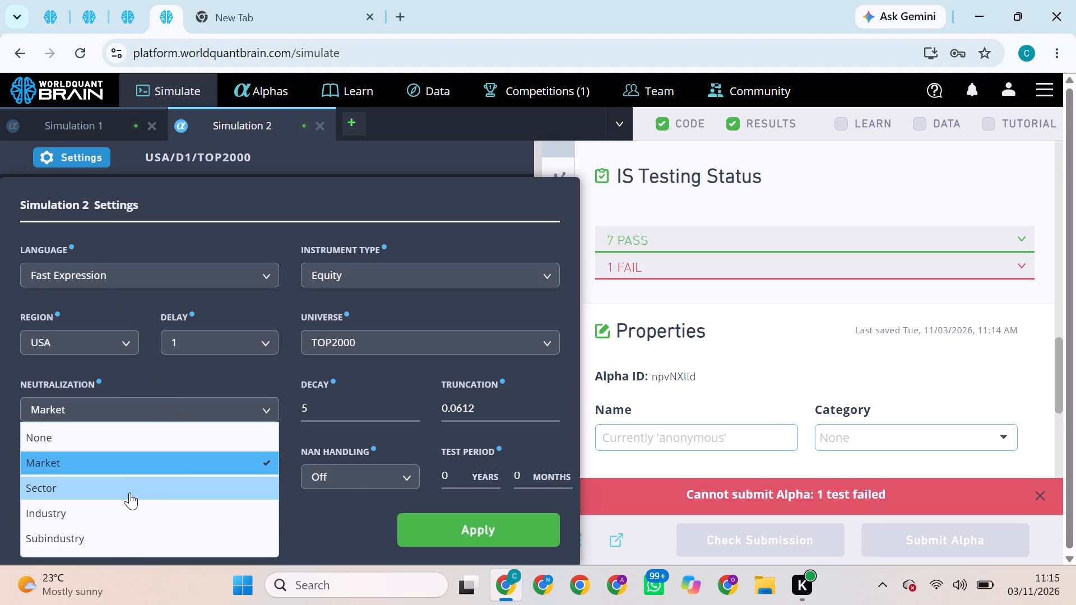
pyautogui.click(157, 486)
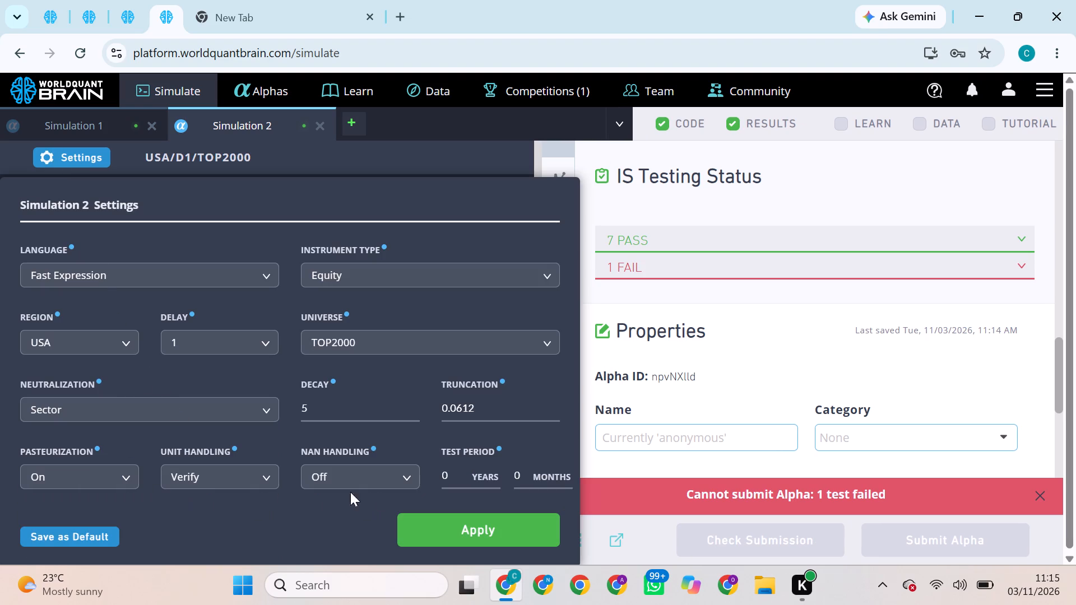
pyautogui.click(472, 524)
pyautogui.click(504, 531)
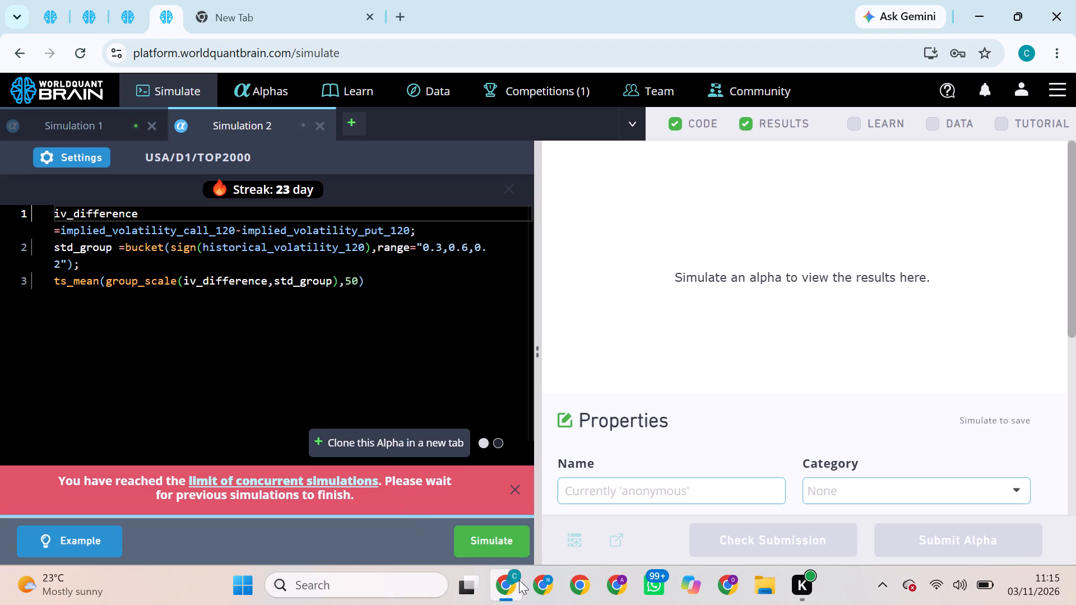
pyautogui.click(492, 531)
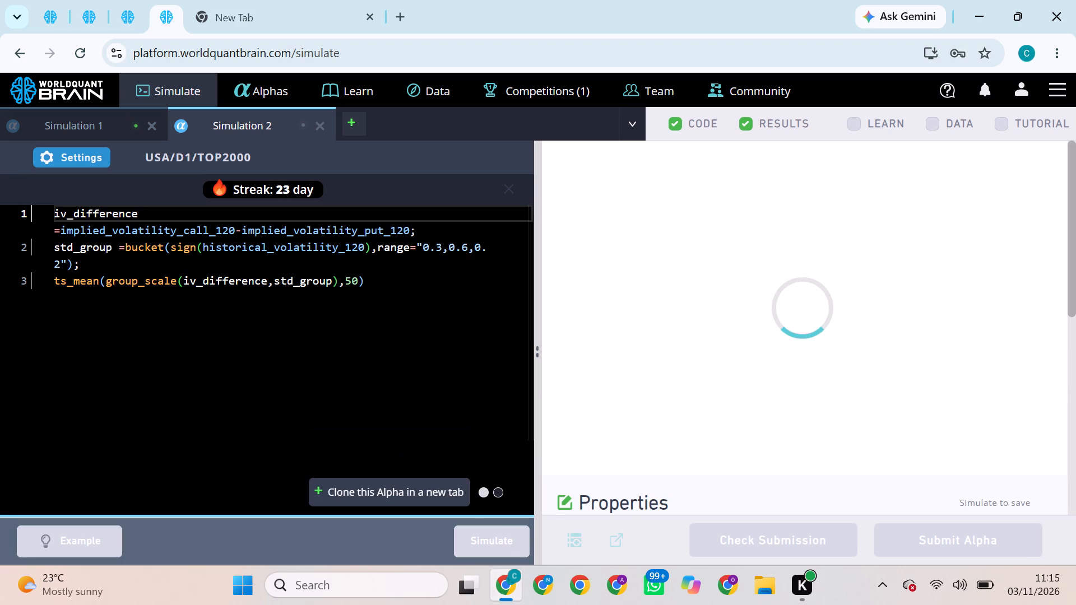
pyautogui.click(514, 490)
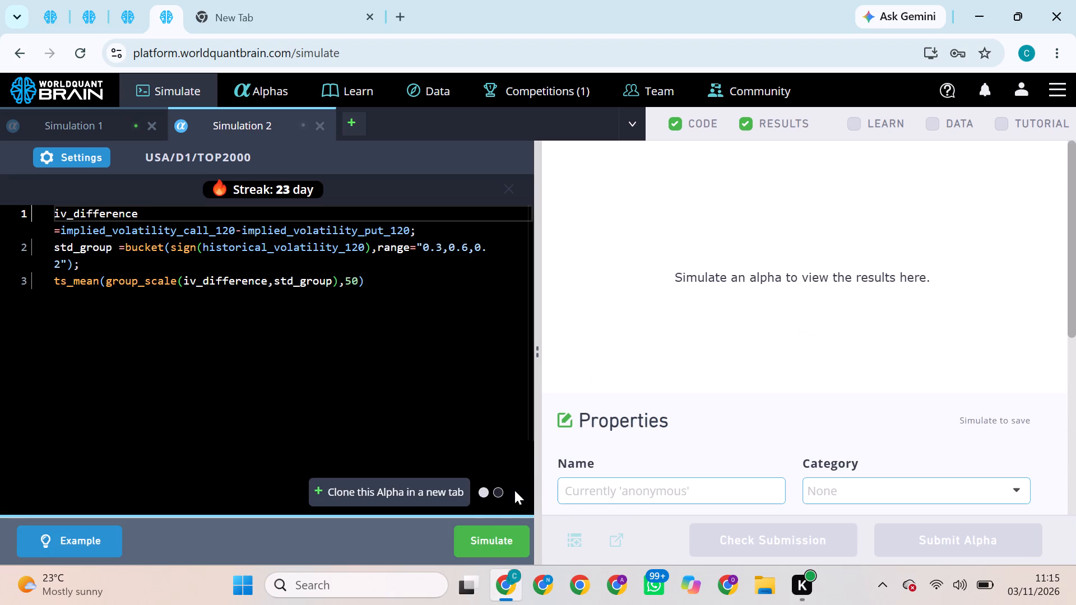
pyautogui.click(499, 543)
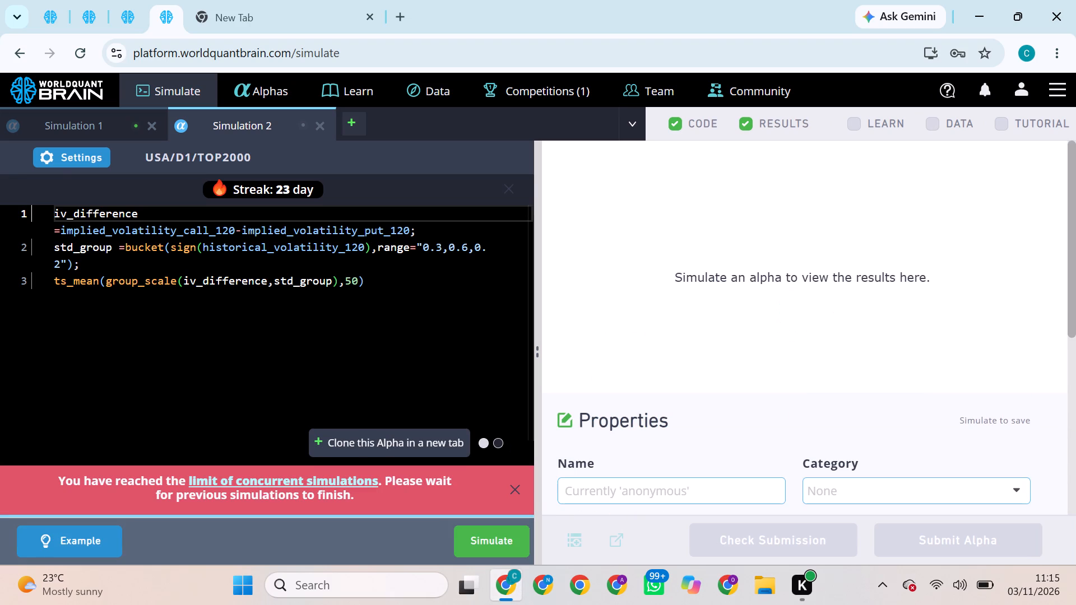
# Check the simulation progress on the first three pages and try to submit the second page's TOP2000 iv_difference alpha.
pyautogui.click(44, 26)
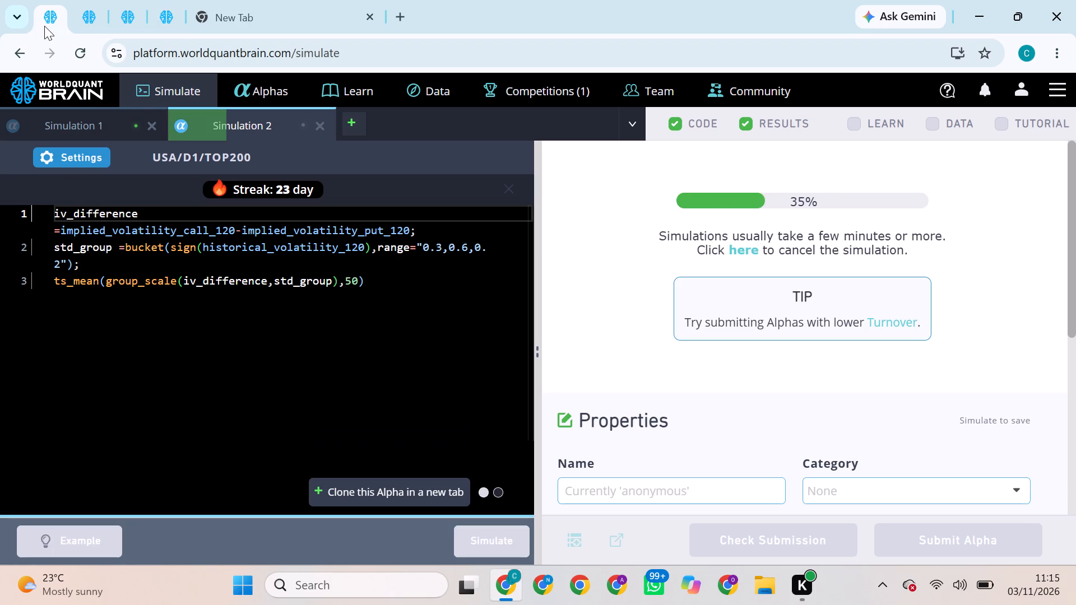
pyautogui.click(86, 9)
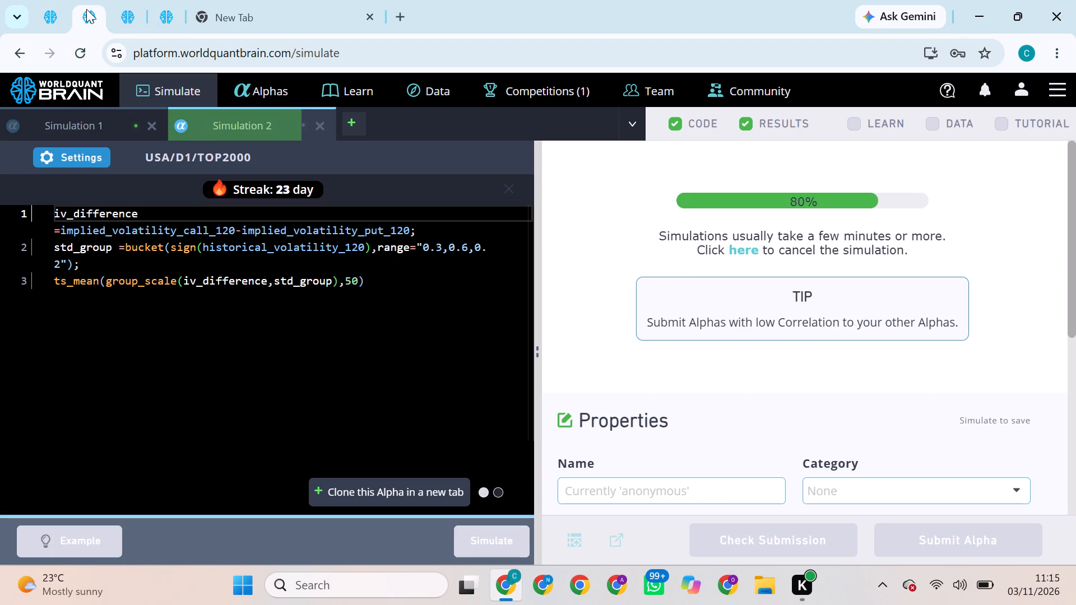
pyautogui.click(137, 21)
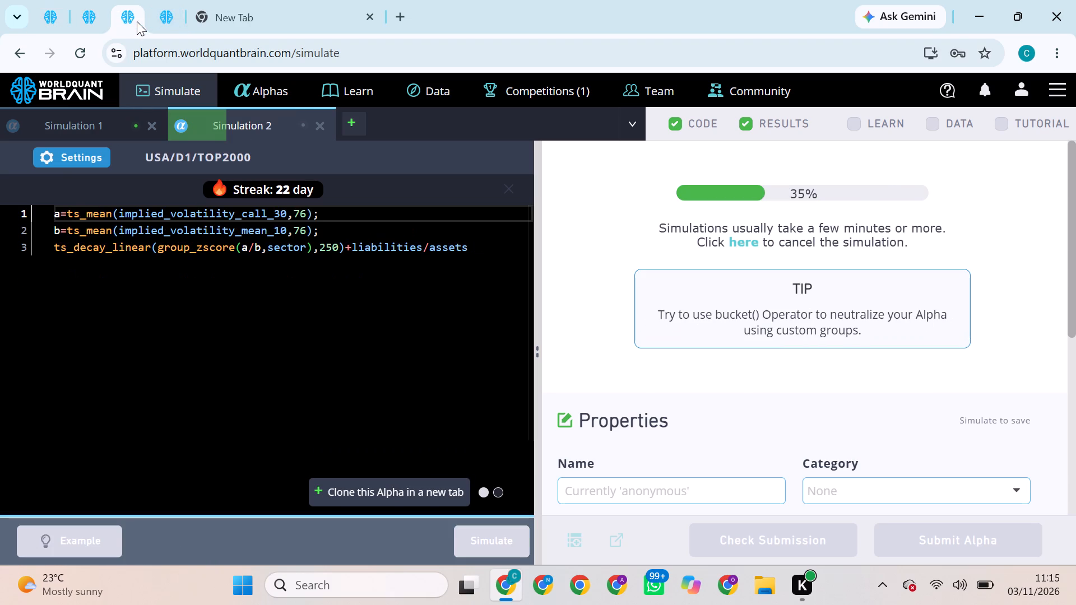
pyautogui.click(90, 18)
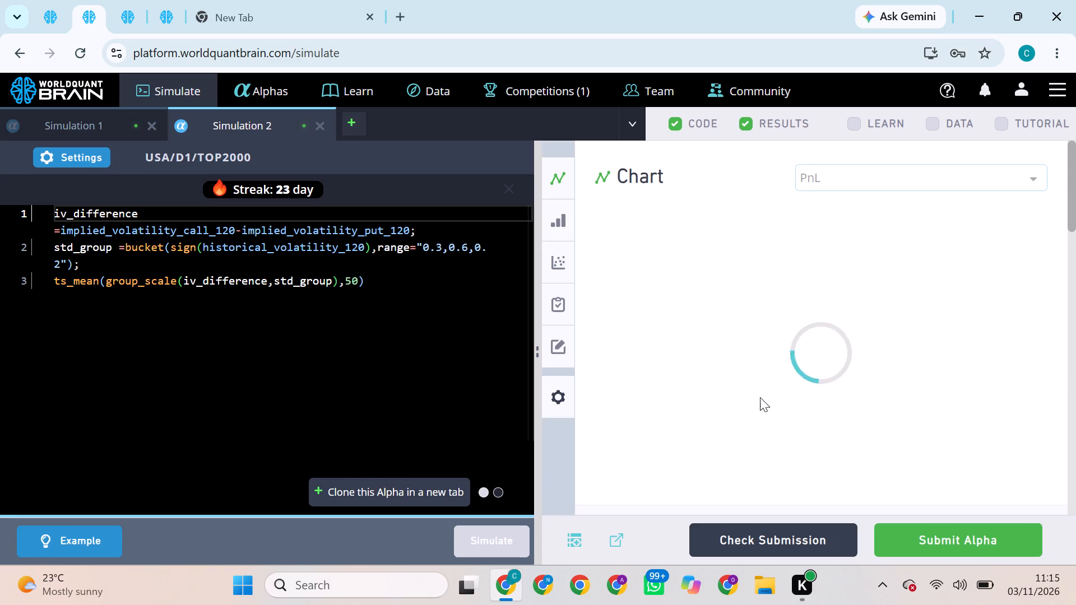
pyautogui.click(973, 538)
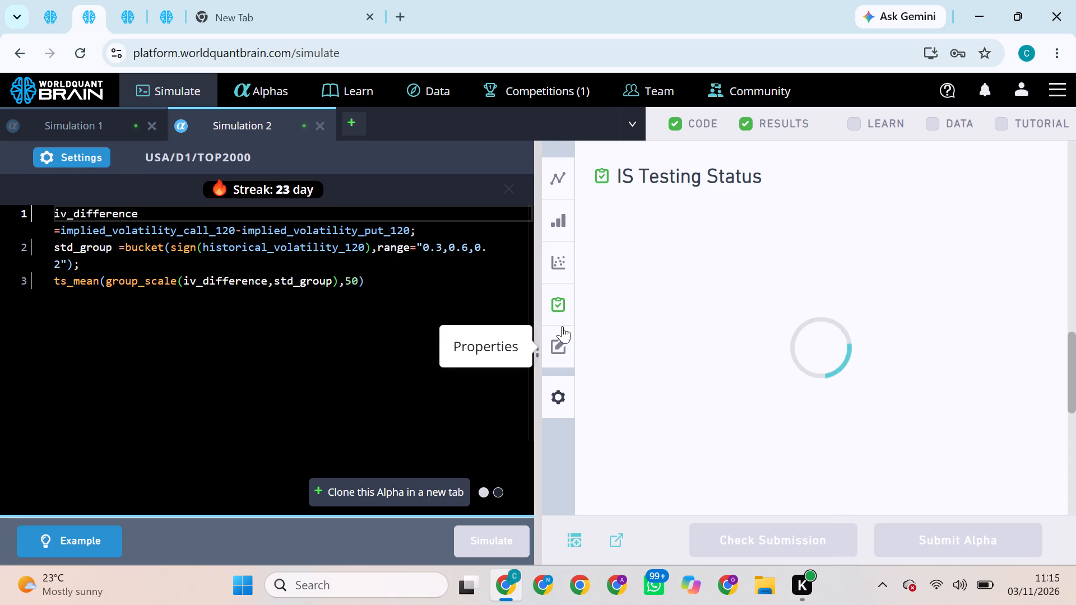
# Set the second page's iv_difference alpha to Sector neutralization and simulate it.
pyautogui.click(77, 160)
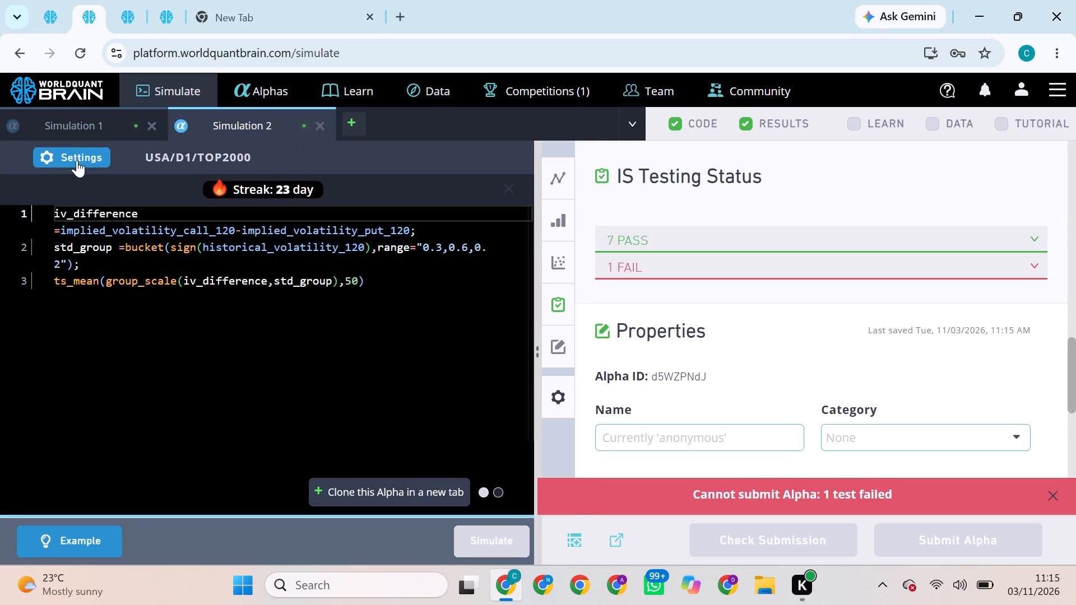
pyautogui.click(259, 416)
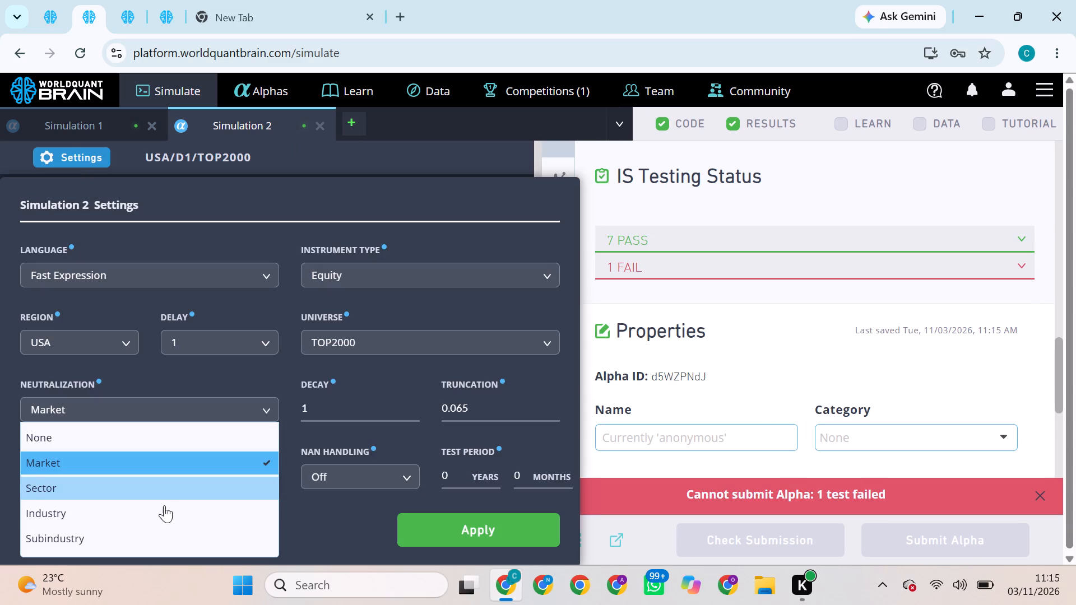
pyautogui.click(155, 490)
pyautogui.click(487, 535)
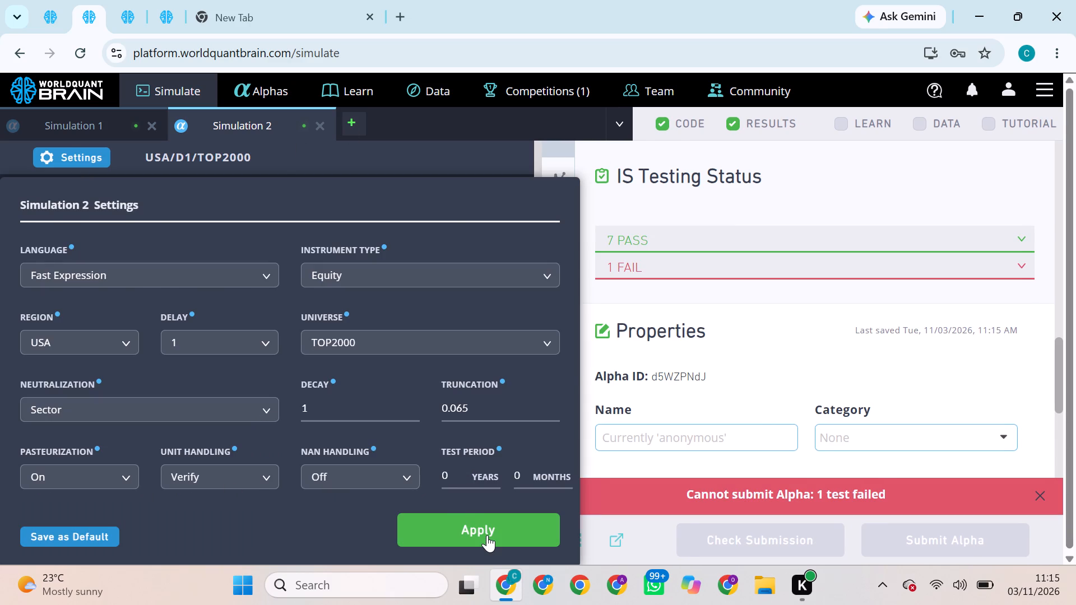
pyautogui.click(492, 540)
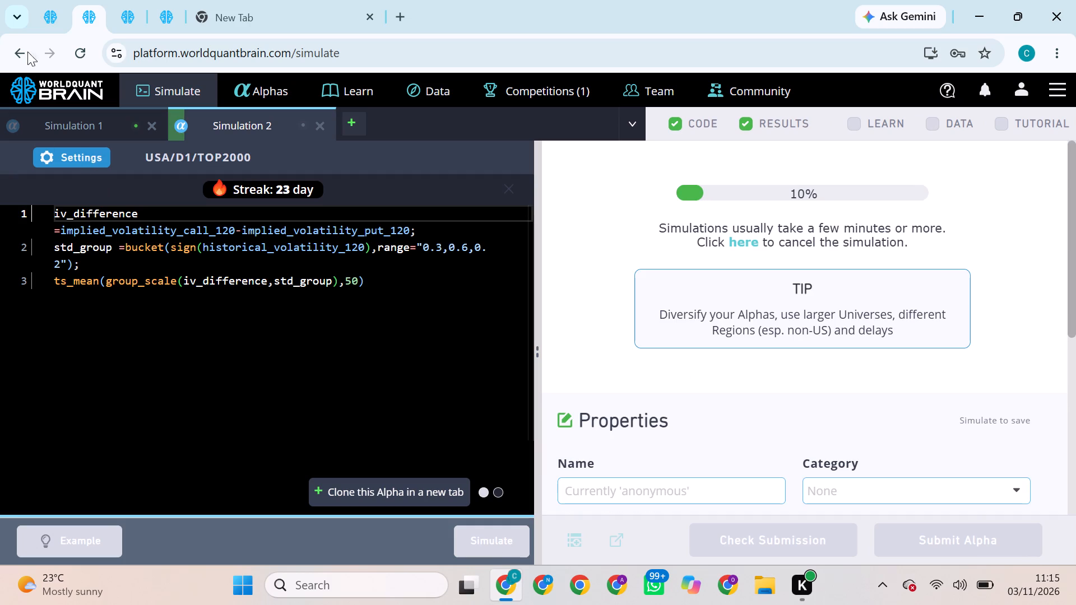
# Set the first page's TOP200 iv_difference alpha to Subindustry neutralization and simulate it.
pyautogui.click(45, 15)
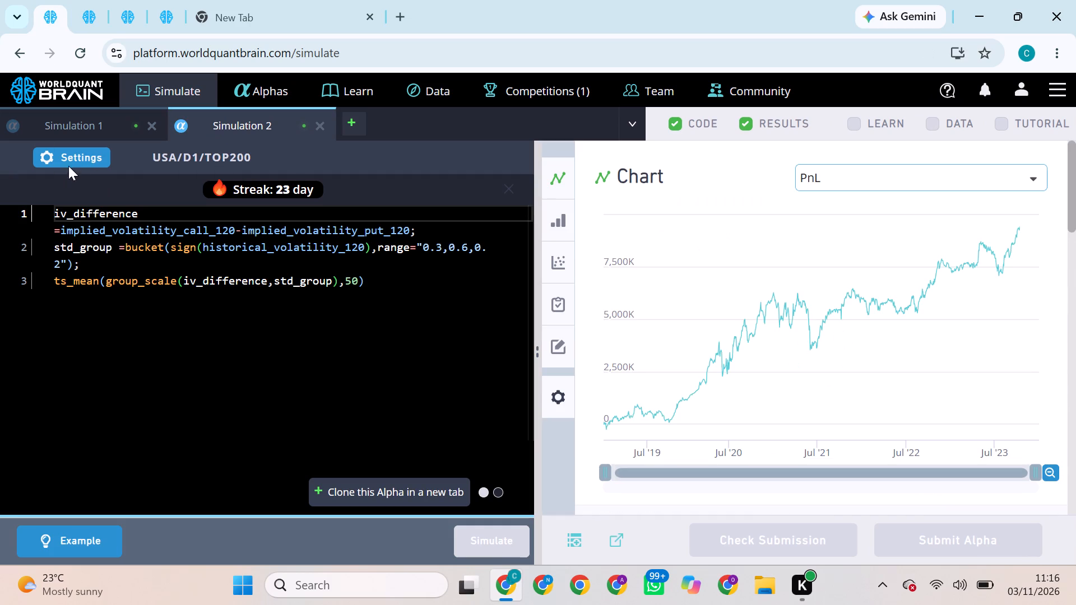
pyautogui.click(80, 146)
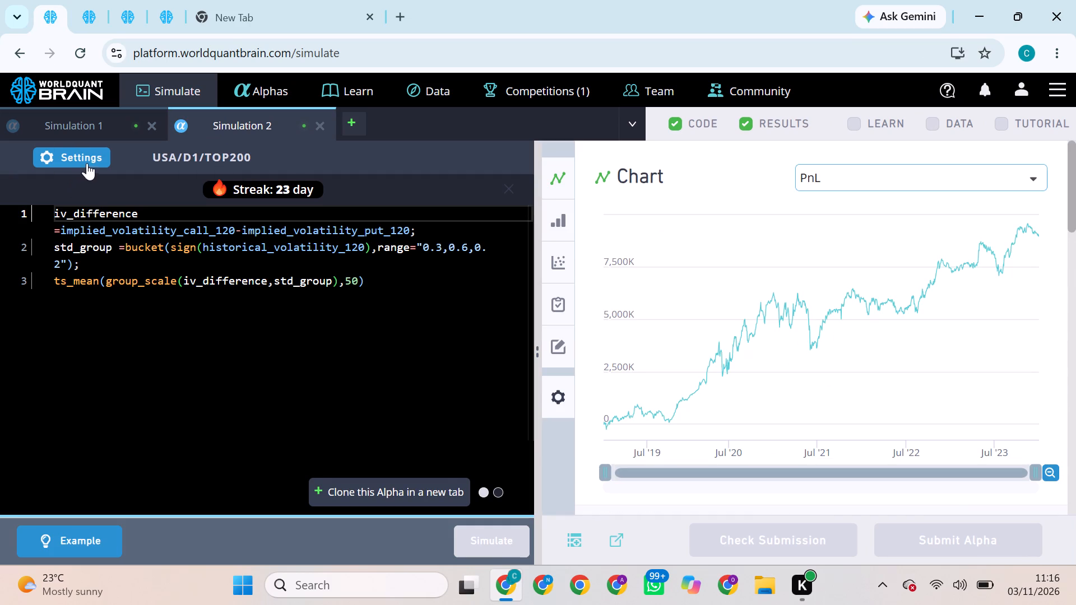
pyautogui.click(88, 162)
pyautogui.click(166, 401)
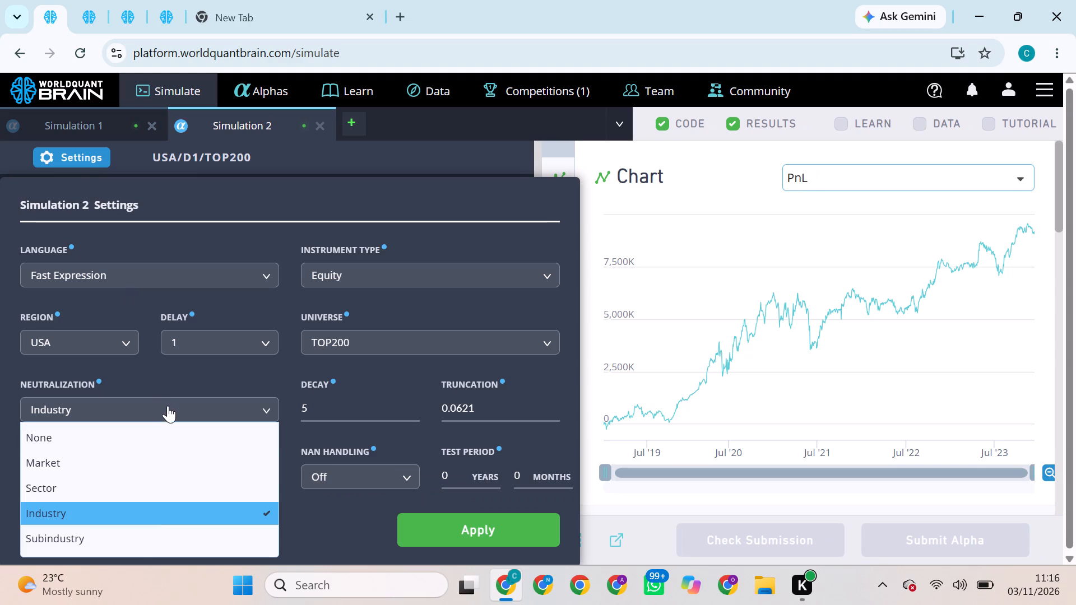
pyautogui.click(142, 544)
pyautogui.click(470, 523)
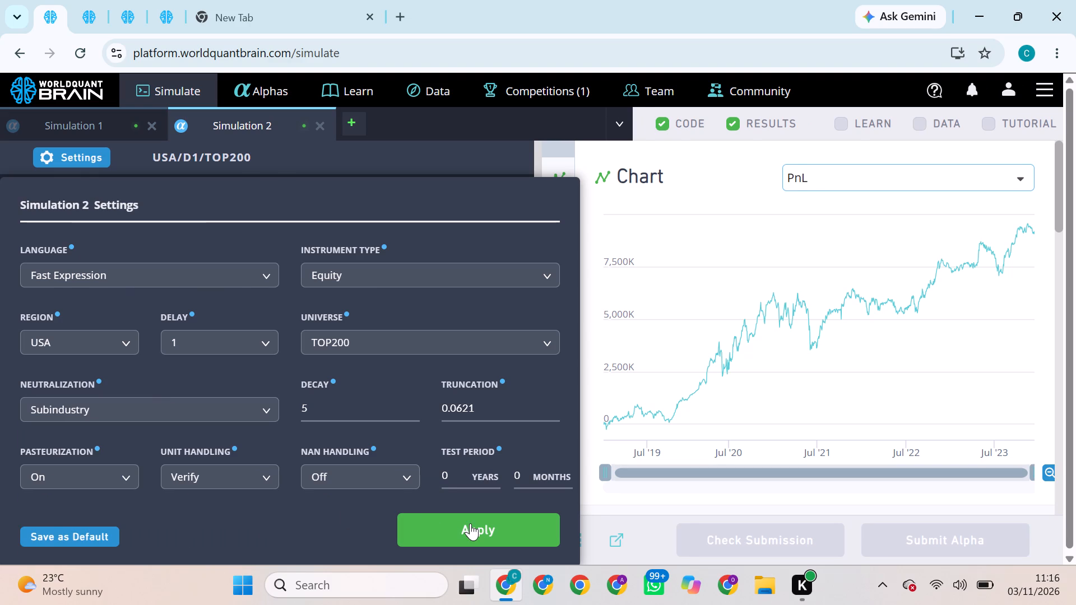
pyautogui.click(494, 536)
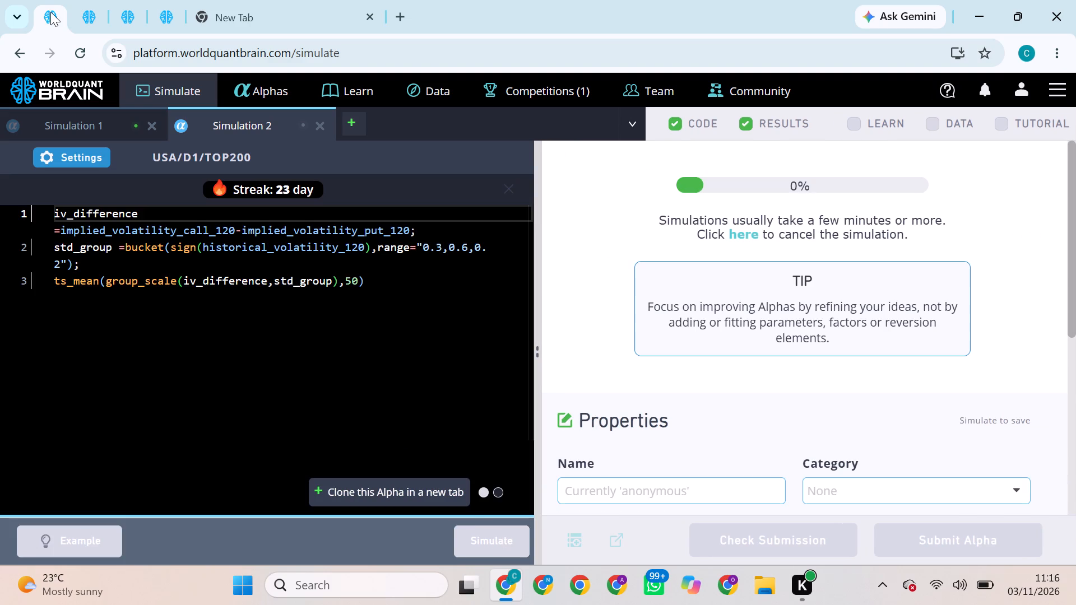
# Reveal the test period results of the third page's TOP2000 a/b ratio alpha and try to submit it.
pyautogui.click(89, 15)
pyautogui.click(143, 10)
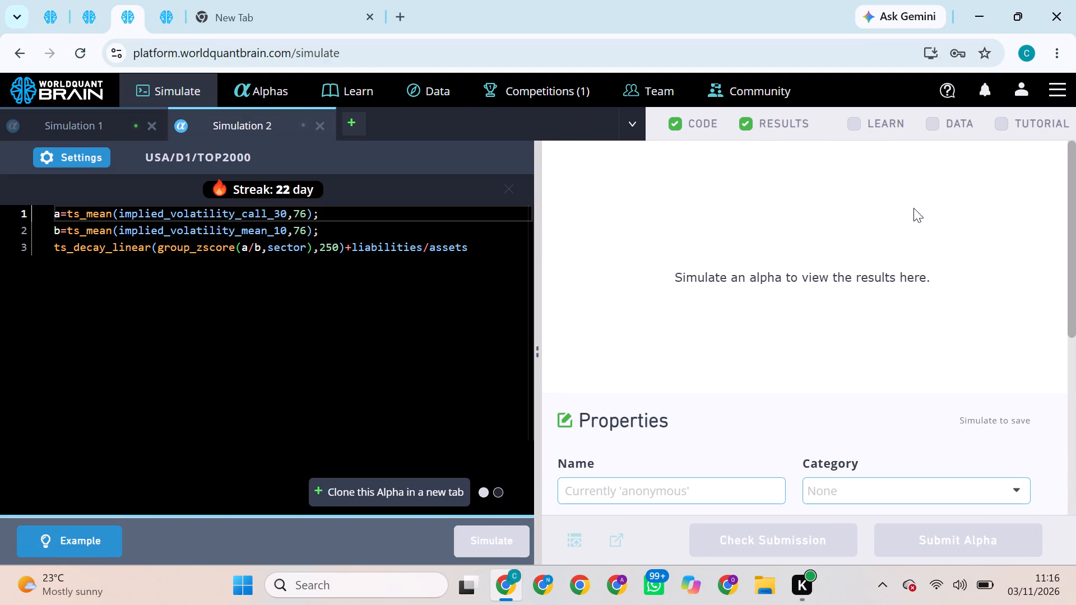
pyautogui.click(829, 535)
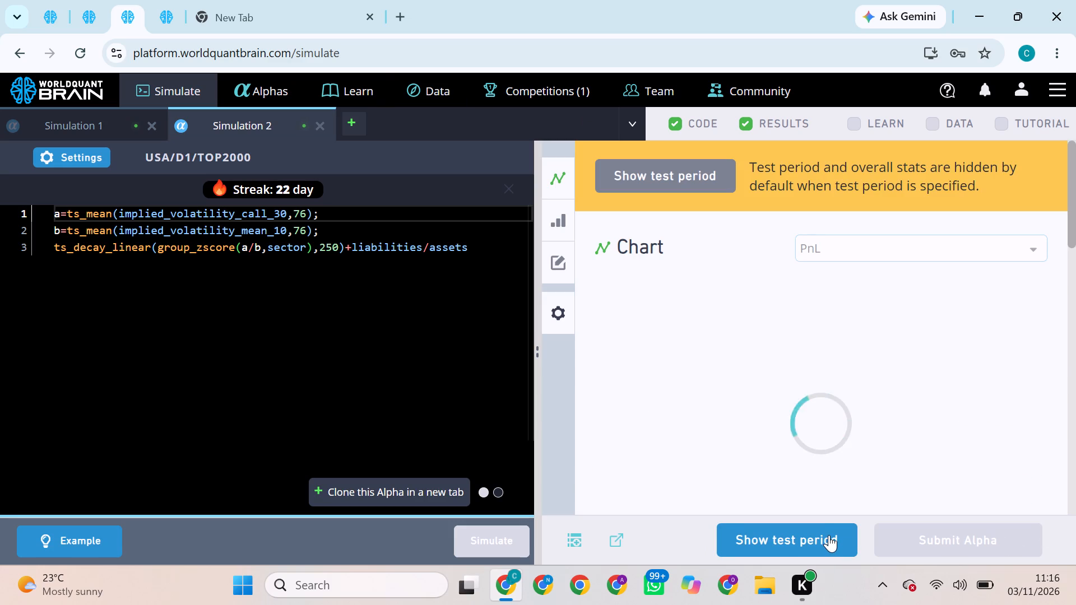
pyautogui.click(956, 530)
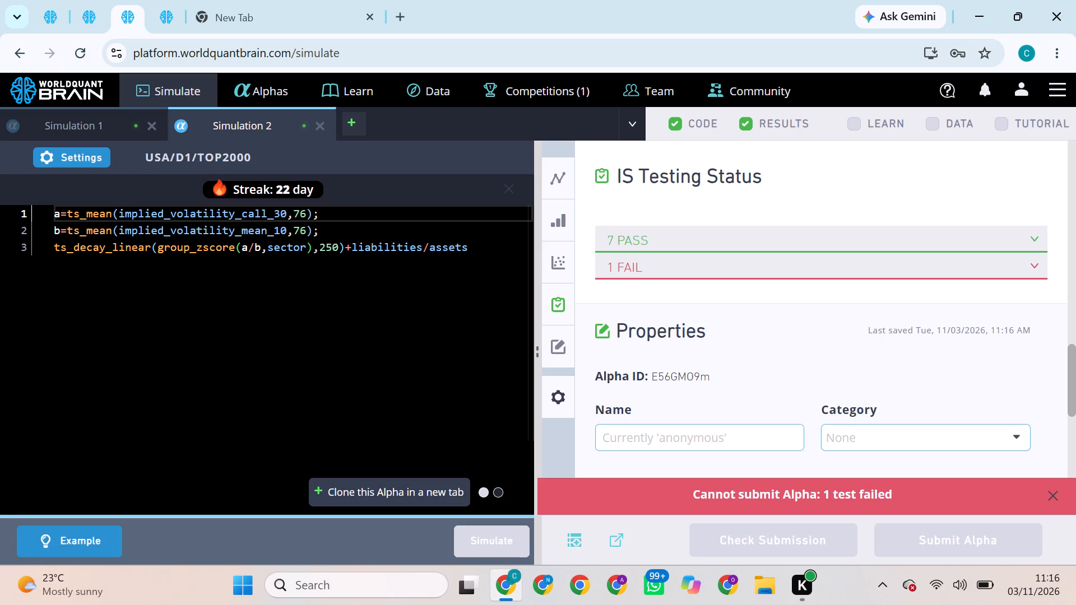
# Set the third page's a/b ratio alpha to Sector neutralization and simulate it.
pyautogui.click(81, 160)
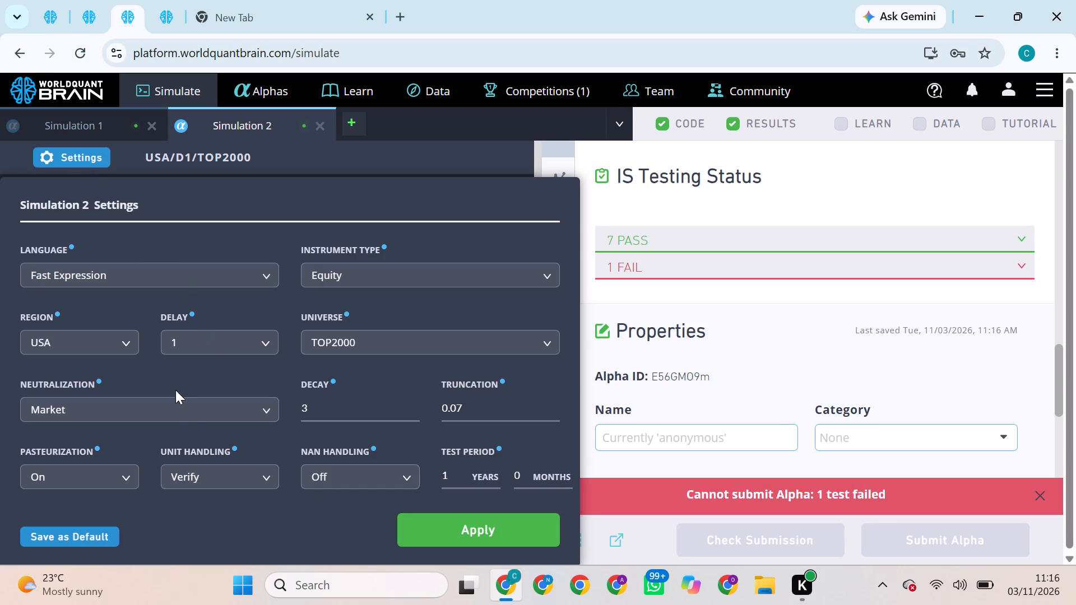
pyautogui.click(192, 407)
pyautogui.click(132, 484)
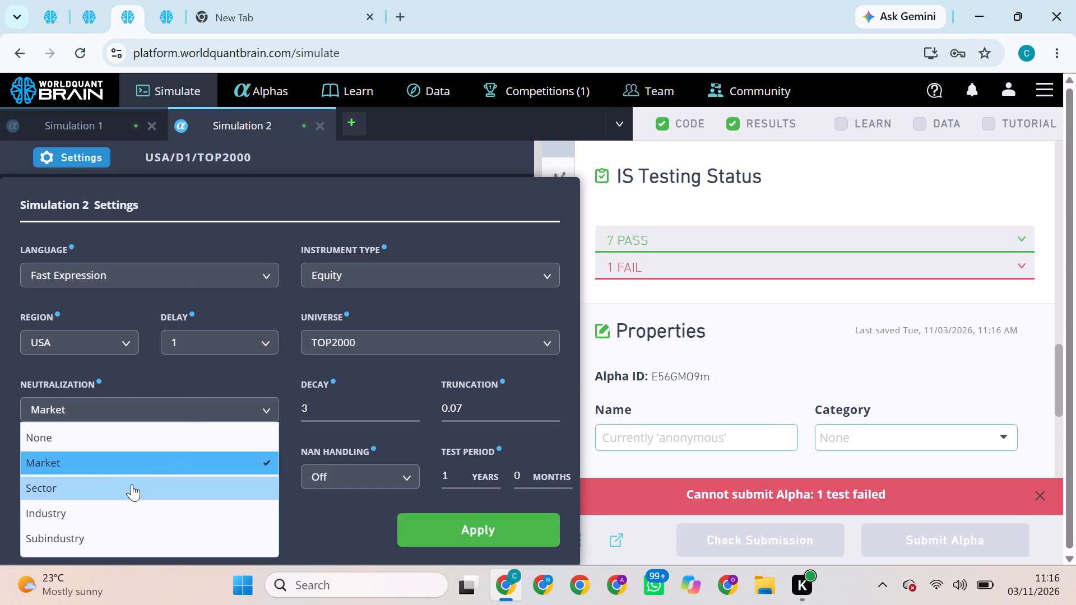
pyautogui.click(474, 521)
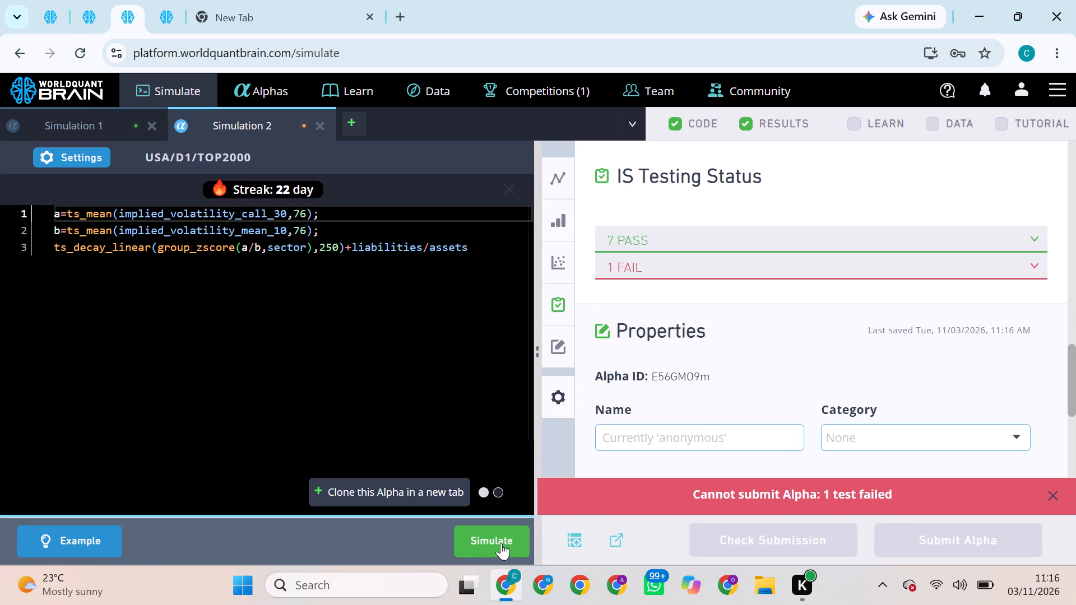
pyautogui.click(501, 543)
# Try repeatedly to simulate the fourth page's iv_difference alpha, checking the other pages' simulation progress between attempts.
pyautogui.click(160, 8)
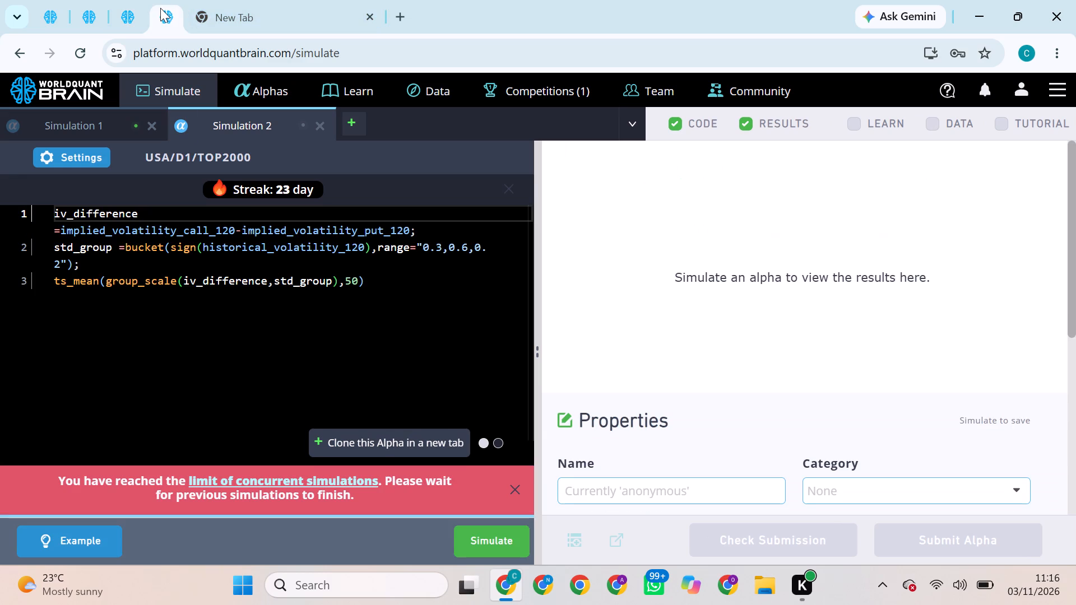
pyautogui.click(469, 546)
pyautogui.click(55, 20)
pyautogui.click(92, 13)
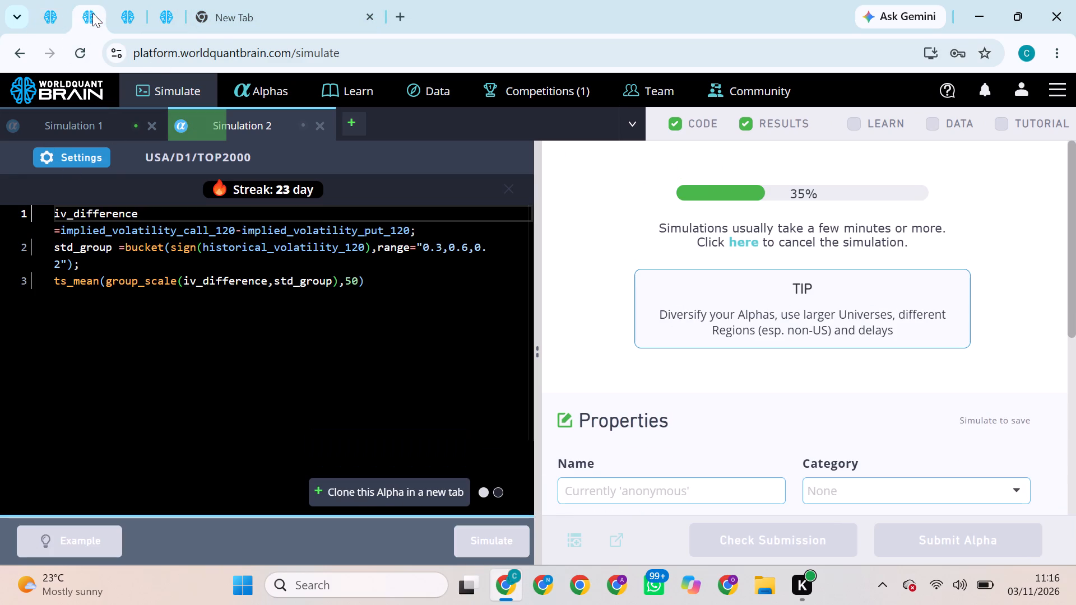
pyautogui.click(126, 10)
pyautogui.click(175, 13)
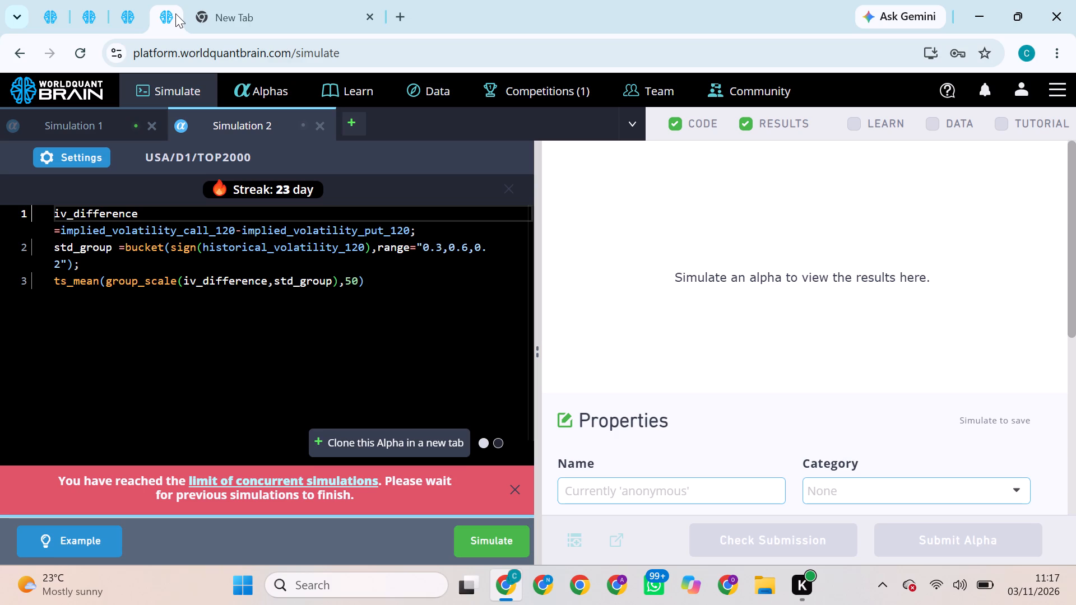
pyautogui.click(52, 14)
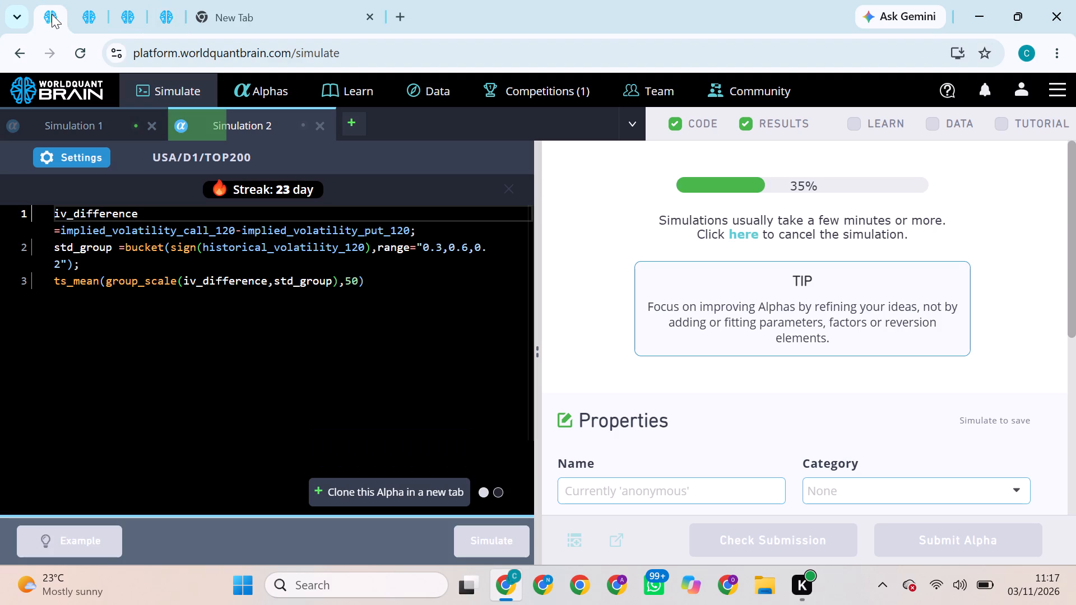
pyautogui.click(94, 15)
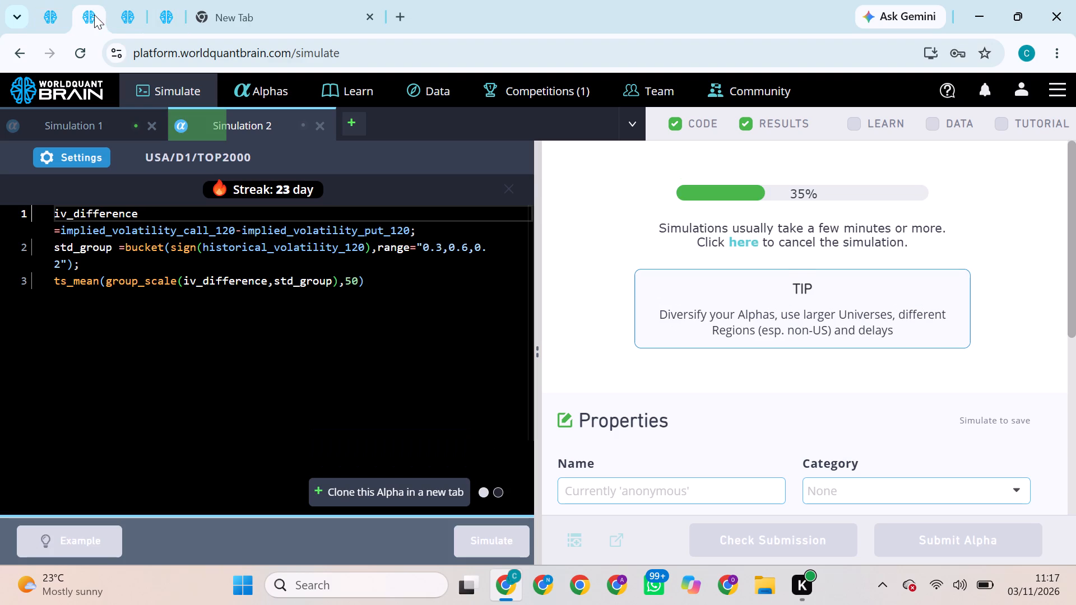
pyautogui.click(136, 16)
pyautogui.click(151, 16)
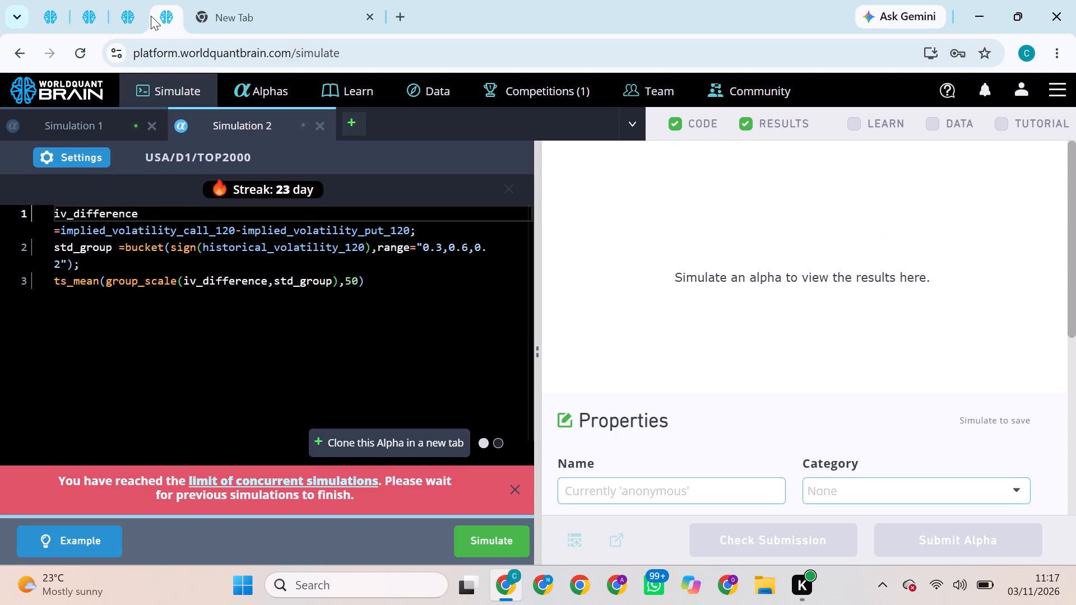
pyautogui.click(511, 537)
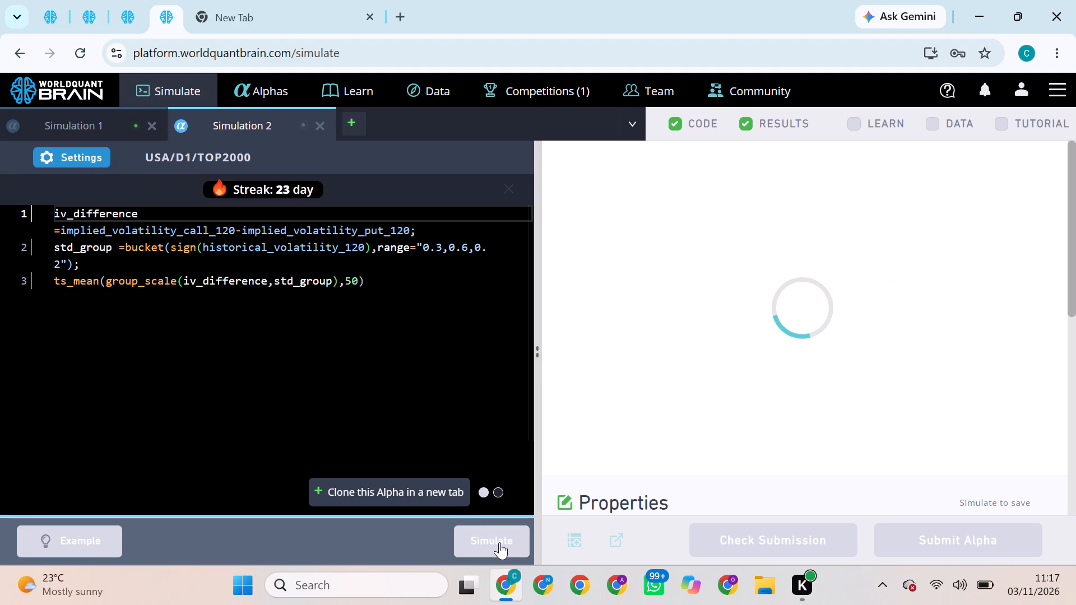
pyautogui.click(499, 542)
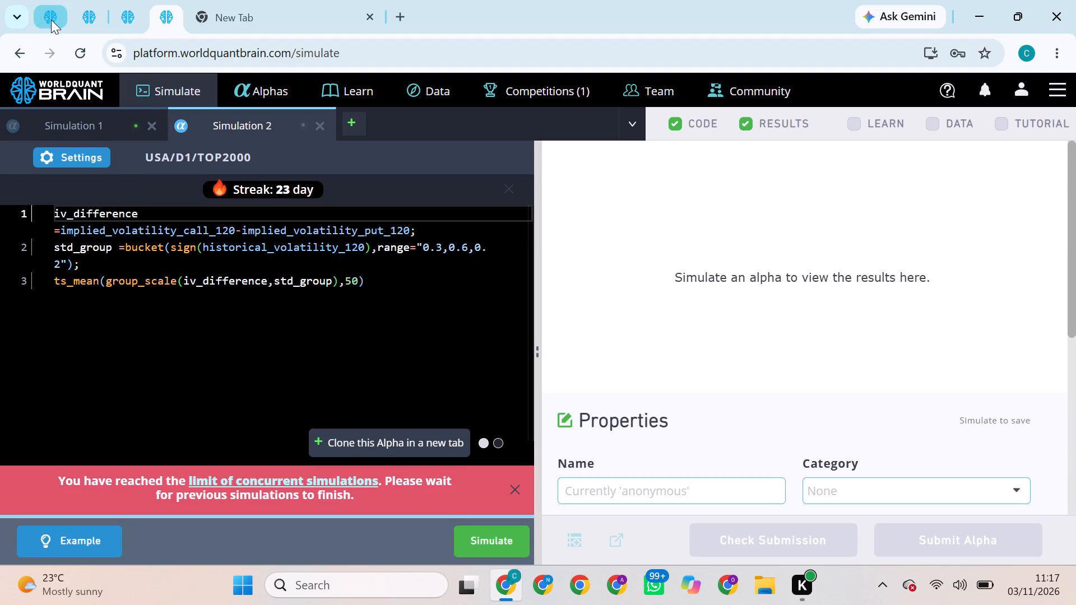
# Check the first page's simulation and try to submit the second page's Sector-neutralized iv_difference alpha.
pyautogui.click(51, 20)
pyautogui.click(82, 25)
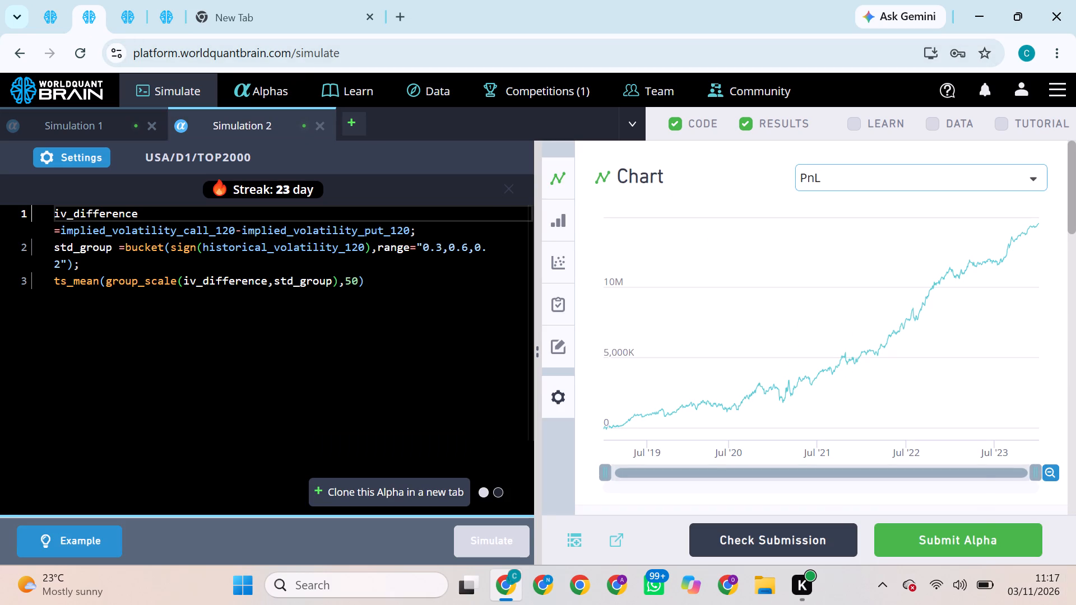
pyautogui.click(978, 541)
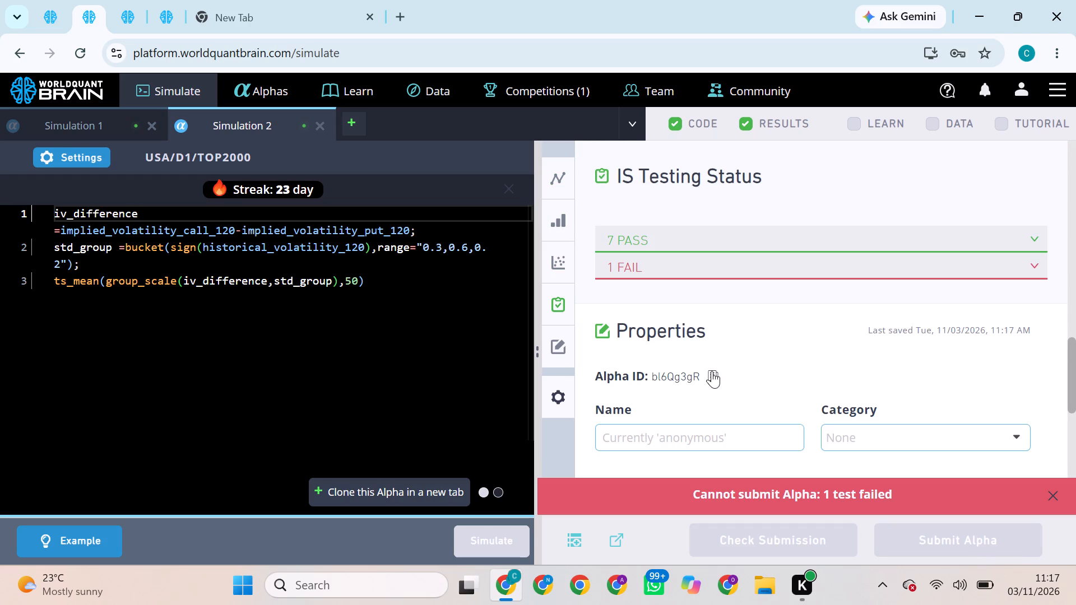
pyautogui.moveTo(712, 371); pyautogui.dragTo(540, 211)
# Set the second page's TOP2000 iv_difference alpha to Industry neutralization and simulate it.
pyautogui.click(79, 162)
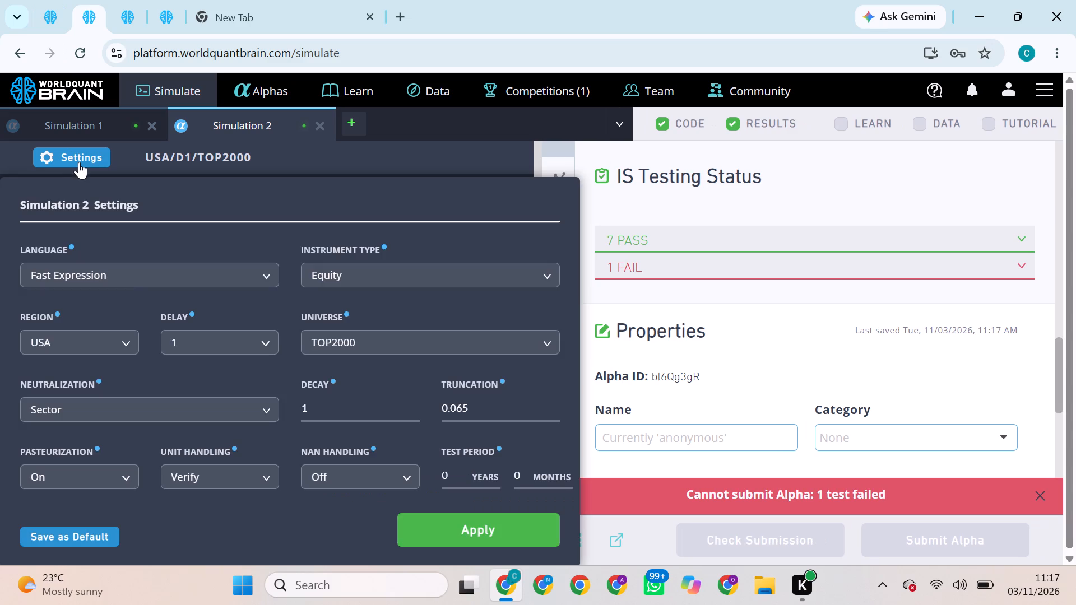
pyautogui.click(193, 402)
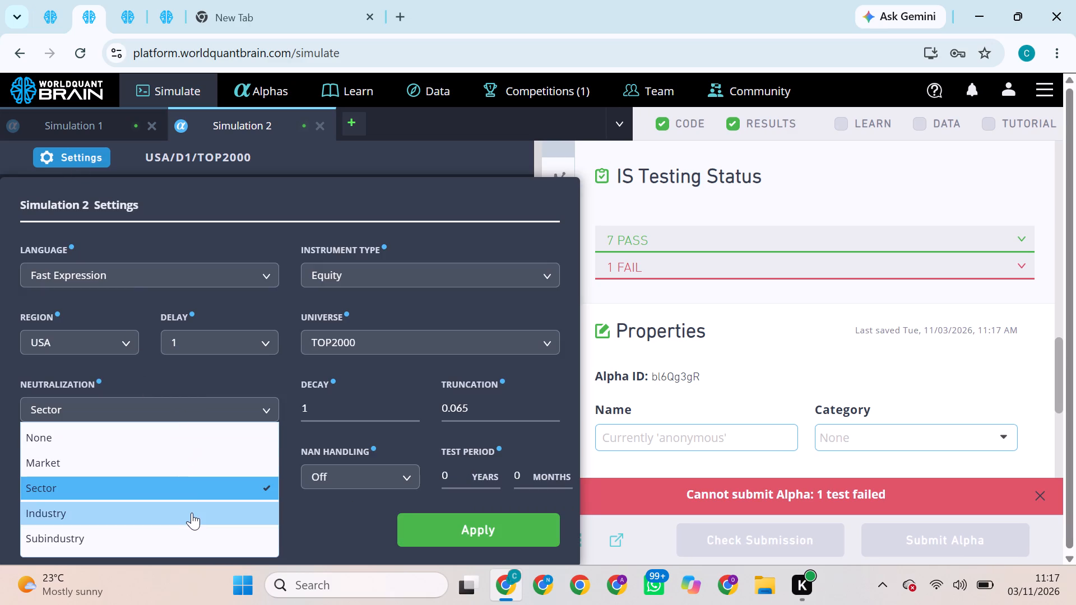
pyautogui.click(192, 513)
pyautogui.click(475, 530)
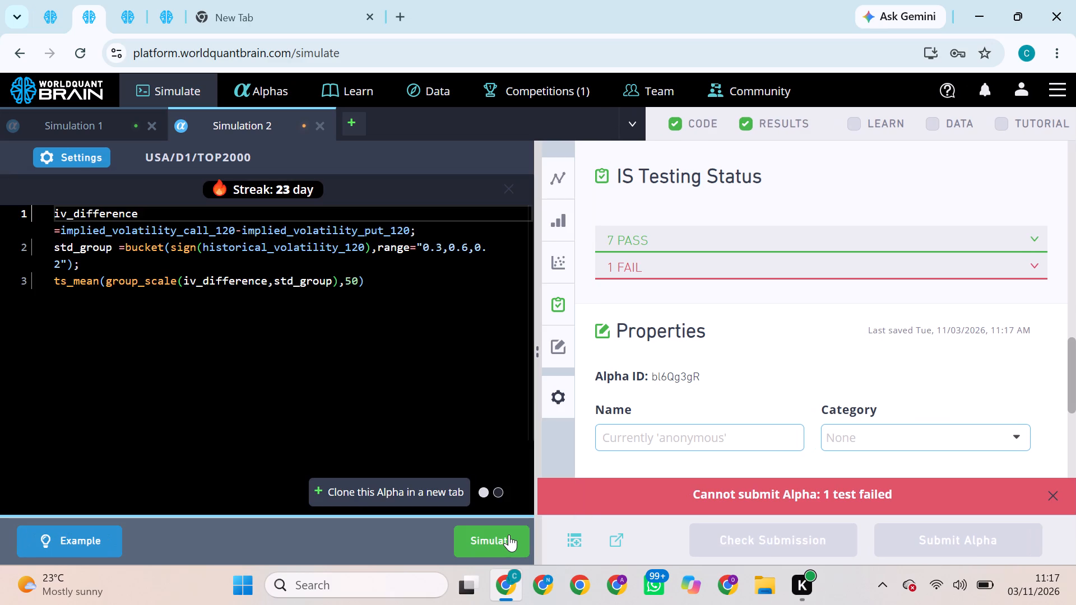
pyautogui.click(509, 534)
# Set the first page's TOP200 iv_difference alpha to Market neutralization with decay 6 and simulate it.
pyautogui.click(43, 17)
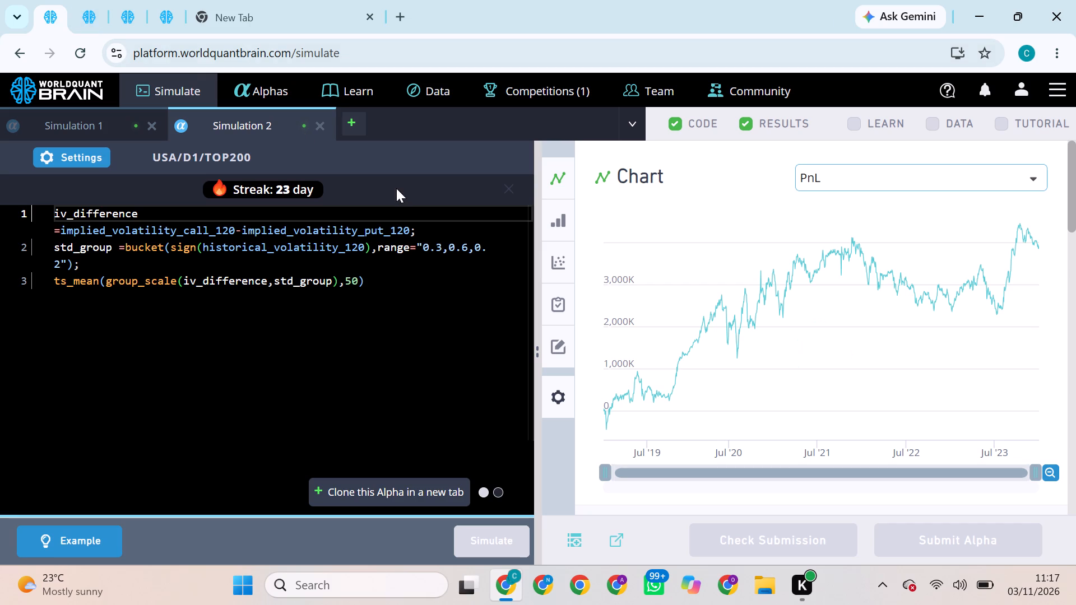
pyautogui.moveTo(89, 156); pyautogui.dragTo(71, 0)
pyautogui.moveTo(71, 0); pyautogui.dragTo(66, 150)
pyautogui.click(66, 150)
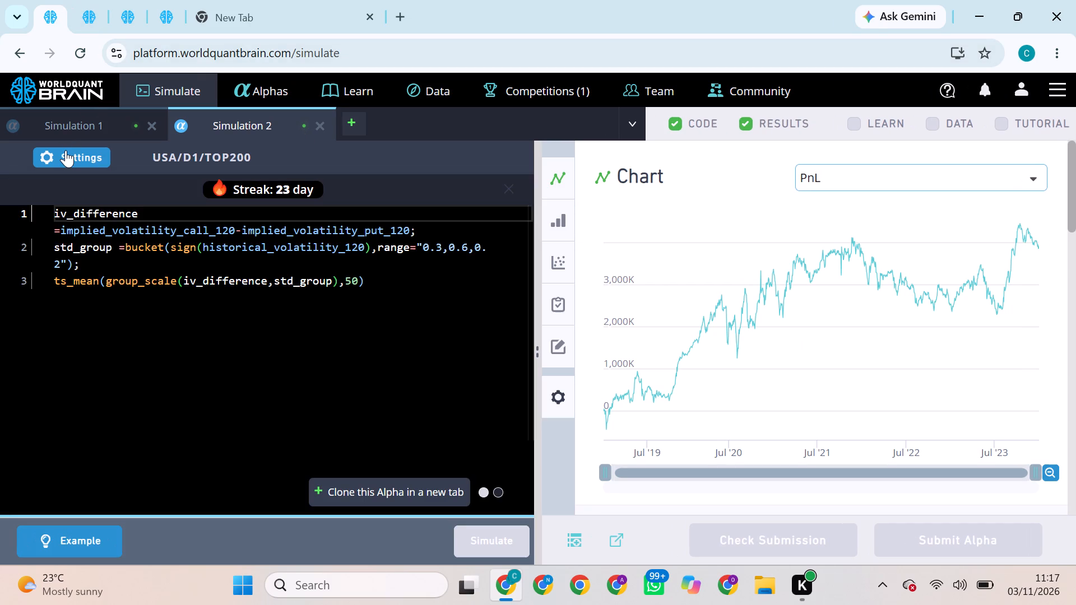
pyautogui.click(72, 157)
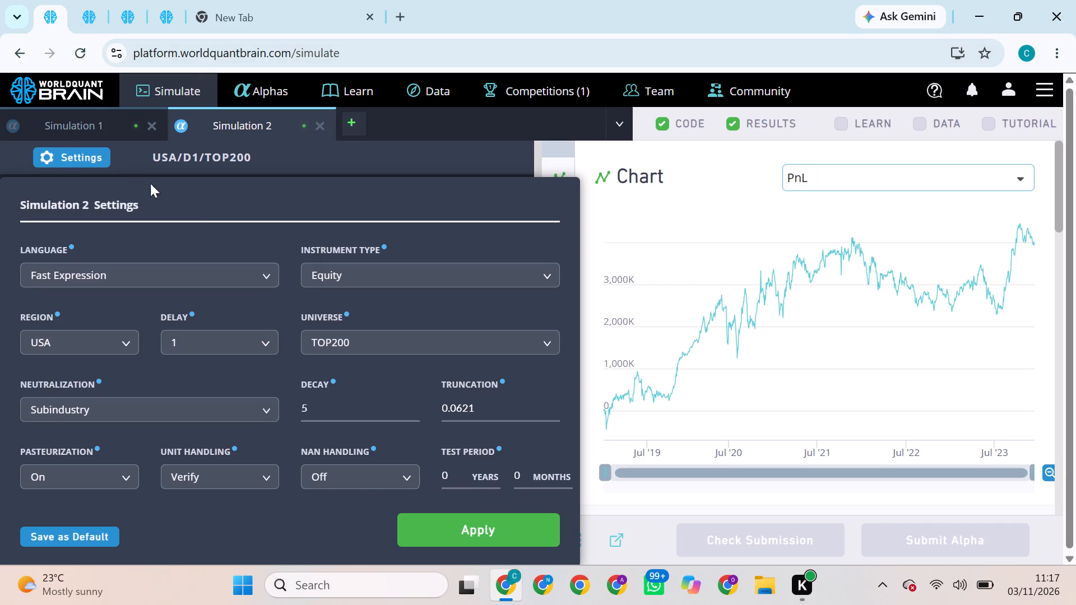
pyautogui.click(159, 395)
pyautogui.click(204, 408)
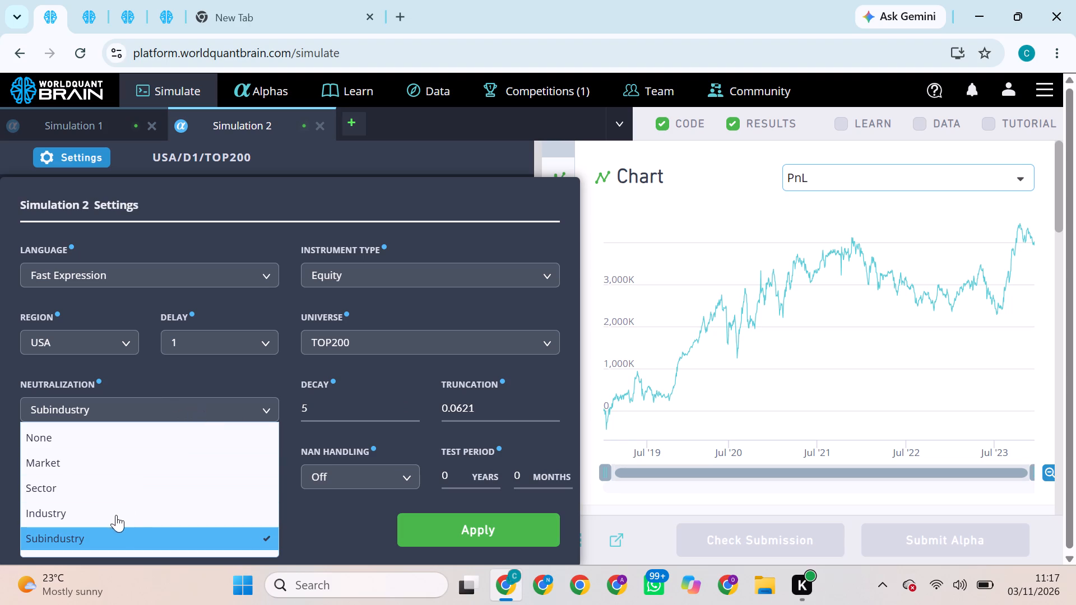
pyautogui.moveTo(99, 466); pyautogui.dragTo(317, 402)
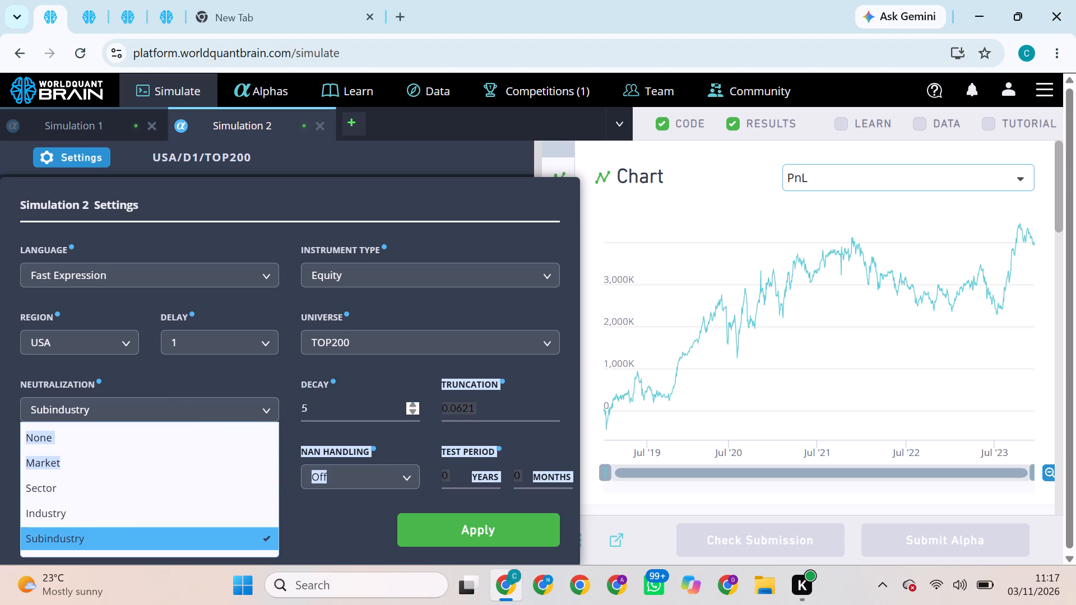
pyautogui.moveTo(317, 402); pyautogui.dragTo(77, 458)
pyautogui.click(77, 458)
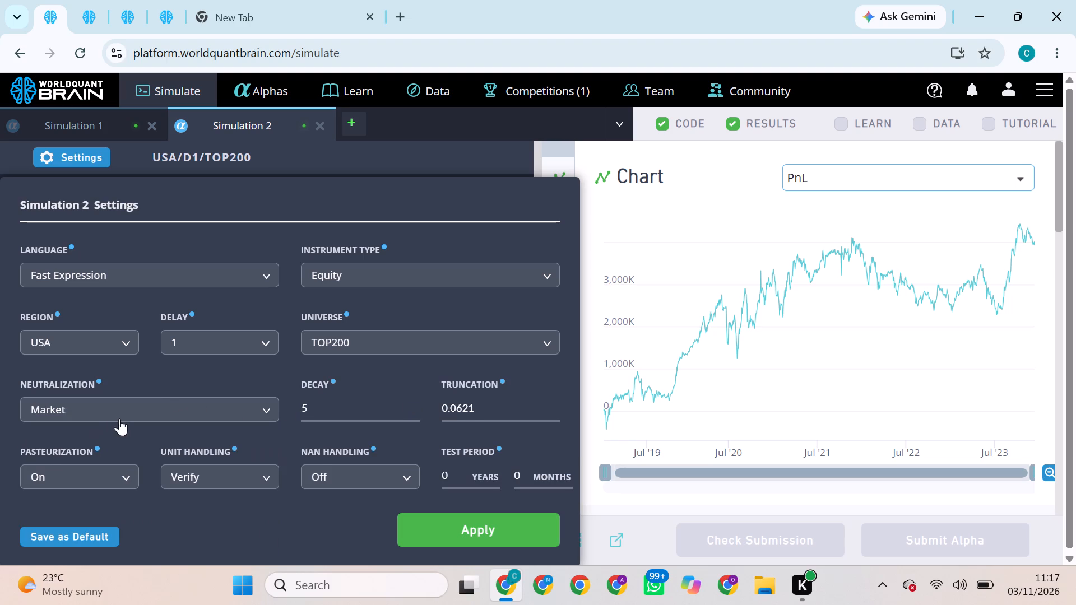
pyautogui.click(322, 409)
pyautogui.press('BackSpace')
pyautogui.press('6')
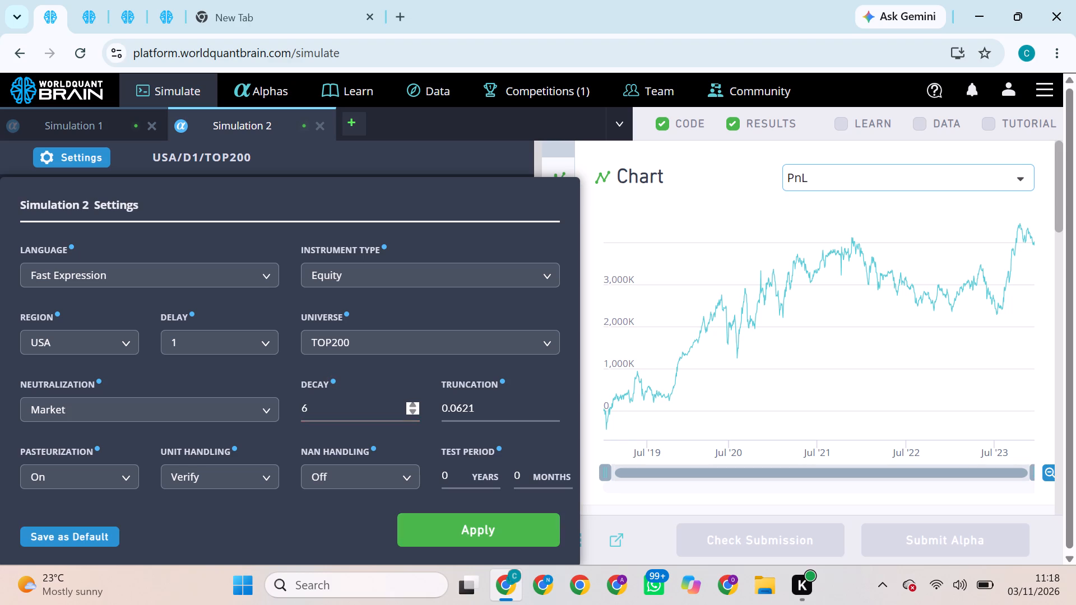
pyautogui.click(467, 518)
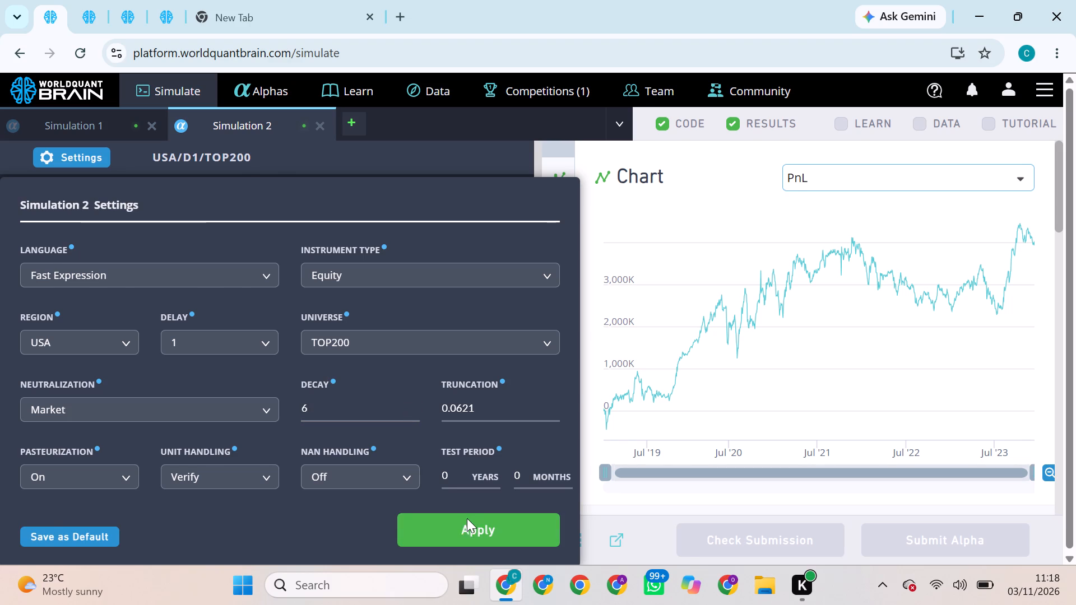
pyautogui.click(467, 518)
pyautogui.click(494, 536)
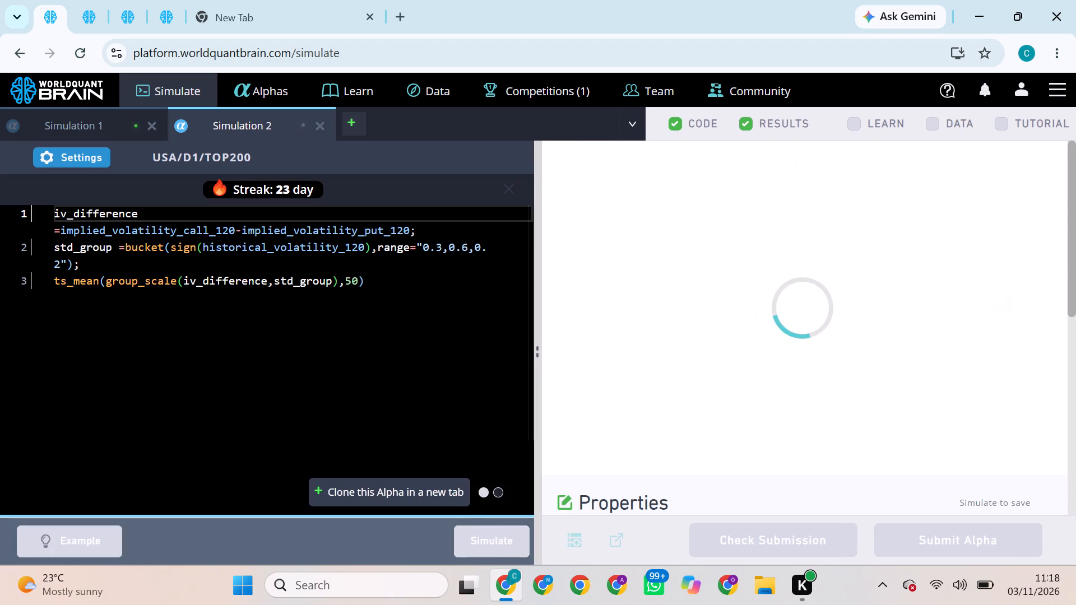
# Check the other pages' simulations, reveal the test period for the third page's Sector-neutralized implied volatility ratio alpha, and try to submit it.
pyautogui.click(66, 16)
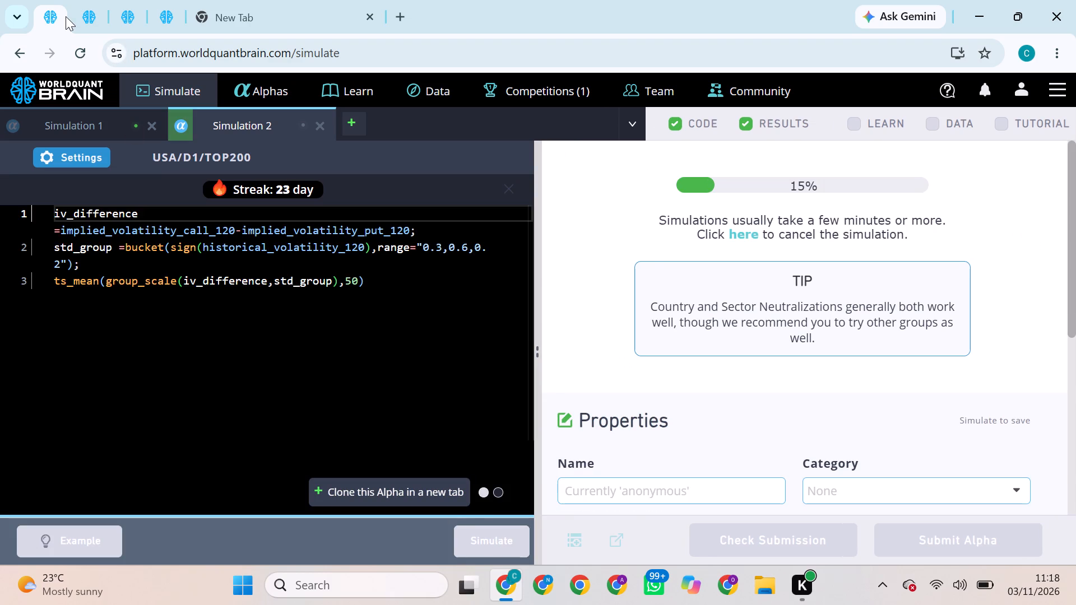
pyautogui.click(79, 15)
pyautogui.click(132, 11)
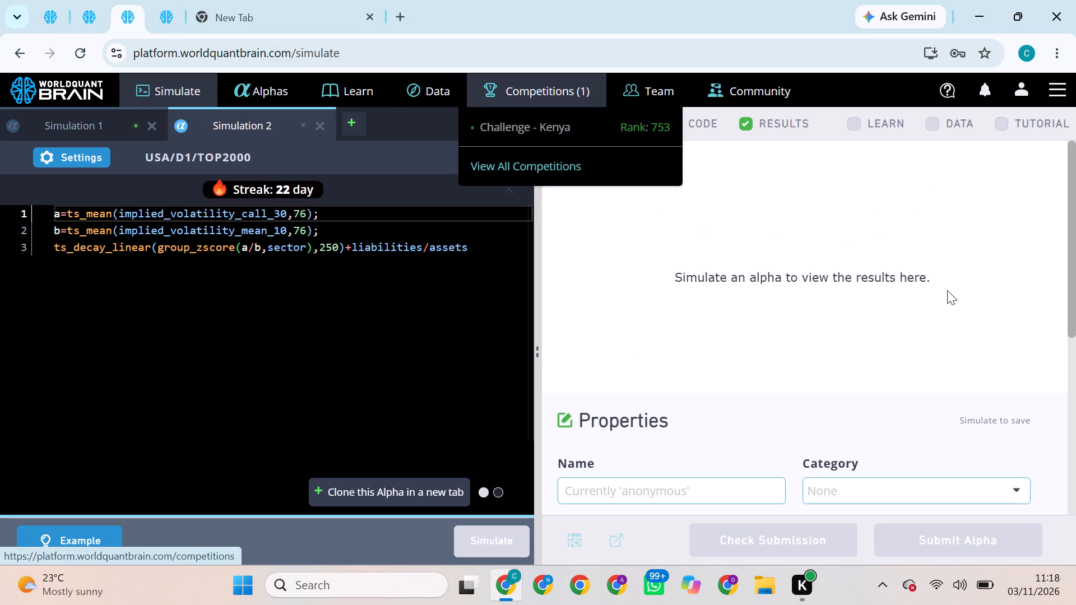
pyautogui.click(823, 539)
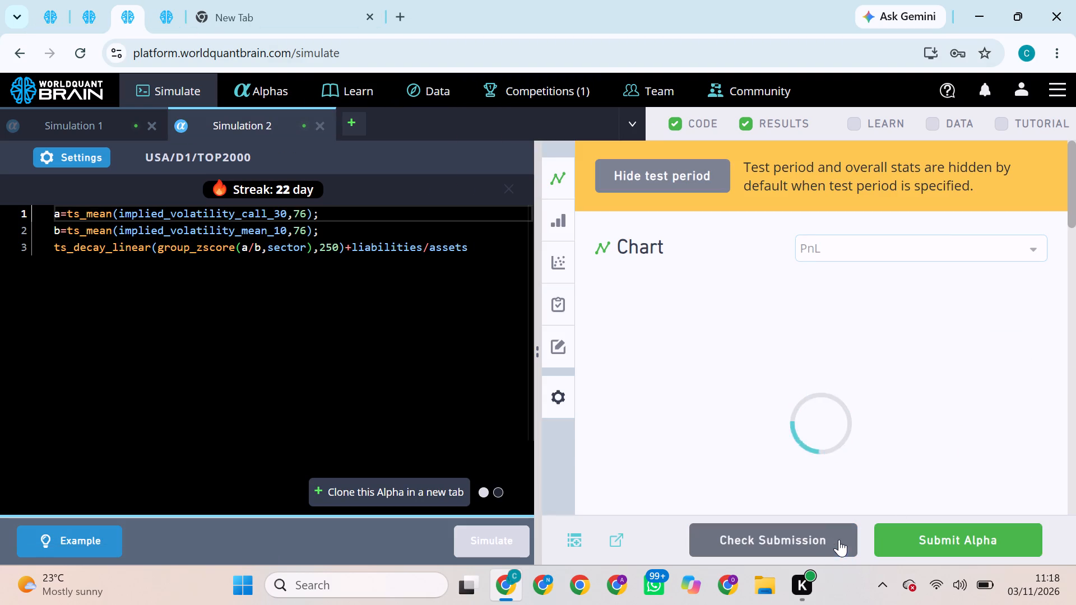
pyautogui.click(944, 530)
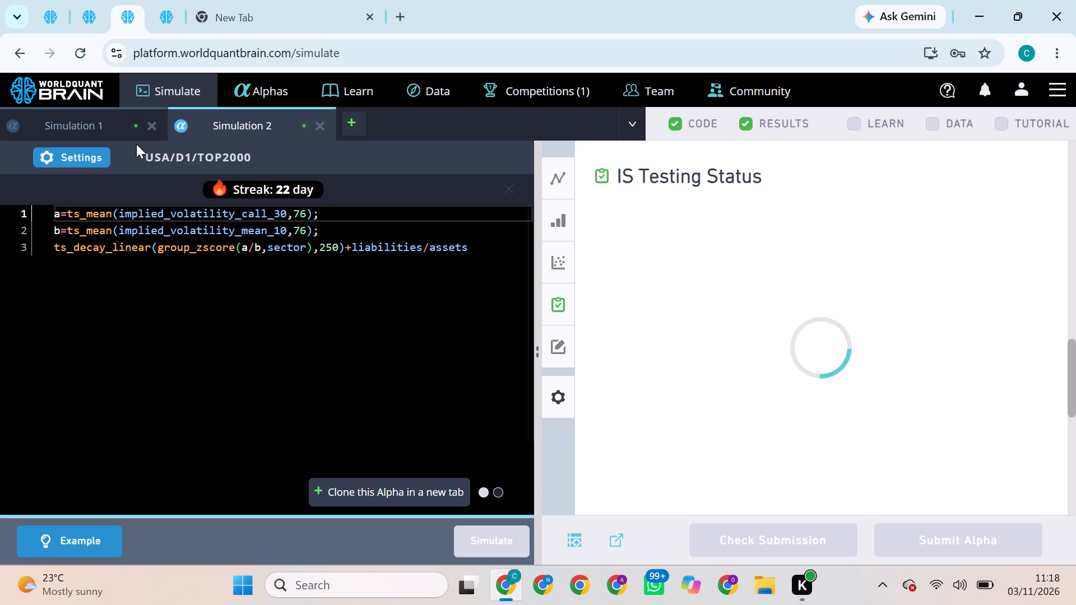
# Set the third page's TOP2000 implied volatility ratio alpha to Industry neutralization and simulate it.
pyautogui.click(98, 152)
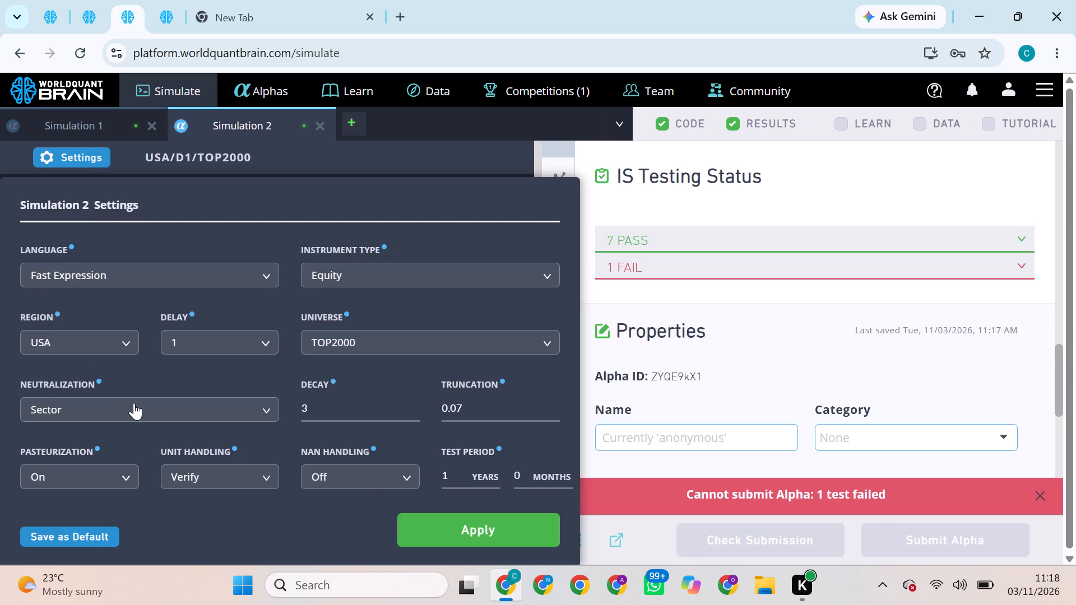
pyautogui.click(134, 403)
pyautogui.click(105, 516)
pyautogui.click(500, 536)
pyautogui.click(521, 536)
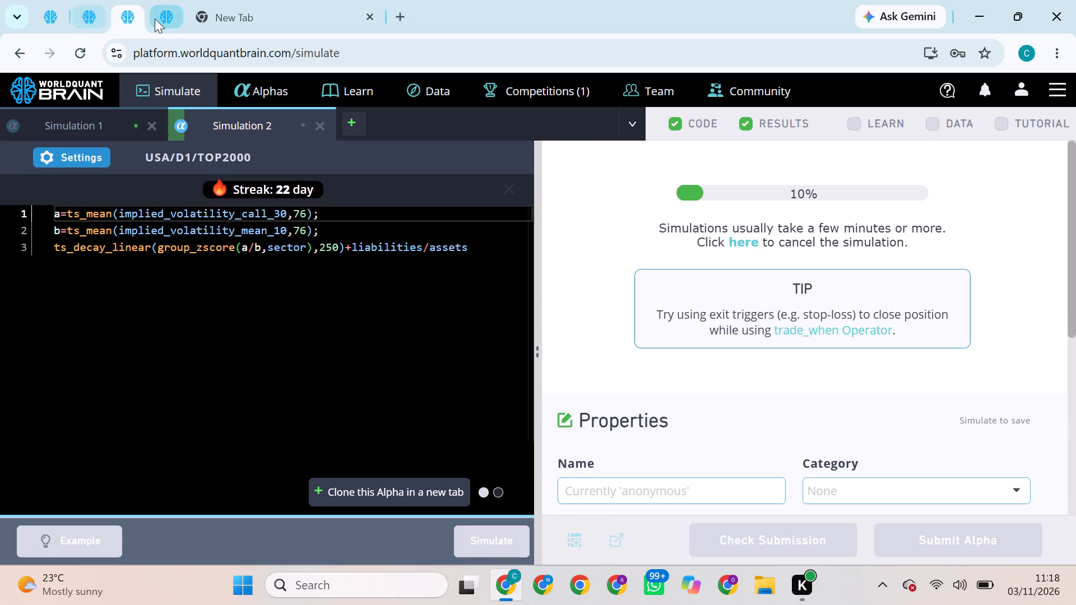
# Simulate the fourth page's TOP2000 iv_difference alpha, retrying as needed and checking the other pages' progress between attempts.
pyautogui.click(155, 18)
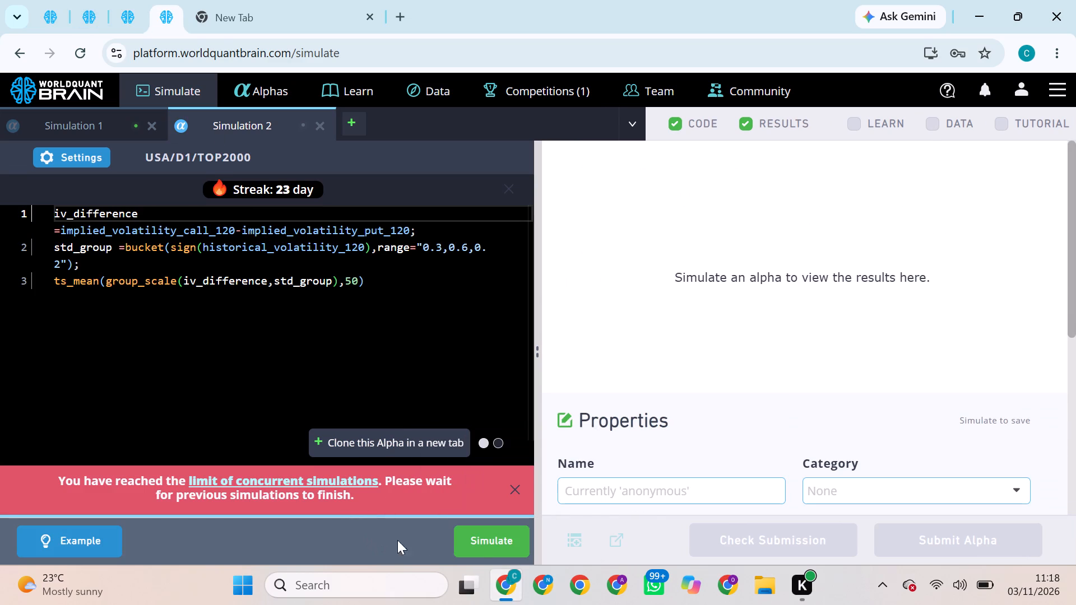
pyautogui.click(476, 544)
pyautogui.click(516, 492)
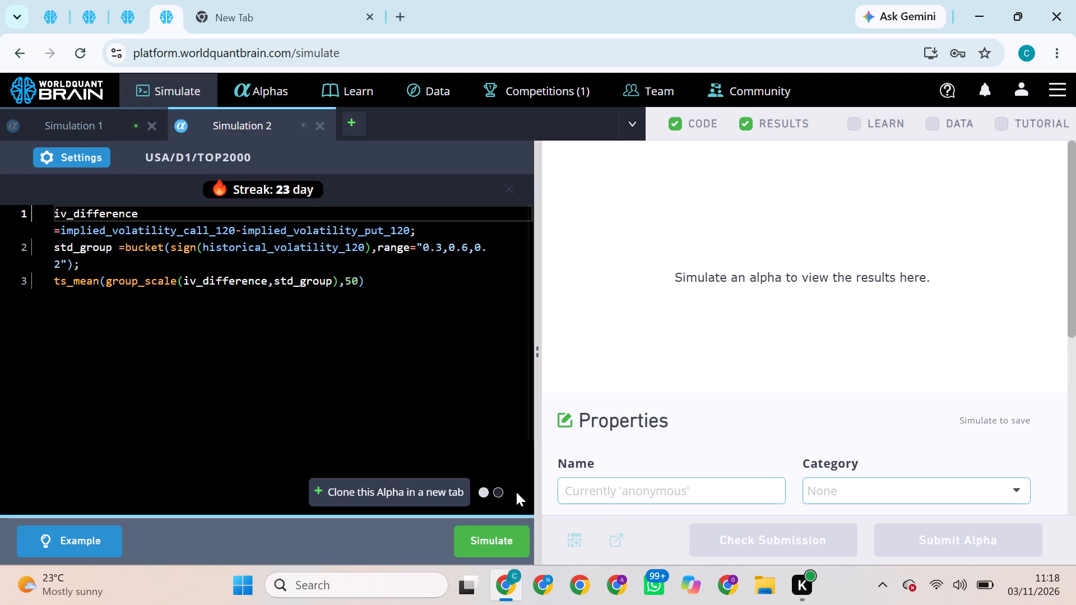
pyautogui.click(483, 540)
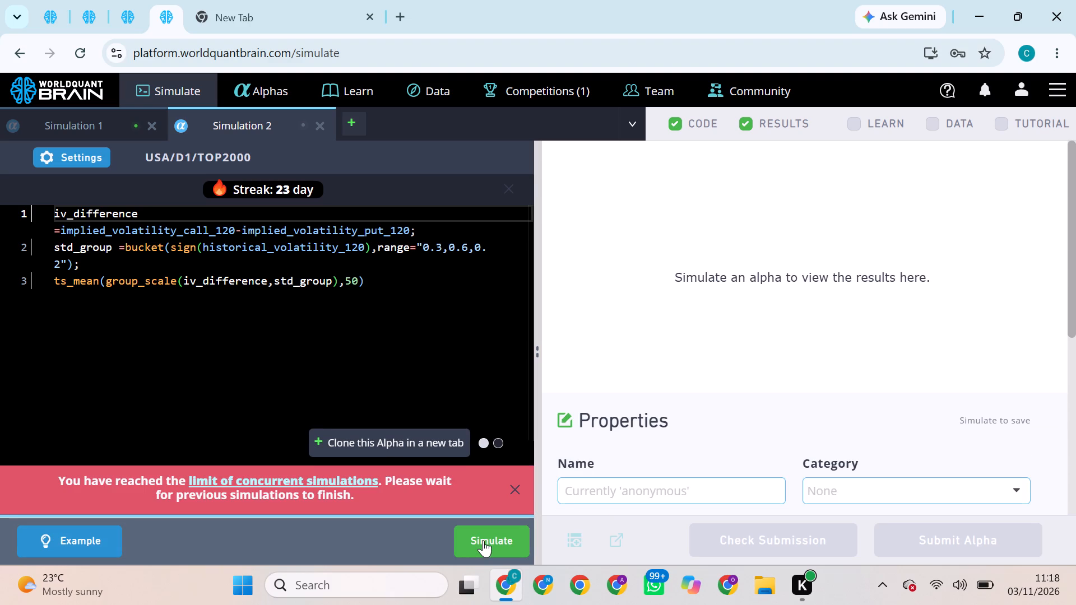
pyautogui.click(54, 15)
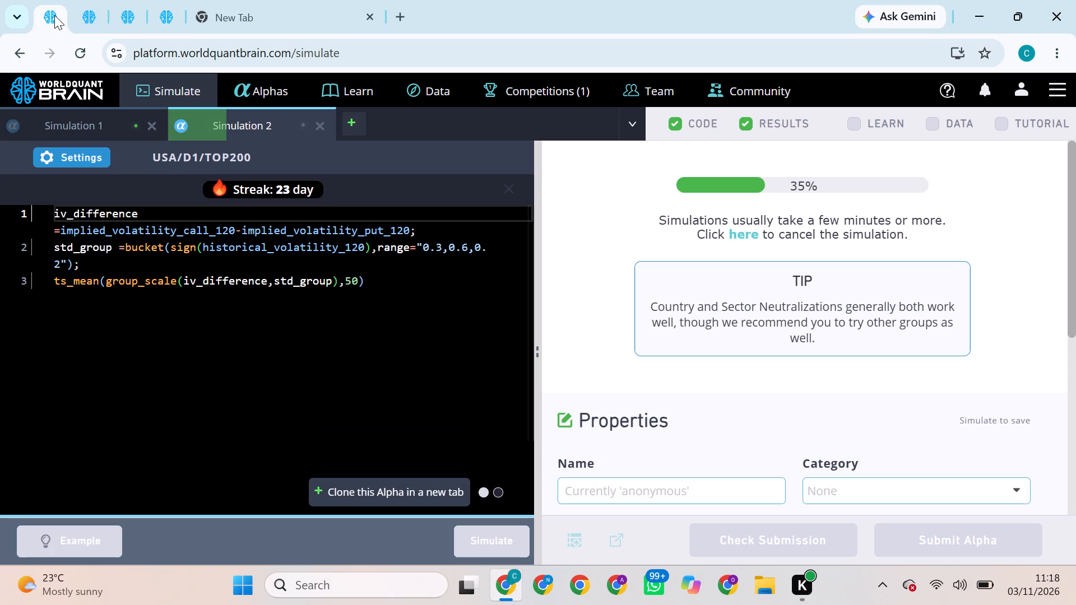
pyautogui.click(96, 12)
pyautogui.click(131, 6)
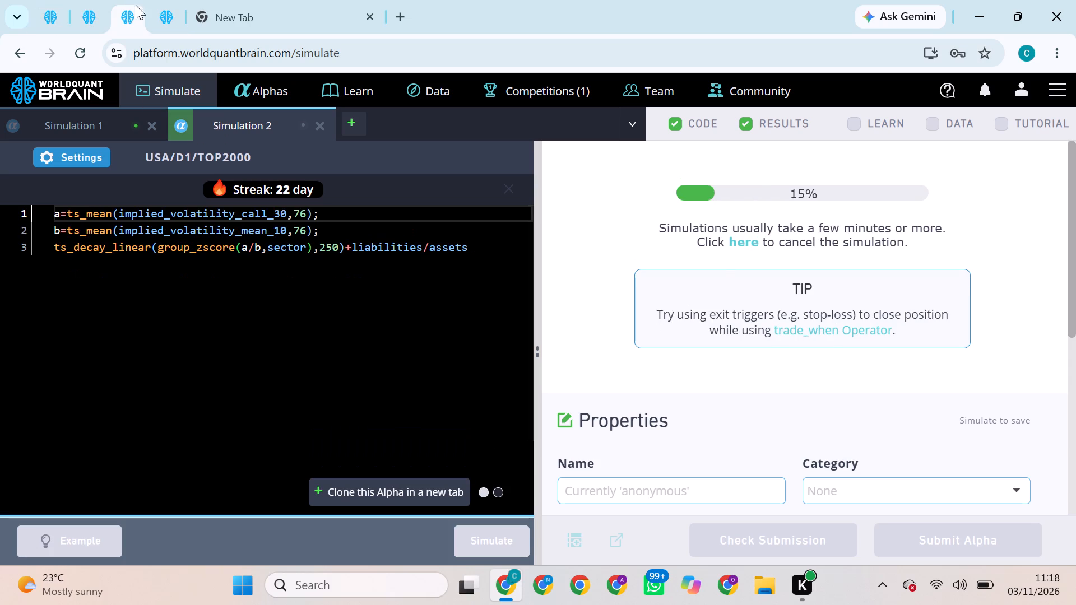
pyautogui.click(167, 8)
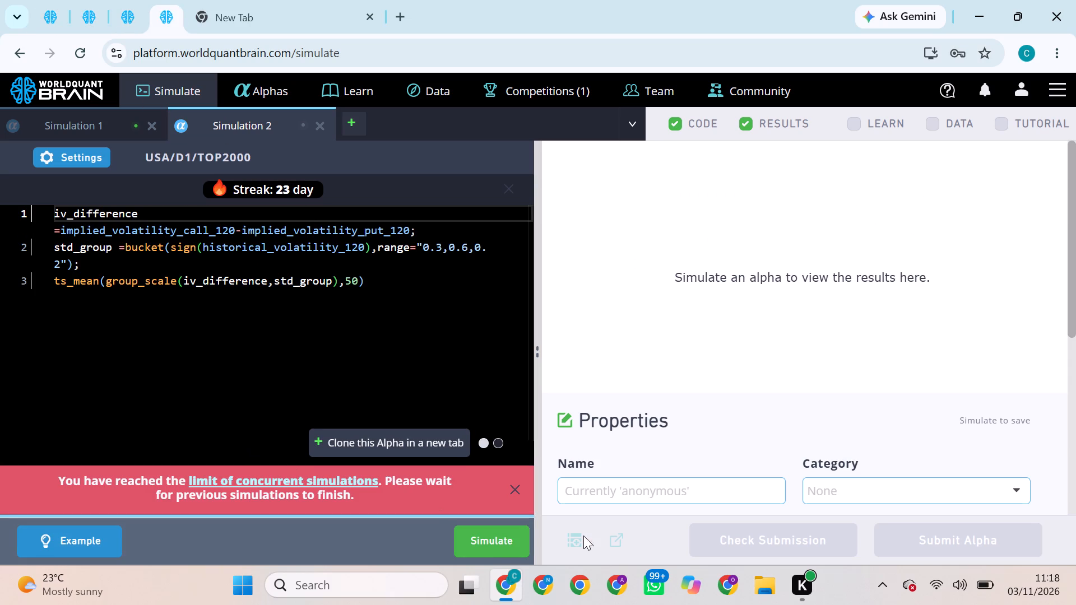
pyautogui.click(500, 539)
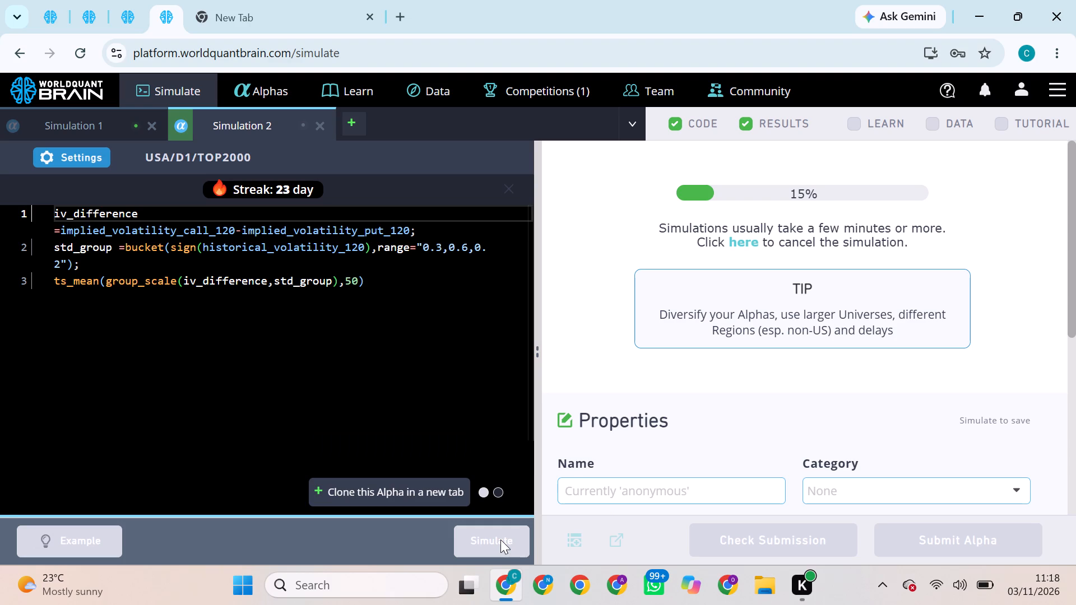
# Check the first page's simulation and try to submit the second page's Industry-neutralized iv_difference alpha.
pyautogui.click(35, 13)
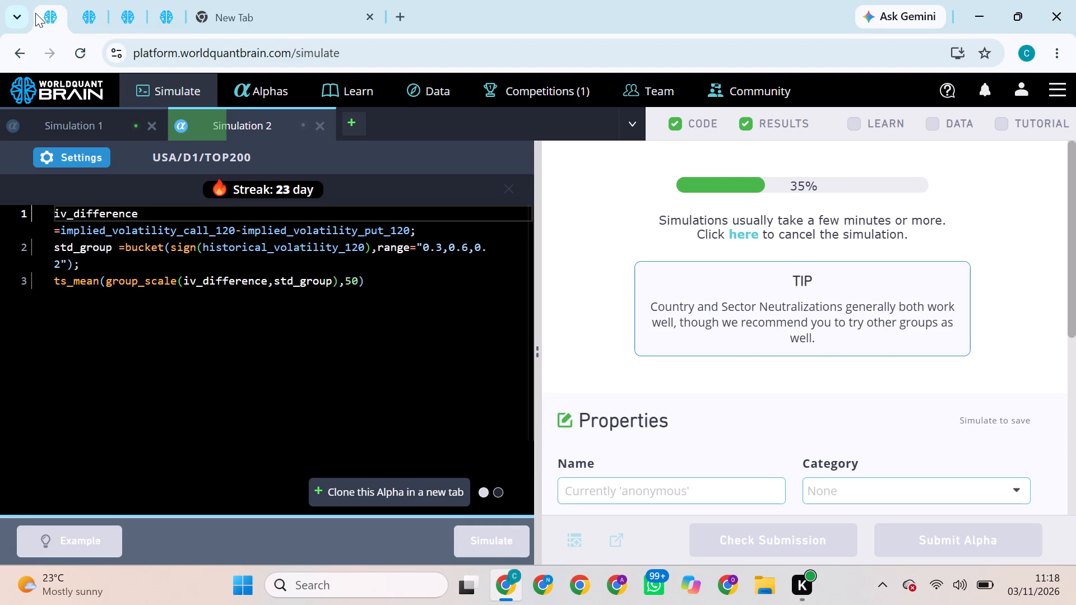
pyautogui.click(98, 7)
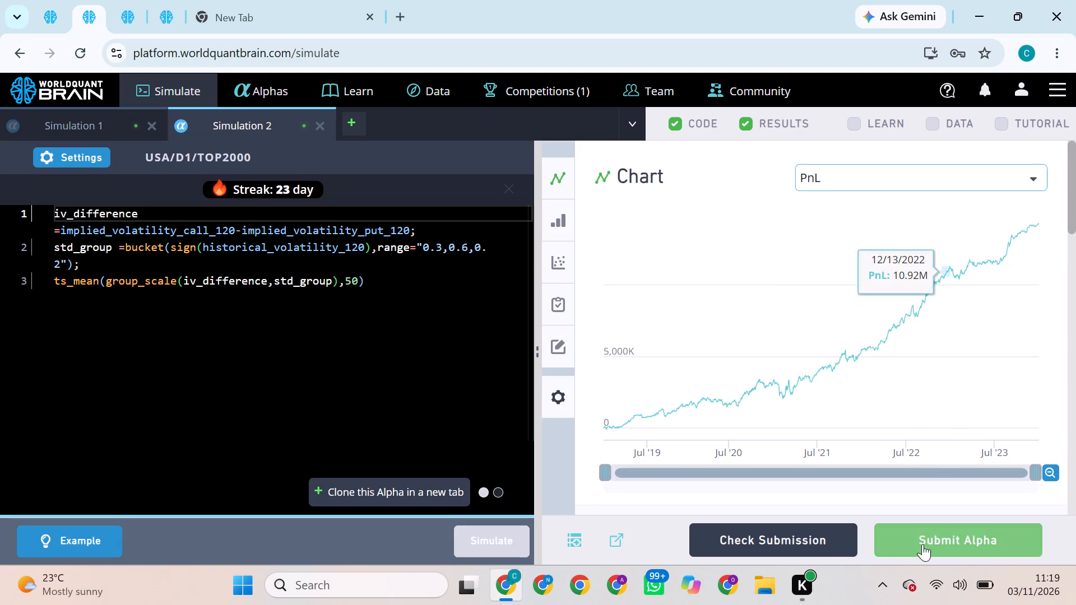
pyautogui.click(943, 530)
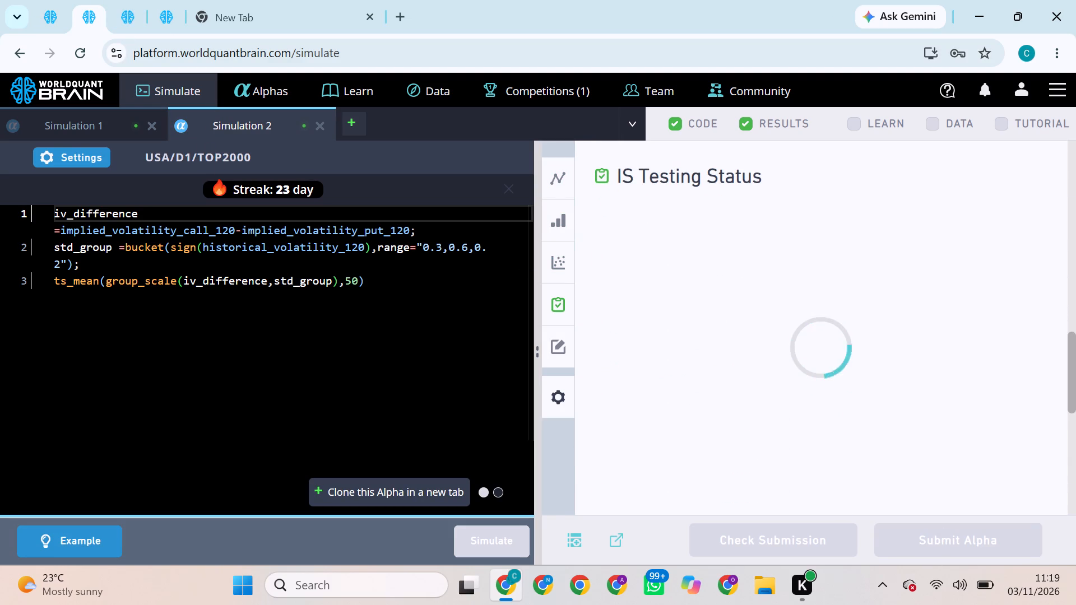
# Set the second page's TOP2000 iv_difference alpha to Subindustry neutralization and simulate it, retrying until the run starts.
pyautogui.click(84, 151)
pyautogui.click(217, 407)
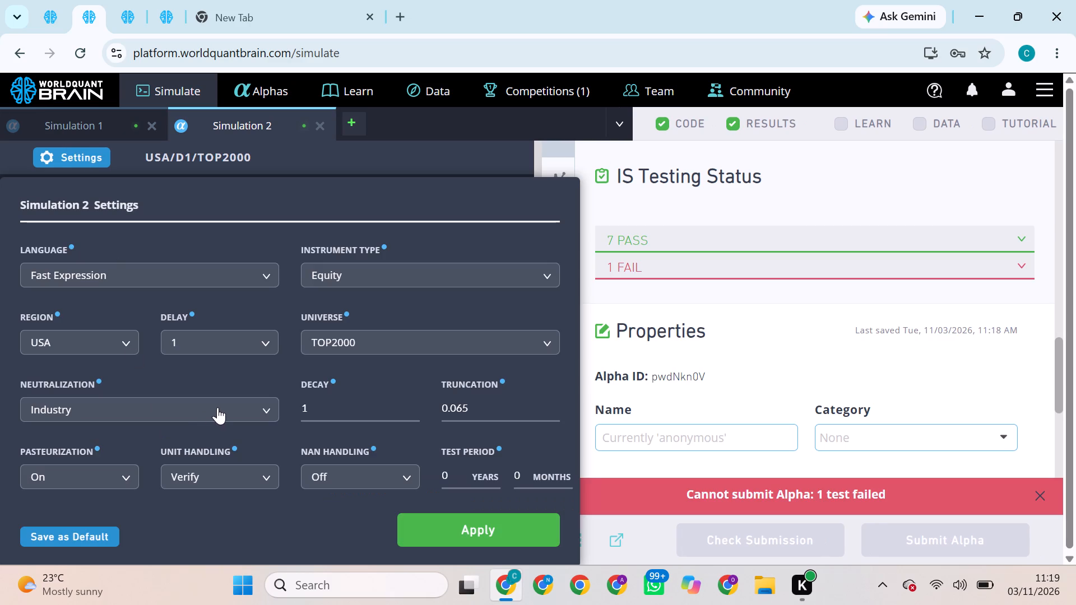
pyautogui.click(201, 539)
pyautogui.click(455, 528)
pyautogui.click(506, 538)
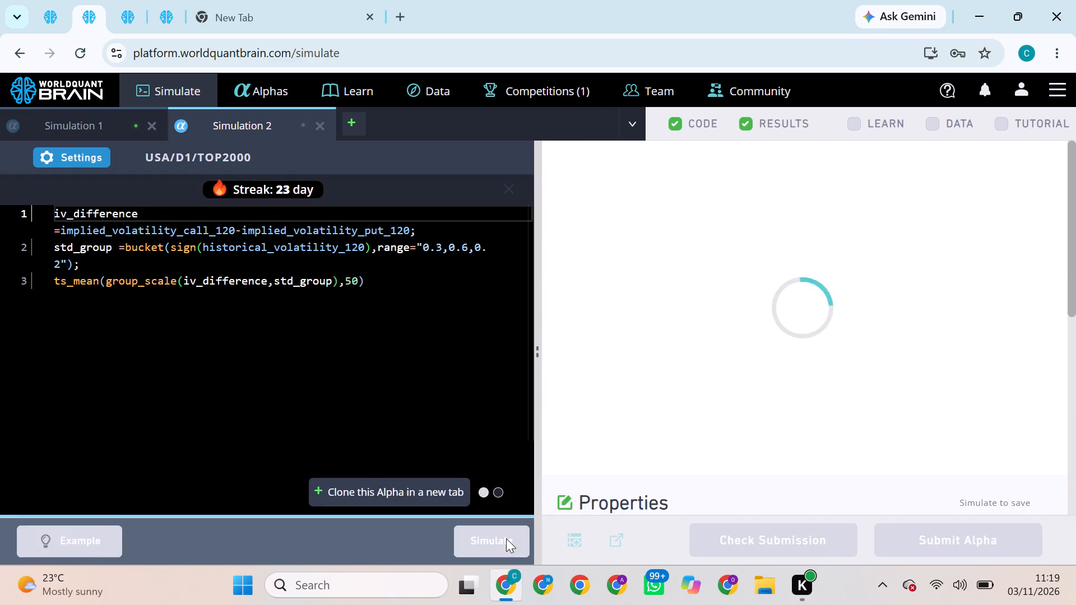
pyautogui.click(505, 538)
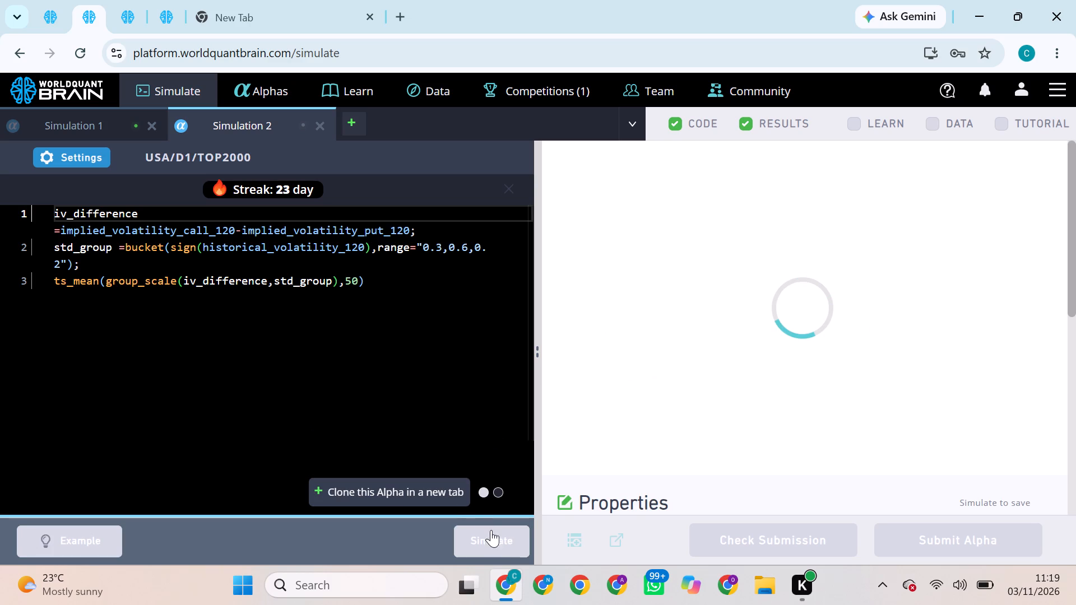
pyautogui.click(500, 541)
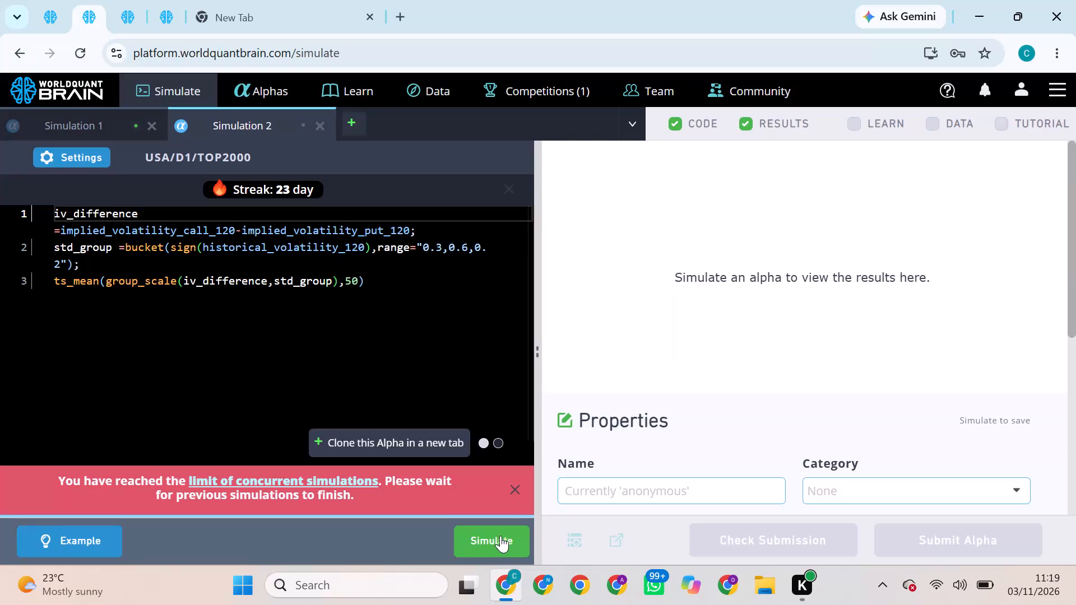
pyautogui.click(514, 482)
pyautogui.click(493, 539)
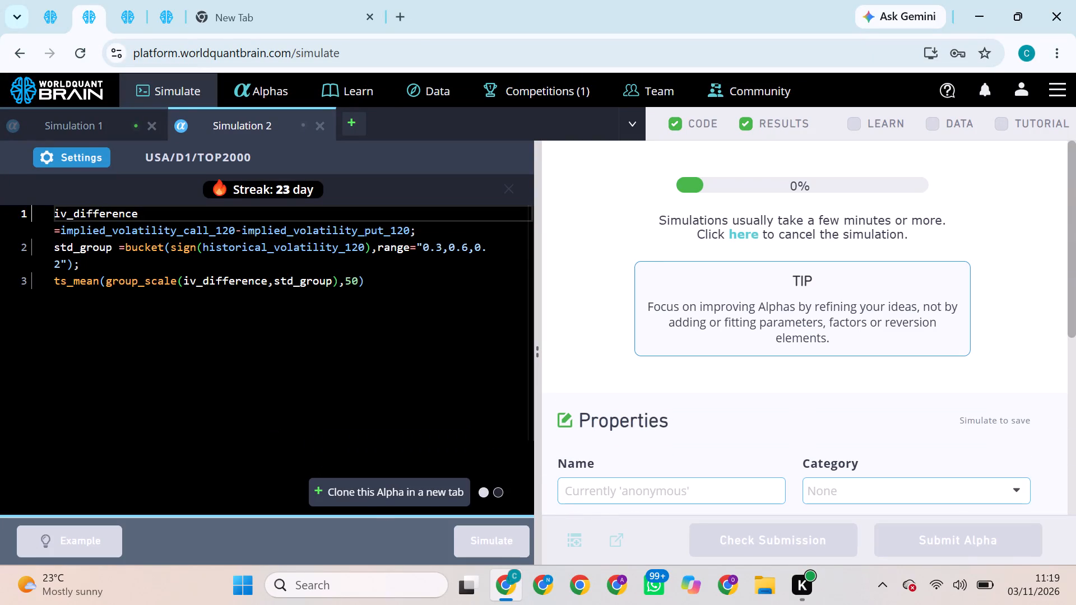
# Set the first page's TOP200 iv_difference alpha to Sector neutralization and simulate it.
pyautogui.click(36, 5)
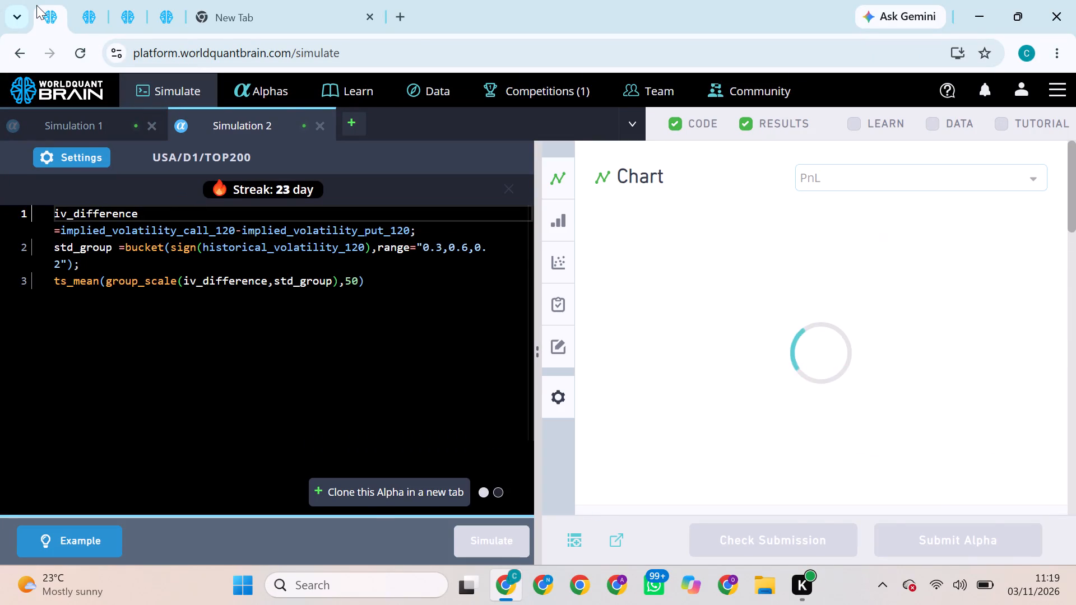
pyautogui.click(80, 157)
pyautogui.click(192, 397)
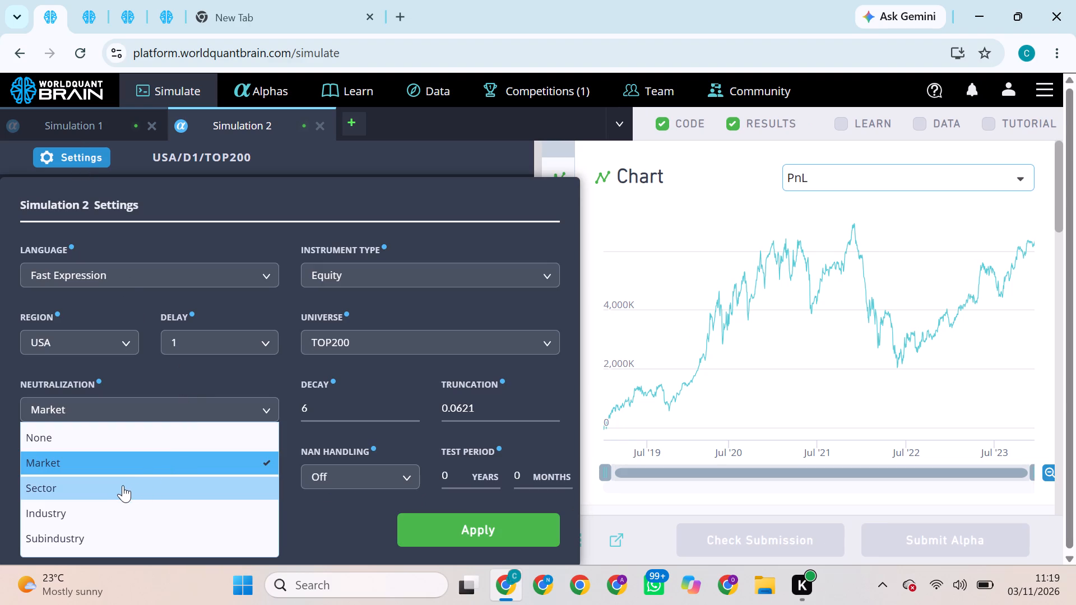
pyautogui.click(123, 485)
pyautogui.click(431, 532)
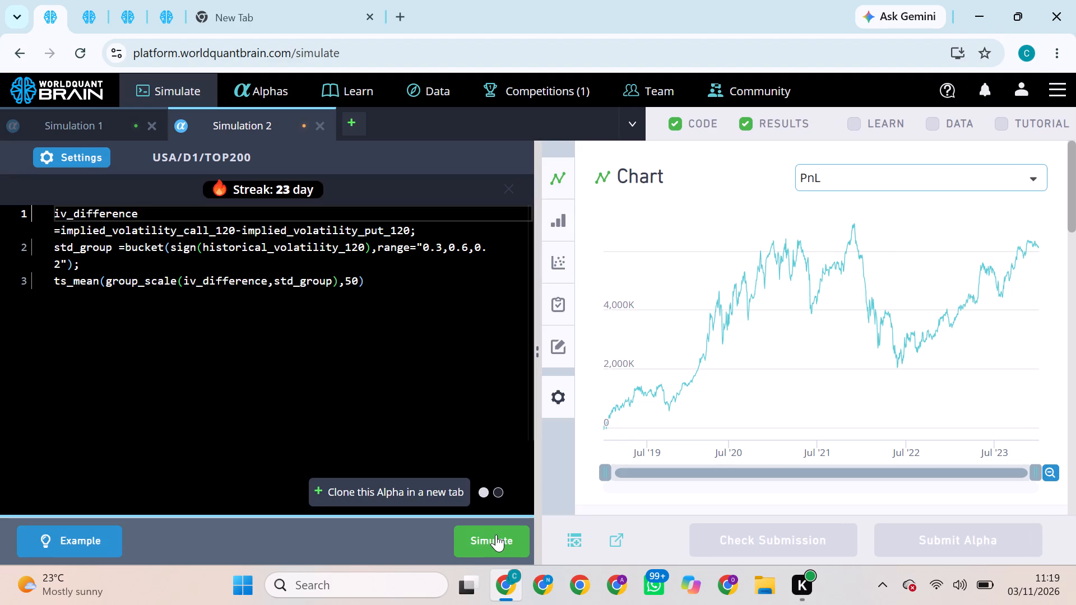
pyautogui.click(496, 534)
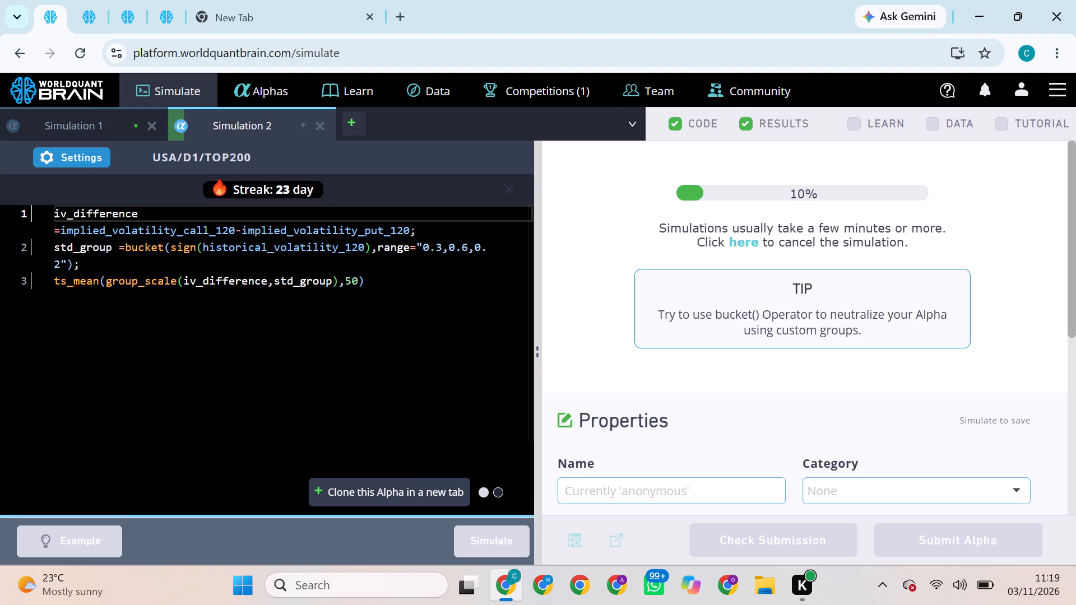
# Check the first two pages' simulations, reveal the test period of the third page's Industry-neutralized implied-volatility ratio alpha, and try to submit it.
pyautogui.click(80, 13)
pyautogui.click(50, 16)
pyautogui.click(84, 11)
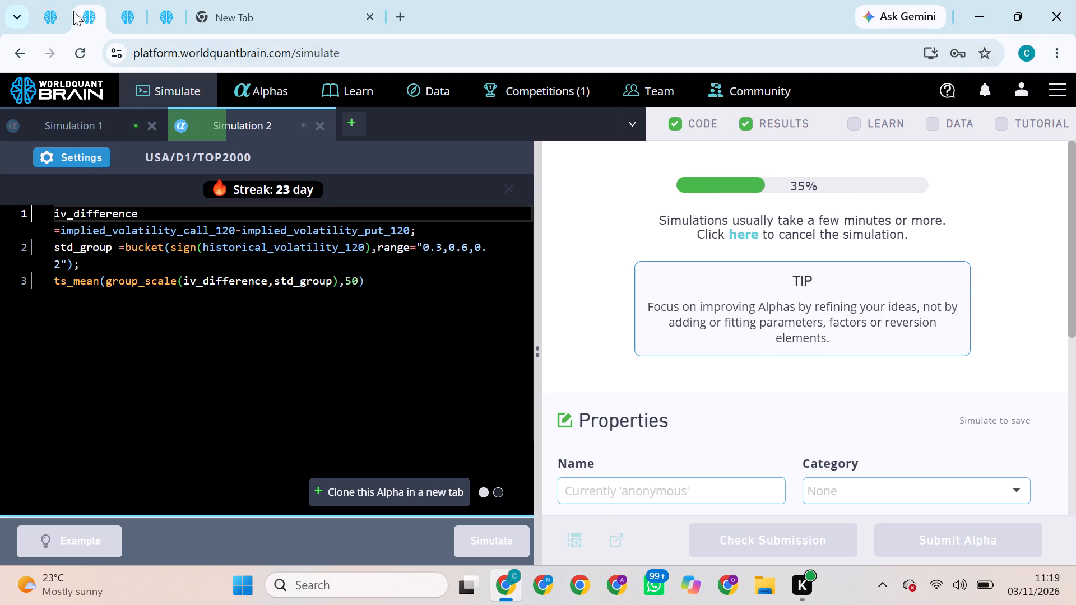
pyautogui.click(50, 16)
pyautogui.click(85, 11)
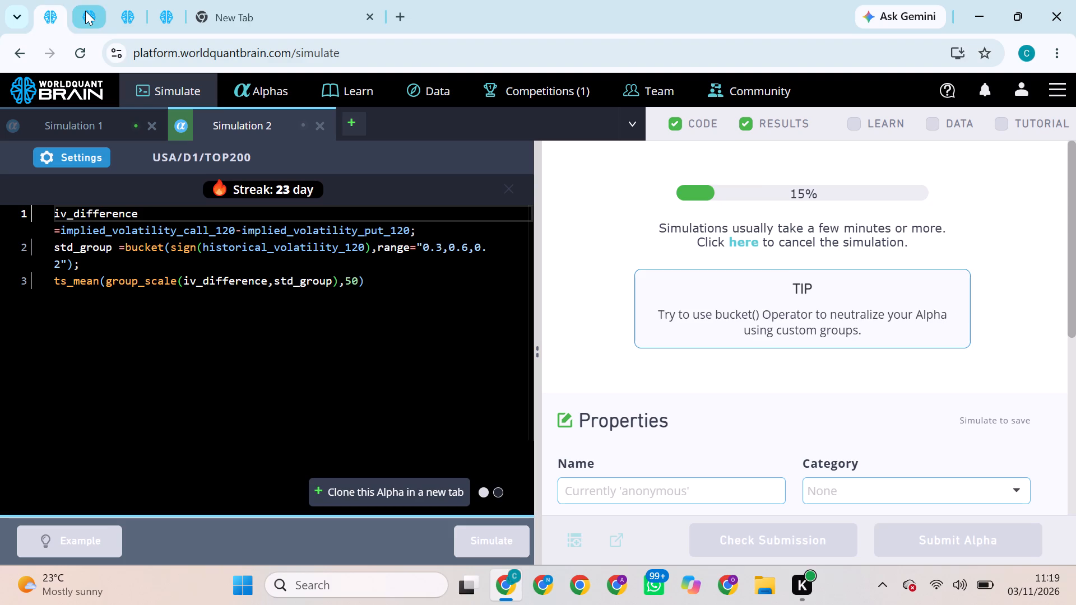
pyautogui.click(124, 11)
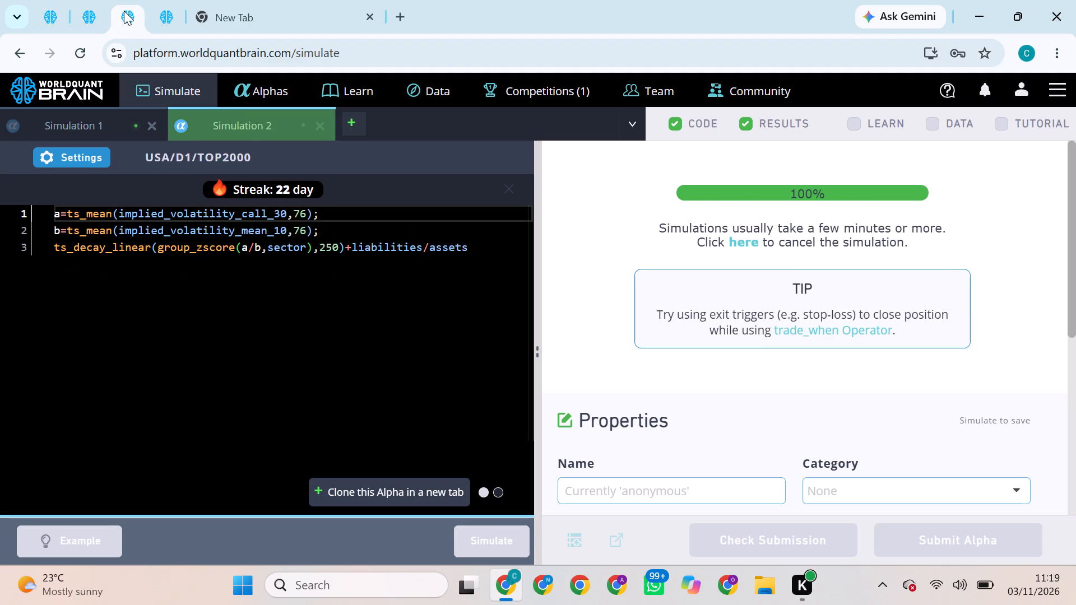
pyautogui.click(91, 161)
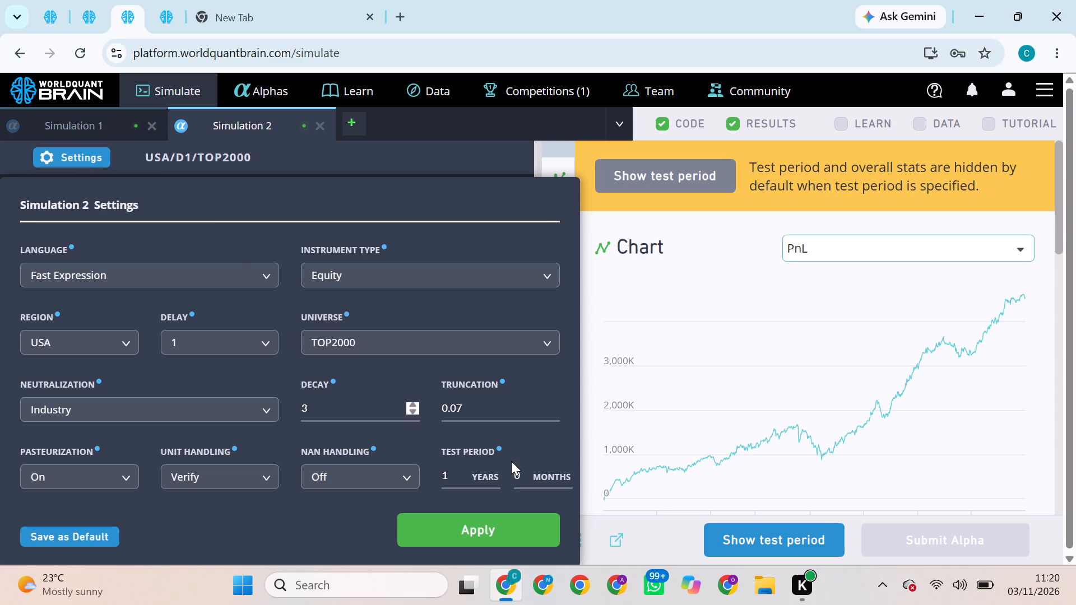
pyautogui.click(738, 532)
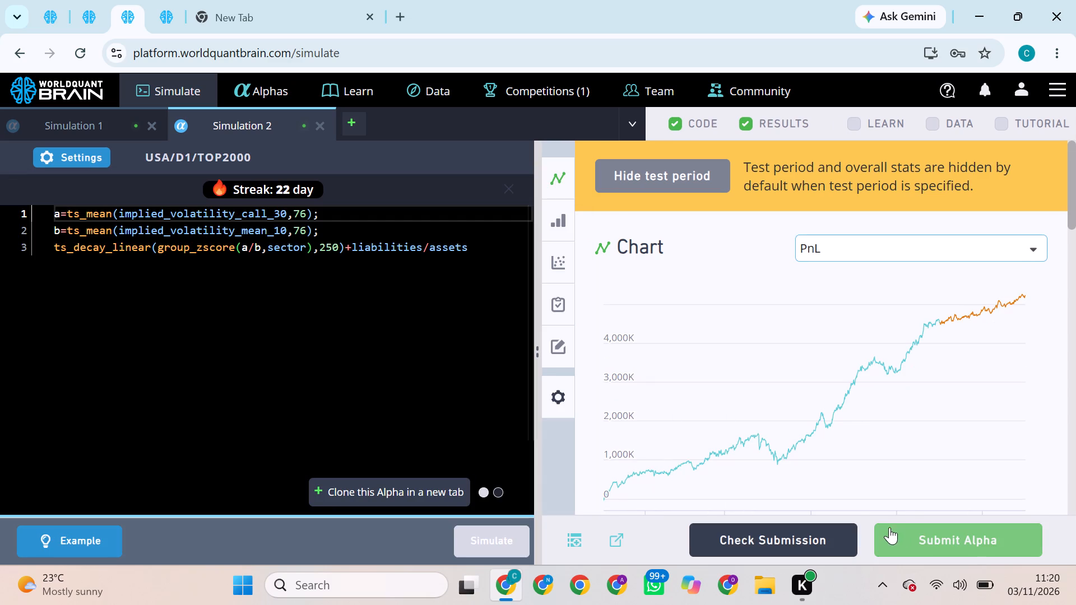
pyautogui.click(916, 530)
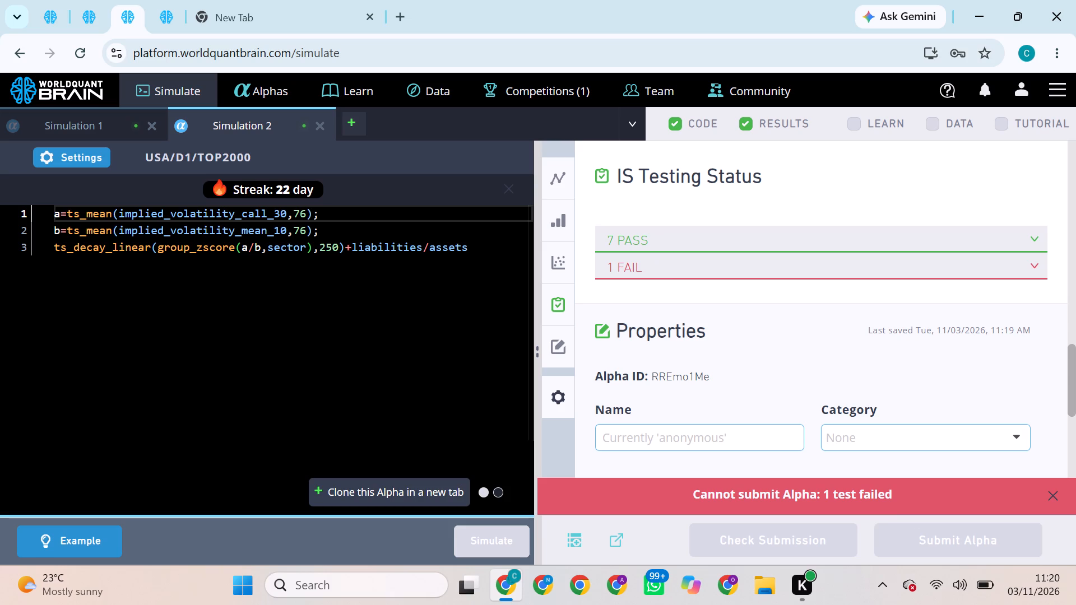
# Set the third page's TOP2000 implied-volatility ratio alpha to Subindustry neutralization and simulate it.
pyautogui.click(94, 152)
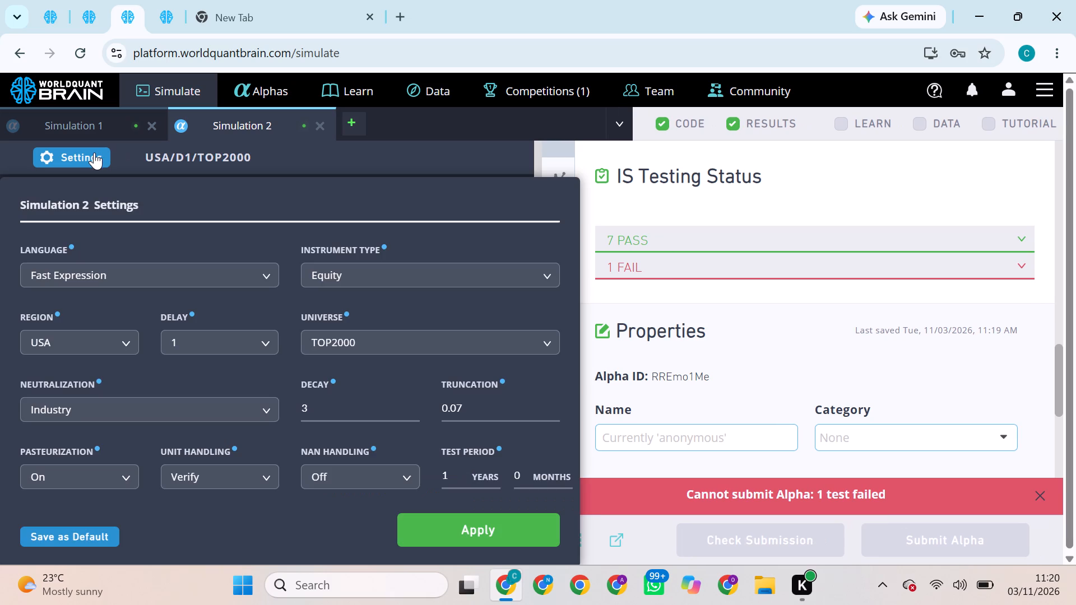
pyautogui.click(247, 407)
pyautogui.click(163, 544)
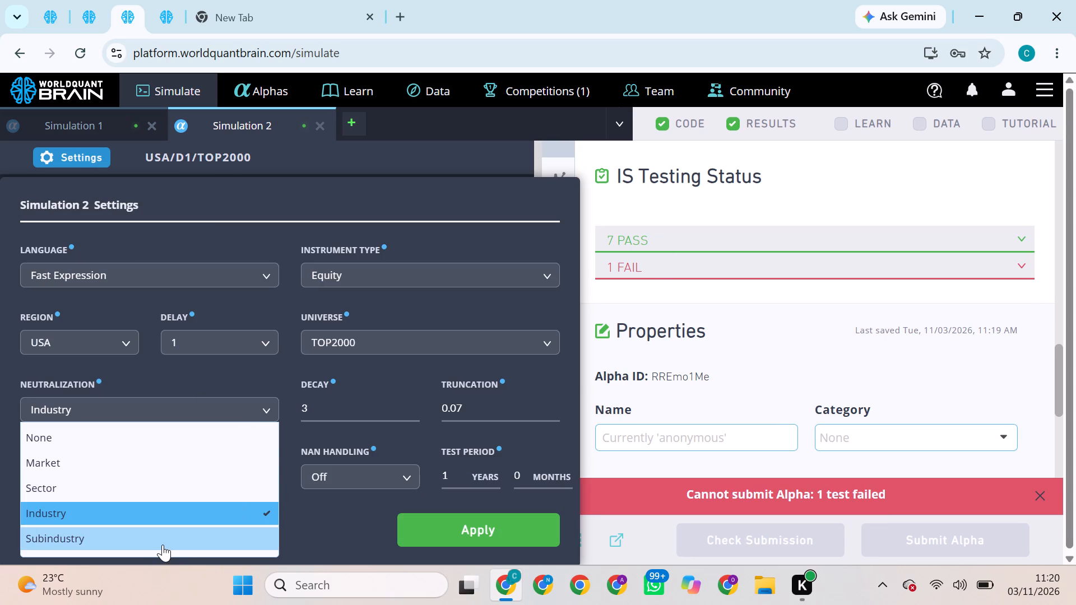
pyautogui.click(475, 536)
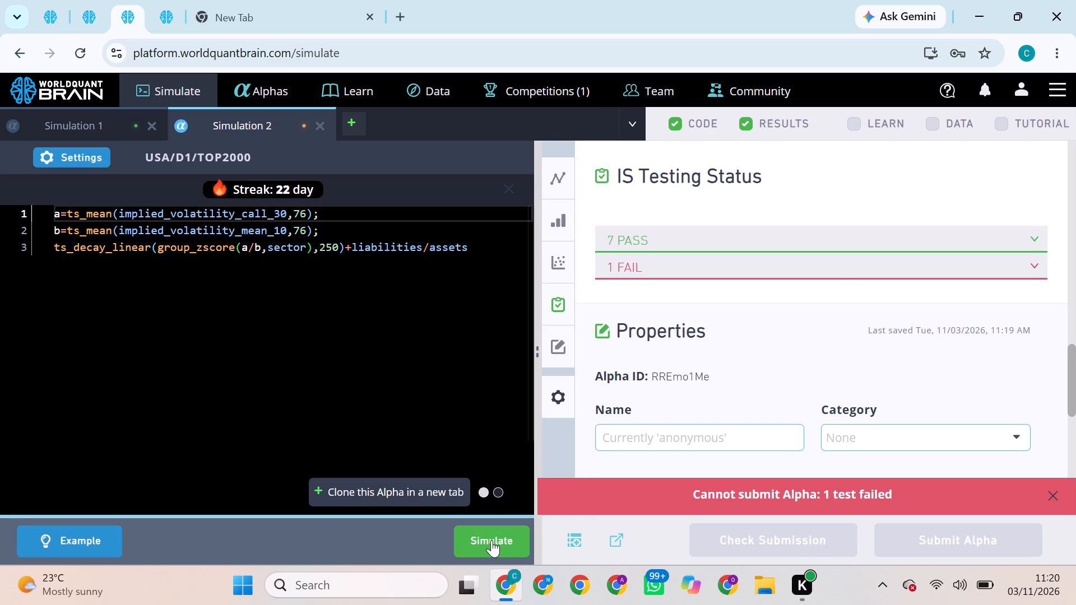
pyautogui.click(491, 540)
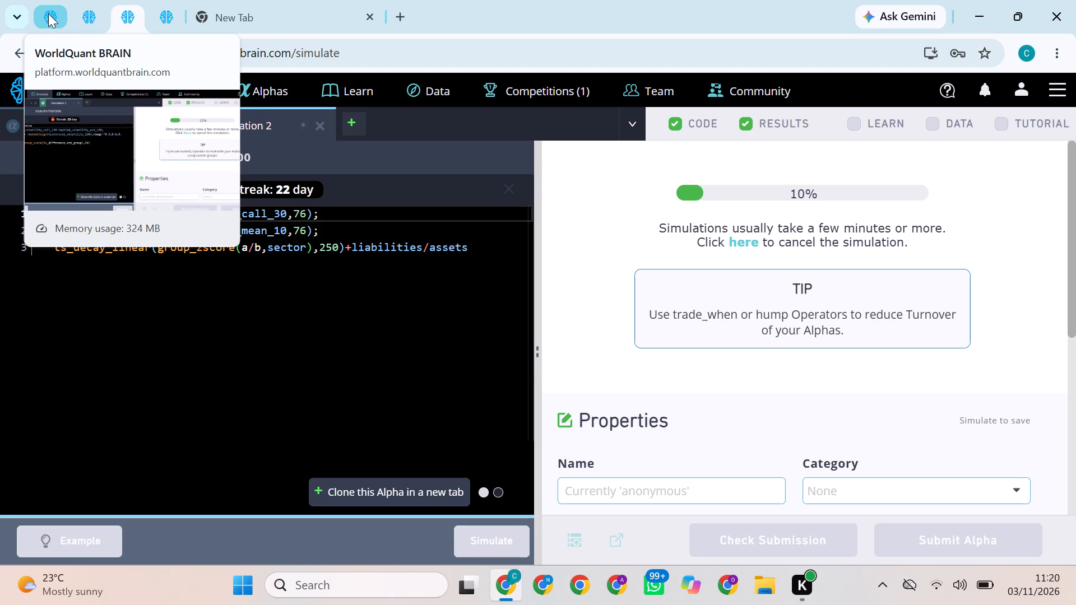
# Check the simulation status of the alphas on all four pages, going through the pages repeatedly.
pyautogui.click(49, 13)
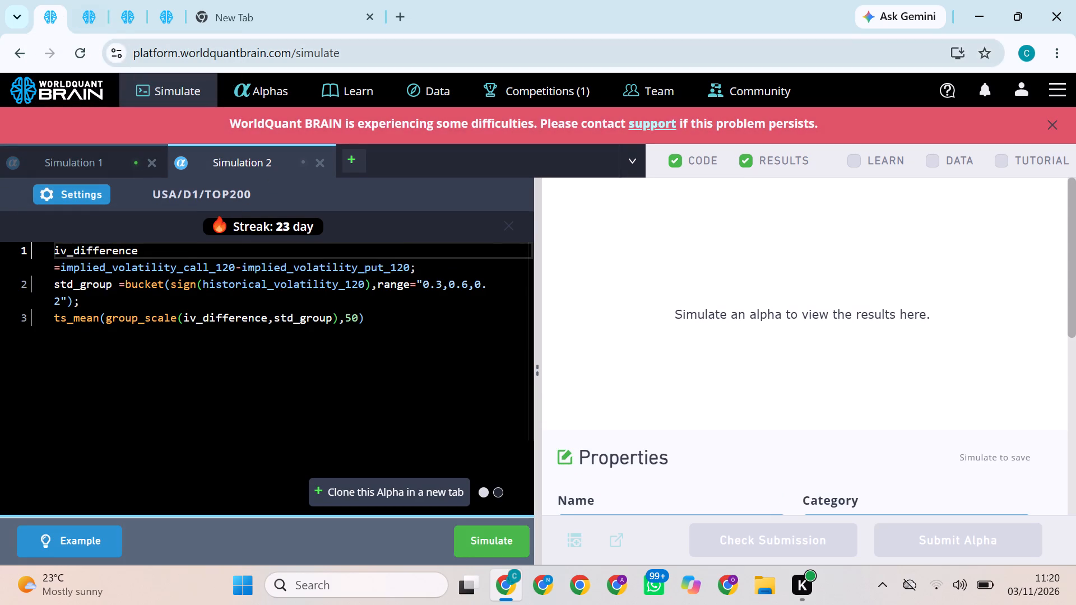
pyautogui.click(91, 10)
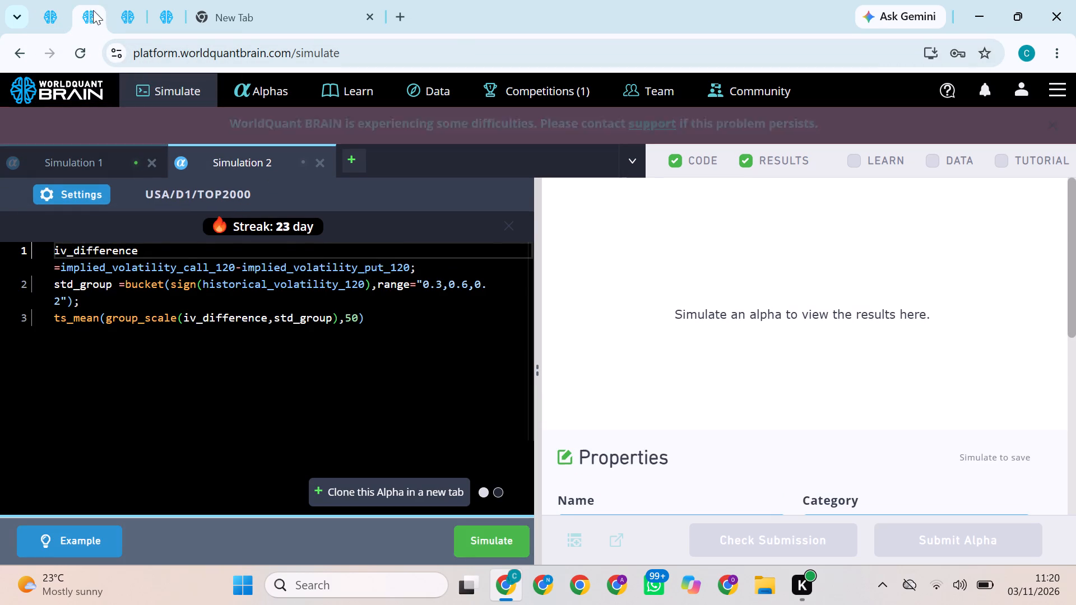
pyautogui.click(134, 3)
pyautogui.click(175, 13)
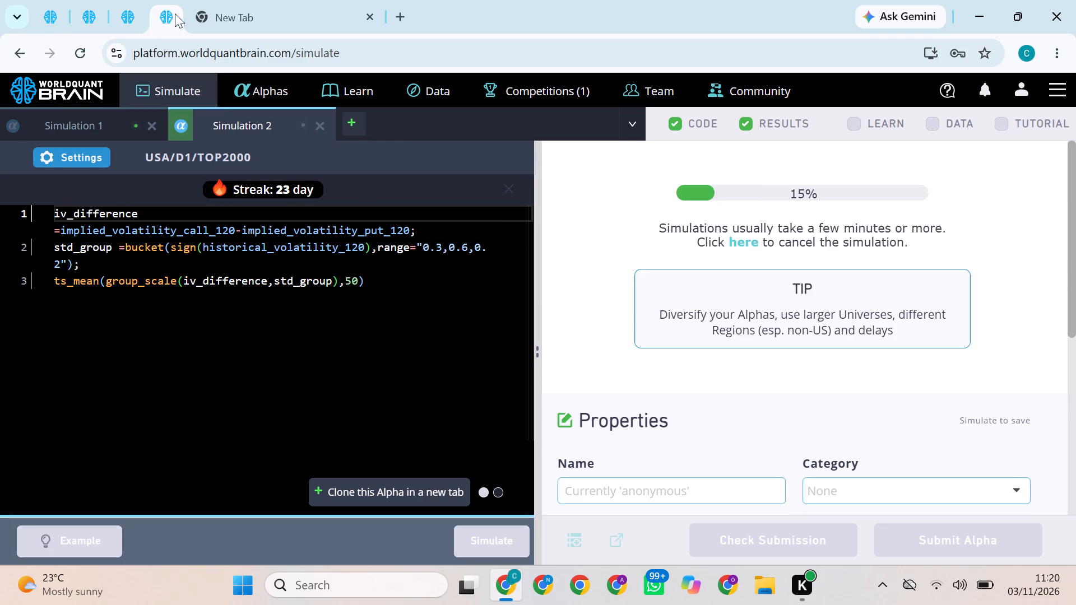
pyautogui.click(43, 19)
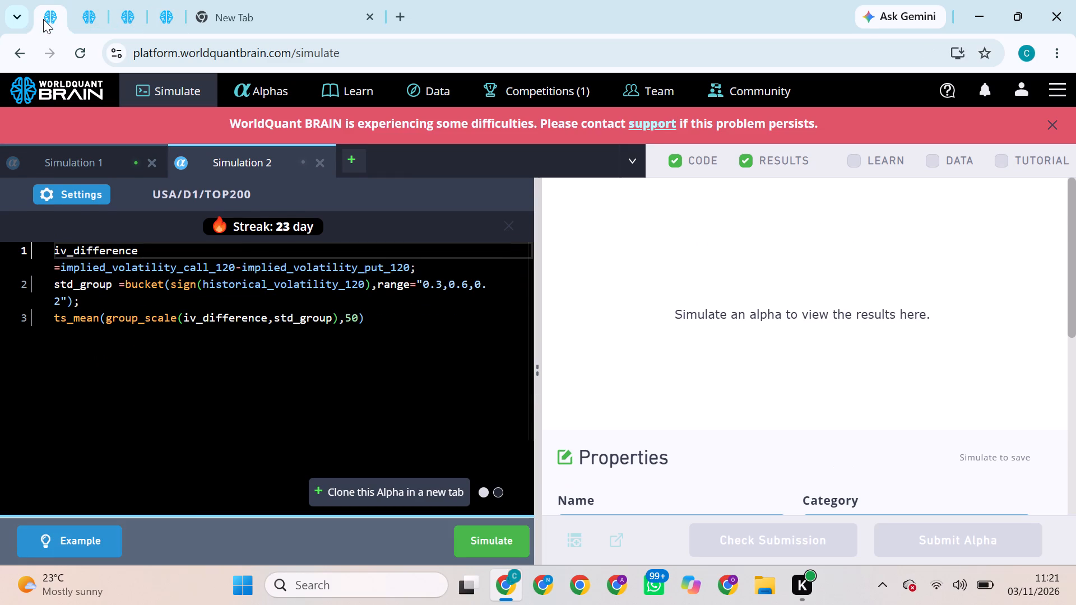
pyautogui.click(96, 20)
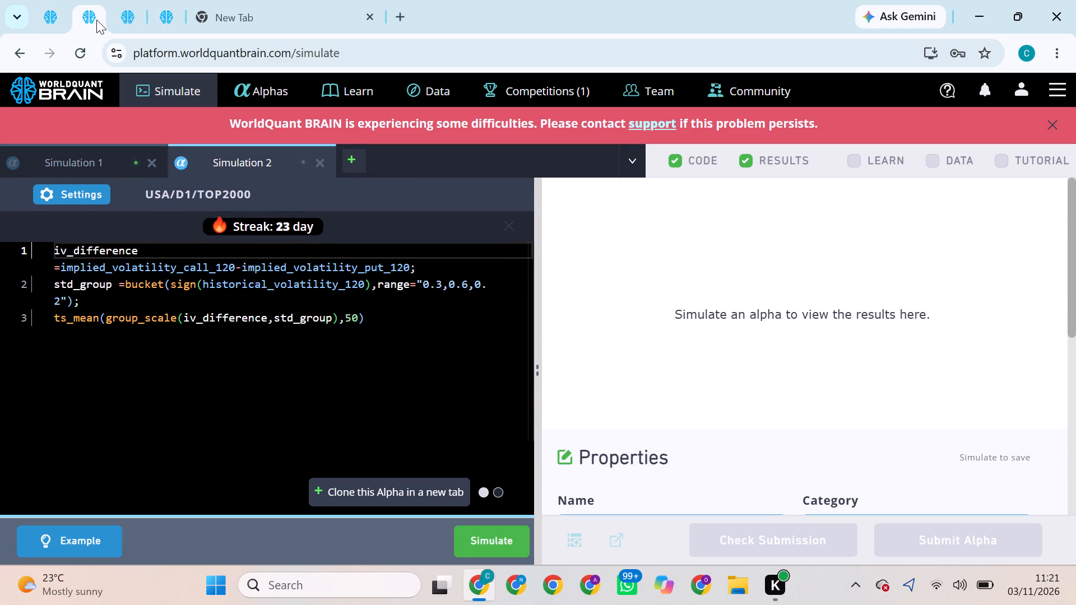
pyautogui.click(126, 15)
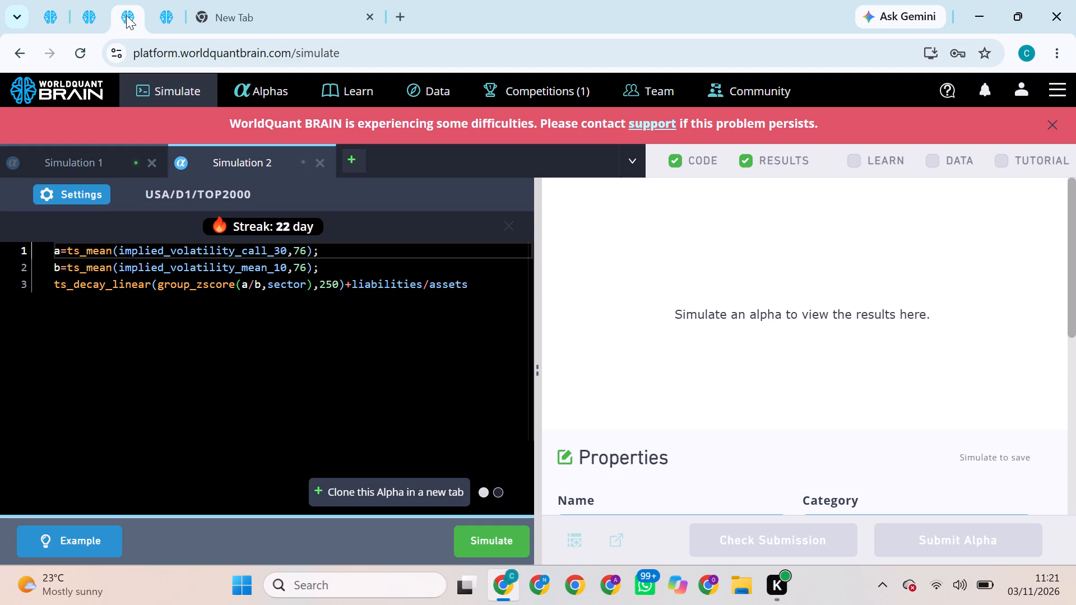
pyautogui.click(171, 12)
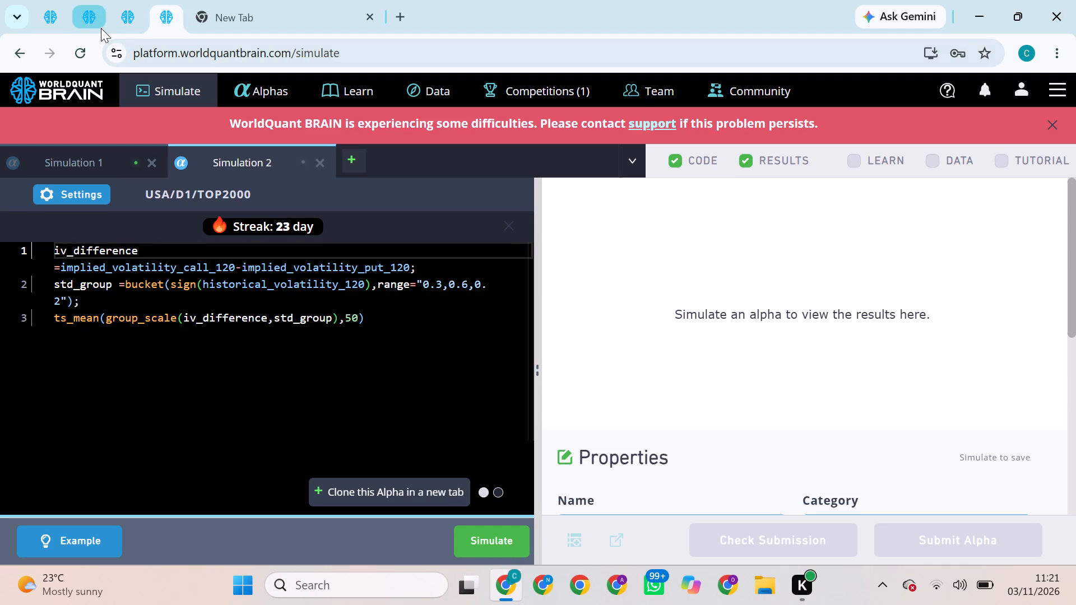
pyautogui.click(57, 30)
pyautogui.click(85, 21)
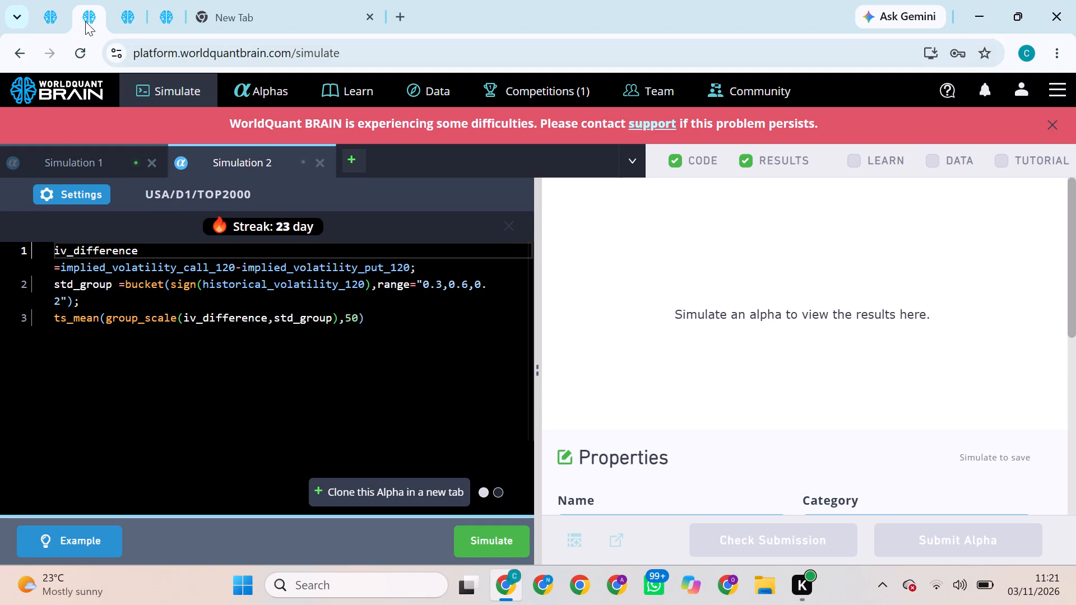
pyautogui.click(126, 18)
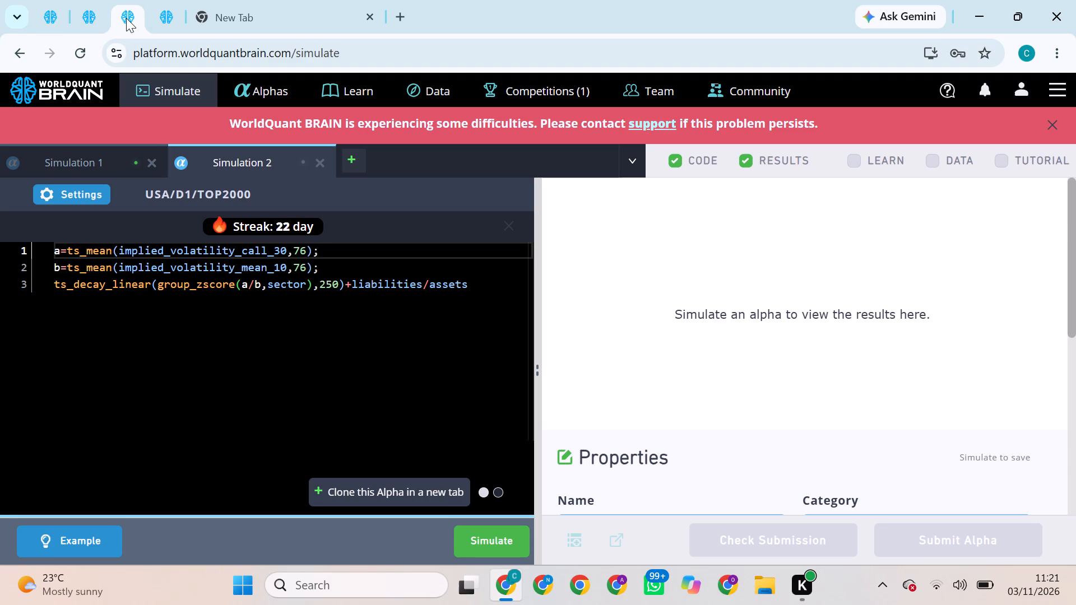
pyautogui.click(151, 16)
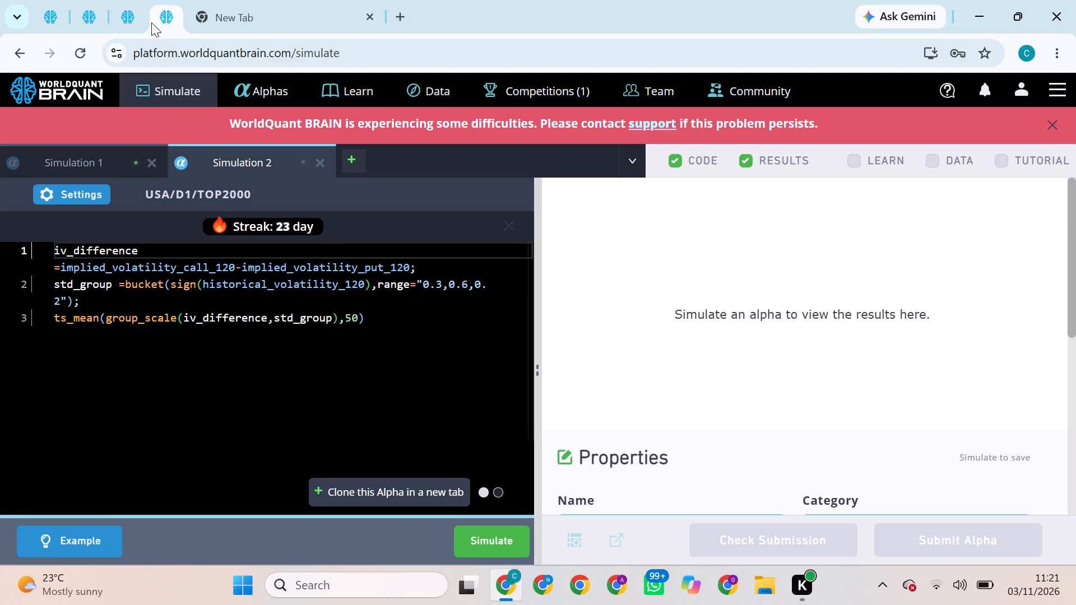
pyautogui.click(55, 13)
pyautogui.click(91, 11)
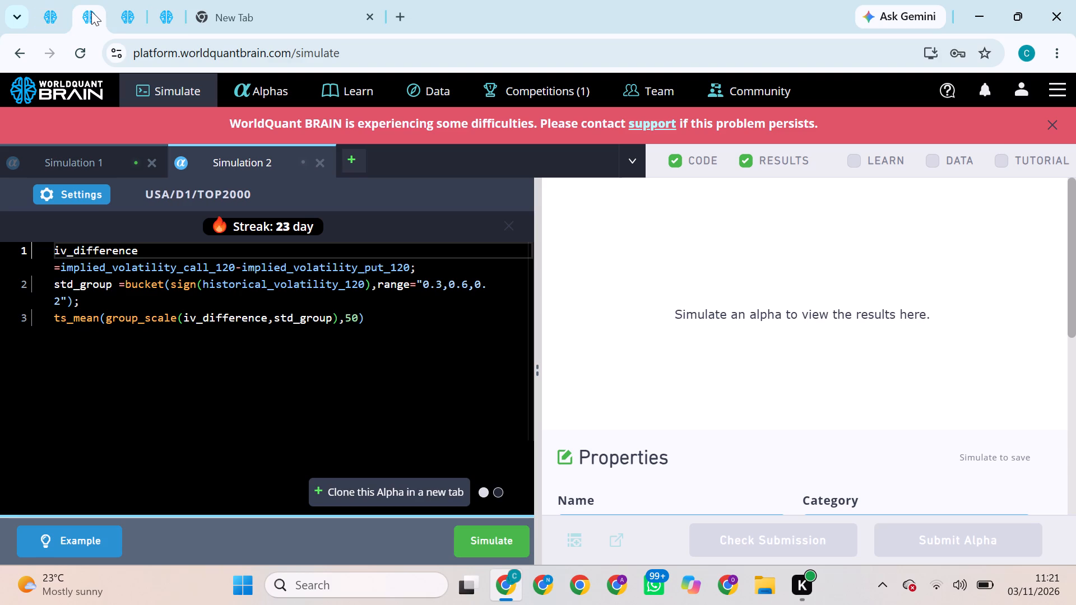
pyautogui.click(114, 12)
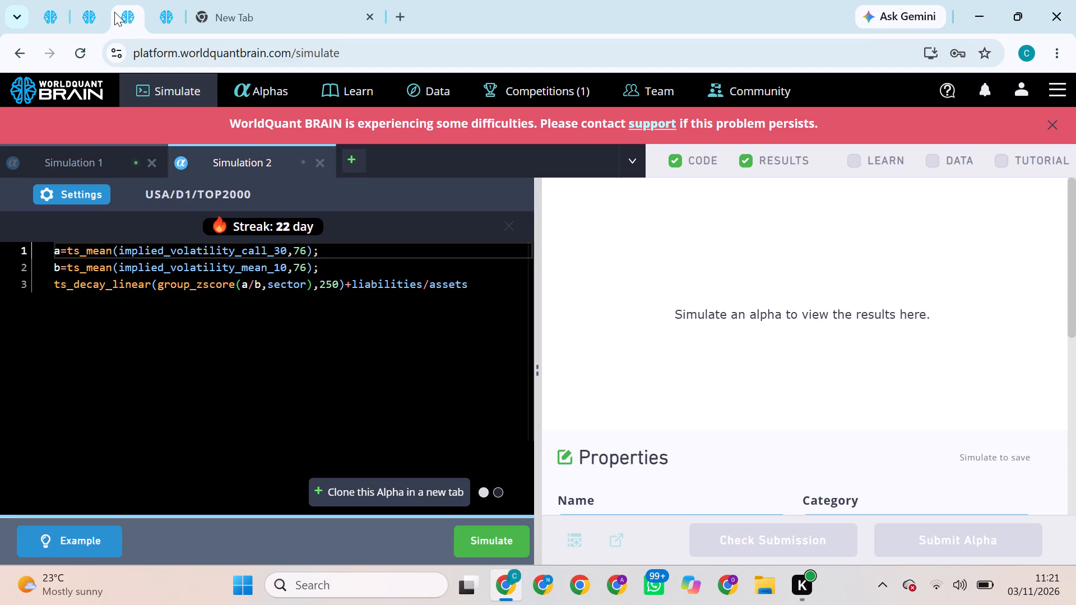
# Rerun the simulation of the fourth page's TOP2000 iv_difference alpha and dismiss that page's error banner.
pyautogui.click(155, 17)
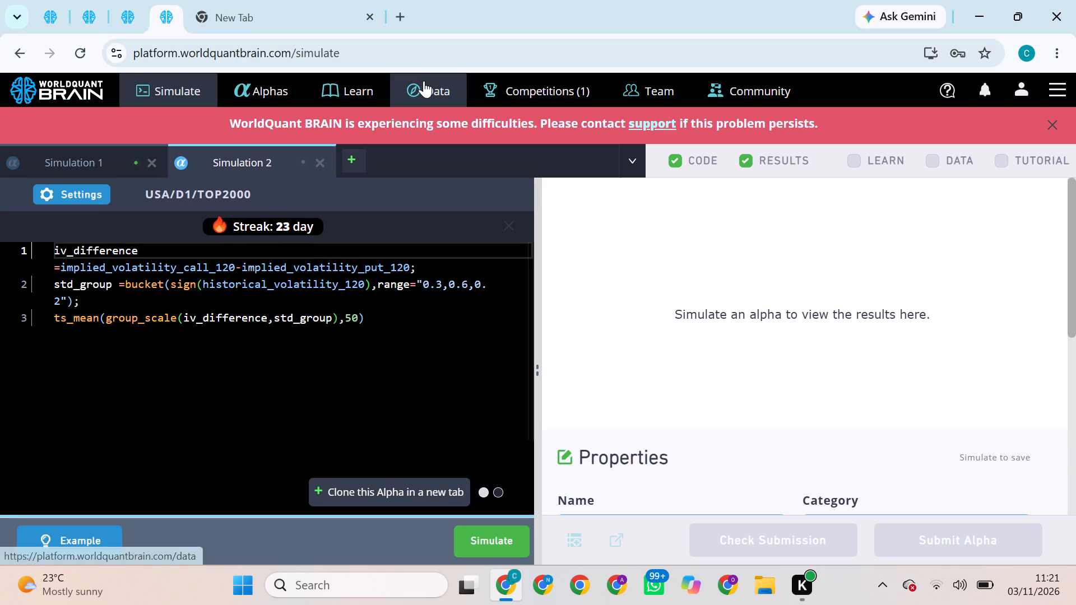
pyautogui.click(489, 539)
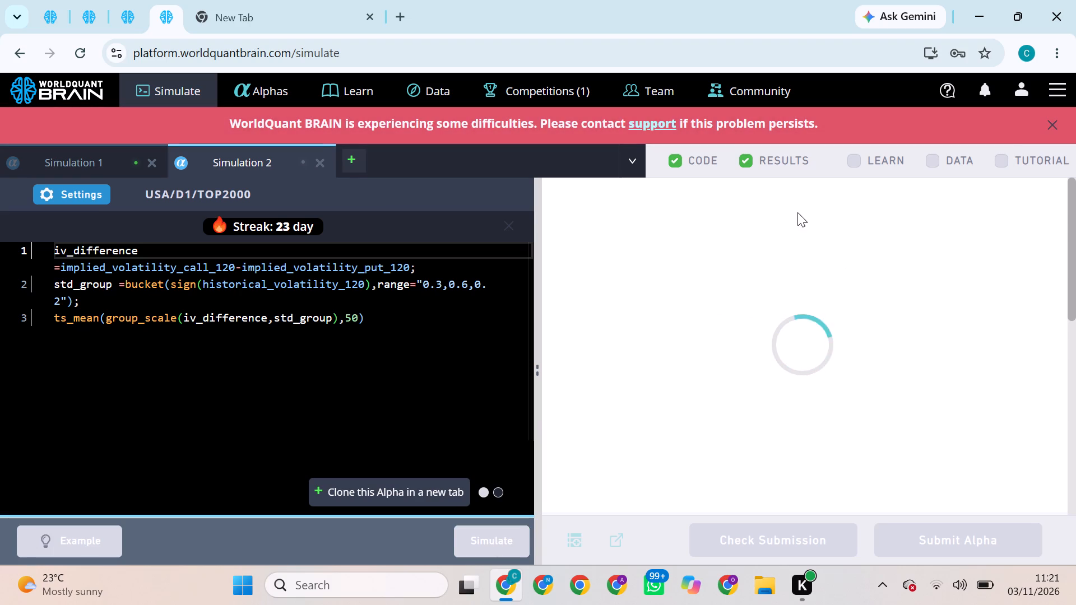
pyautogui.click(1052, 123)
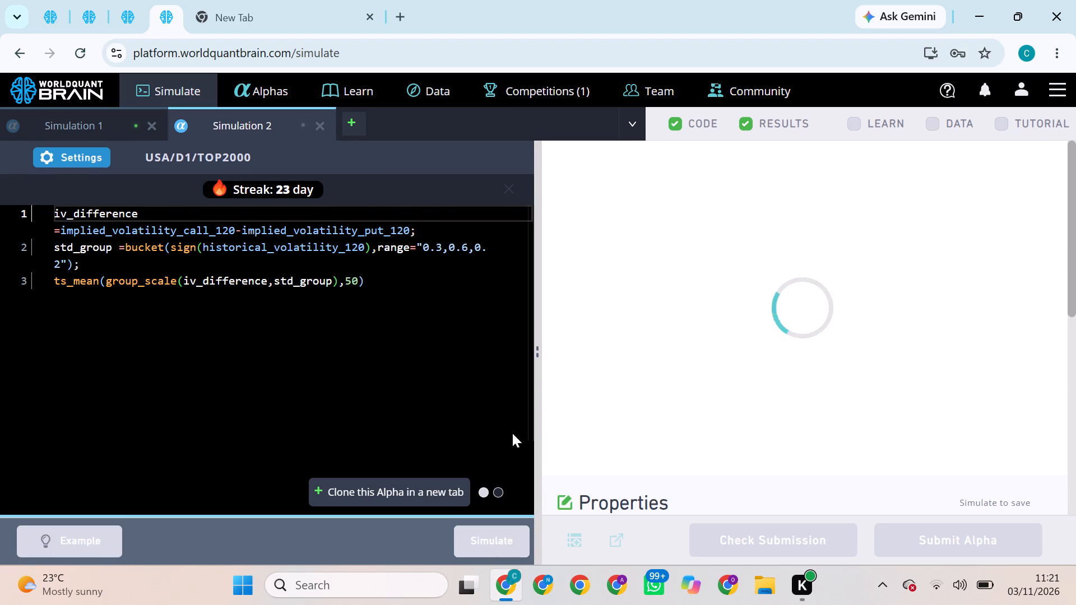
# Dismiss the error banner on the third page and rerun its TOP2000 implied-volatility ratio alpha.
pyautogui.click(119, 13)
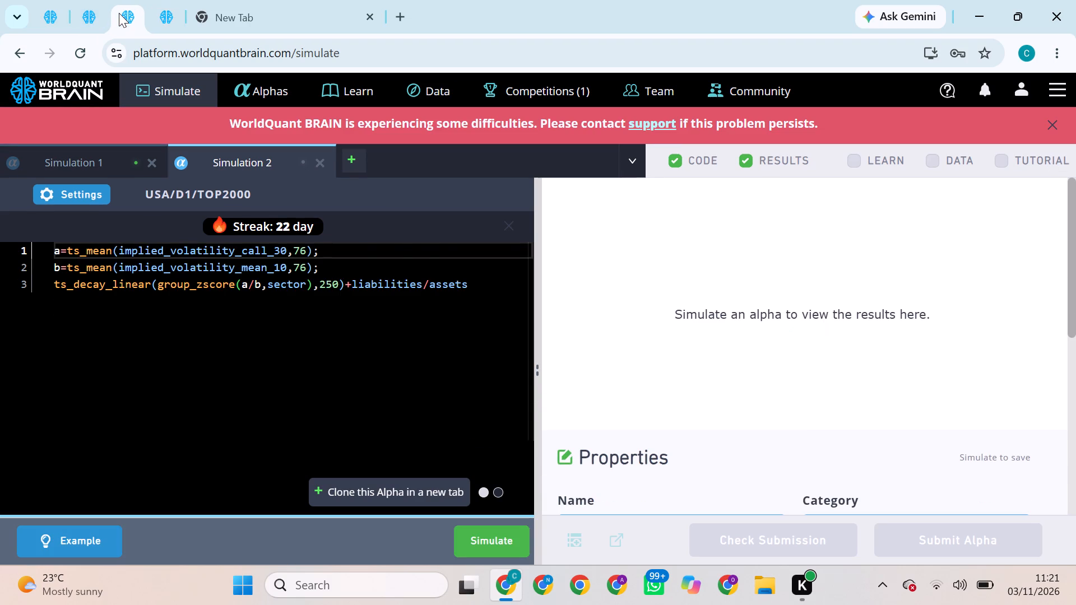
pyautogui.click(1057, 124)
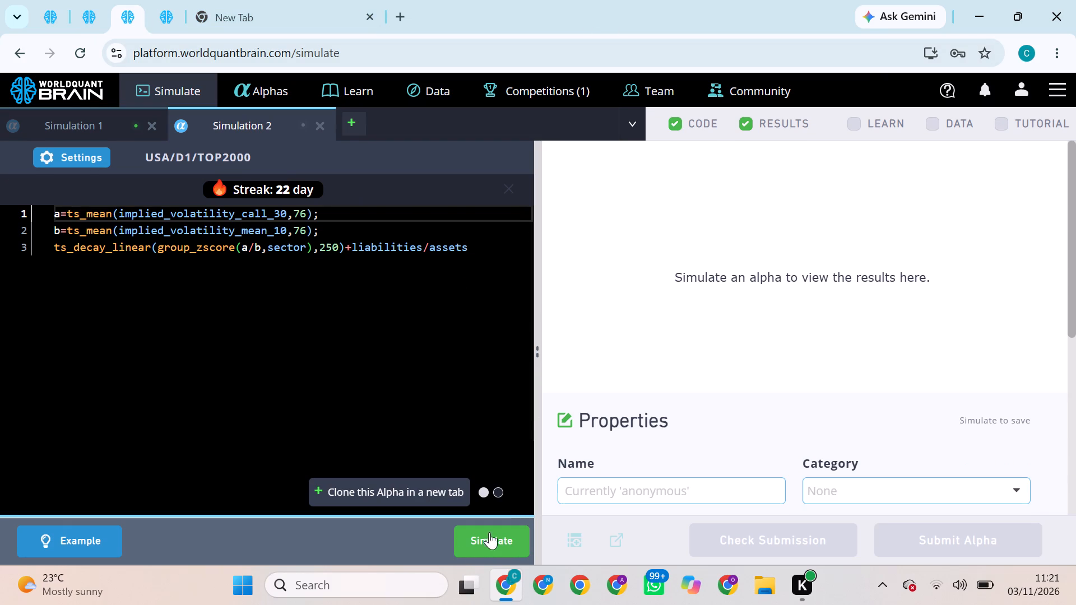
pyautogui.click(495, 528)
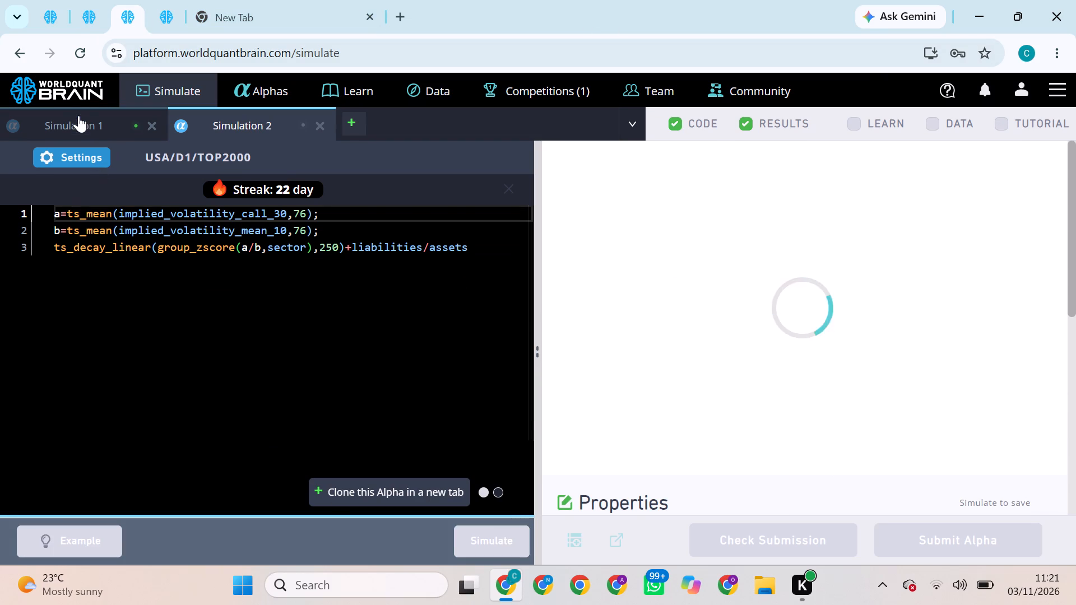
# Dismiss the error banner on the second page and rerun its TOP2000 iv_difference alpha.
pyautogui.click(92, 11)
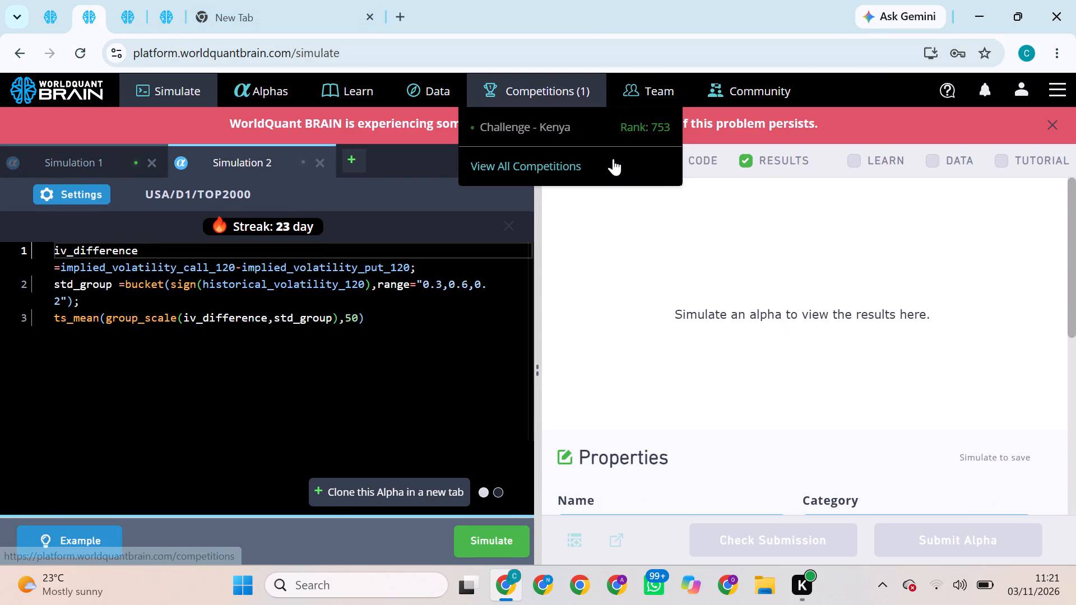
pyautogui.click(1054, 127)
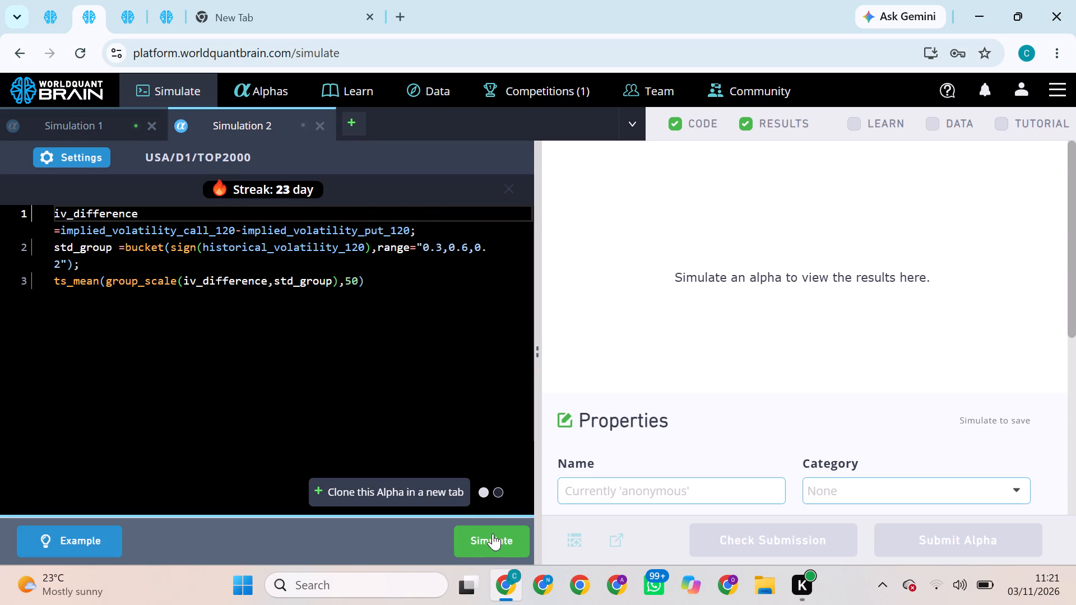
pyautogui.click(493, 537)
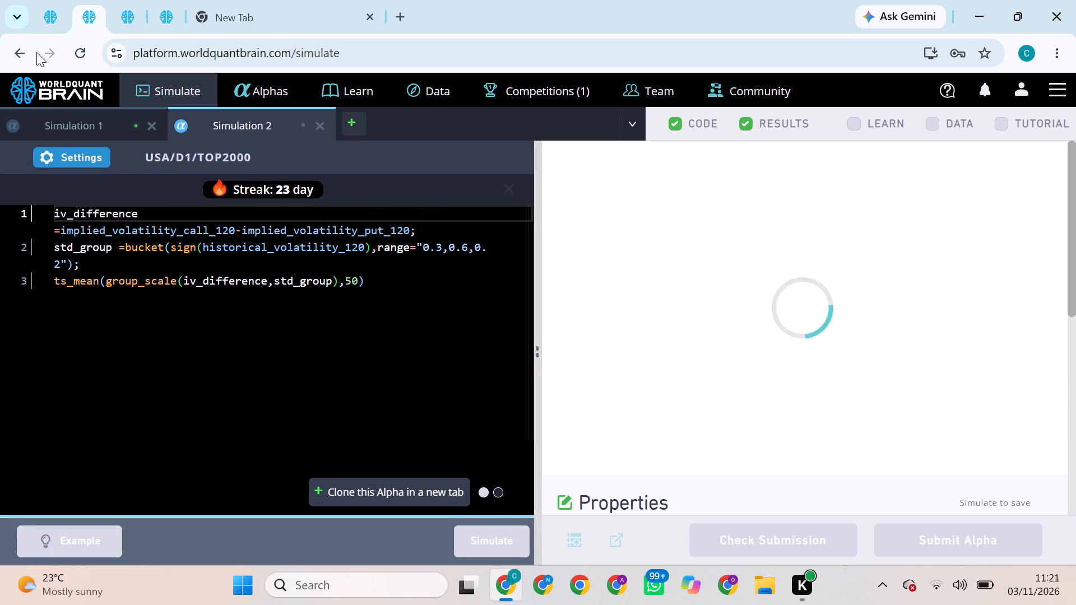
# Dismiss the error banner on the first page and rerun its TOP200 iv_difference alpha.
pyautogui.click(47, 18)
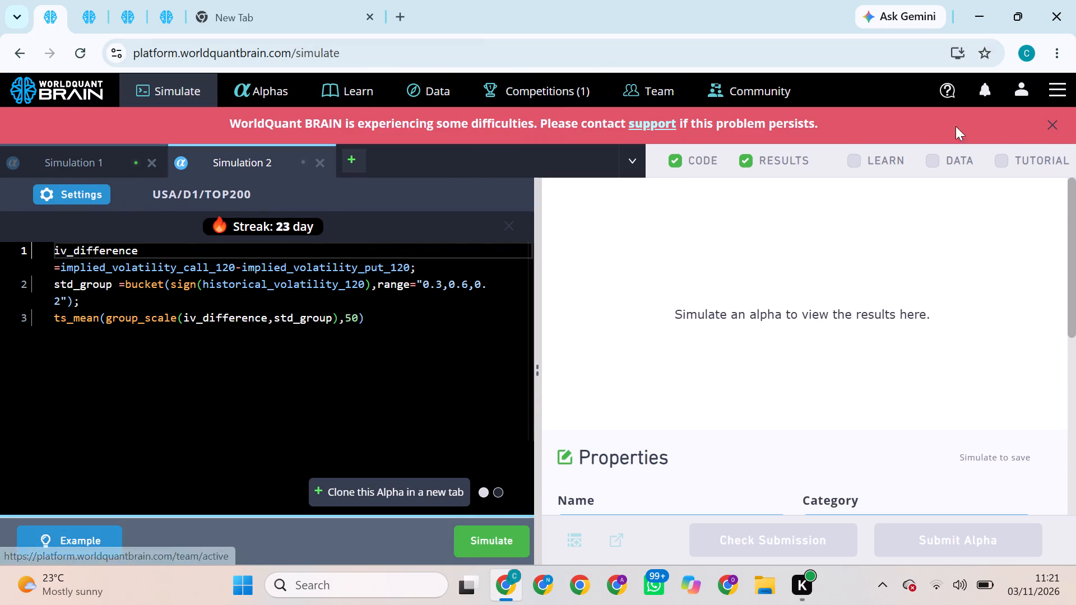
pyautogui.click(1055, 125)
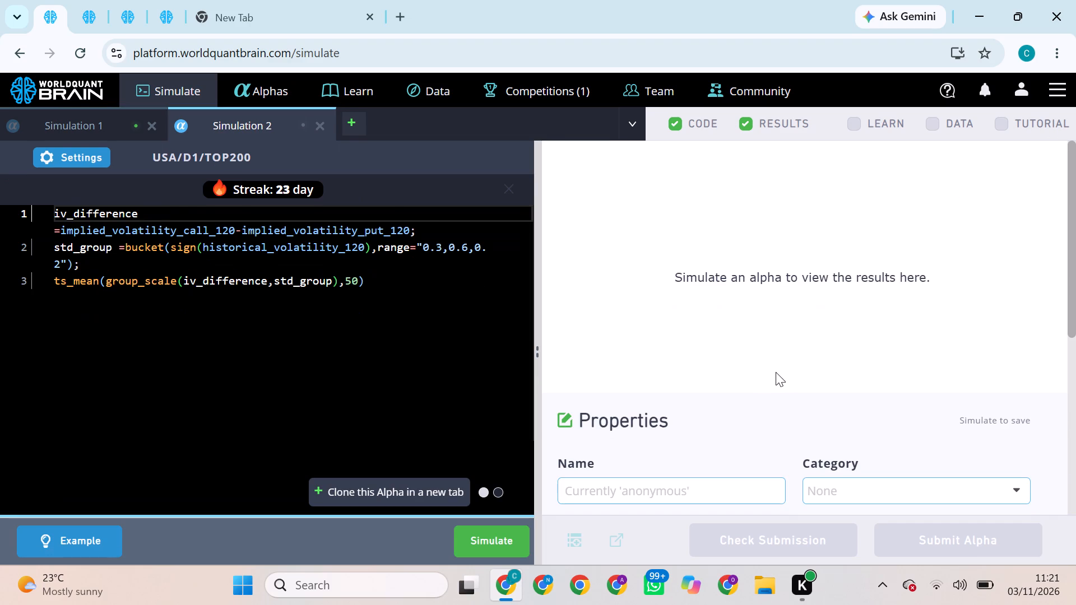
pyautogui.click(498, 532)
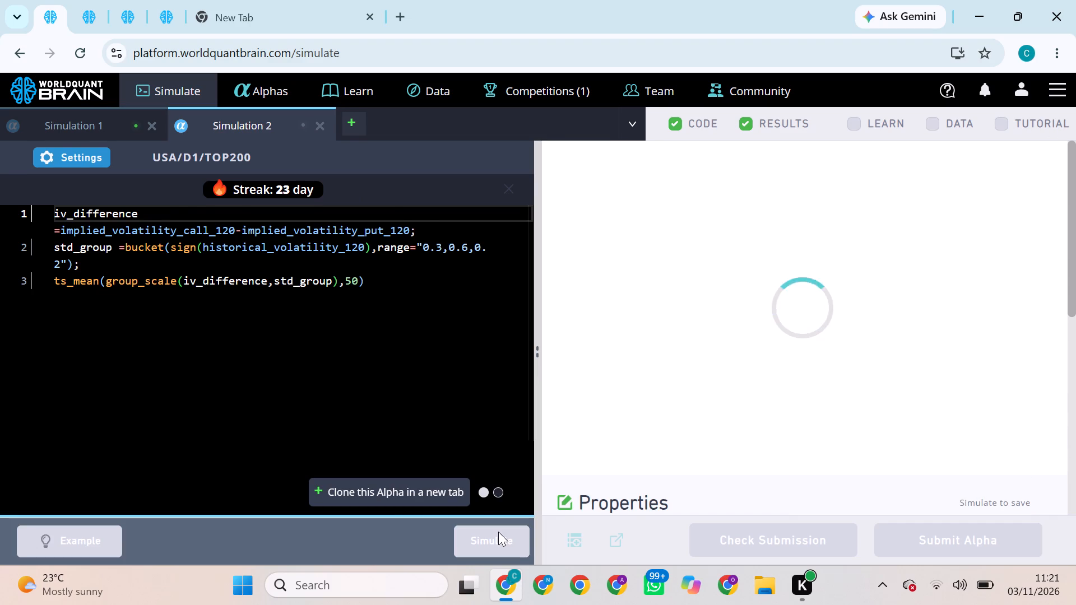
# Check the progress of the rerun simulations on all four pages, ending on the fourth page.
pyautogui.click(85, 15)
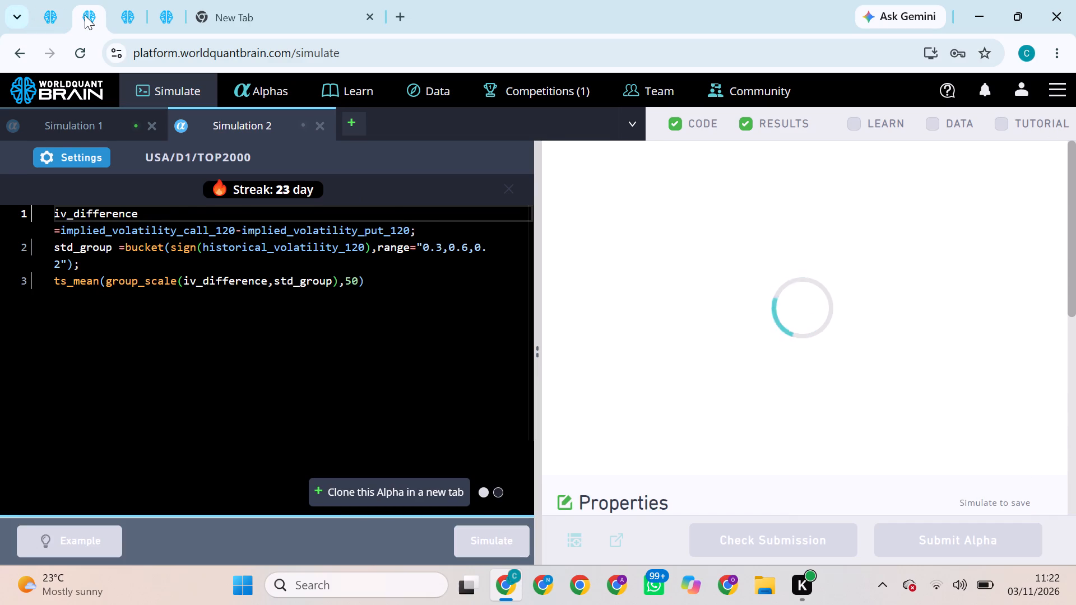
pyautogui.click(135, 12)
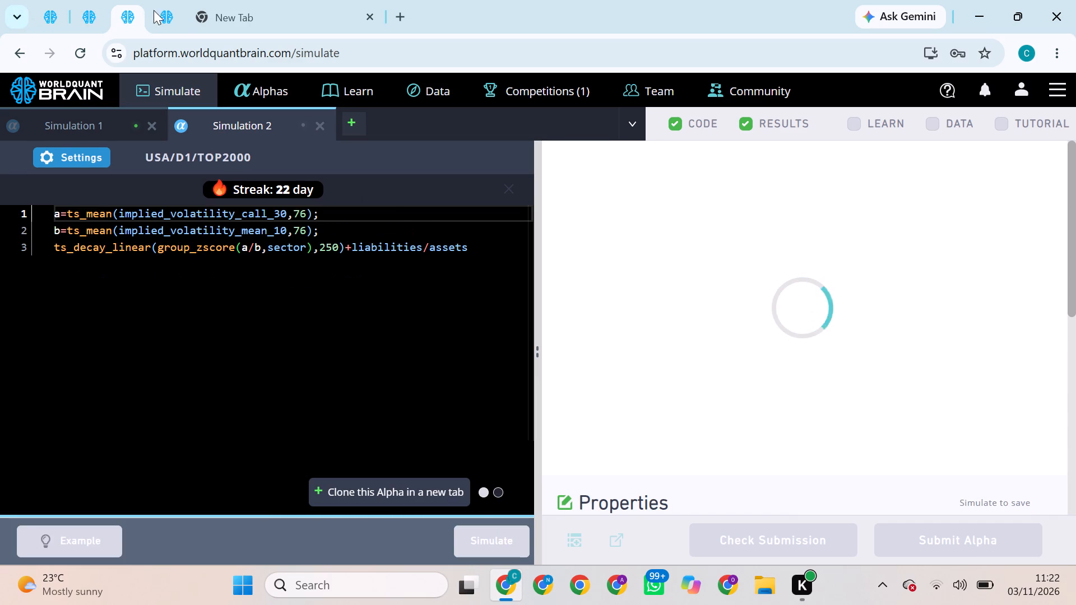
pyautogui.click(161, 10)
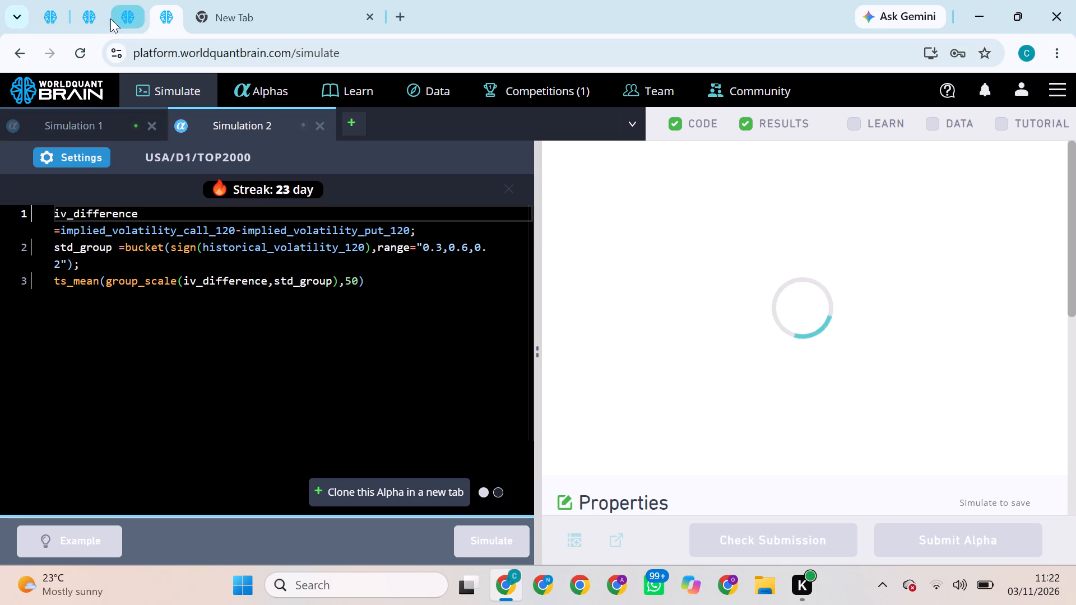
pyautogui.click(47, 25)
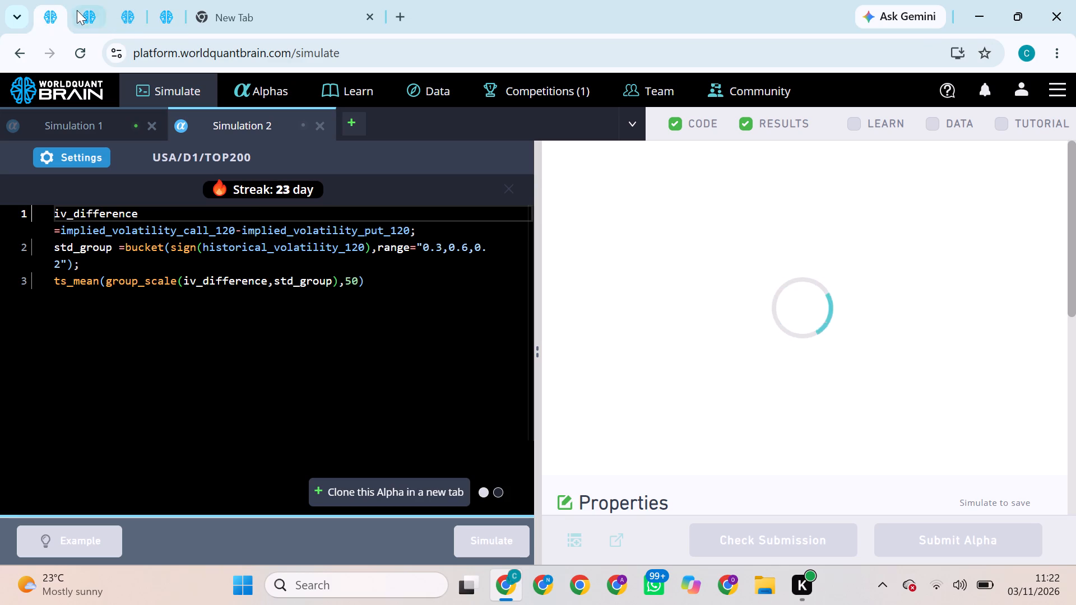
pyautogui.click(82, 12)
pyautogui.click(114, 20)
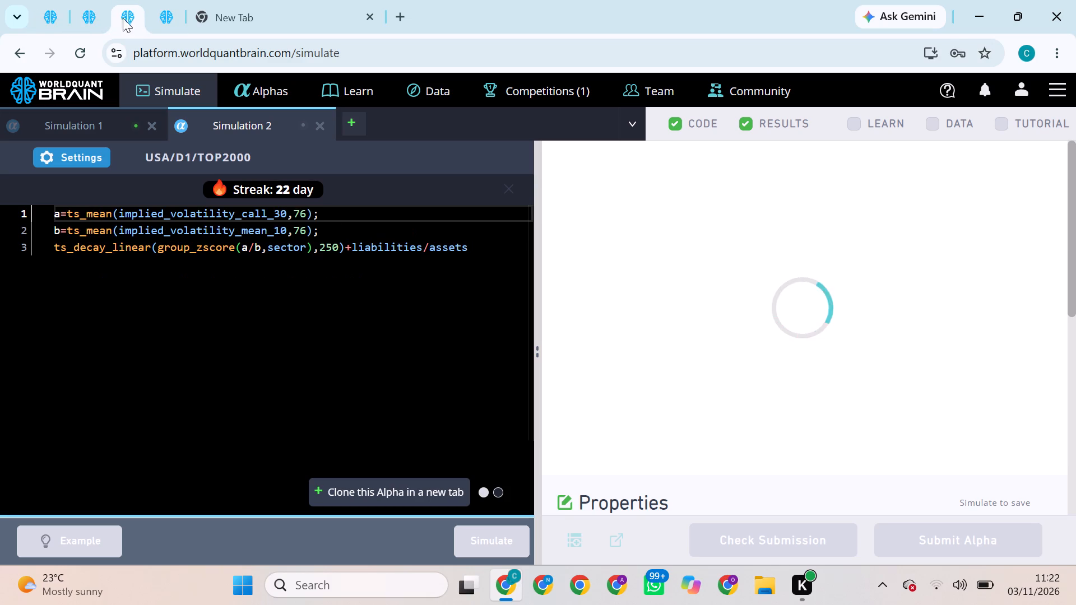
pyautogui.click(159, 15)
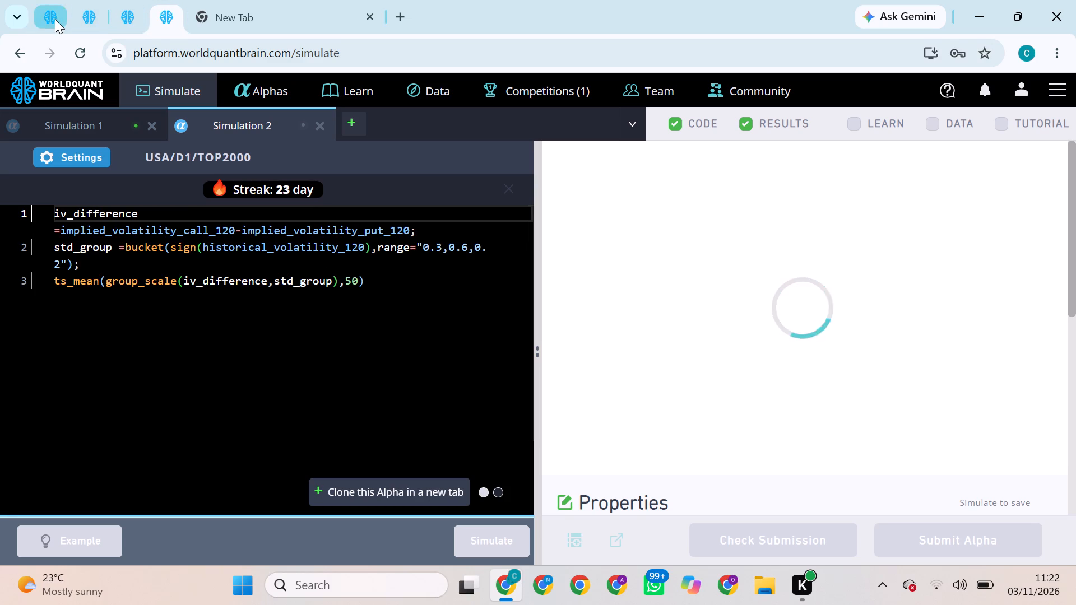
pyautogui.click(55, 19)
pyautogui.click(86, 8)
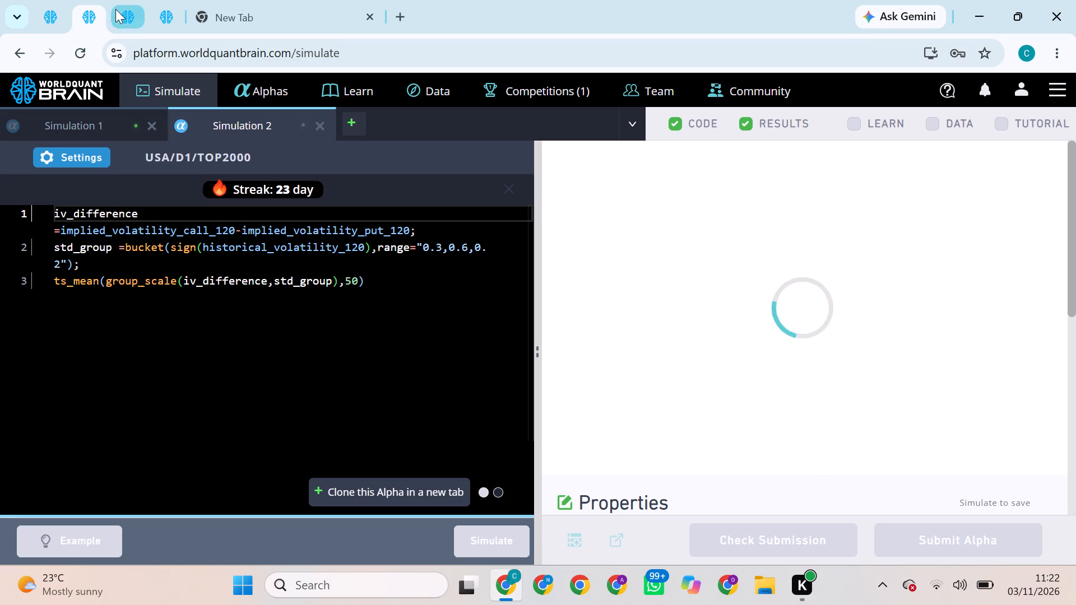
pyautogui.click(115, 9)
pyautogui.click(165, 2)
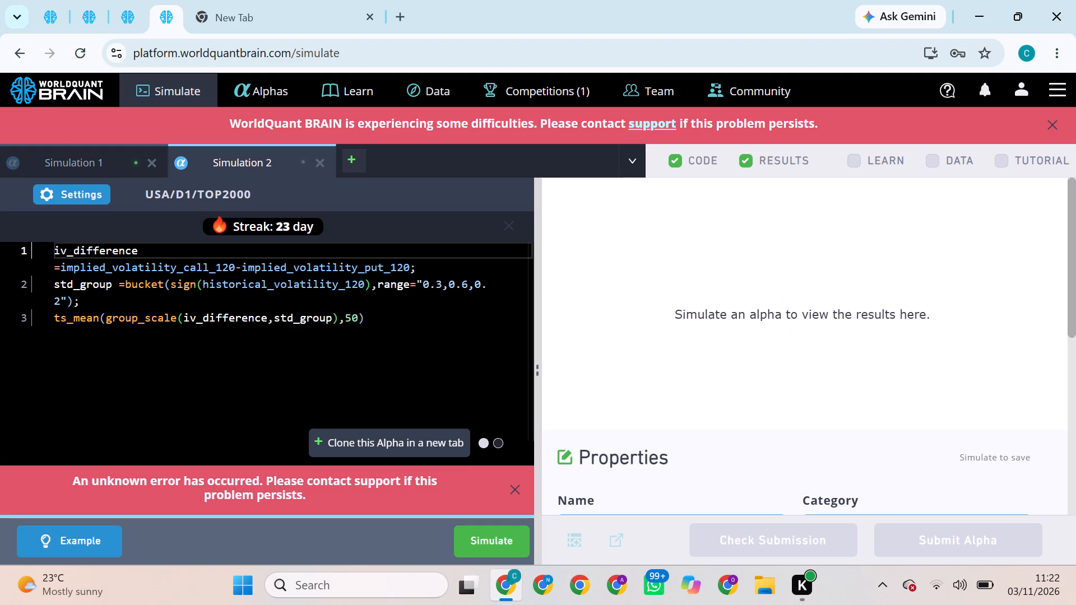
pyautogui.click(1054, 117)
# Check the computer's Wi-Fi connection status in the list of available networks.
pyautogui.click(929, 581)
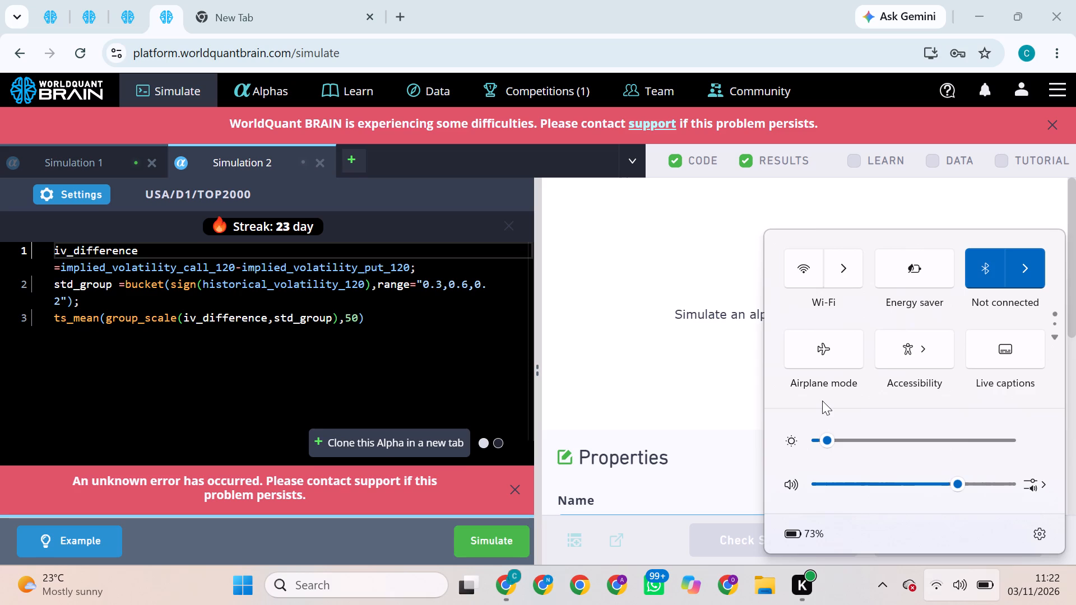
pyautogui.click(848, 264)
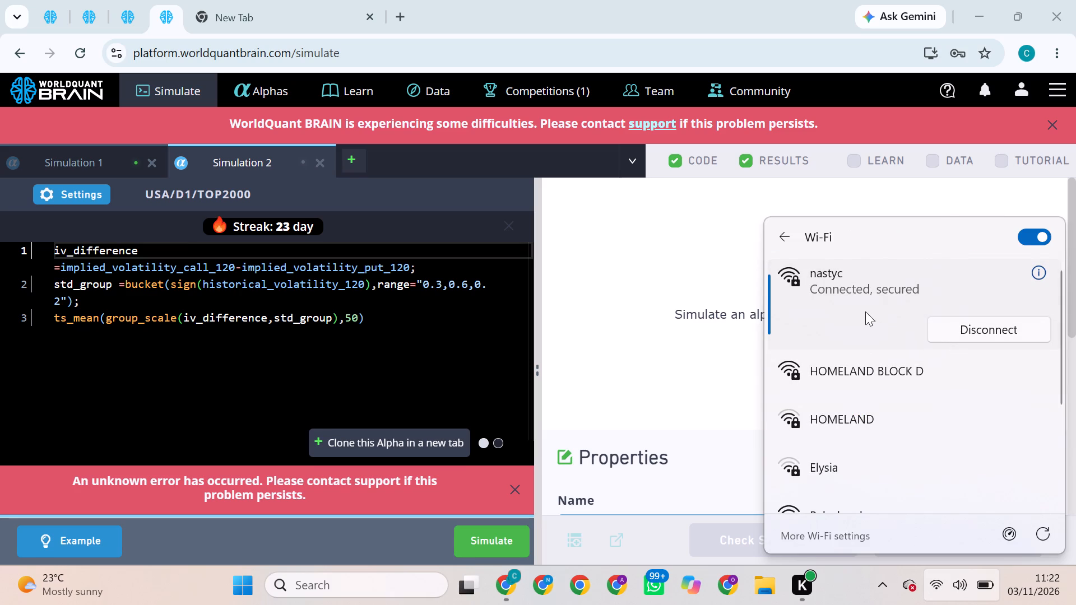
pyautogui.click(857, 299)
pyautogui.click(851, 286)
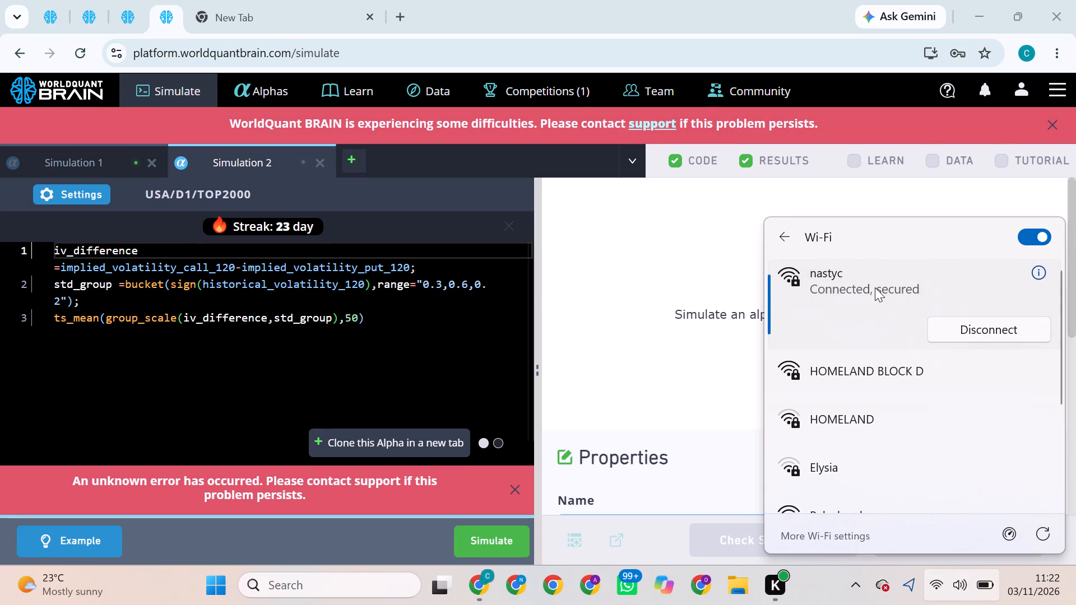
pyautogui.click(729, 223)
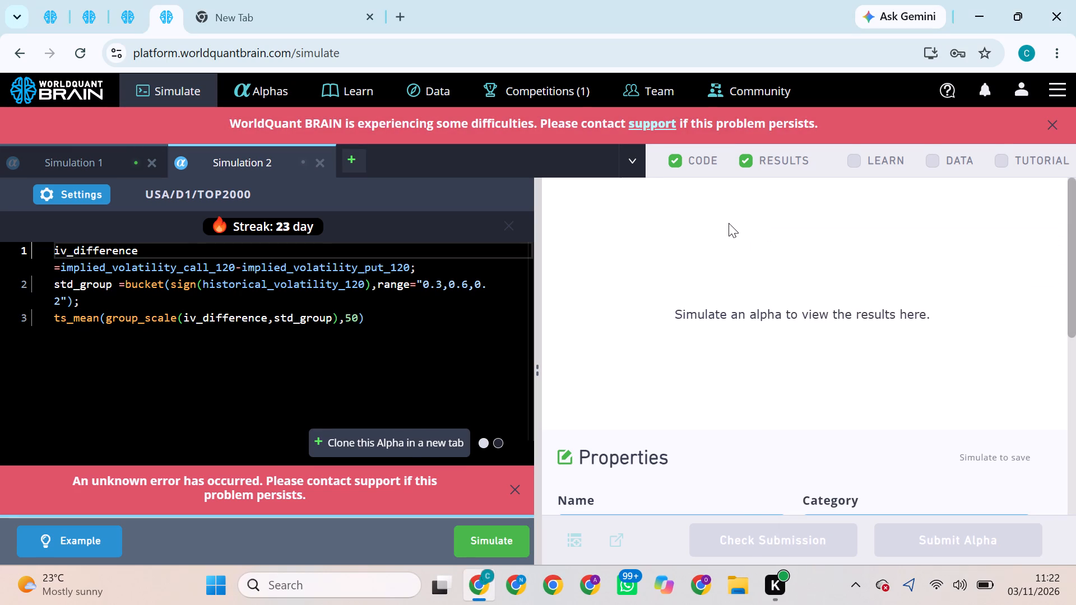
# Rerun the simulation of the fourth page's TOP2000 iv_difference alpha and dismiss that page's error banner.
pyautogui.click(1049, 115)
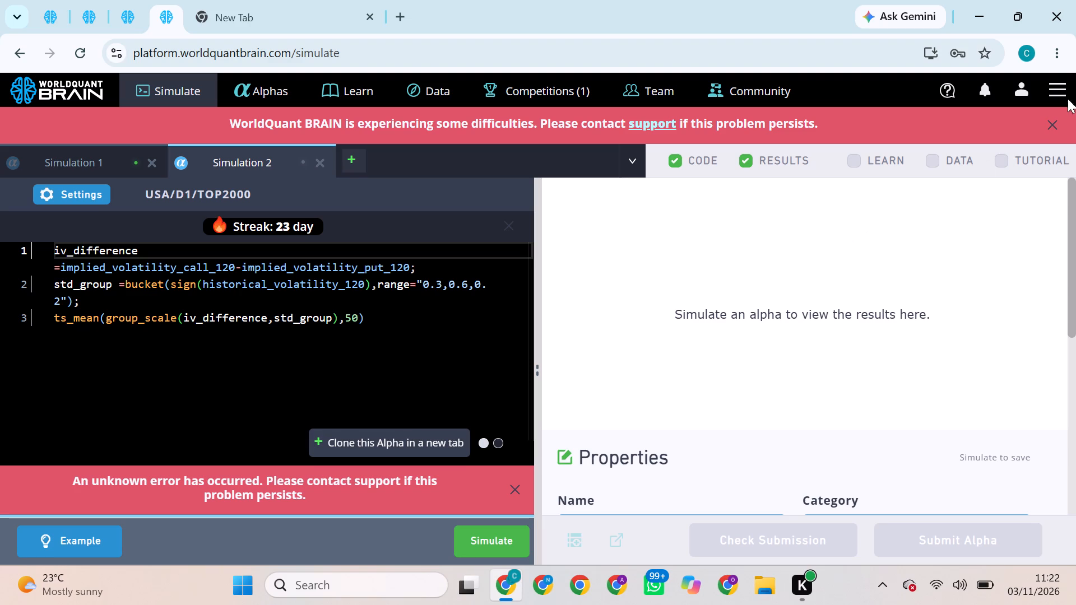
pyautogui.click(1052, 116)
pyautogui.click(495, 536)
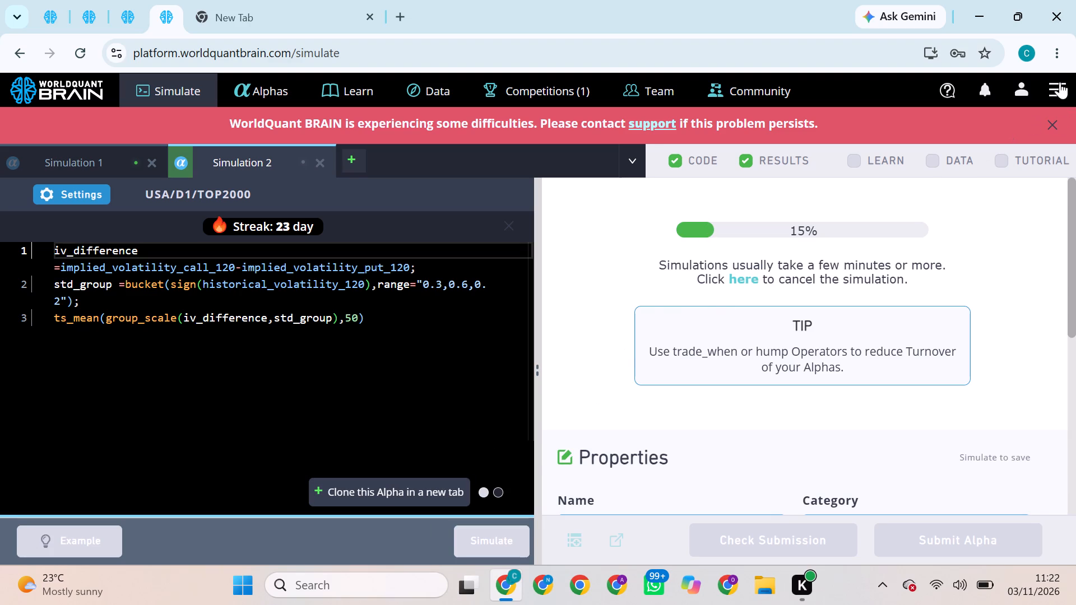
pyautogui.click(1049, 126)
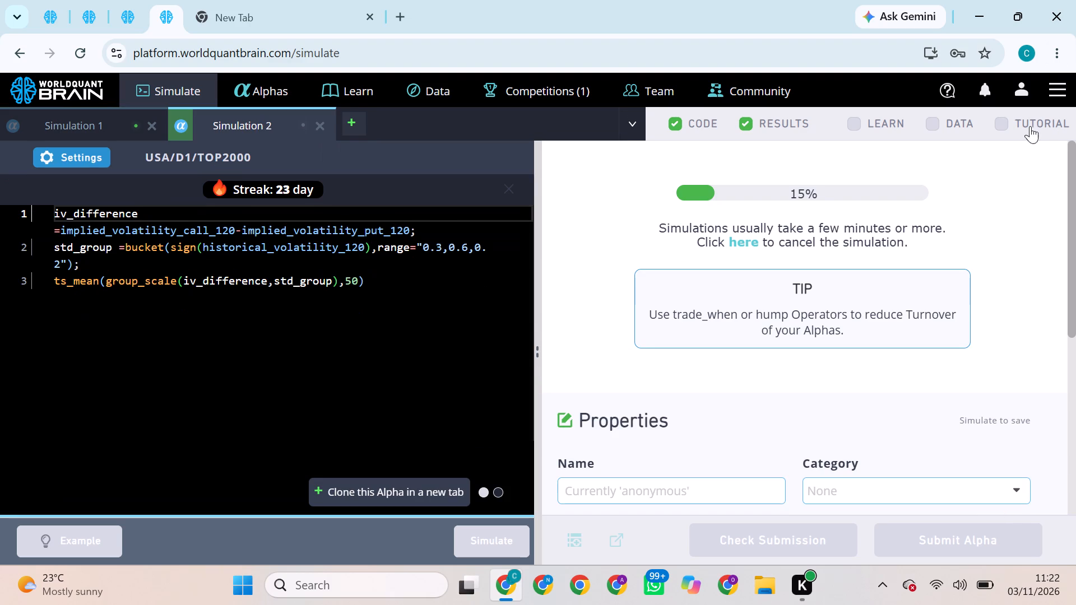
# Dismiss the top error banner on the third page and rerun its TOP2000 implied-volatility ratio alpha.
pyautogui.click(136, 12)
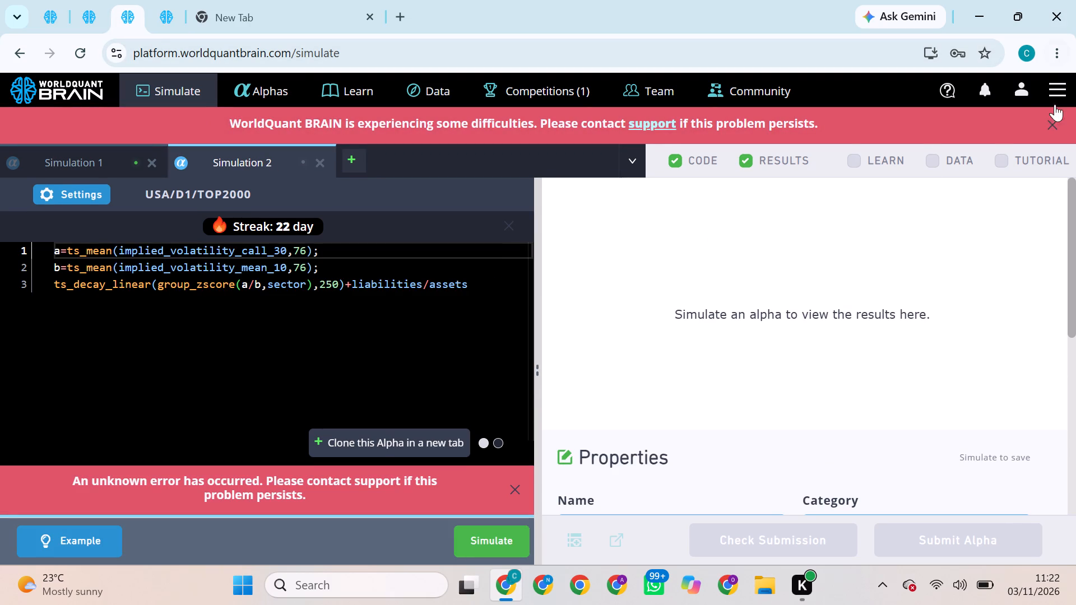
pyautogui.click(1056, 119)
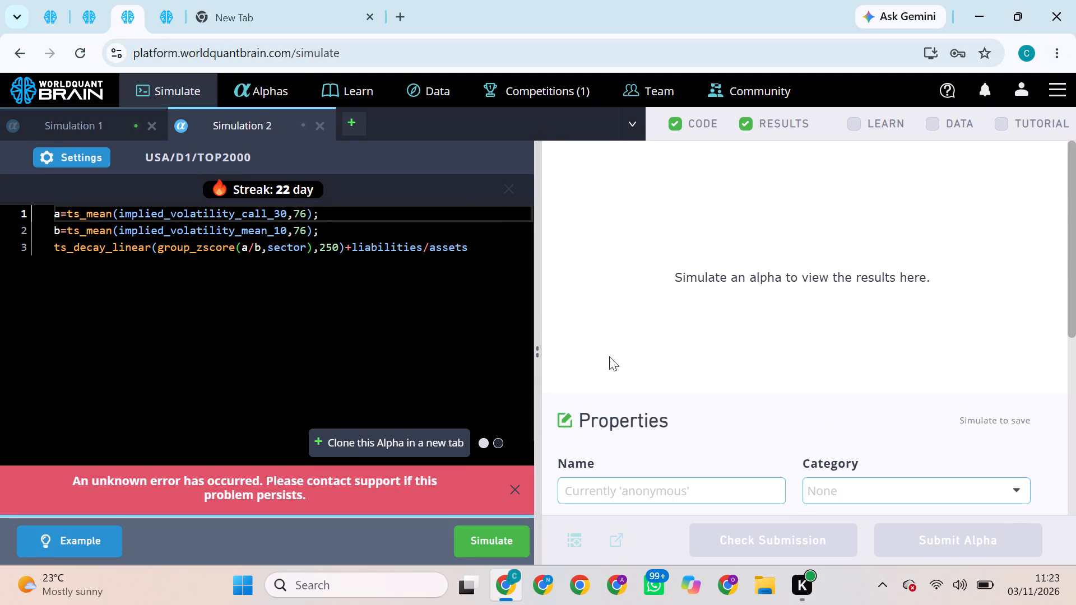
pyautogui.click(506, 537)
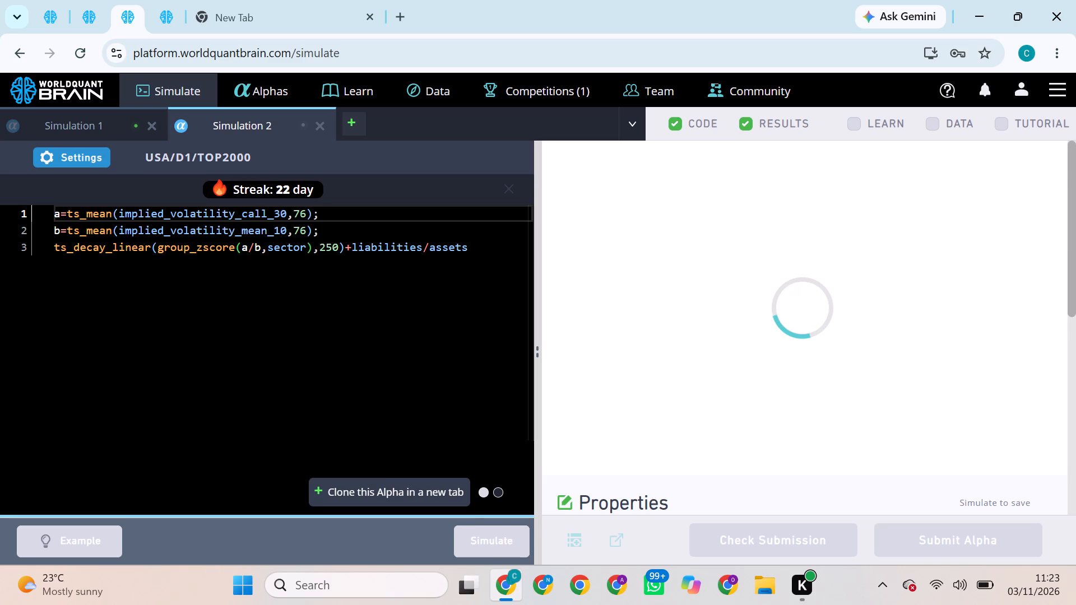
# Rerun the second page's TOP2000 iv_difference alpha and dismiss that page's error banner.
pyautogui.click(84, 7)
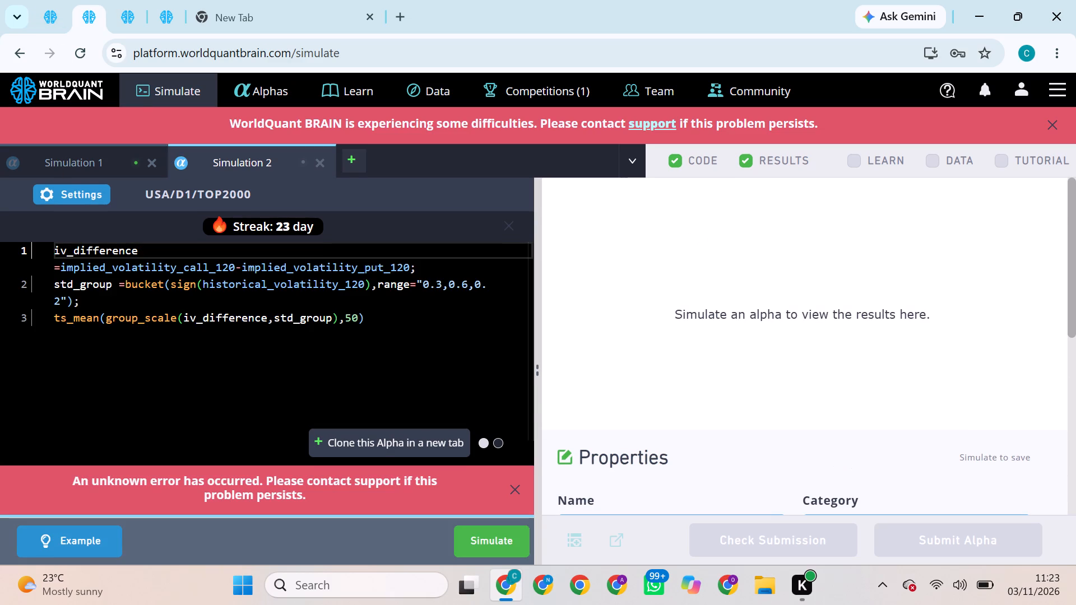
pyautogui.click(492, 546)
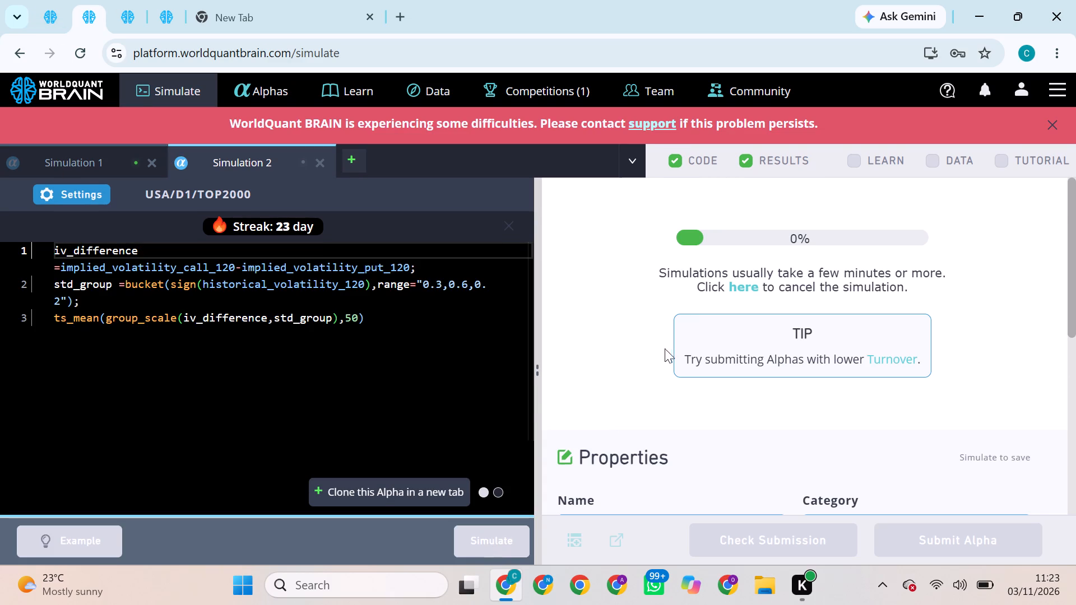
pyautogui.click(1049, 118)
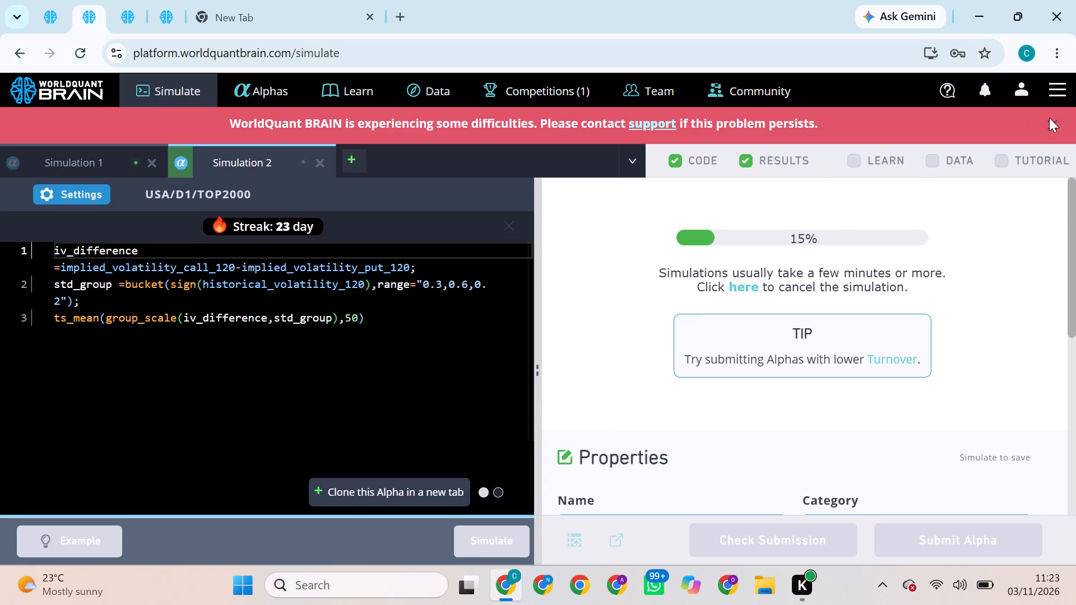
pyautogui.click(1053, 124)
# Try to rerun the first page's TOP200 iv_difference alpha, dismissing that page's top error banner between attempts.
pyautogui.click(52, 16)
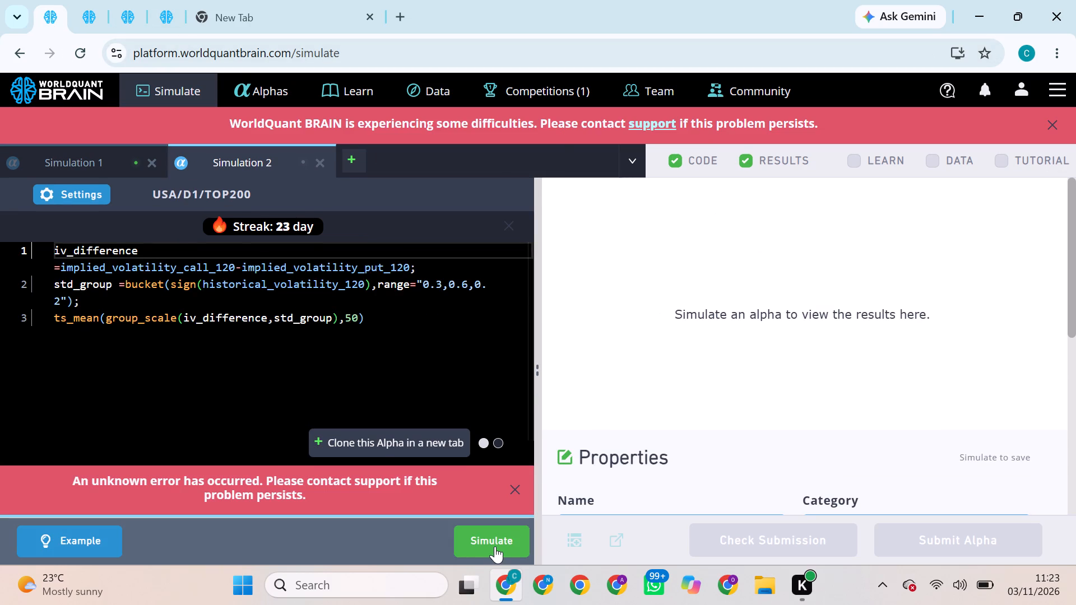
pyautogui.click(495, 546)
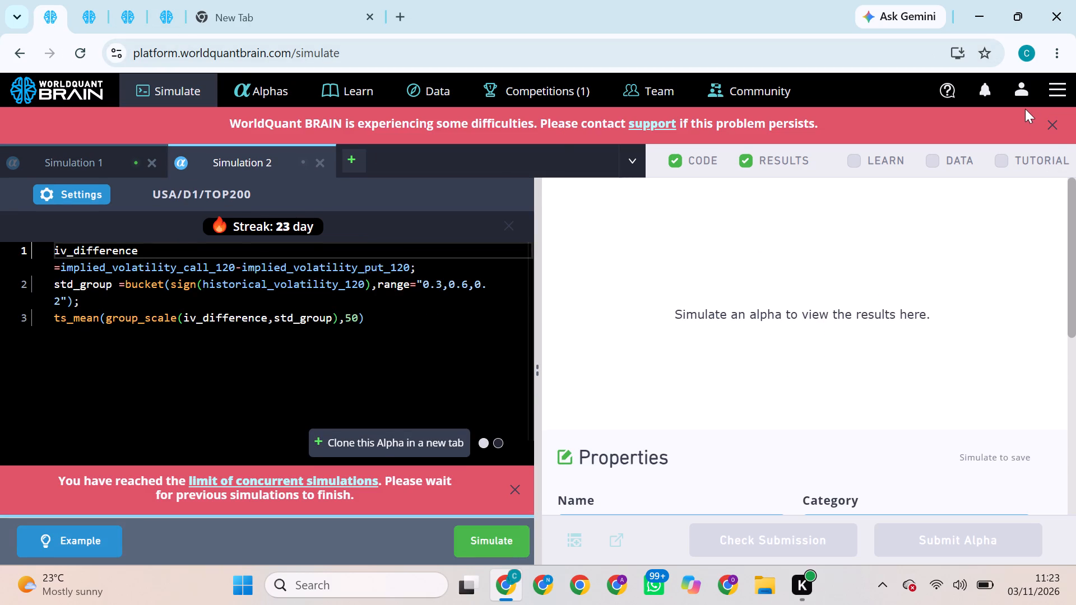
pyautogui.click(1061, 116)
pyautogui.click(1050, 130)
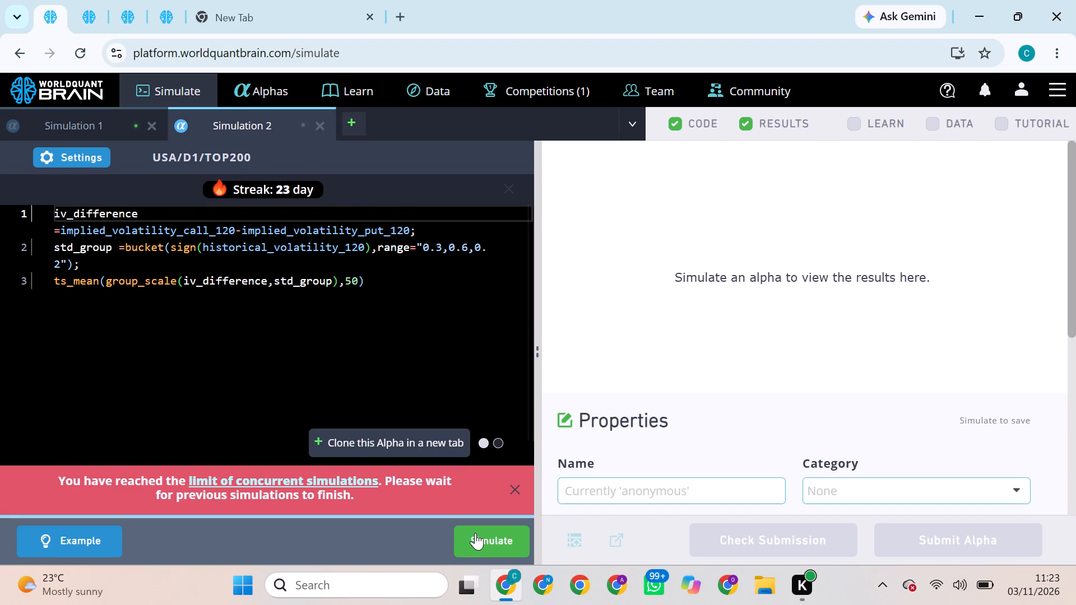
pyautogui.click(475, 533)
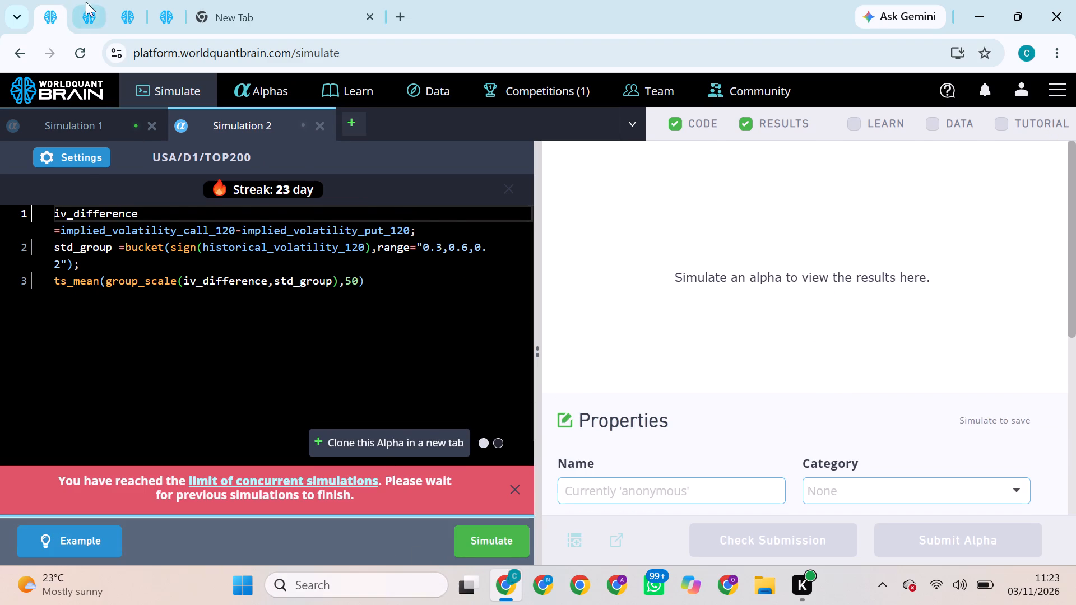
# Check the progress of the simulations on all four pages.
pyautogui.click(89, 8)
pyautogui.click(126, 13)
pyautogui.click(159, 11)
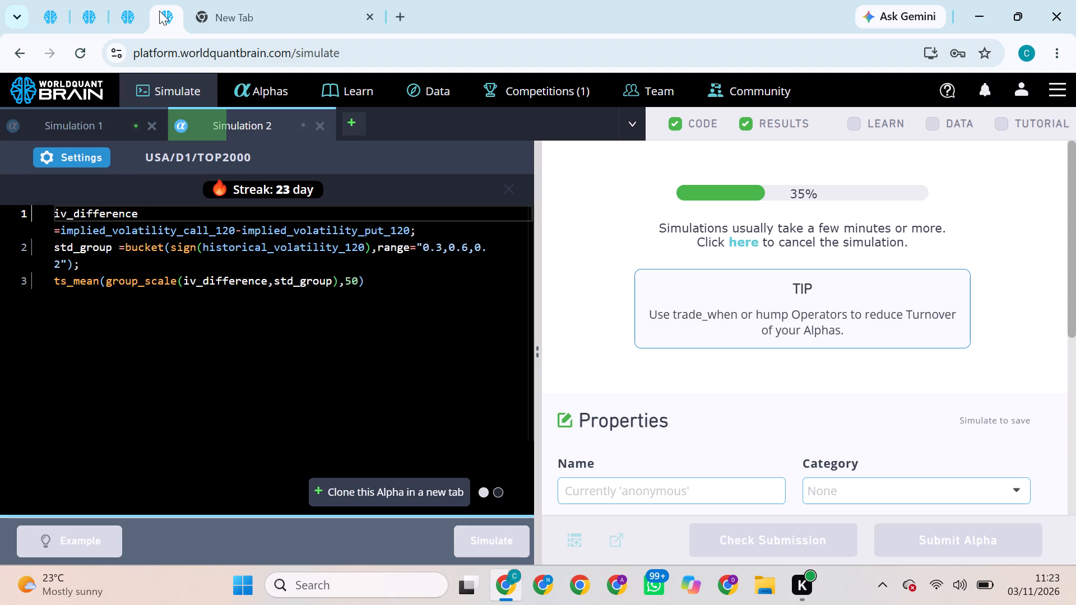
pyautogui.click(27, 24)
pyautogui.click(48, 22)
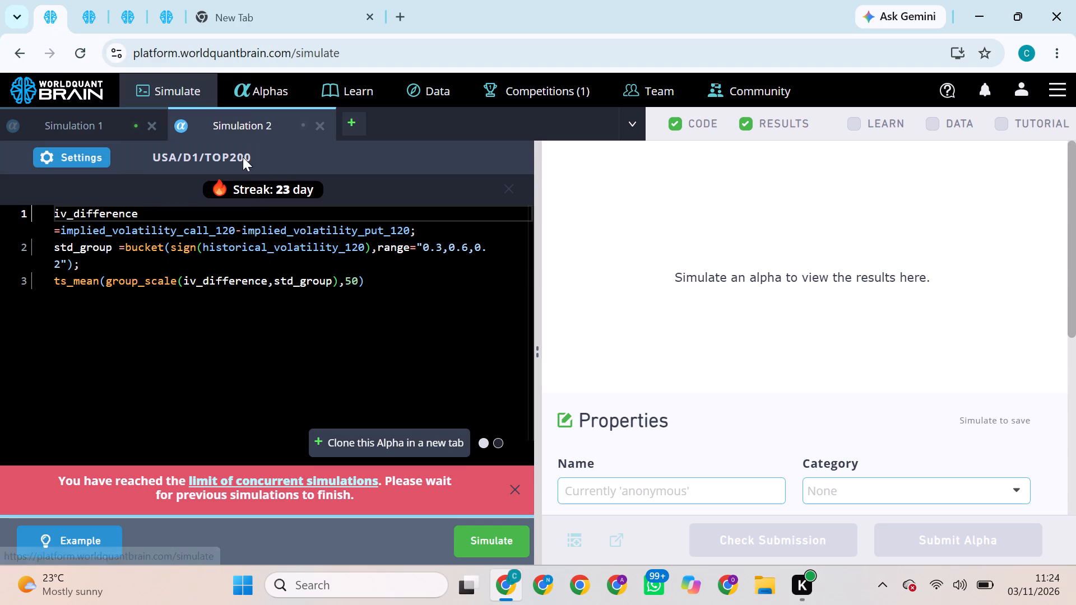
pyautogui.click(84, 24)
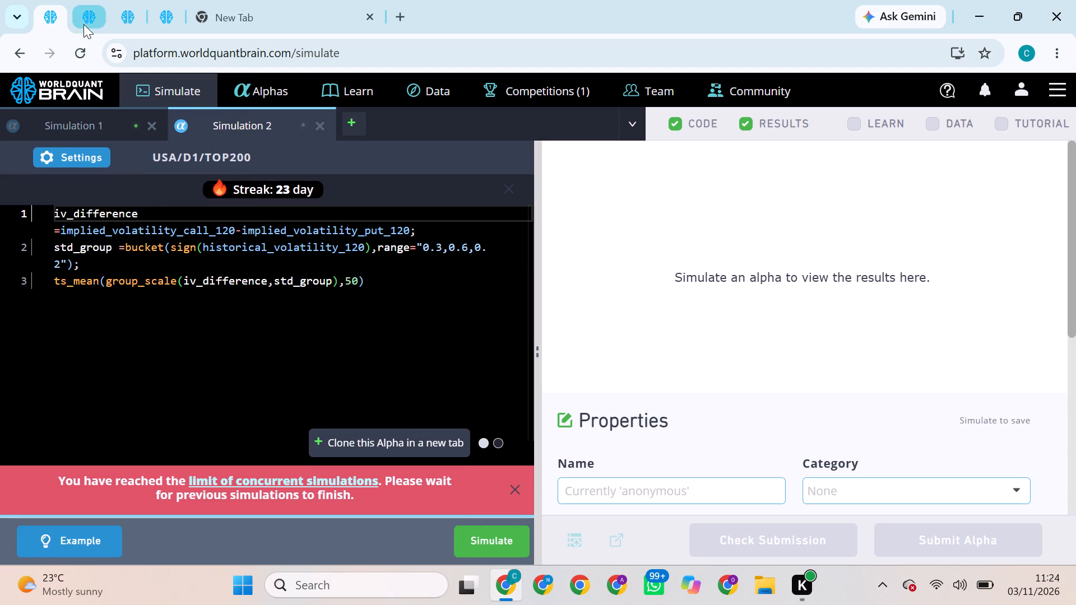
pyautogui.click(126, 14)
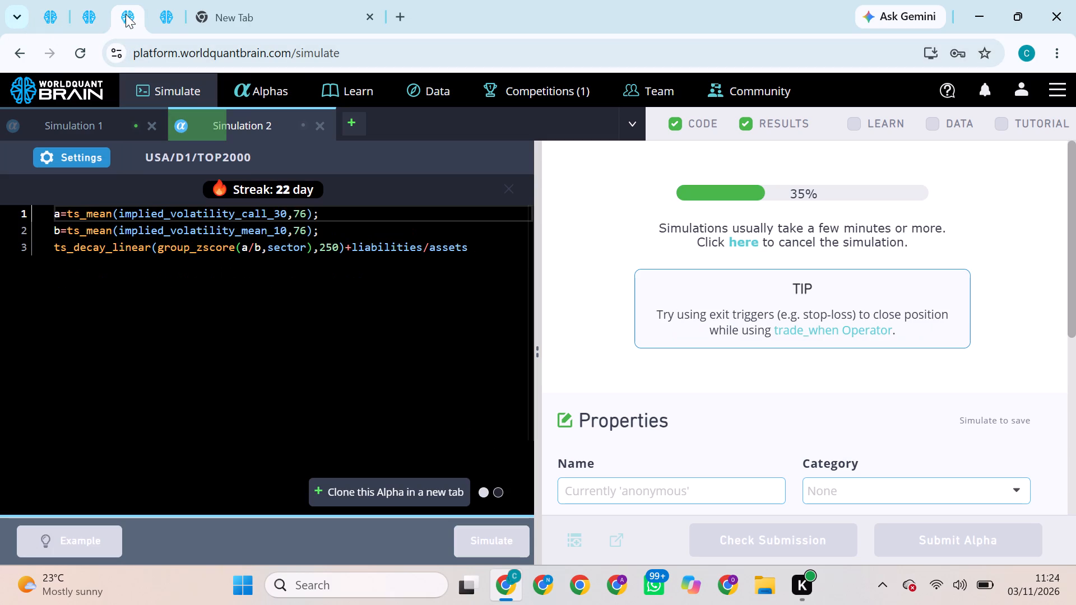
# Try to submit the fourth page's simulated TOP2000 iv_difference alpha.
pyautogui.click(155, 15)
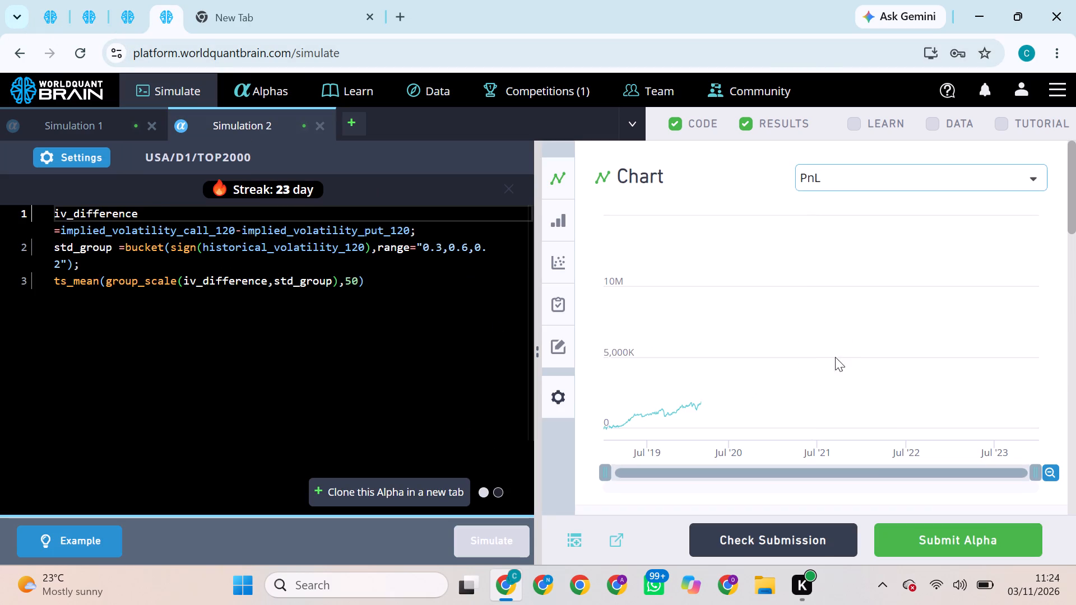
pyautogui.click(931, 542)
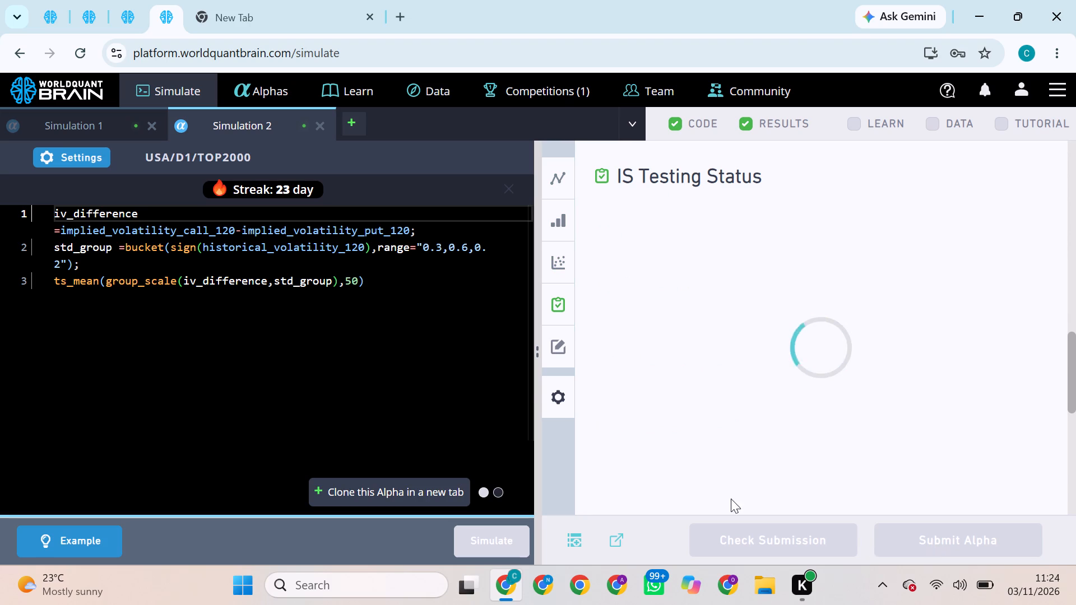
# Set the fourth page's alpha neutralization to Industry, apply the settings and simulate it again.
pyautogui.click(94, 159)
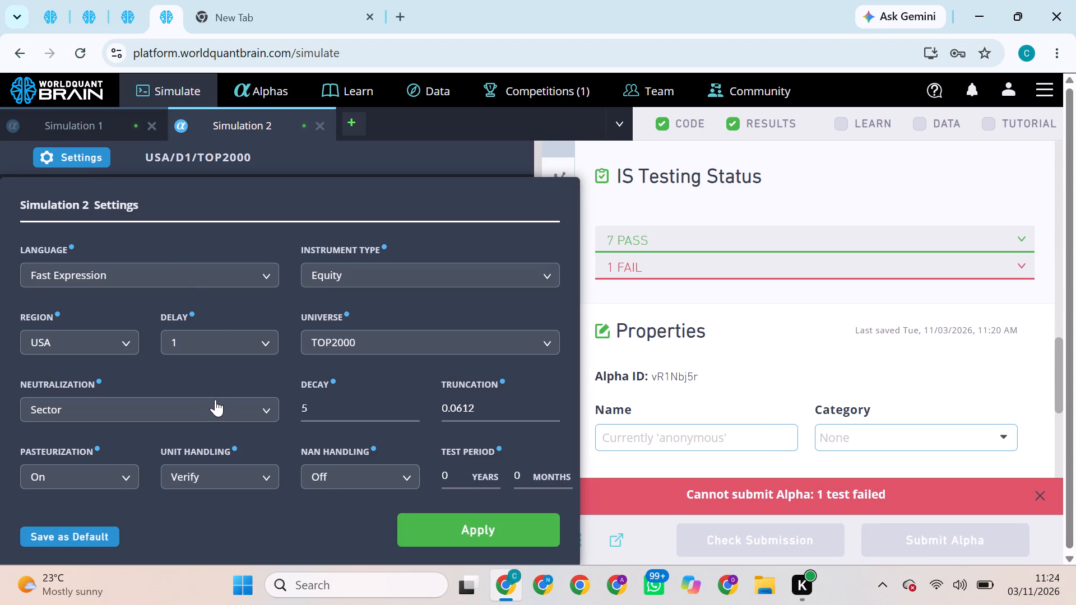
pyautogui.click(222, 403)
pyautogui.click(232, 511)
pyautogui.click(490, 538)
pyautogui.click(507, 534)
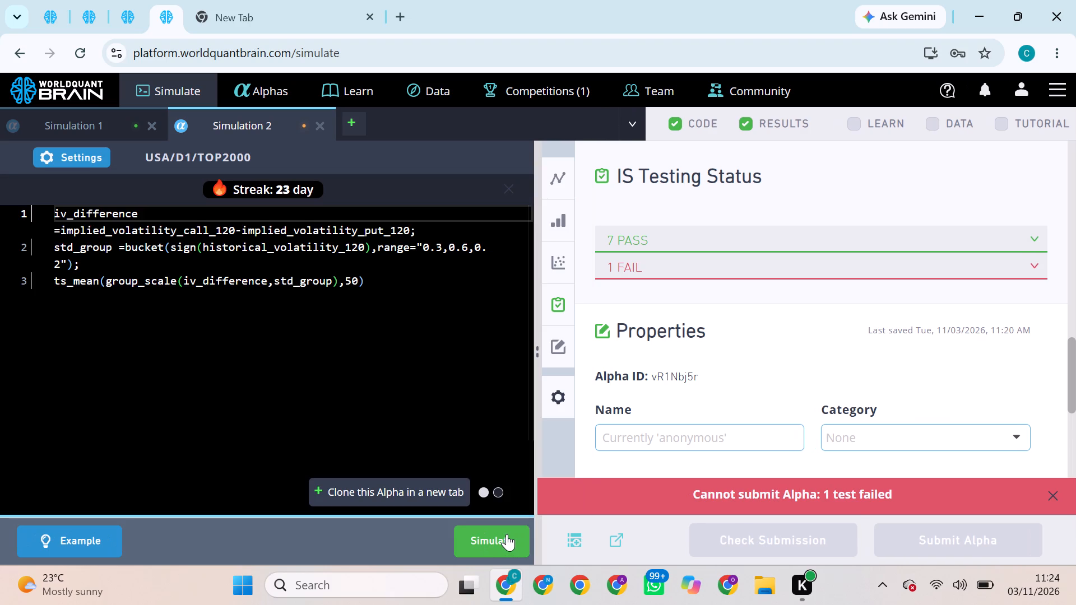
# Show the test period of the third page's implied-volatility ratio alpha and try to submit the alpha.
pyautogui.click(115, 12)
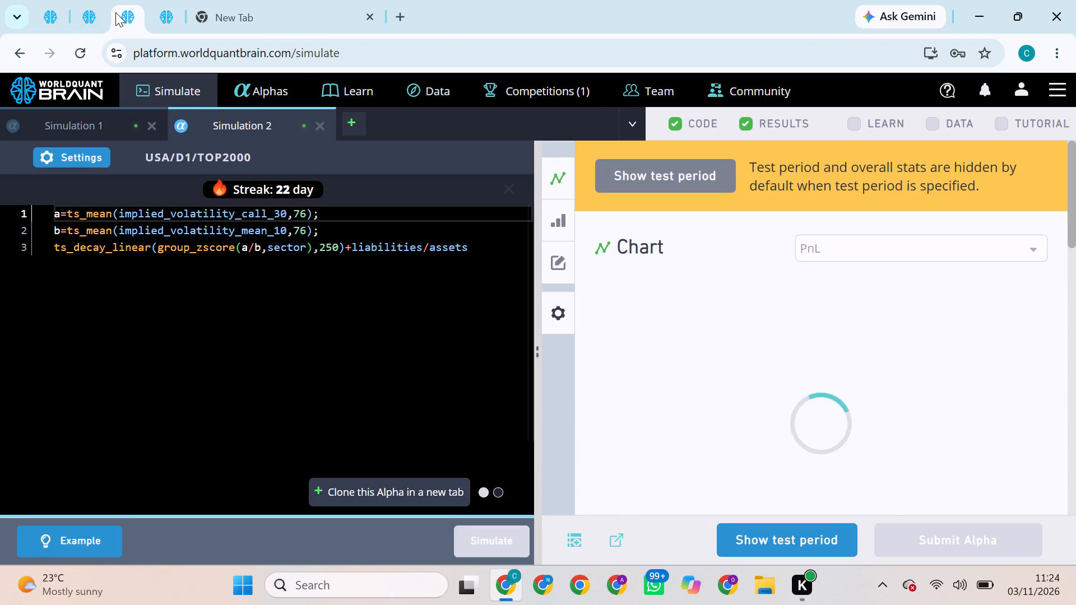
pyautogui.click(803, 534)
pyautogui.click(933, 538)
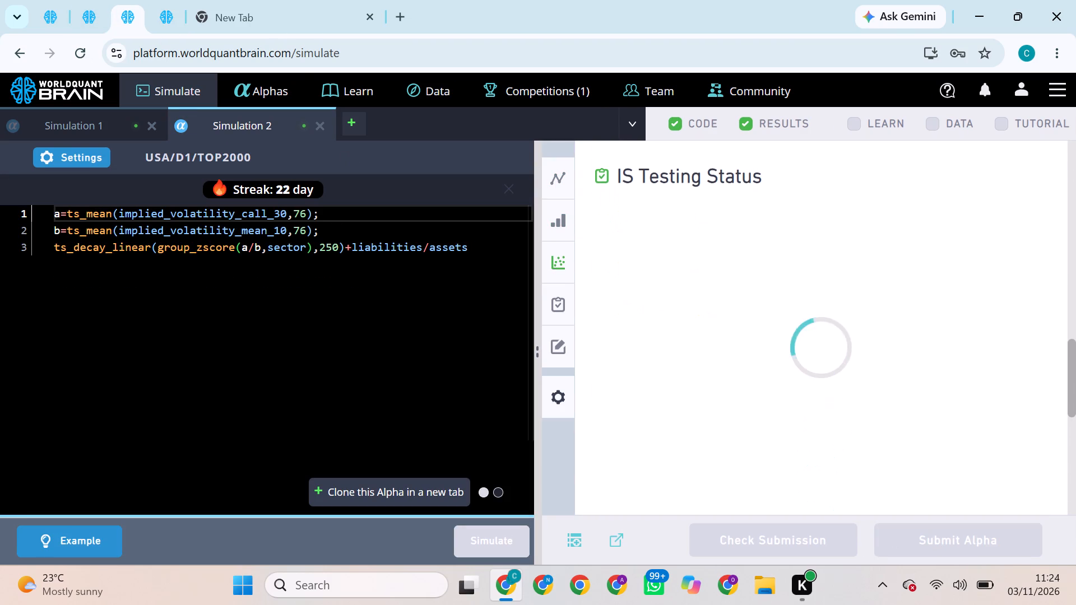
# Set the third page's alpha to Market neutralization, decay 4 and truncation 0.02, apply the settings and simulate it again.
pyautogui.click(89, 148)
pyautogui.click(202, 403)
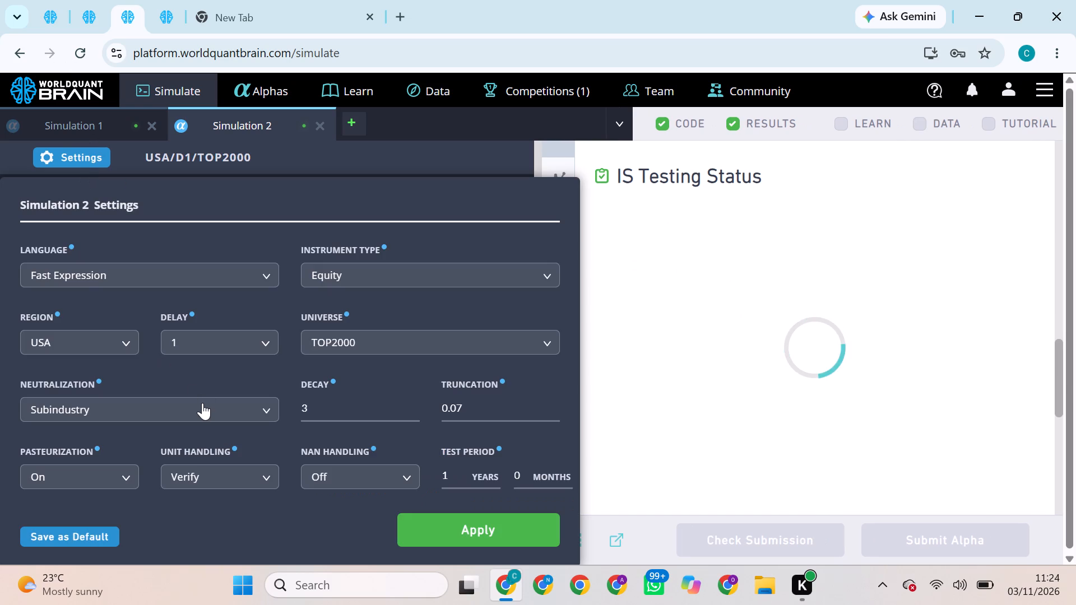
pyautogui.click(174, 460)
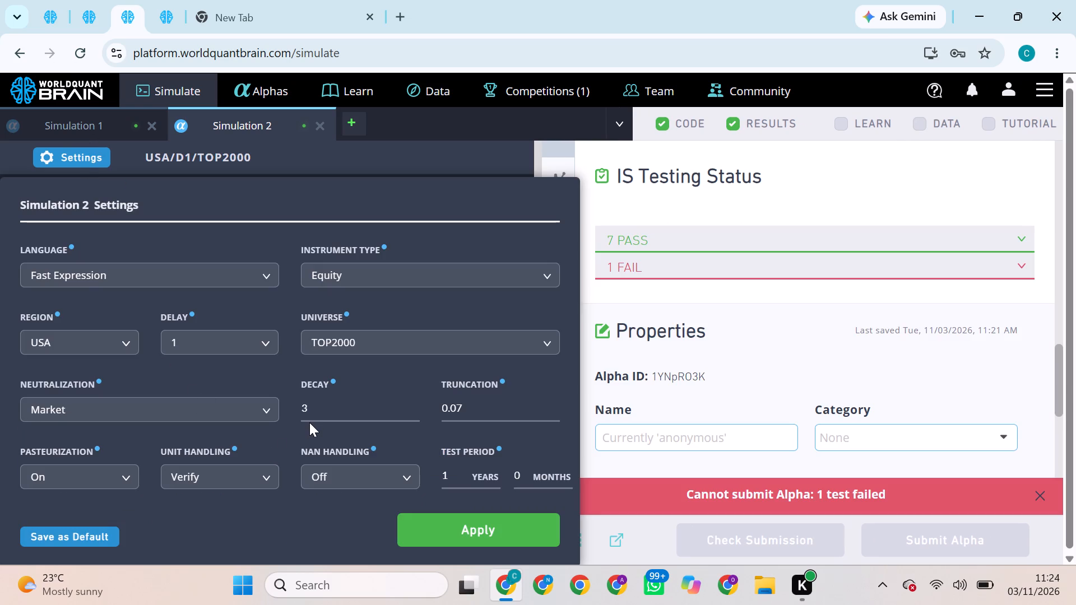
pyautogui.press('BackSpace')
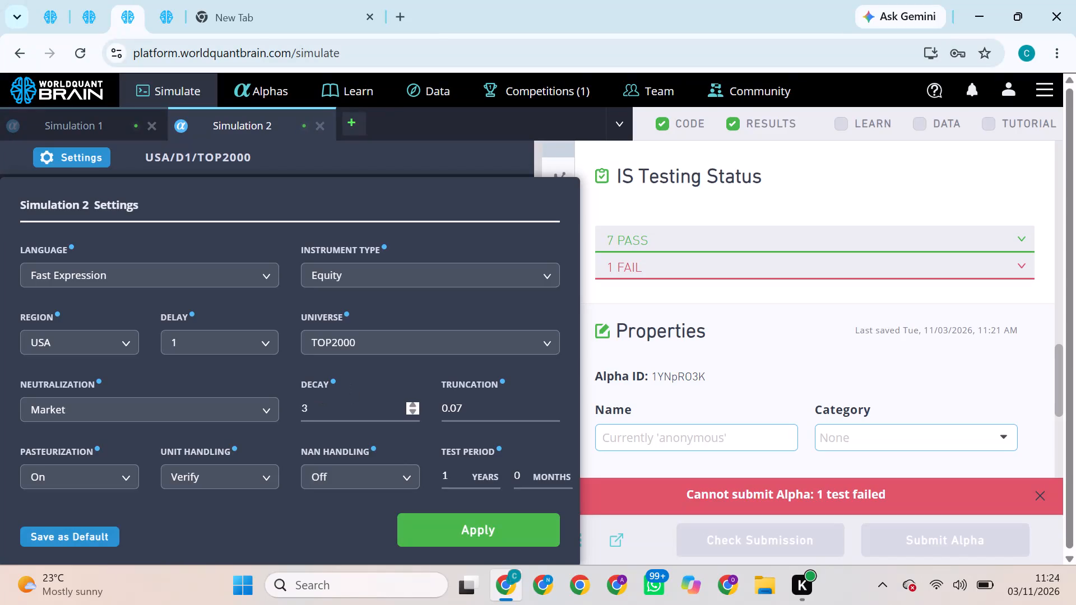
pyautogui.click(315, 409)
pyautogui.press('BackSpace')
pyautogui.press('4')
pyautogui.click(461, 406)
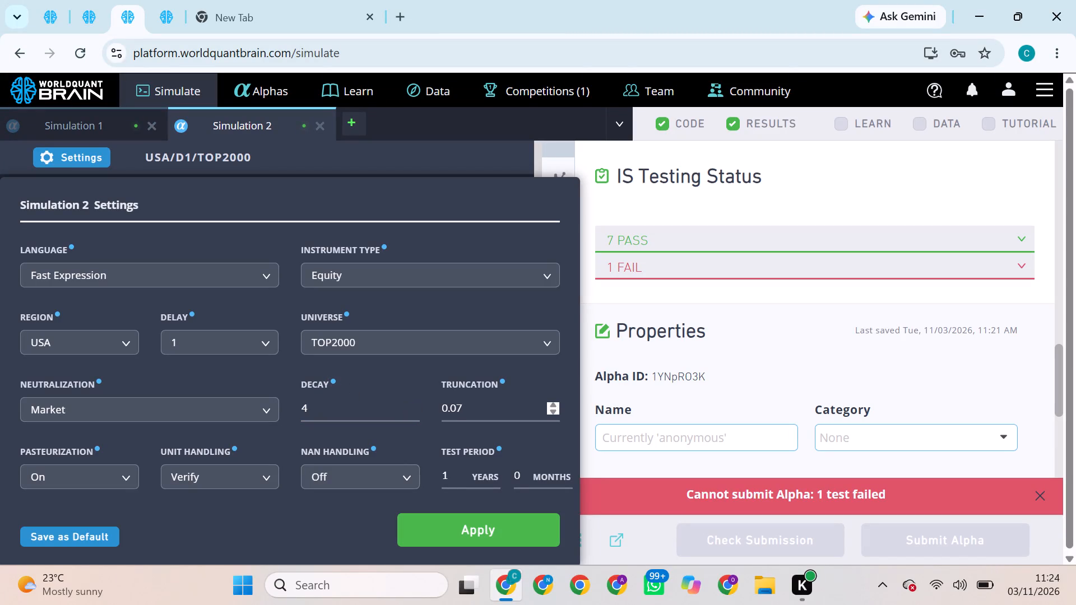
pyautogui.press('BackSpace')
pyautogui.press('2')
pyautogui.click(454, 533)
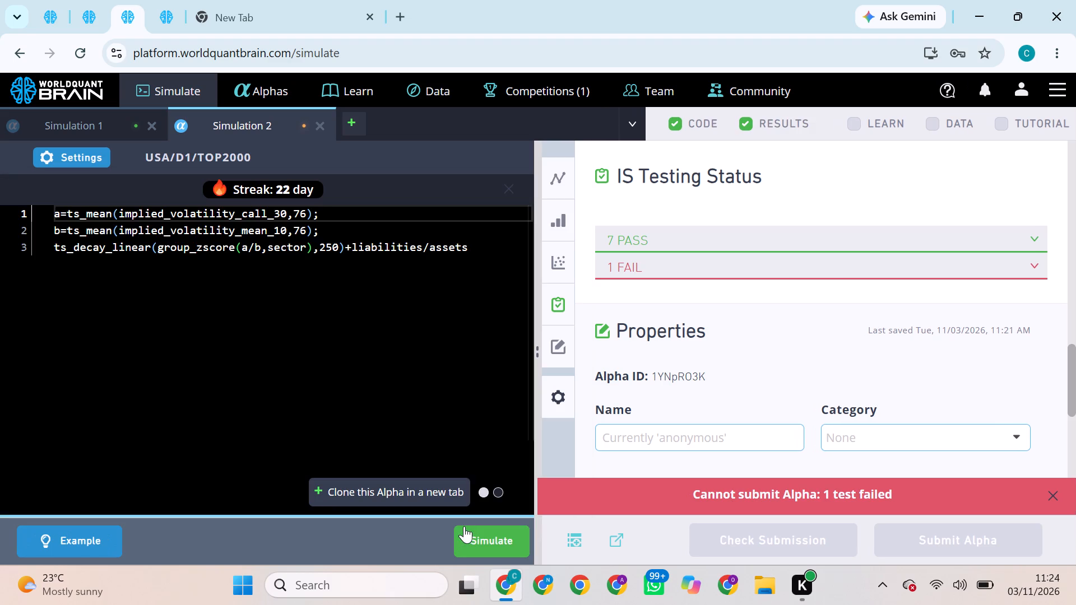
pyautogui.click(487, 534)
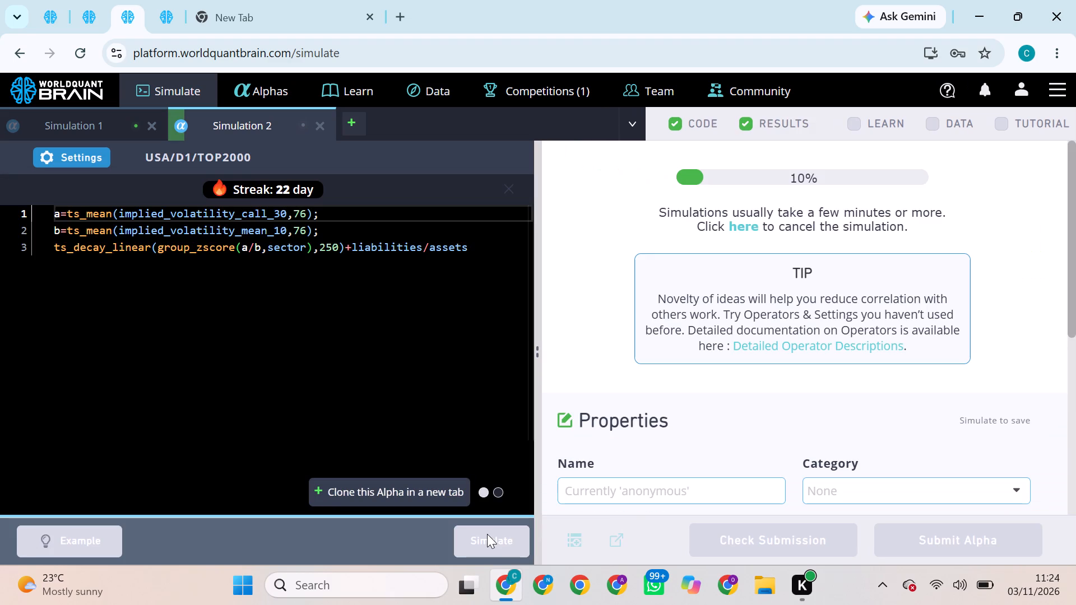
# Rerun the simulation of the first page's TOP200 iv_difference alpha.
pyautogui.click(54, 23)
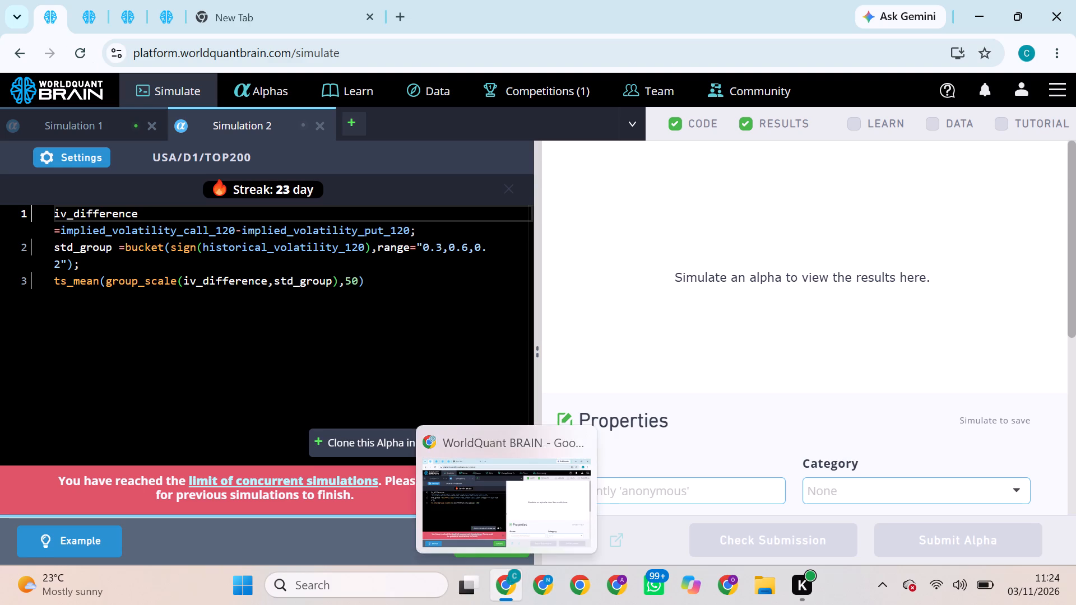
pyautogui.click(478, 523)
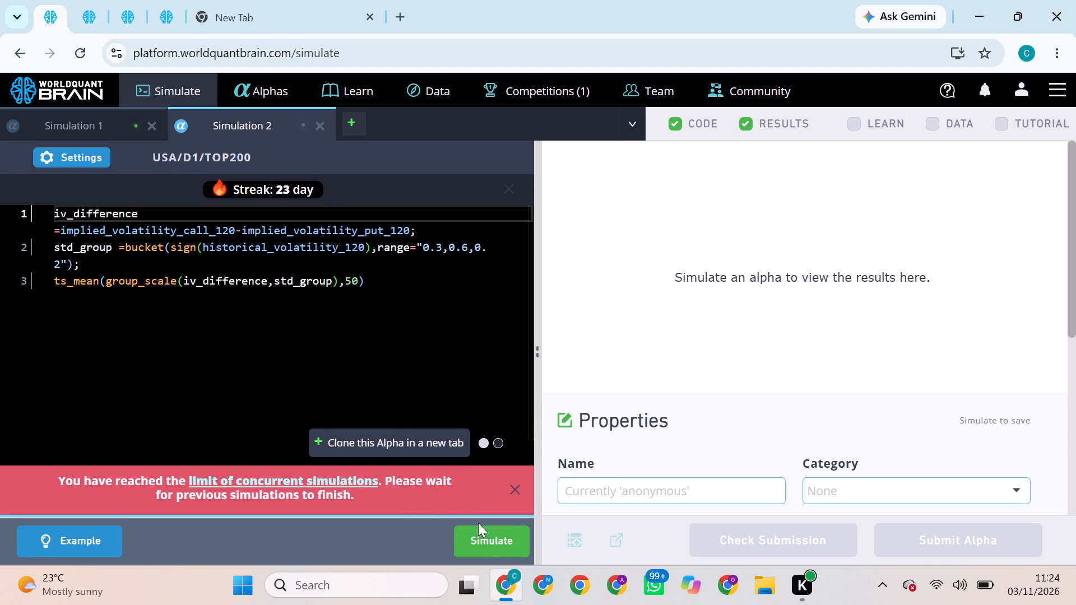
pyautogui.click(481, 535)
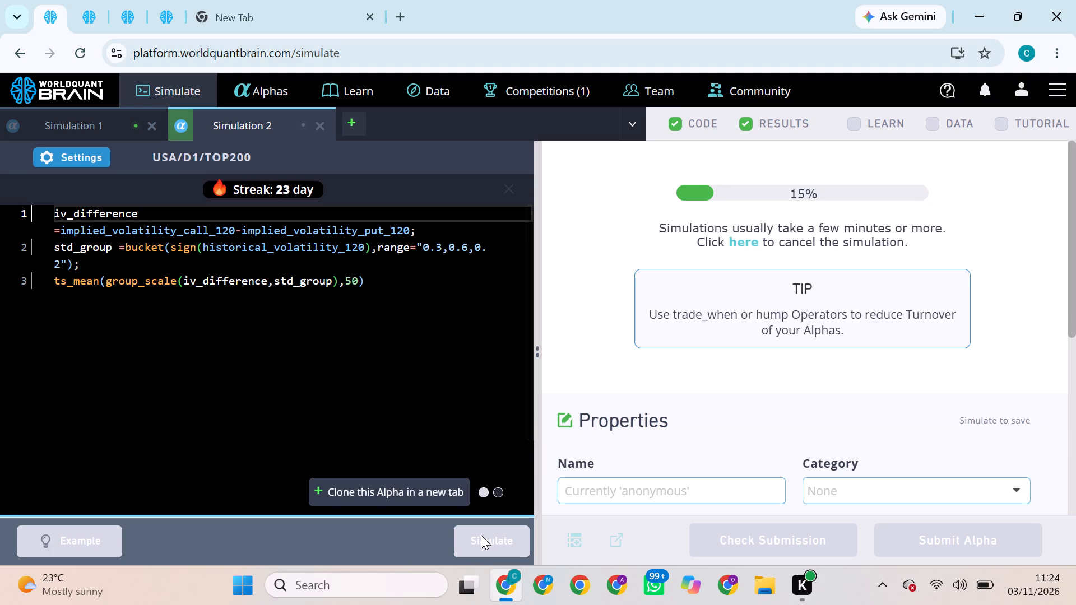
# Try to submit the second page's TOP2000 iv_difference alpha and check the simulations' progress on the other pages.
pyautogui.click(87, 7)
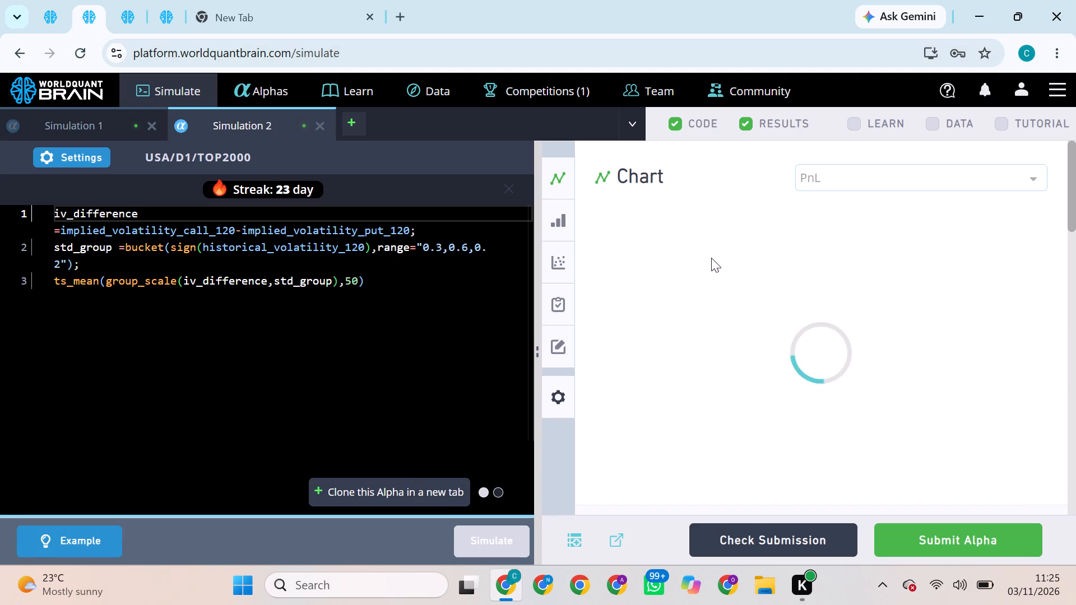
pyautogui.click(964, 536)
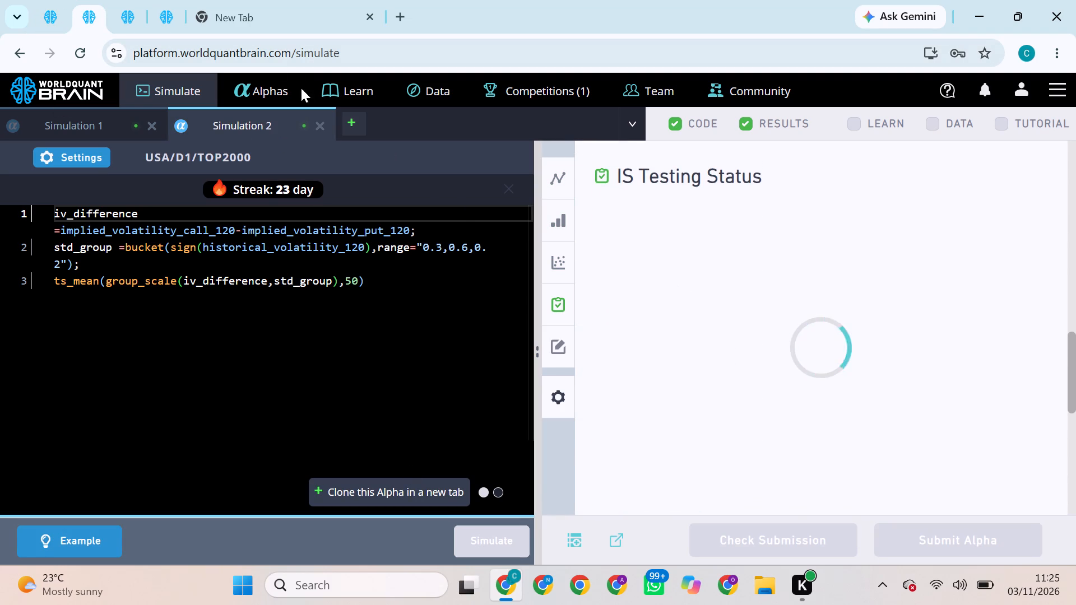
pyautogui.click(62, 13)
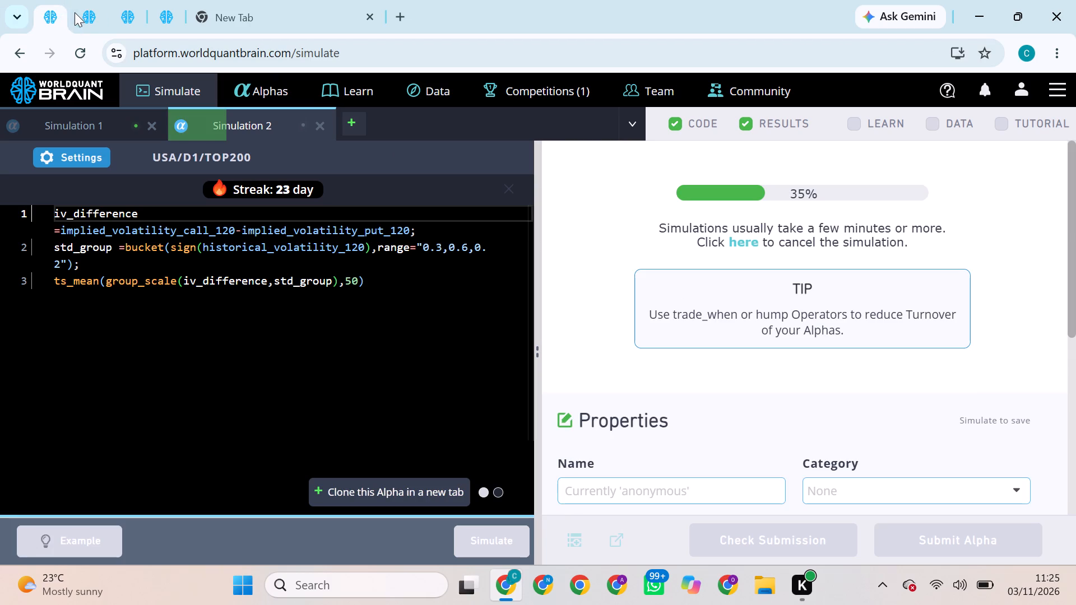
pyautogui.click(84, 14)
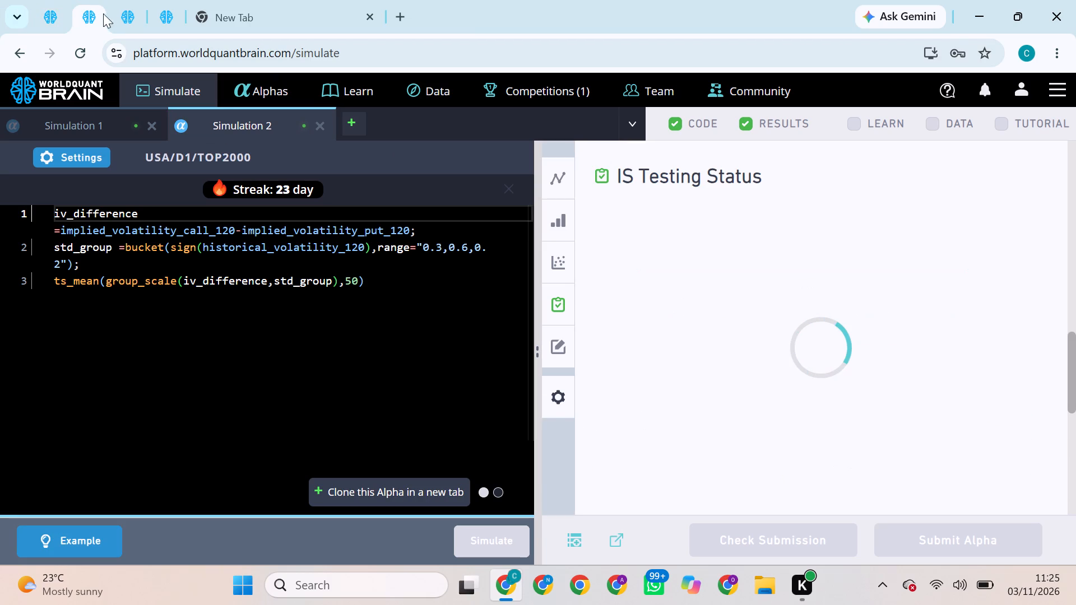
pyautogui.click(121, 12)
pyautogui.click(156, 6)
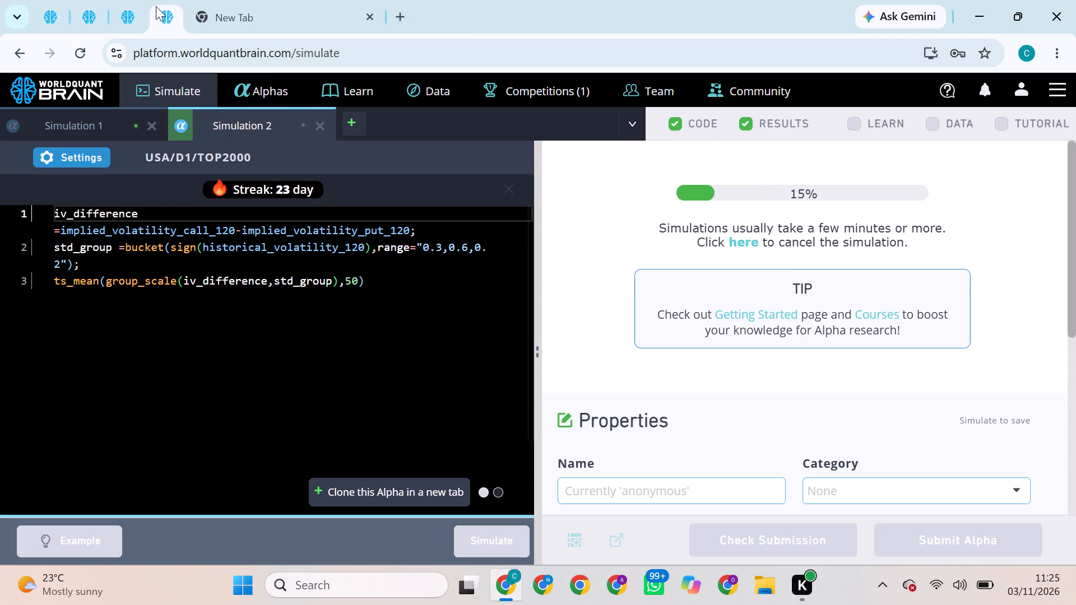
pyautogui.click(119, 6)
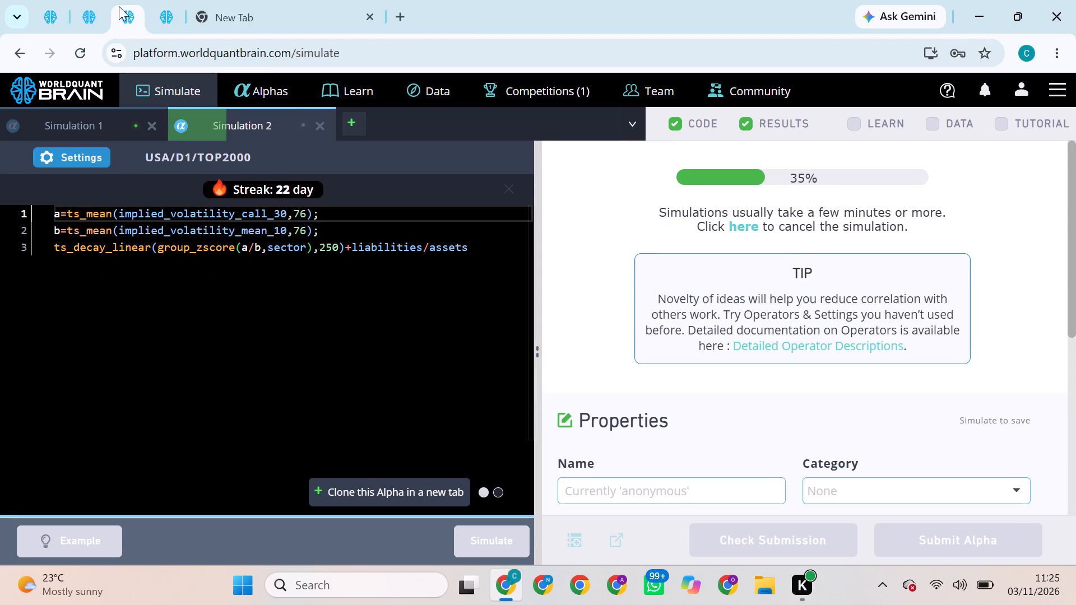
# Set the second page's alpha to Market neutralization and decay 2, apply the settings and simulate it again.
pyautogui.click(80, 10)
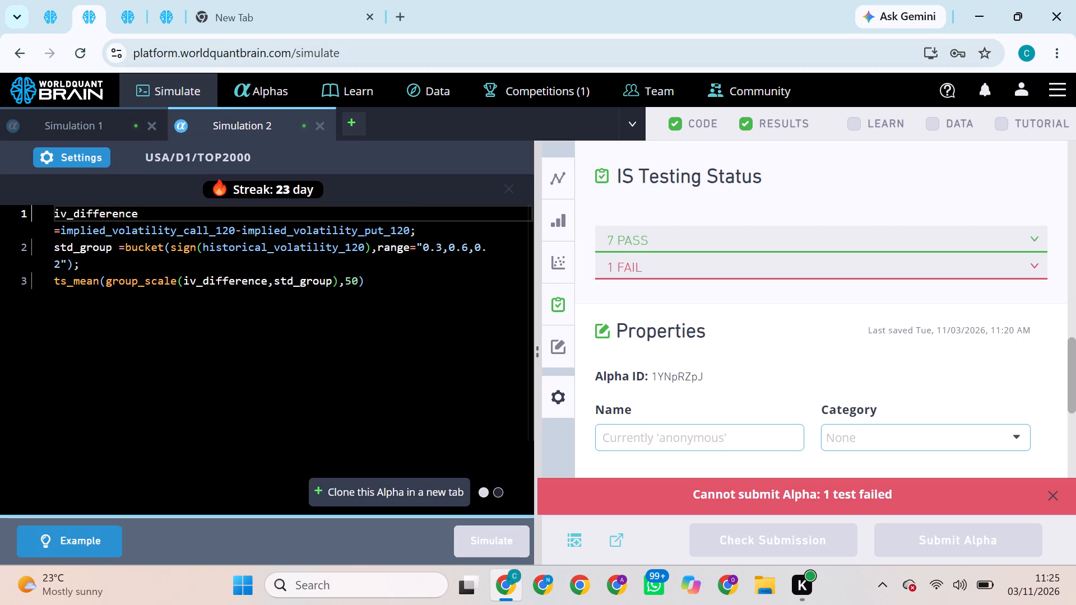
pyautogui.click(69, 161)
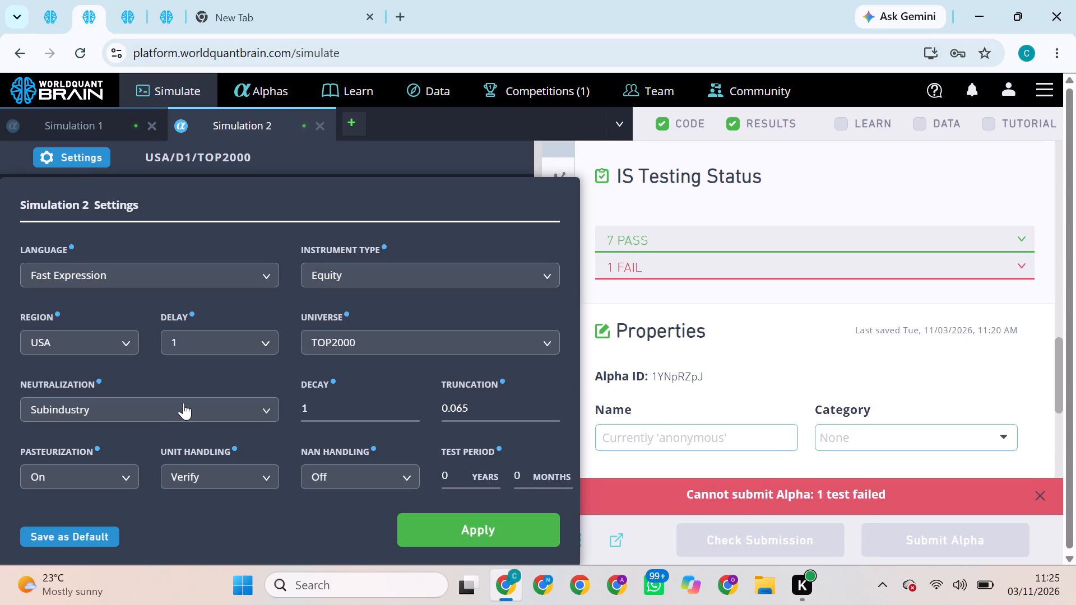
pyautogui.click(183, 403)
pyautogui.click(167, 468)
pyautogui.click(326, 407)
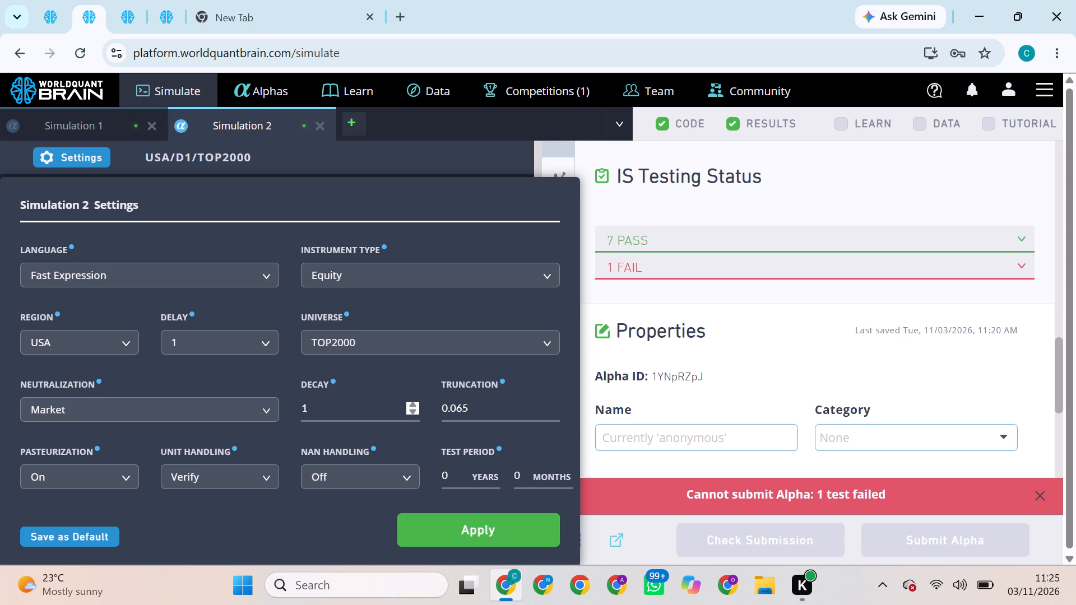
pyautogui.press('BackSpace')
pyautogui.press('2')
pyautogui.click(483, 539)
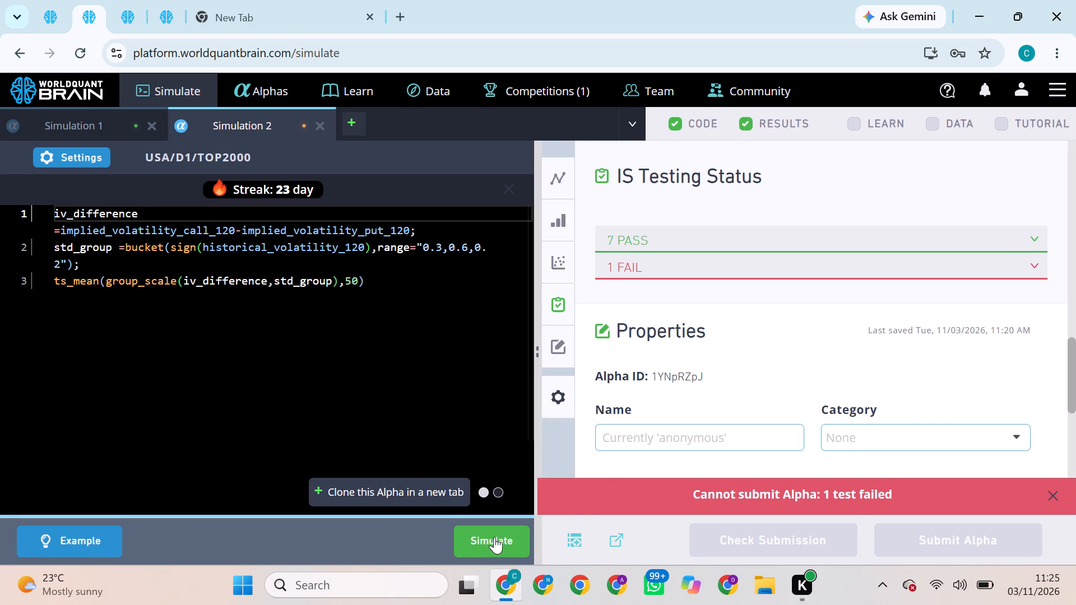
pyautogui.click(495, 537)
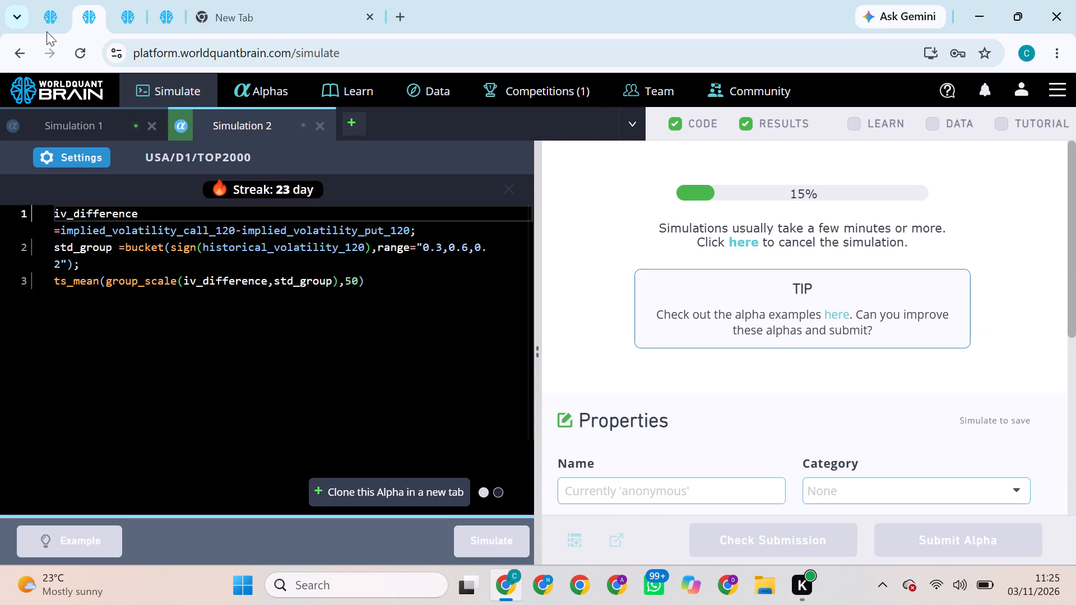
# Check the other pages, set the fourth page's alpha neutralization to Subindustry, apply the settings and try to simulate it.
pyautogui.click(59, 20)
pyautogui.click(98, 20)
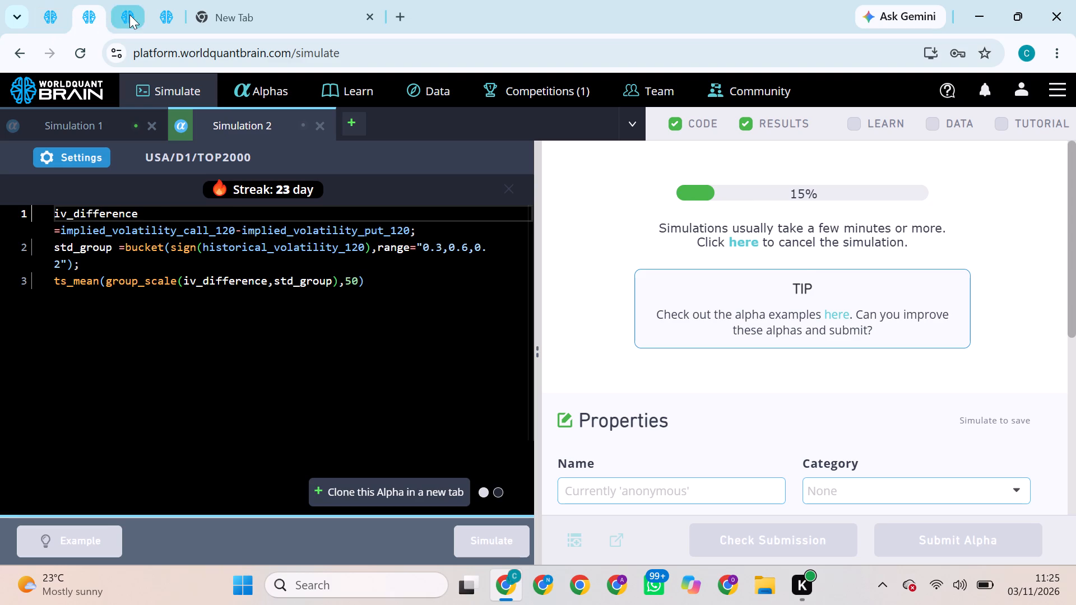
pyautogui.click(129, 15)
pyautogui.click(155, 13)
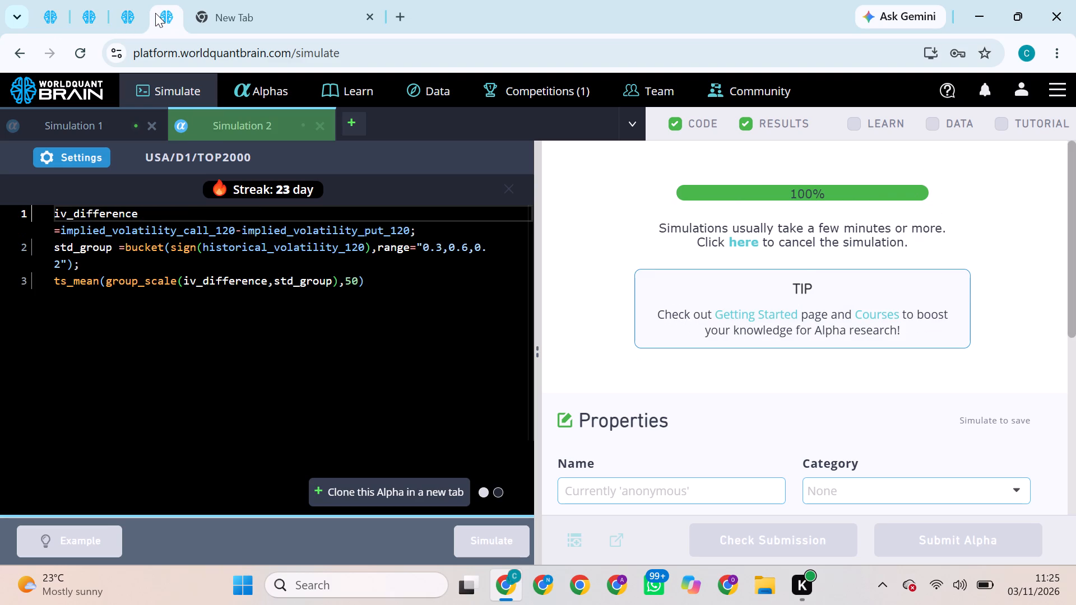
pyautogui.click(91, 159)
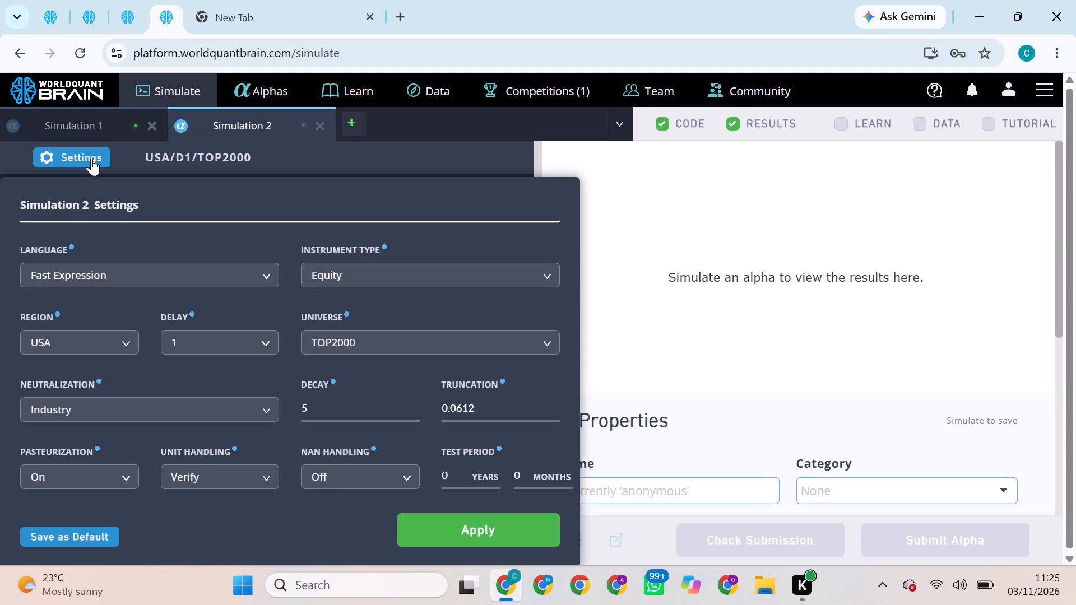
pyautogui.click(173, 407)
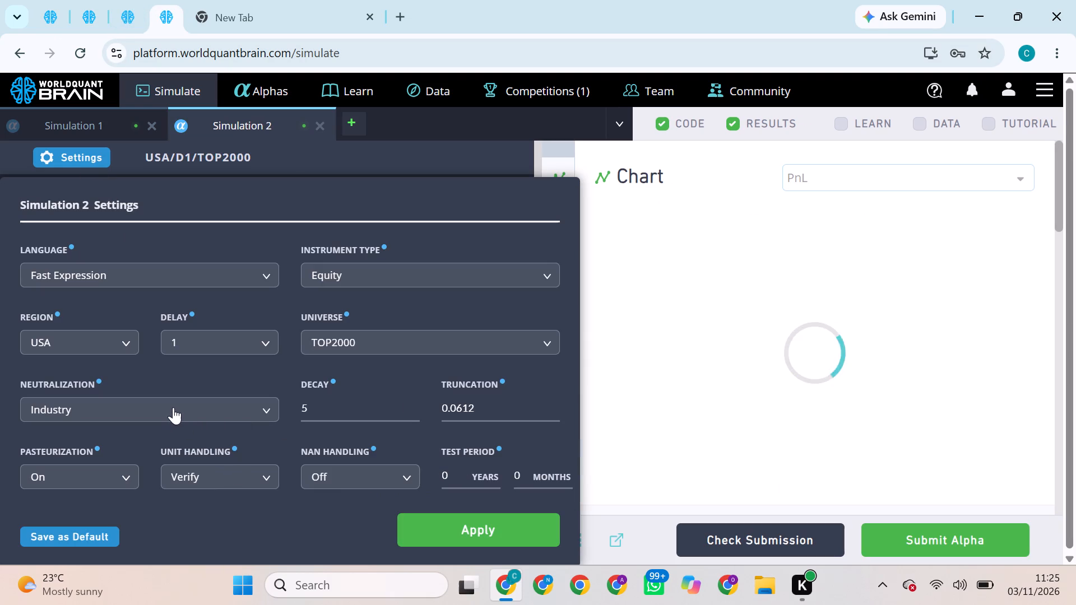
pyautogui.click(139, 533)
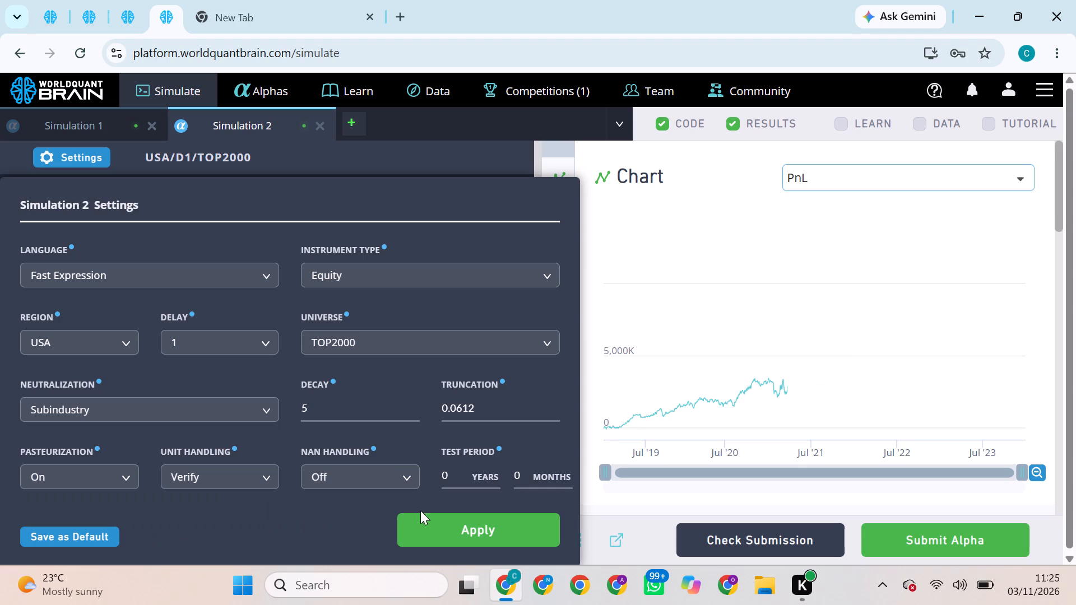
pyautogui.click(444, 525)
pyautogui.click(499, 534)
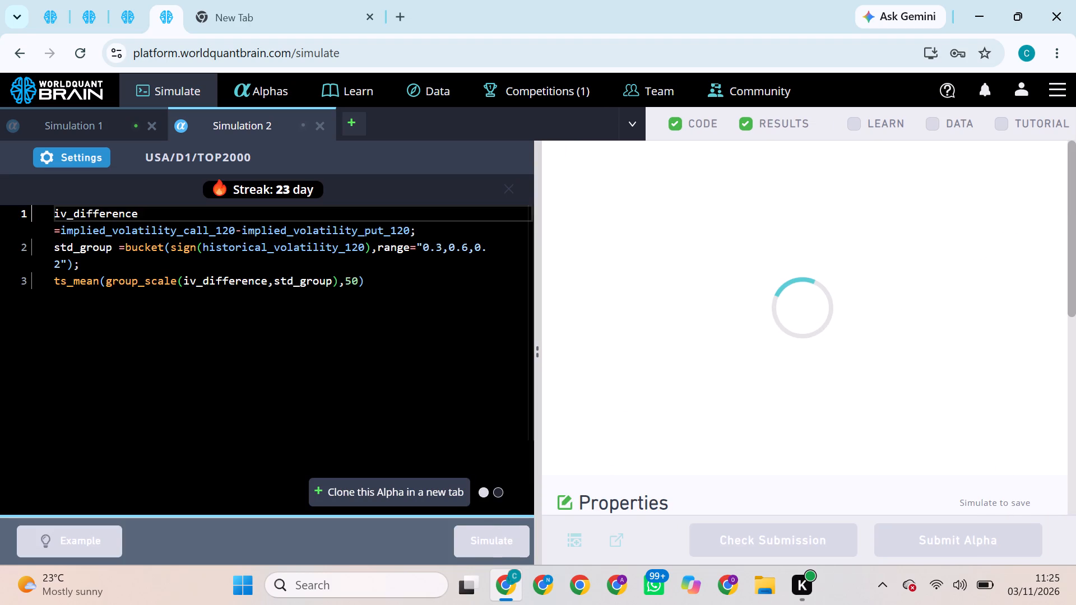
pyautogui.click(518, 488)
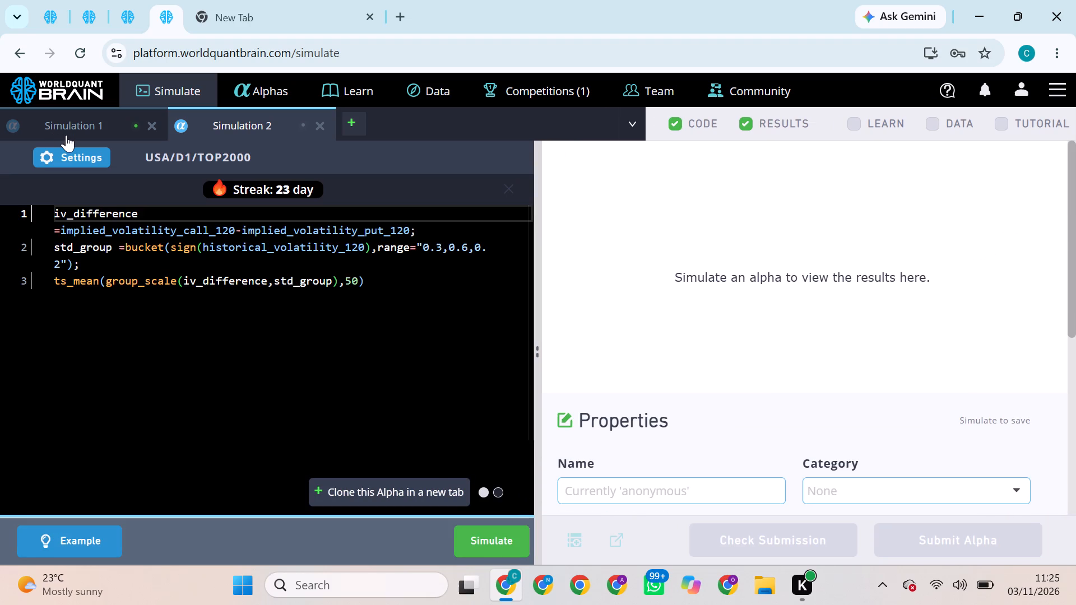
# Set the fourth page's alpha neutralization to Industry, apply the settings and try to simulate it.
pyautogui.click(81, 152)
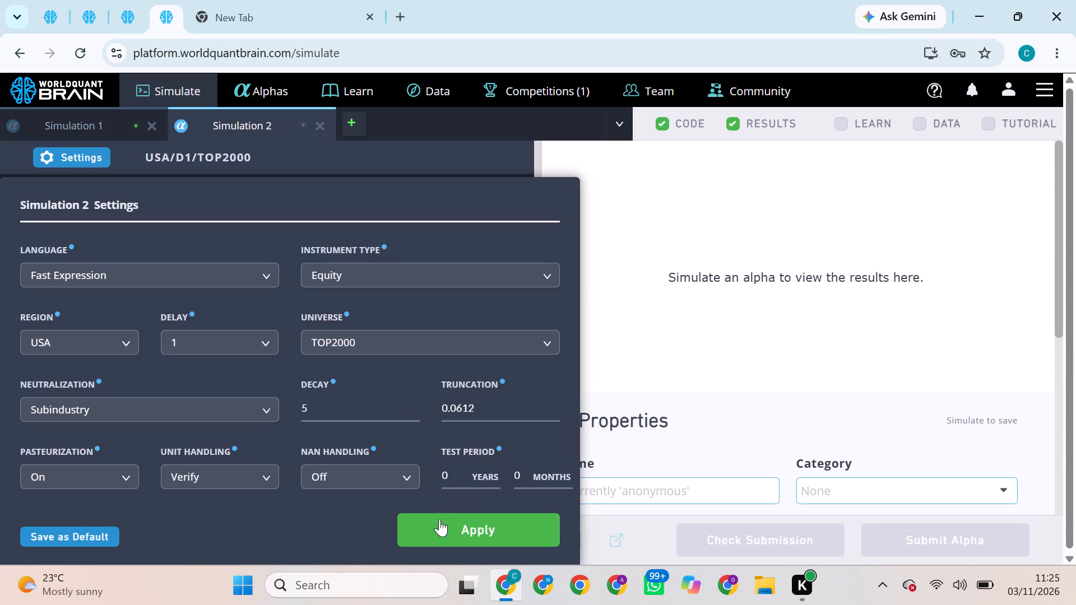
pyautogui.click(222, 411)
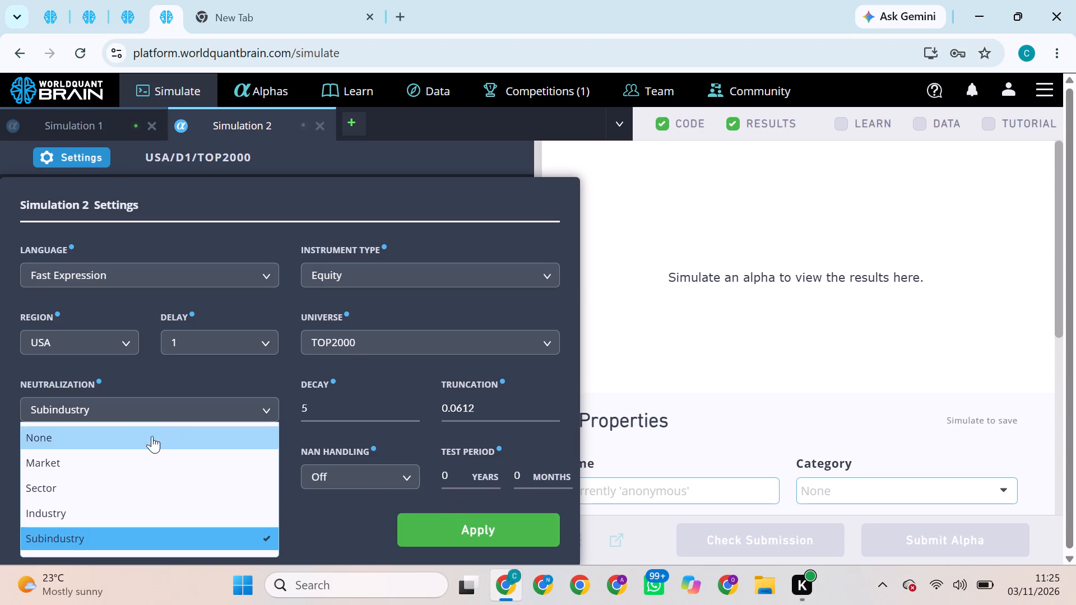
pyautogui.click(116, 505)
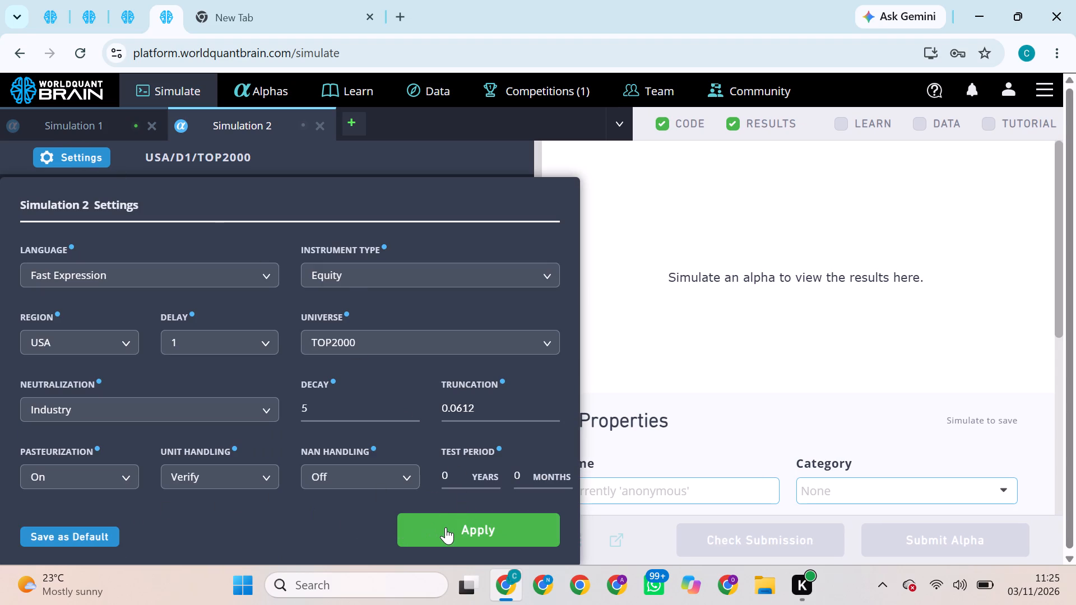
pyautogui.click(446, 527)
pyautogui.click(475, 529)
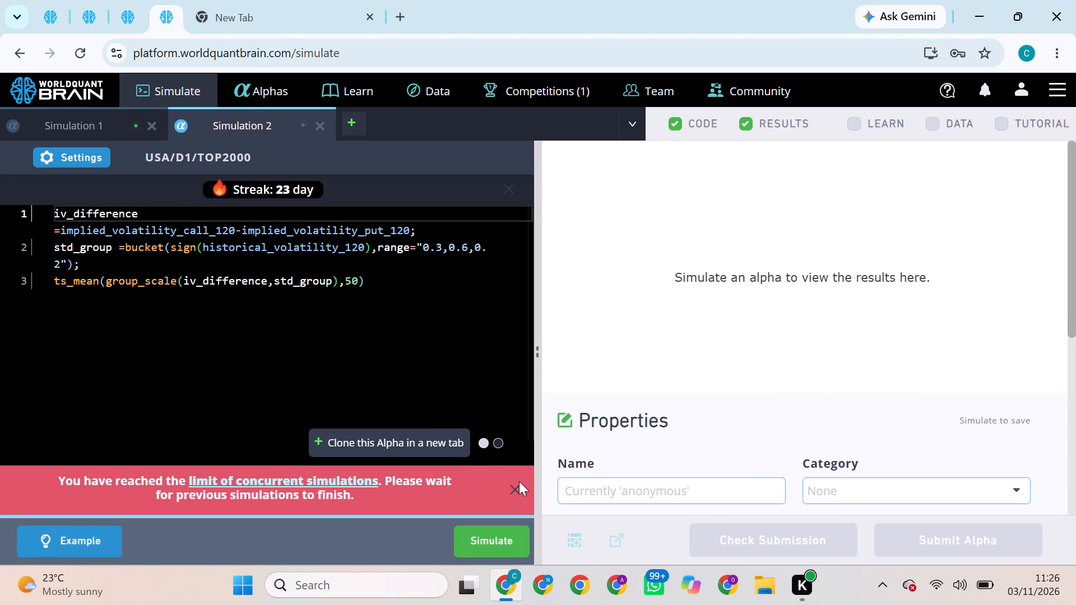
# Dismiss the concurrent-simulations notice and simulate the fourth page's alpha again.
pyautogui.click(519, 481)
pyautogui.click(509, 532)
# Review the first page's TOP200 yearly results, set its alpha neutralization to Industry, apply the settings and simulate it again.
pyautogui.click(51, 10)
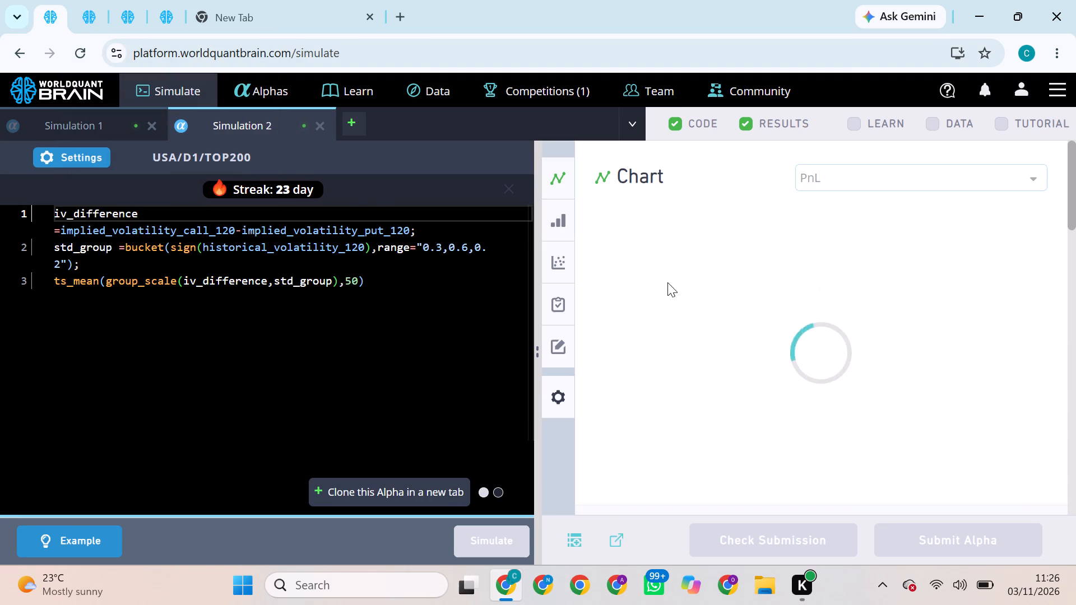
pyautogui.scroll(-1, 939, 473)
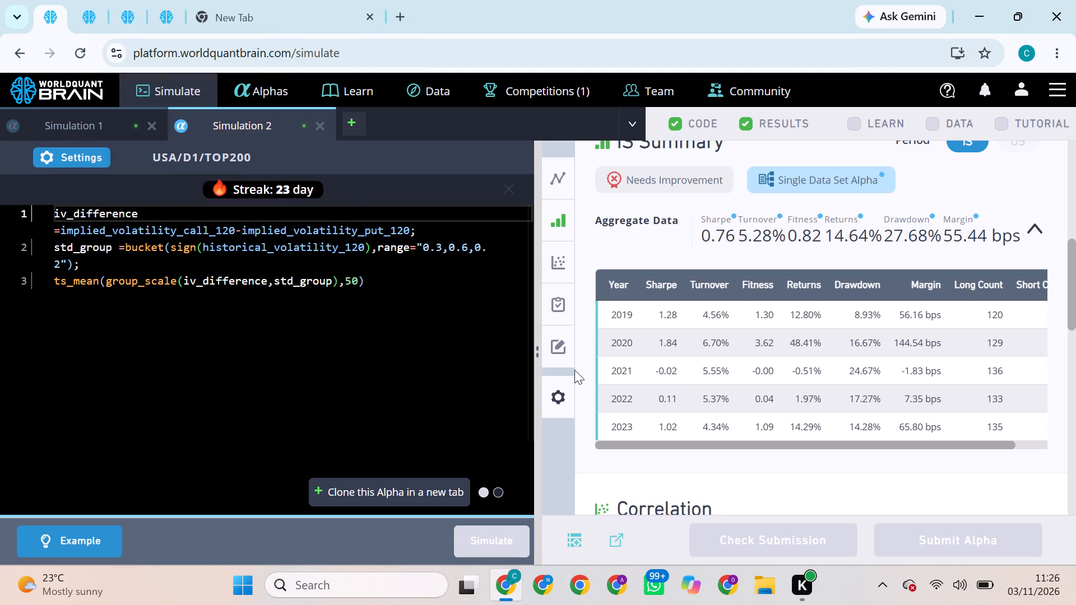
pyautogui.click(96, 160)
pyautogui.click(229, 403)
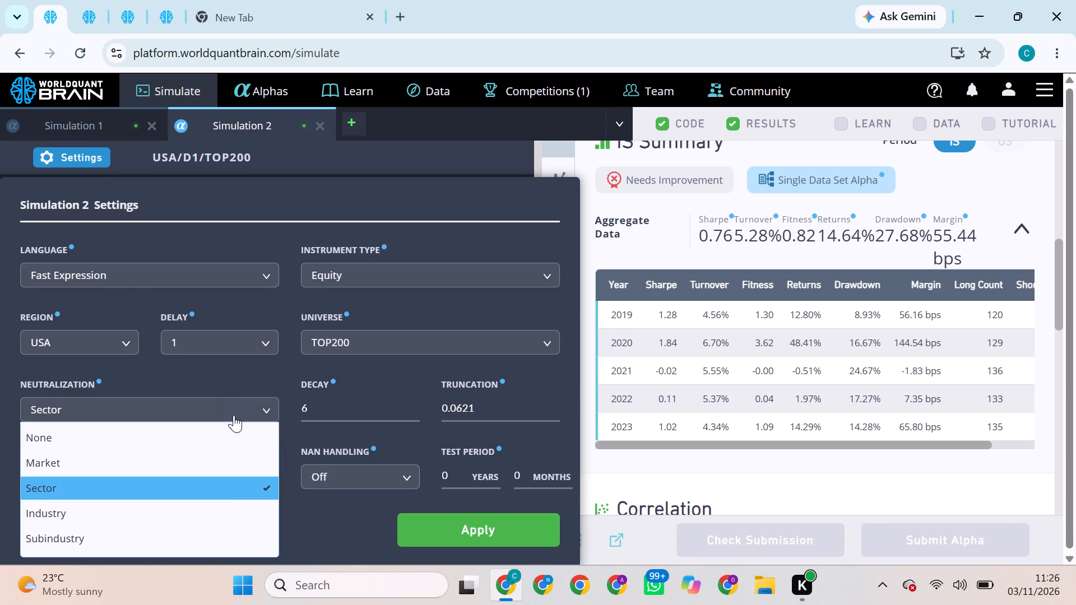
pyautogui.click(218, 509)
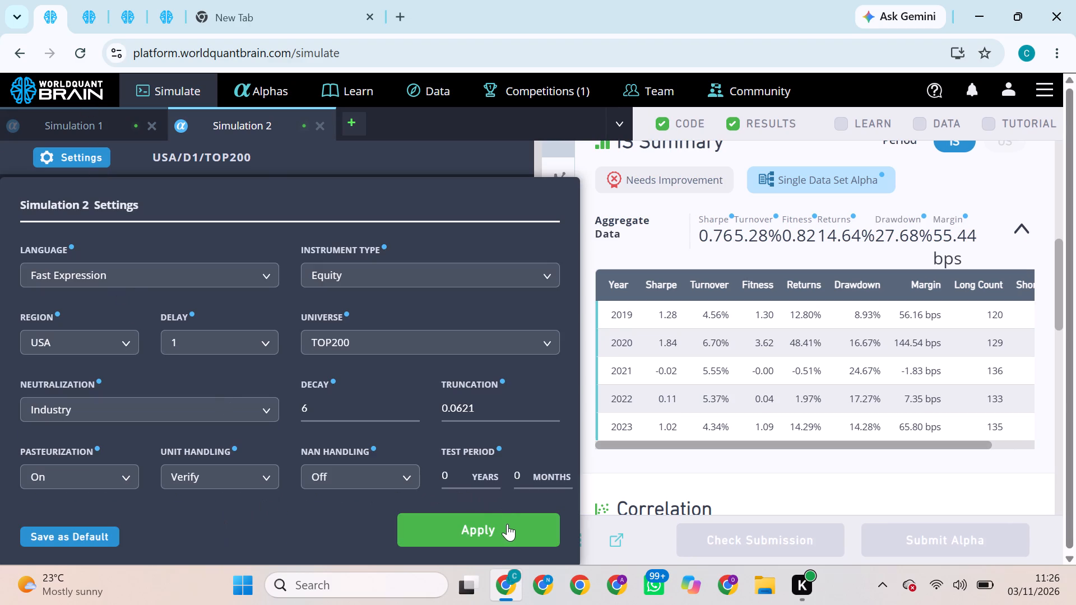
pyautogui.click(507, 531)
pyautogui.click(500, 543)
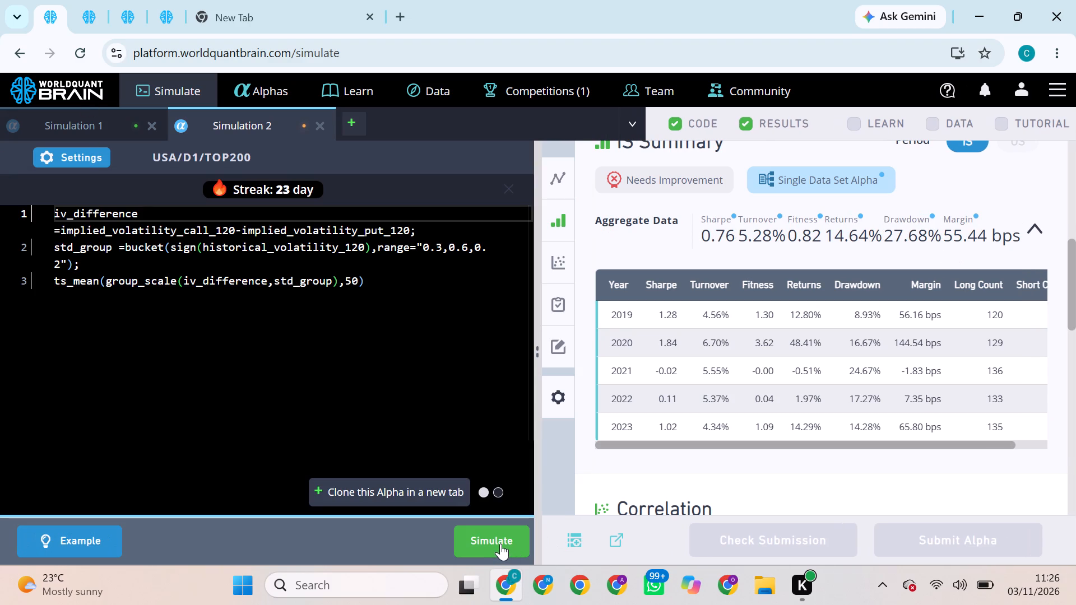
# Show the test period for the third page's alpha, try to submit it, and check the second and fourth pages' simulations.
pyautogui.click(91, 6)
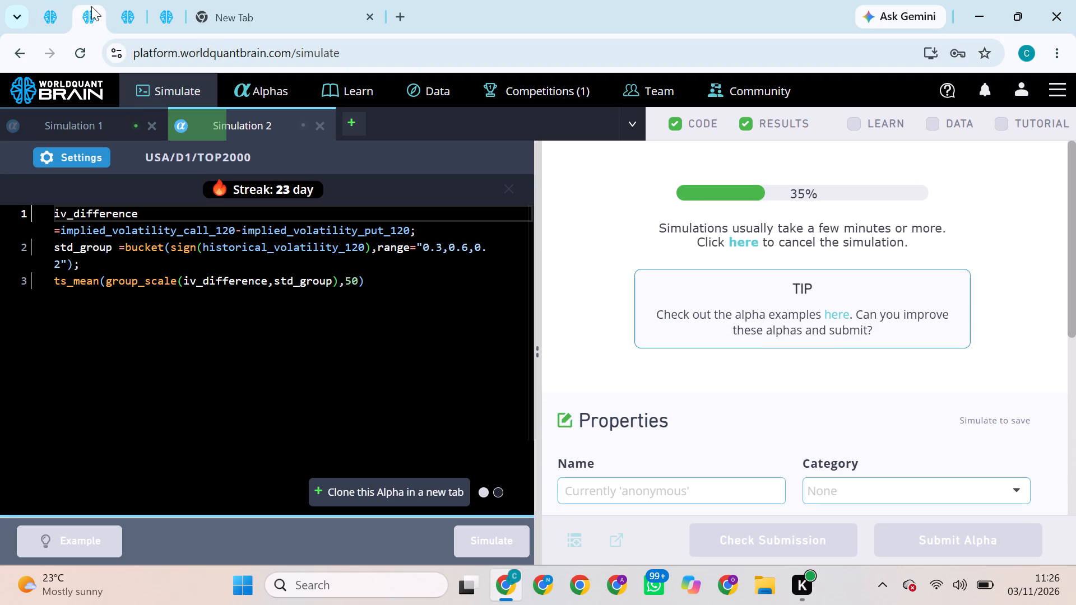
pyautogui.click(137, 16)
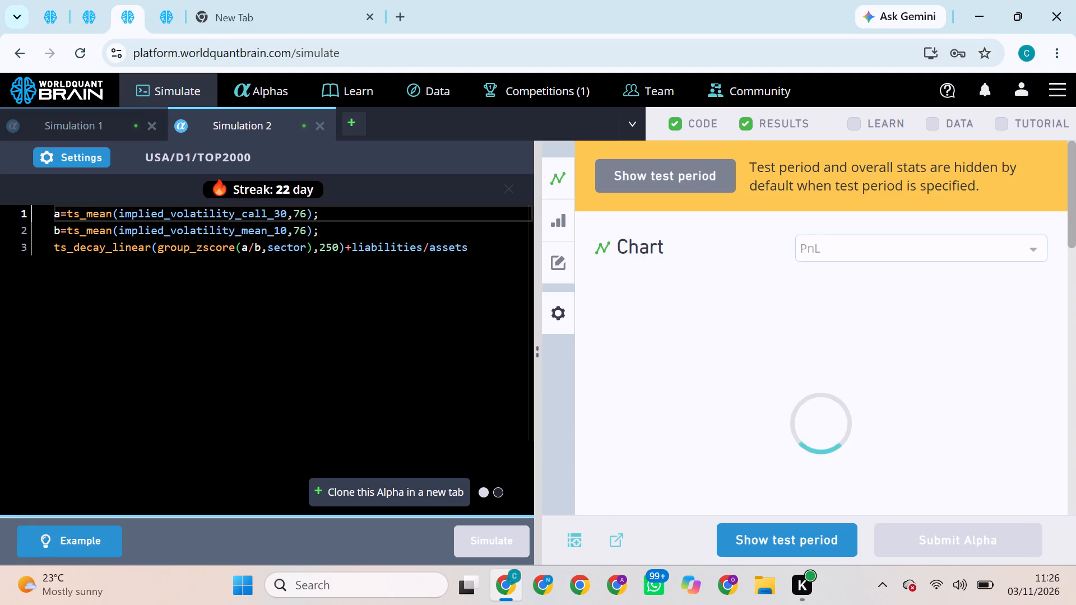
pyautogui.click(799, 529)
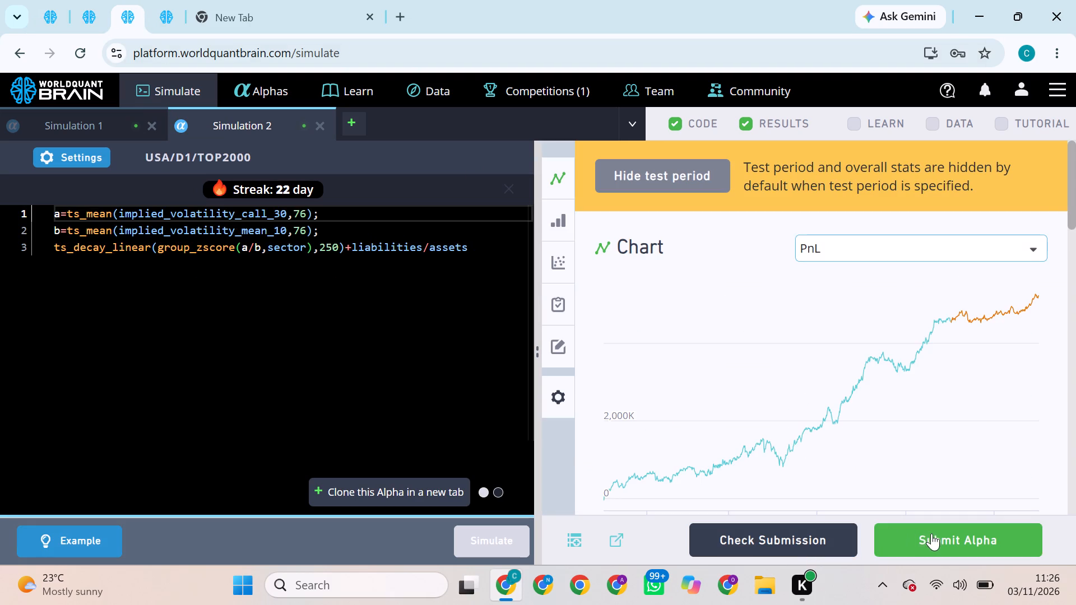
pyautogui.click(931, 533)
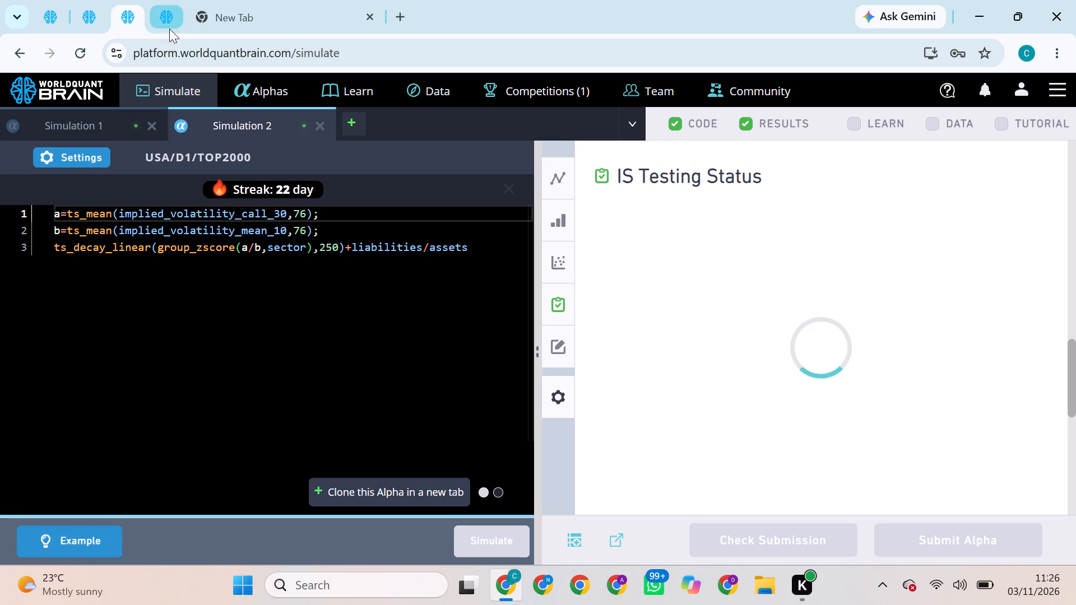
pyautogui.click(167, 23)
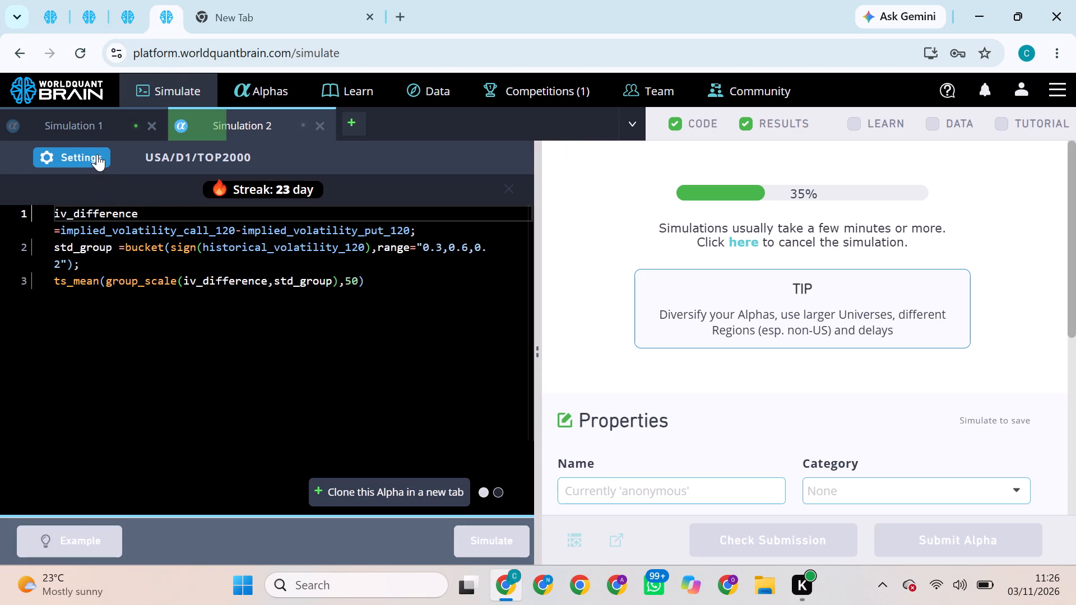
# Set the third page's alpha neutralization to Sector, apply the settings and simulate it again.
pyautogui.click(129, 7)
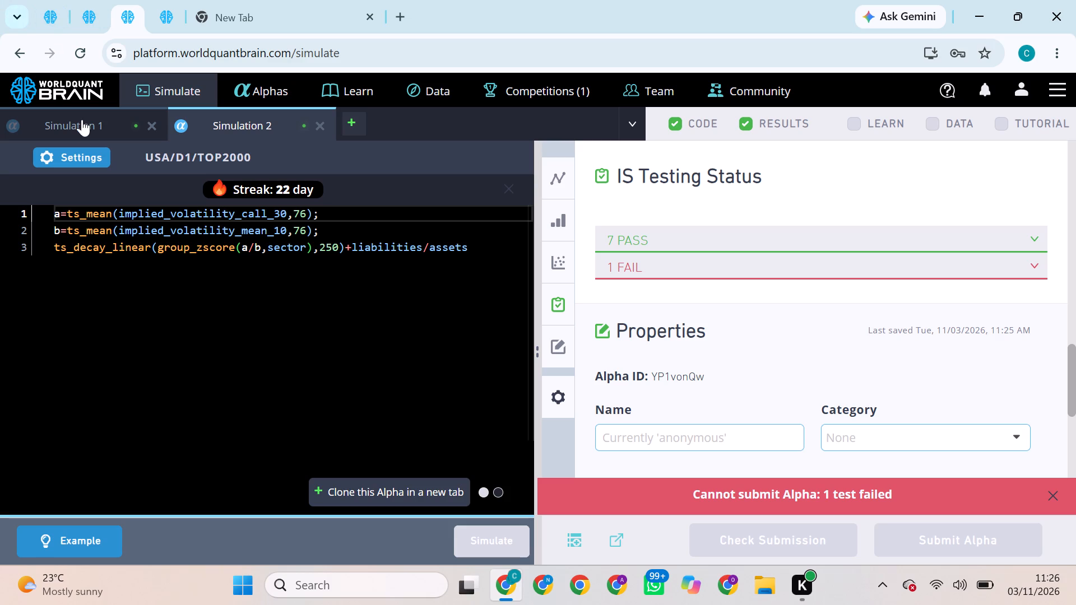
pyautogui.click(87, 160)
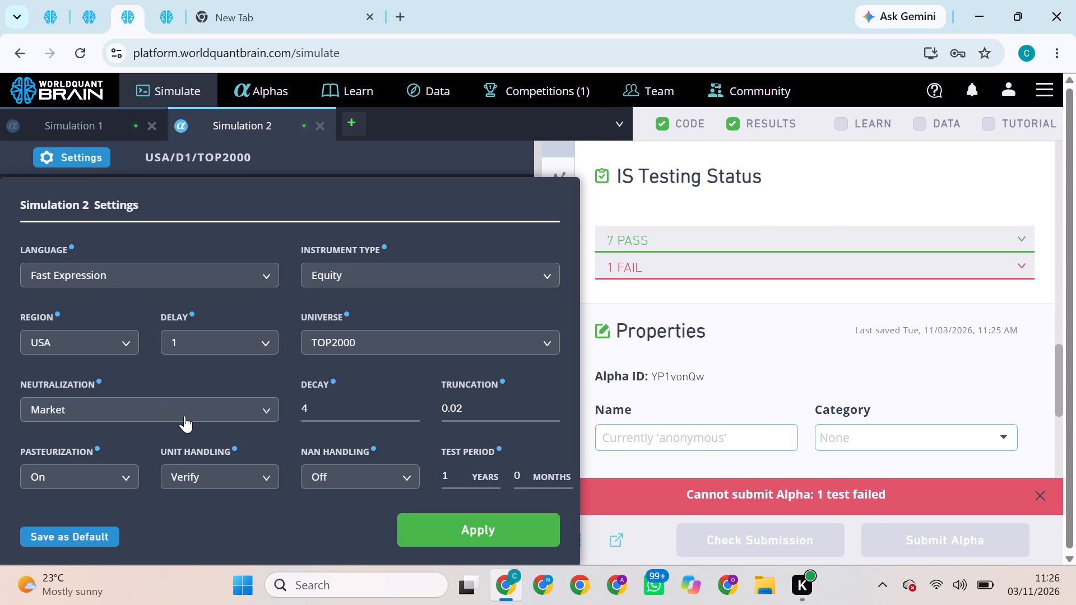
pyautogui.click(184, 416)
pyautogui.click(169, 491)
pyautogui.click(447, 524)
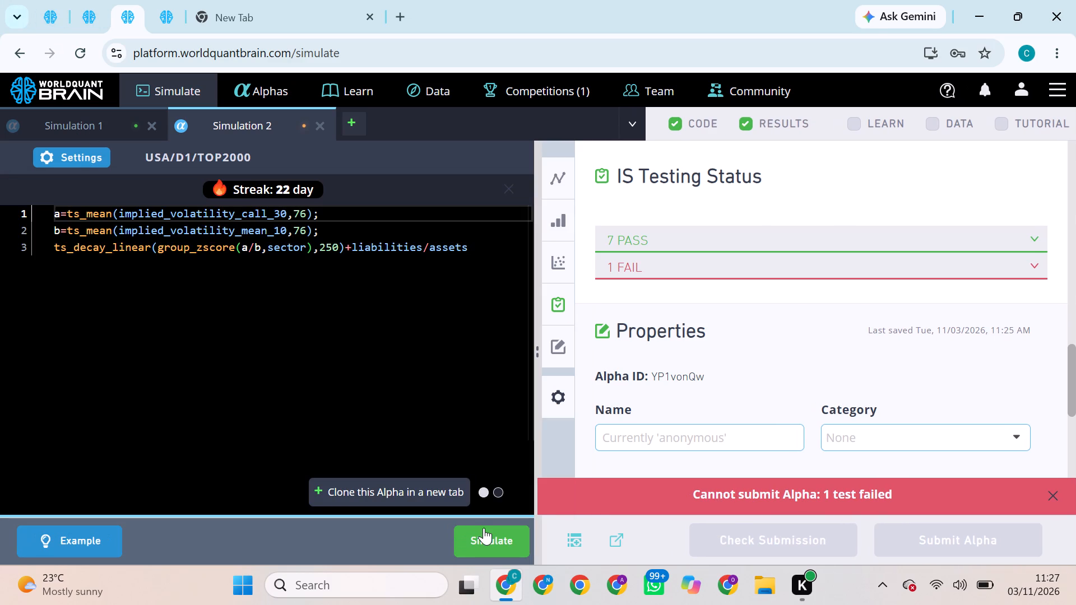
pyautogui.click(484, 528)
# Check the simulations' progress on the first three pages and try to submit the second page's TOP2000 iv_difference alpha.
pyautogui.click(44, 14)
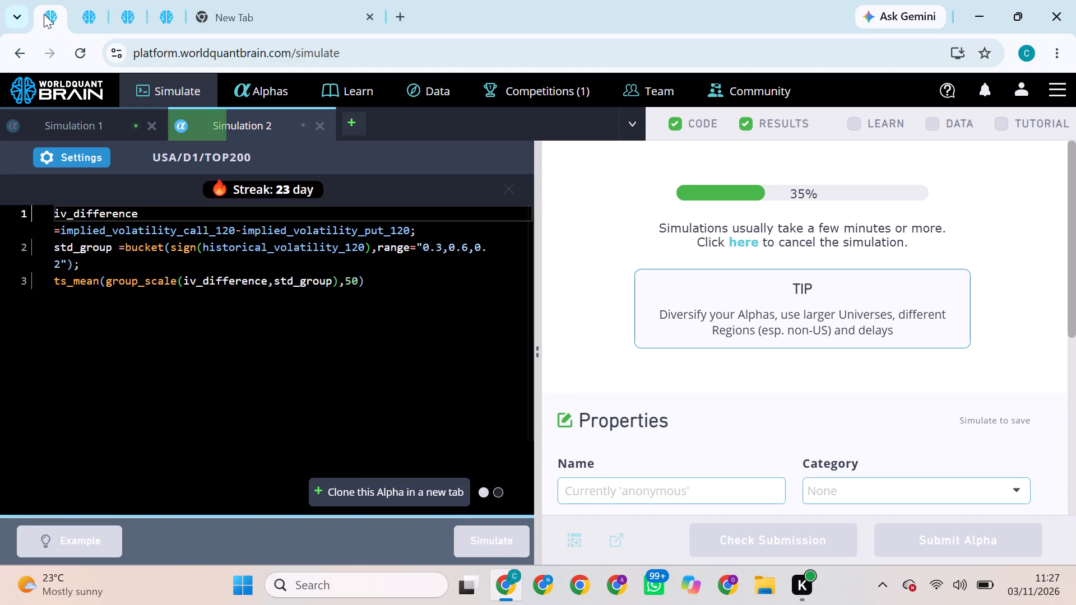
pyautogui.click(82, 16)
pyautogui.click(130, 12)
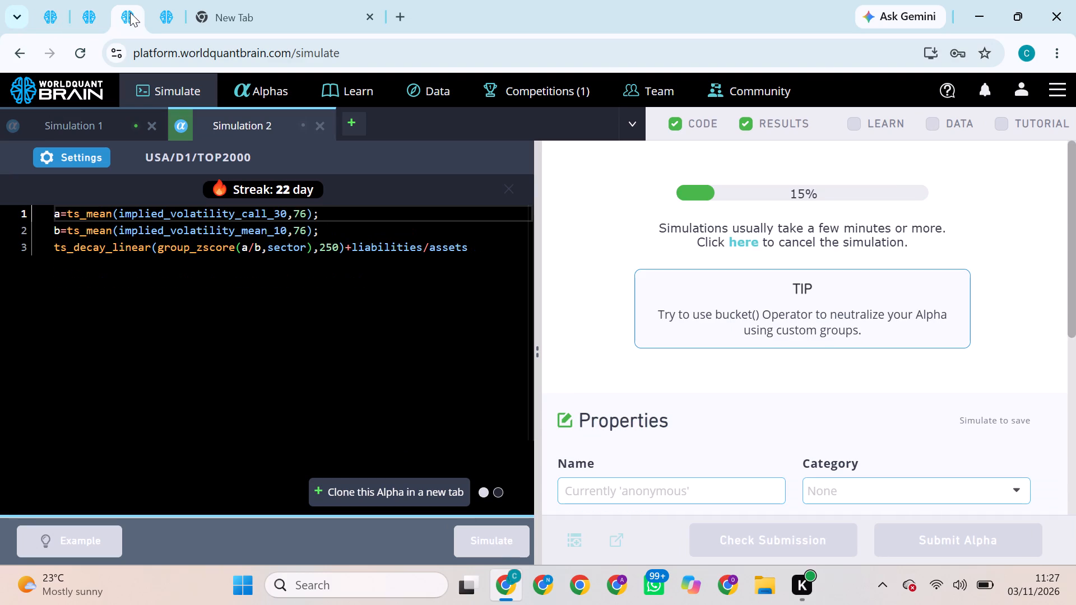
pyautogui.click(88, 17)
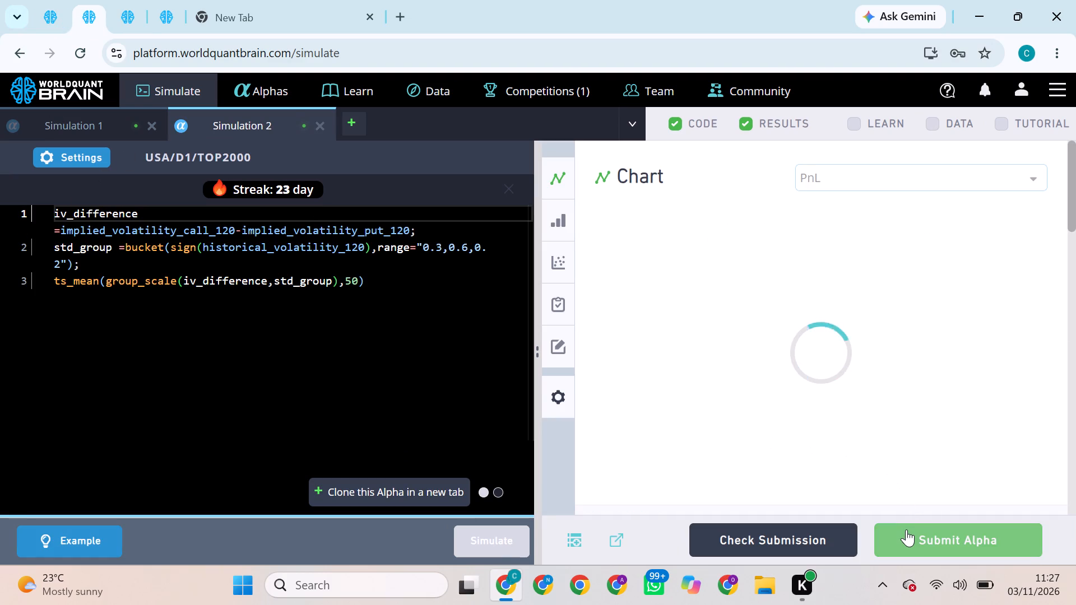
pyautogui.click(906, 529)
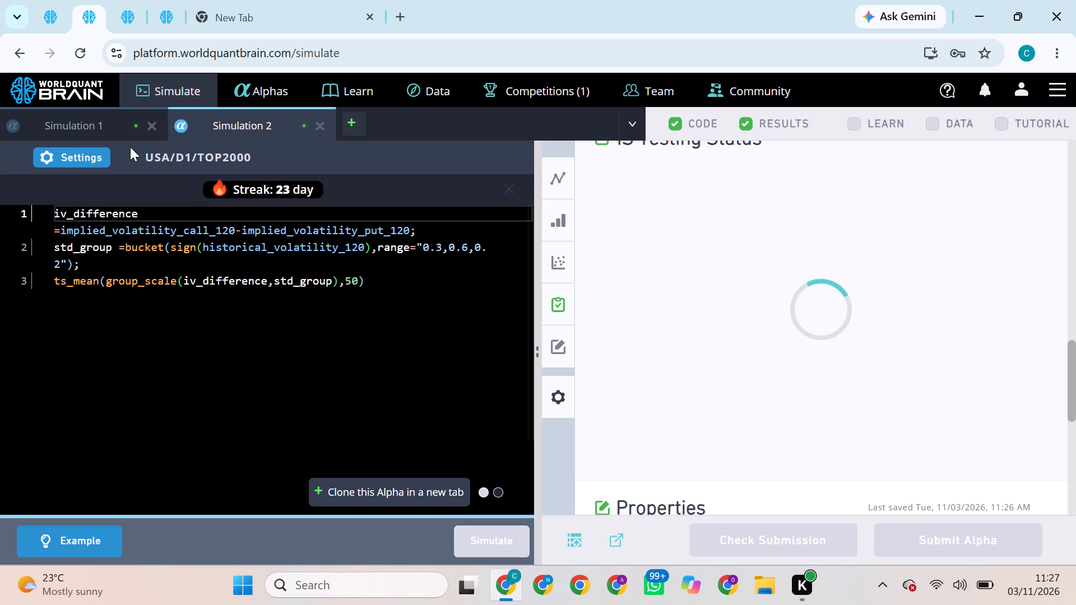
# Set the second page's alpha neutralization to Sector, apply the settings and simulate it again.
pyautogui.click(97, 159)
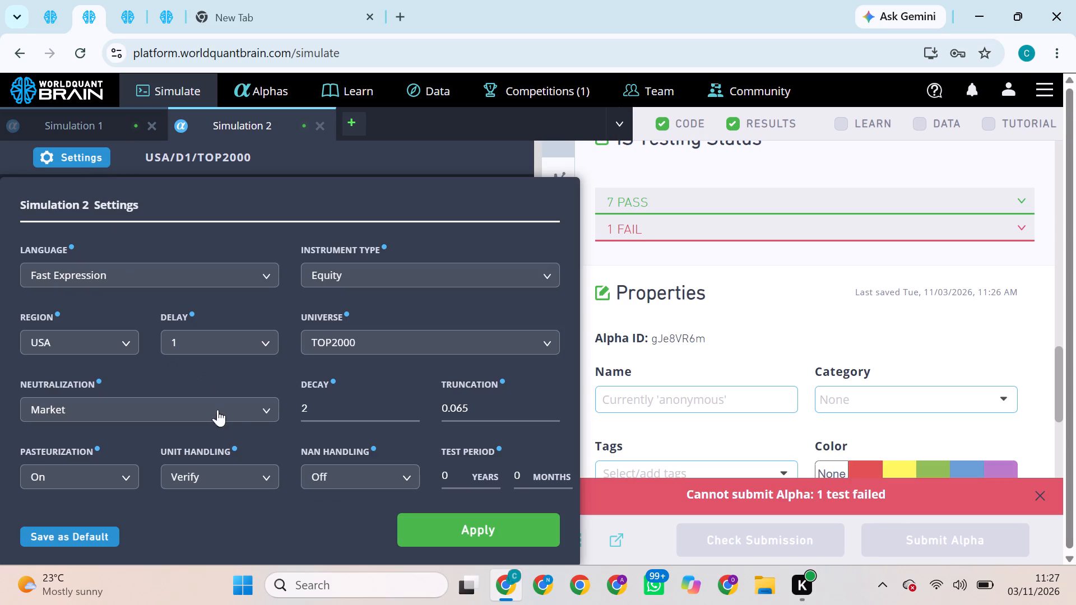
pyautogui.click(231, 415)
pyautogui.click(204, 485)
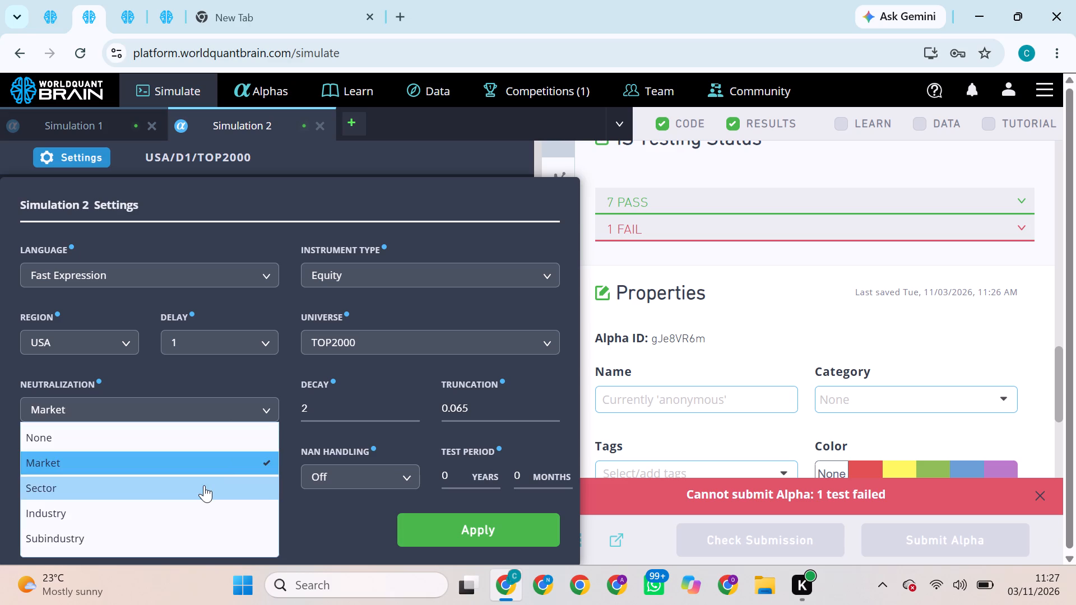
pyautogui.click(494, 533)
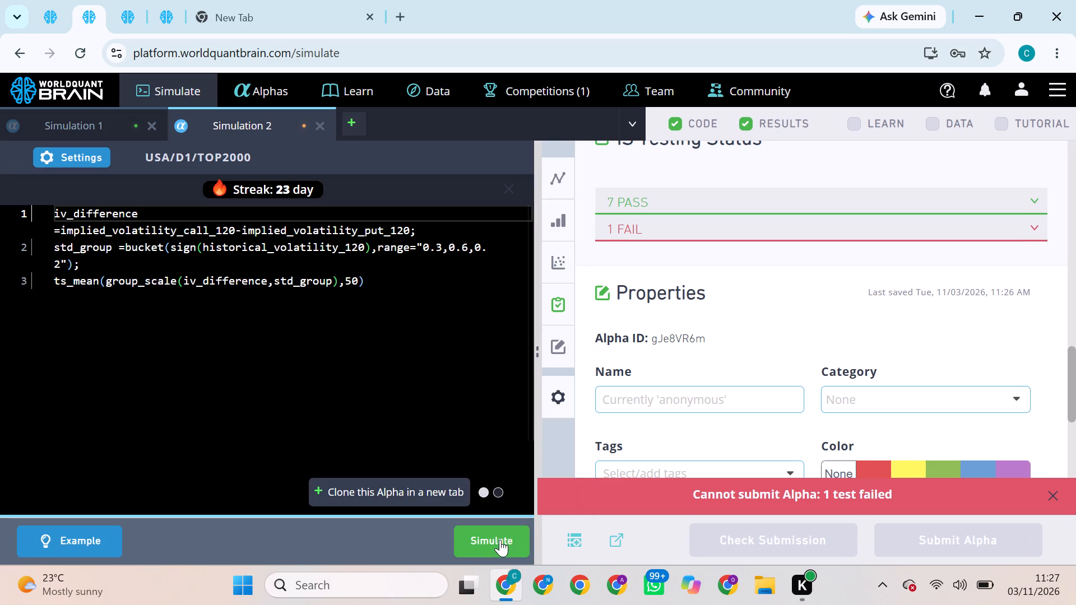
pyautogui.click(500, 539)
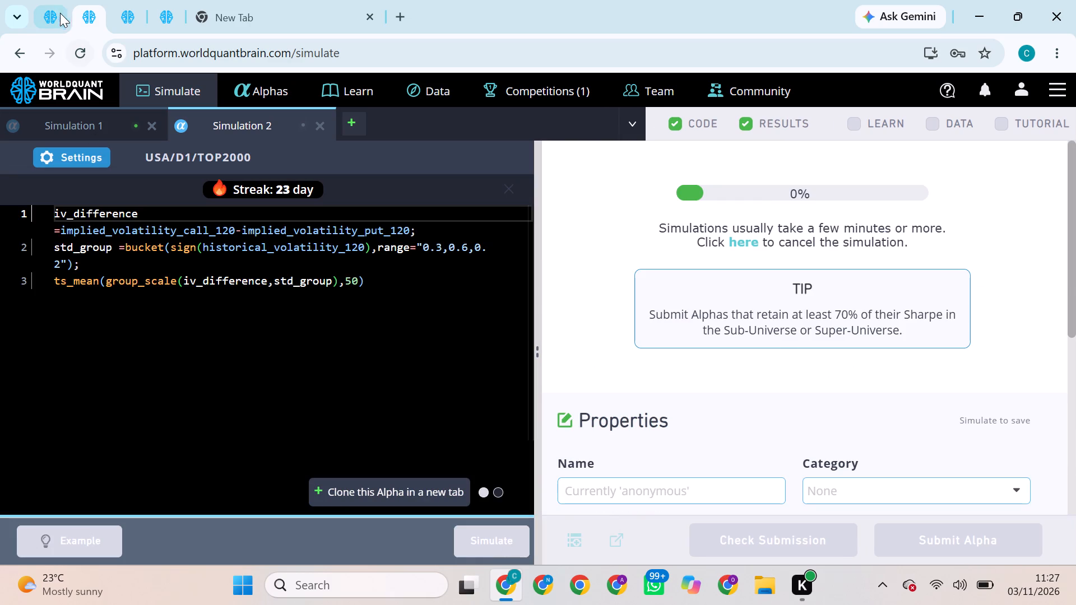
# Check the simulations' progress across all four pages and try to submit the fourth page's TOP2000 iv_difference alpha.
pyautogui.click(55, 11)
pyautogui.click(87, 12)
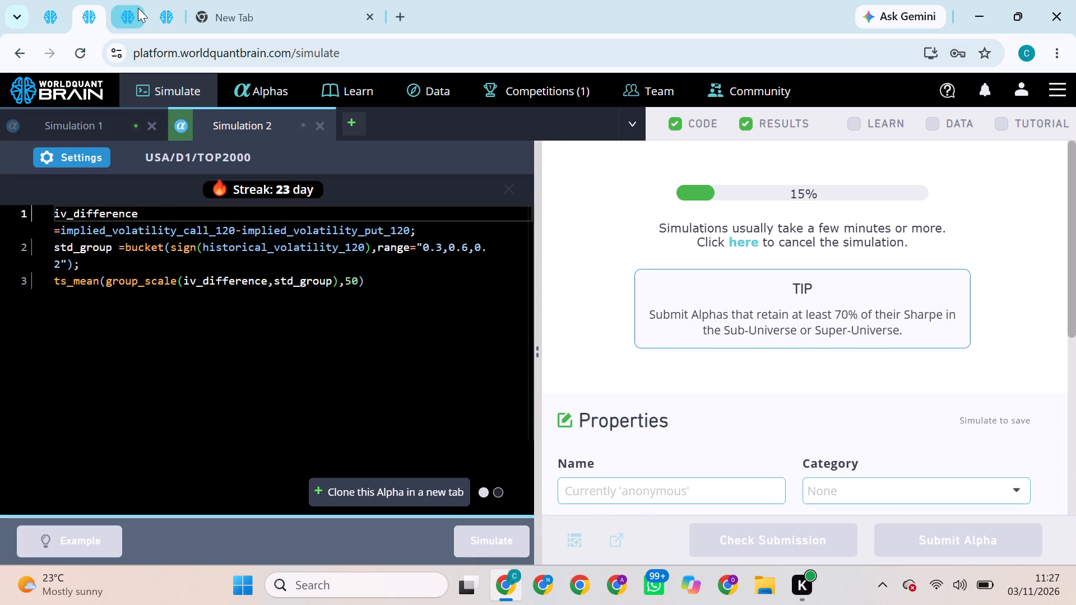
pyautogui.click(138, 8)
pyautogui.click(161, 13)
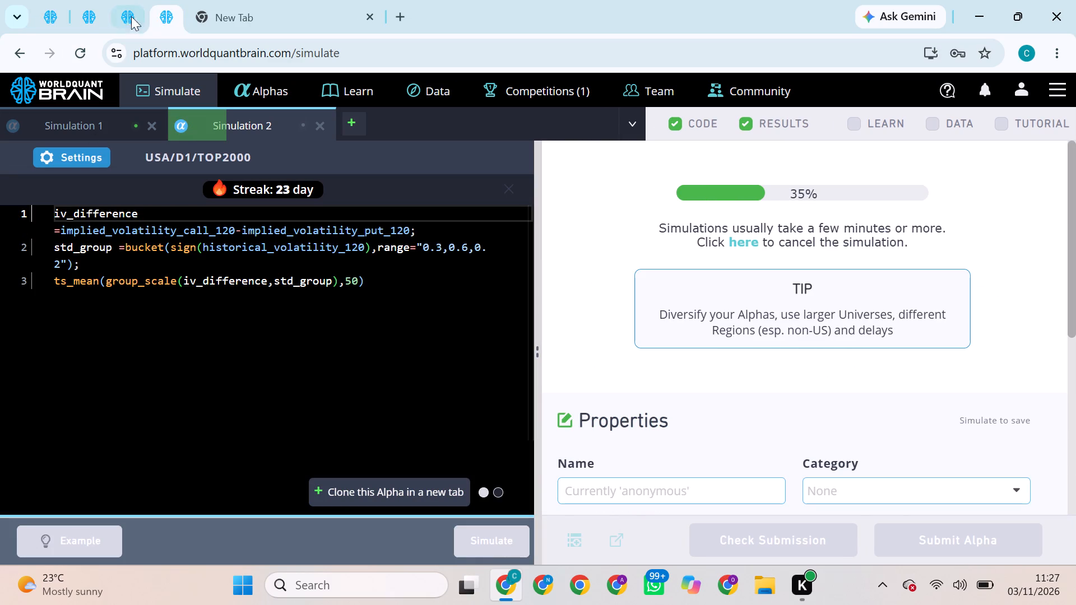
pyautogui.click(53, 13)
pyautogui.click(96, 12)
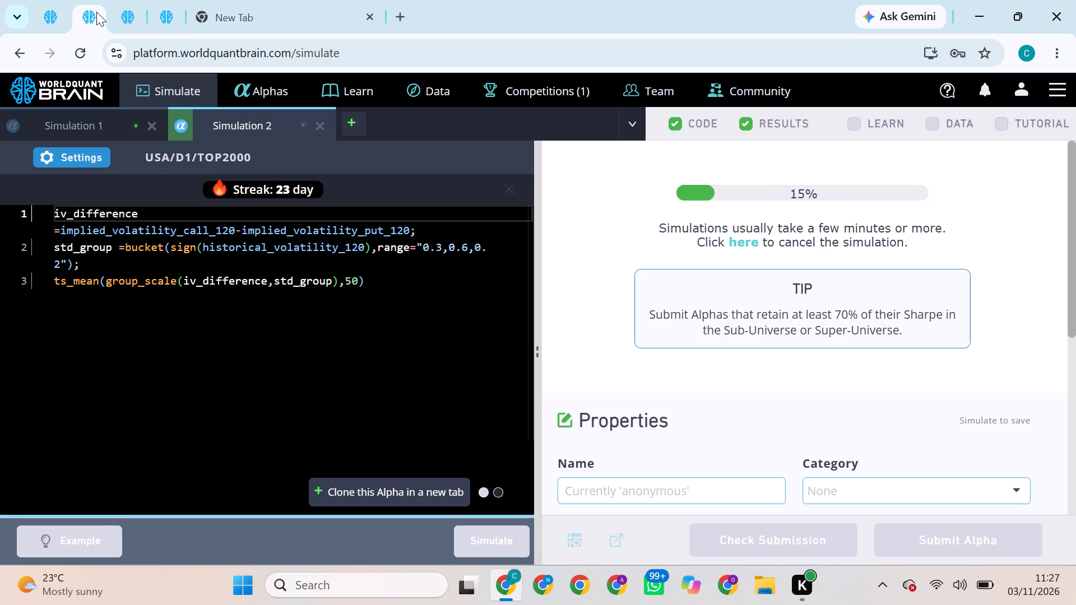
pyautogui.click(127, 12)
pyautogui.click(150, 11)
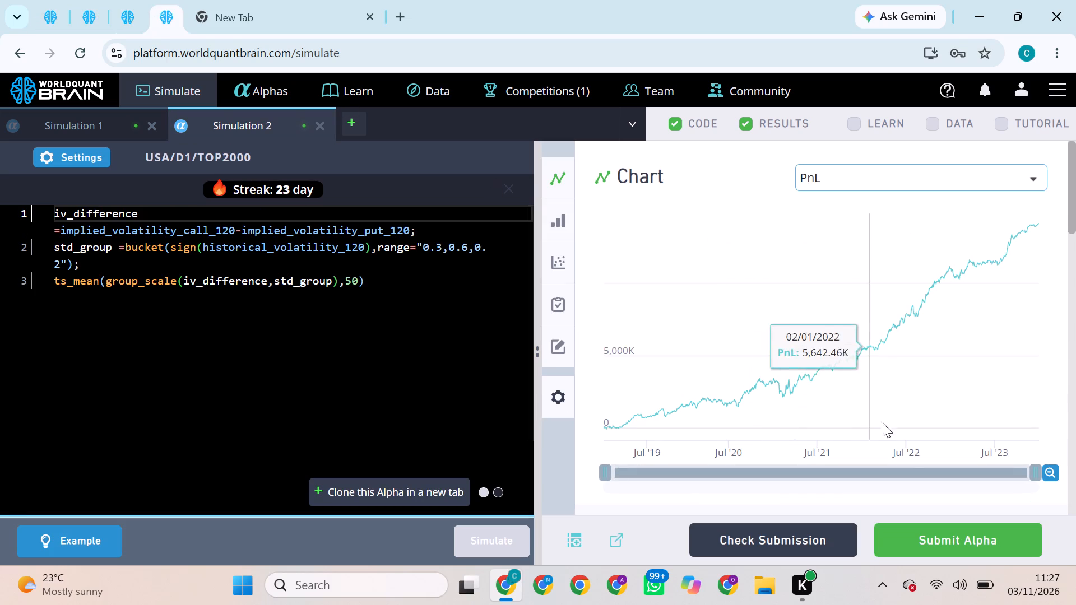
pyautogui.click(944, 528)
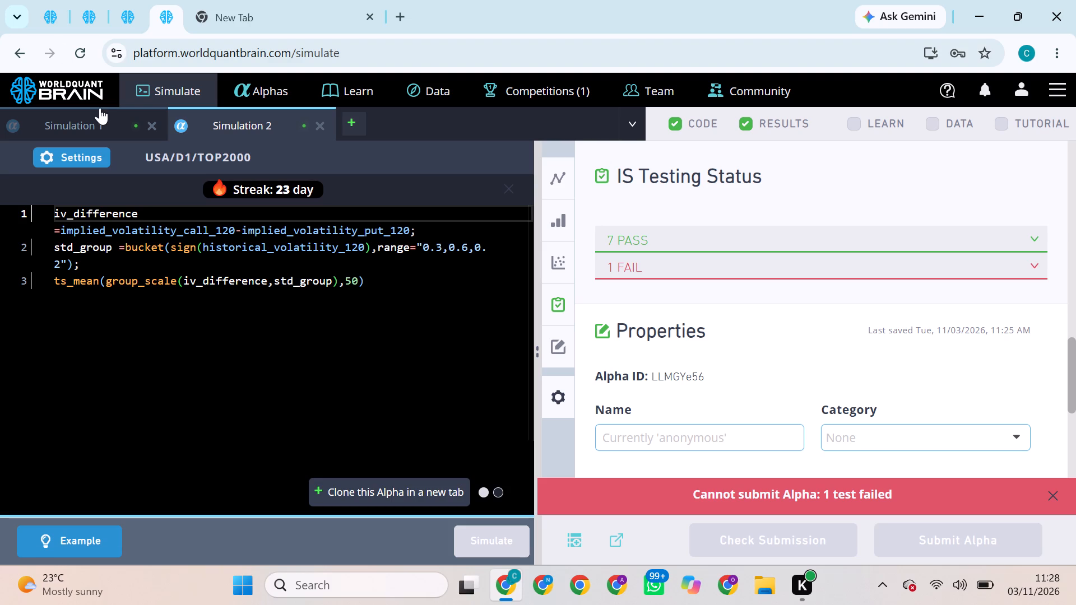
# Set the fourth page's alpha neutralization to Subindustry, apply the settings and simulate it again.
pyautogui.click(86, 155)
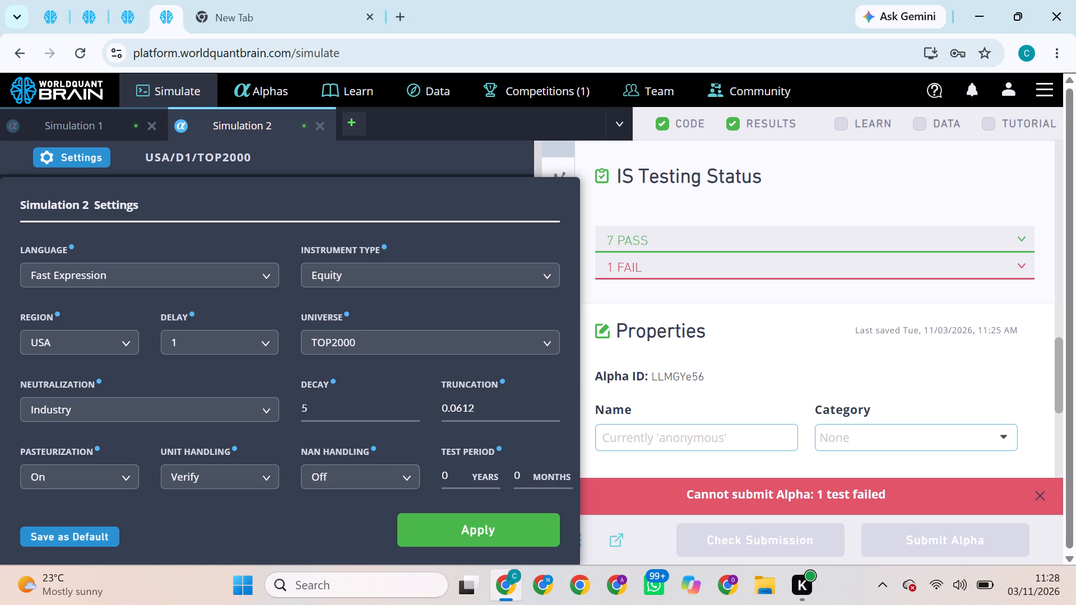
pyautogui.click(223, 418)
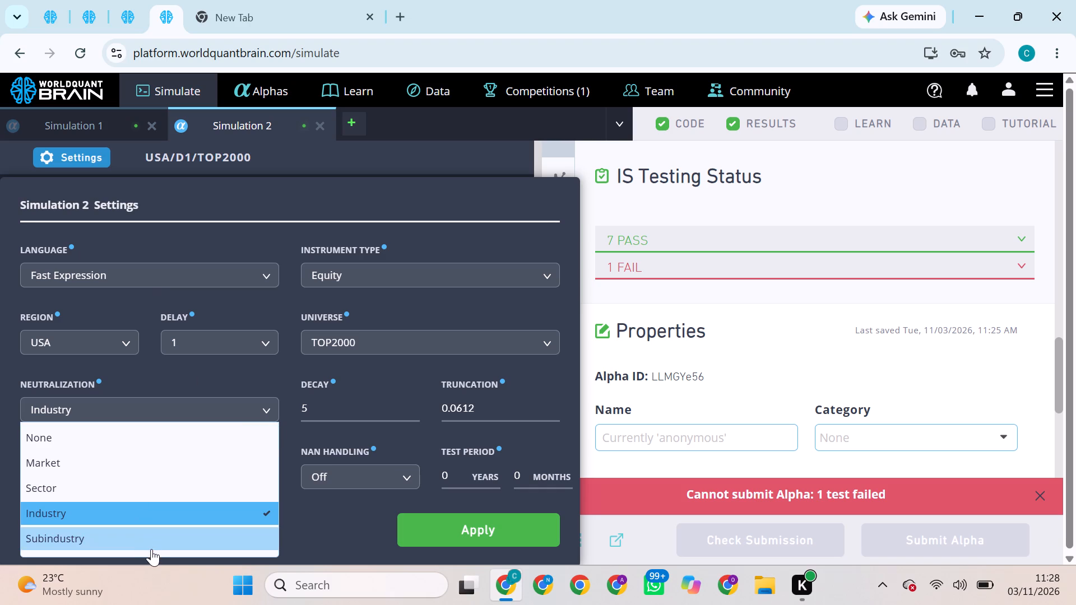
pyautogui.click(151, 549)
pyautogui.click(429, 525)
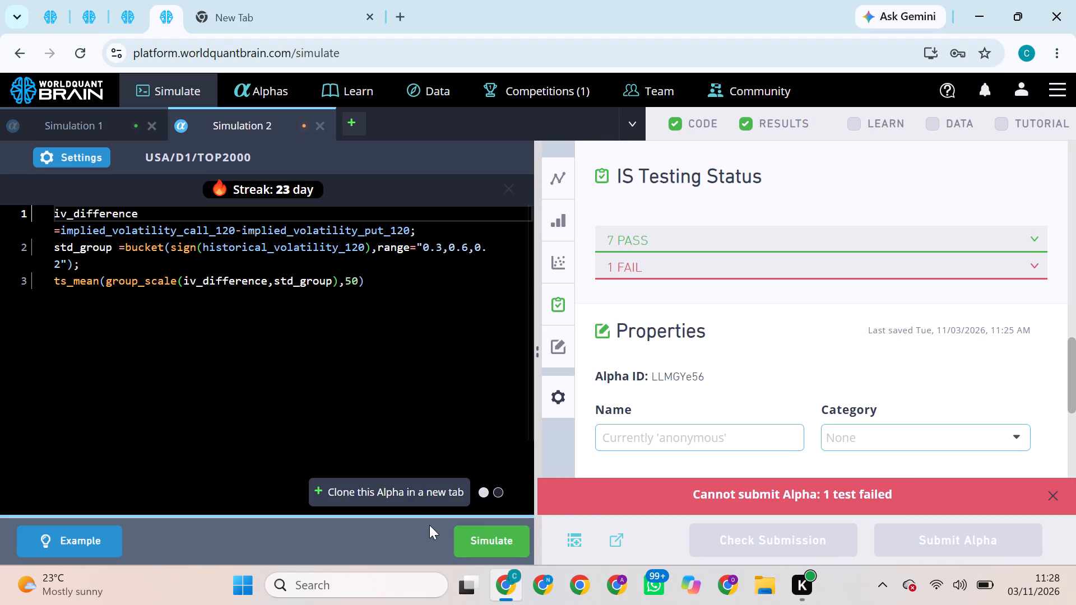
pyautogui.click(499, 535)
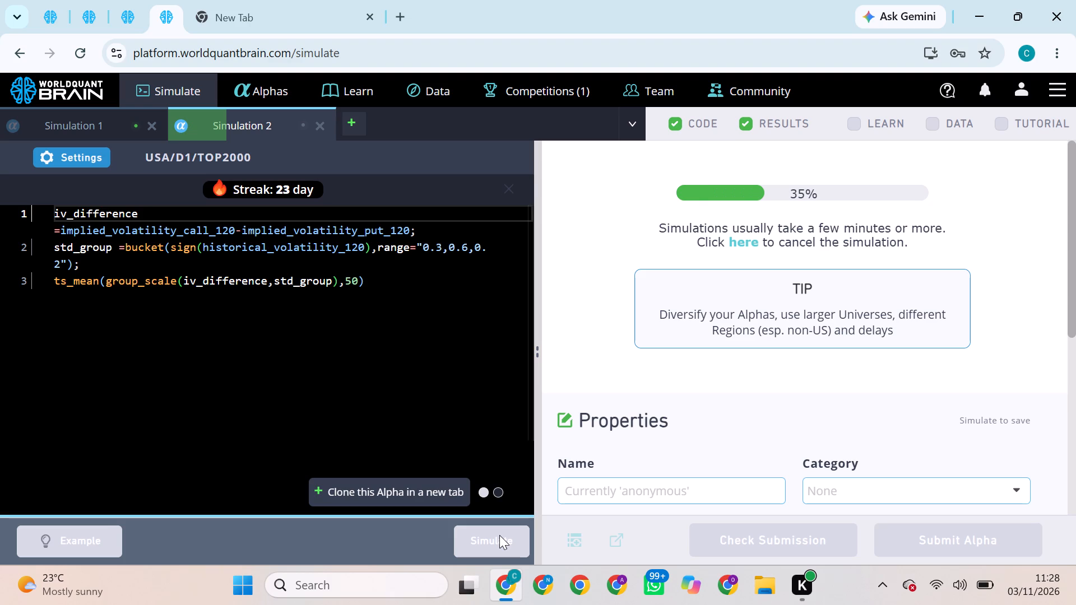
# Set the first page's TOP200 iv_difference alpha neutralization to Subindustry, apply the settings and simulate it again.
pyautogui.click(56, 22)
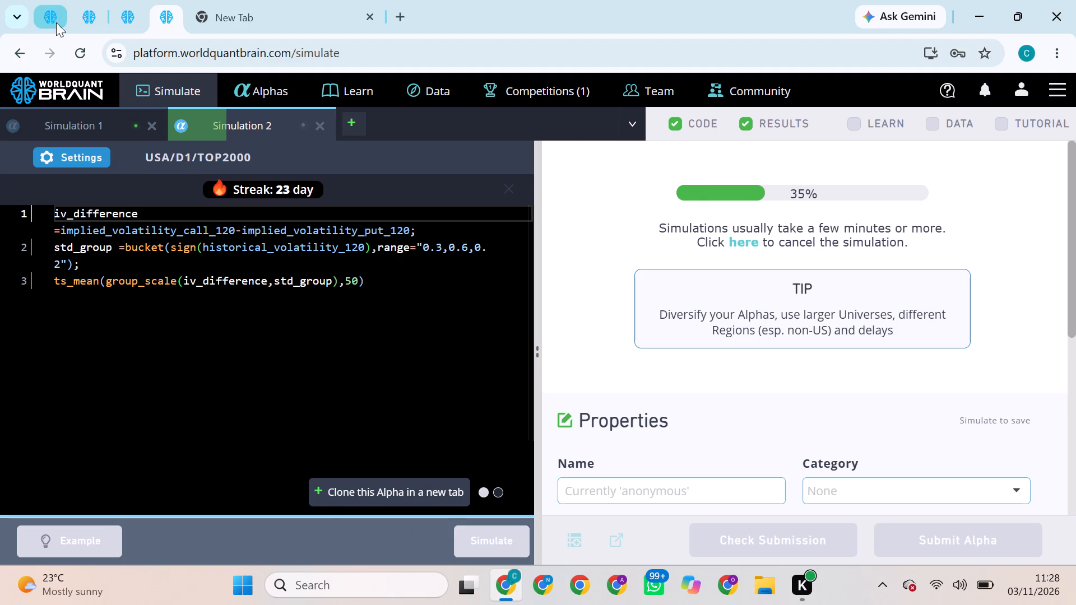
pyautogui.click(59, 148)
pyautogui.click(201, 420)
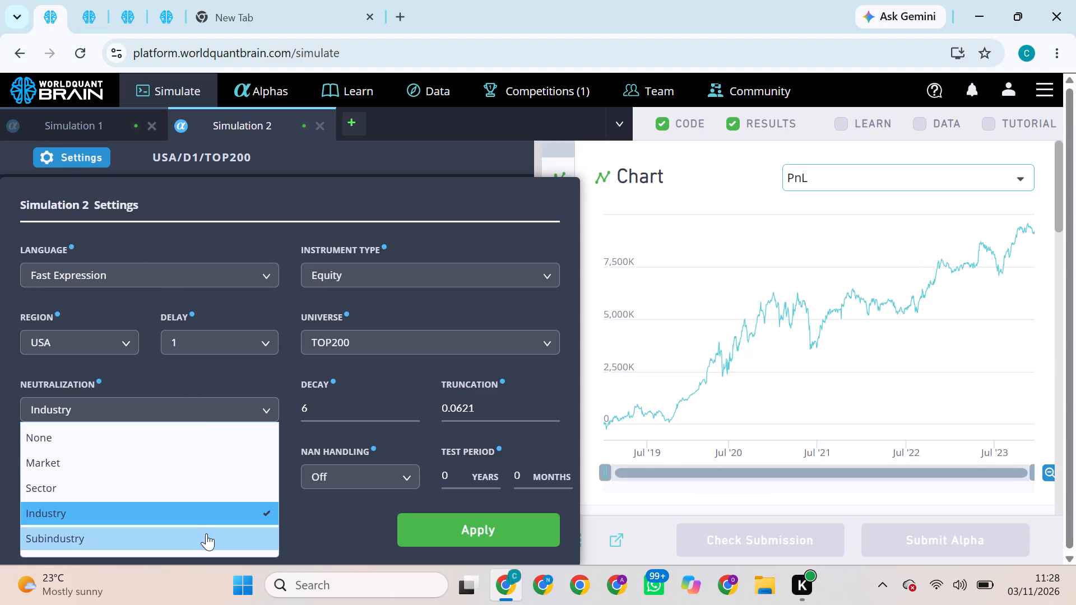
pyautogui.click(206, 533)
pyautogui.click(474, 529)
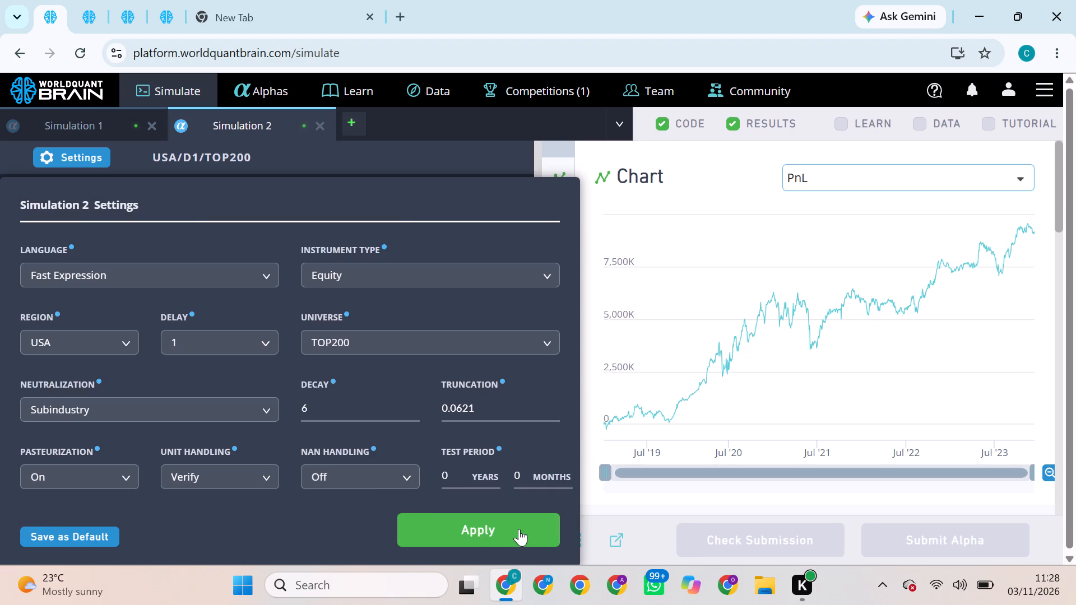
pyautogui.click(509, 538)
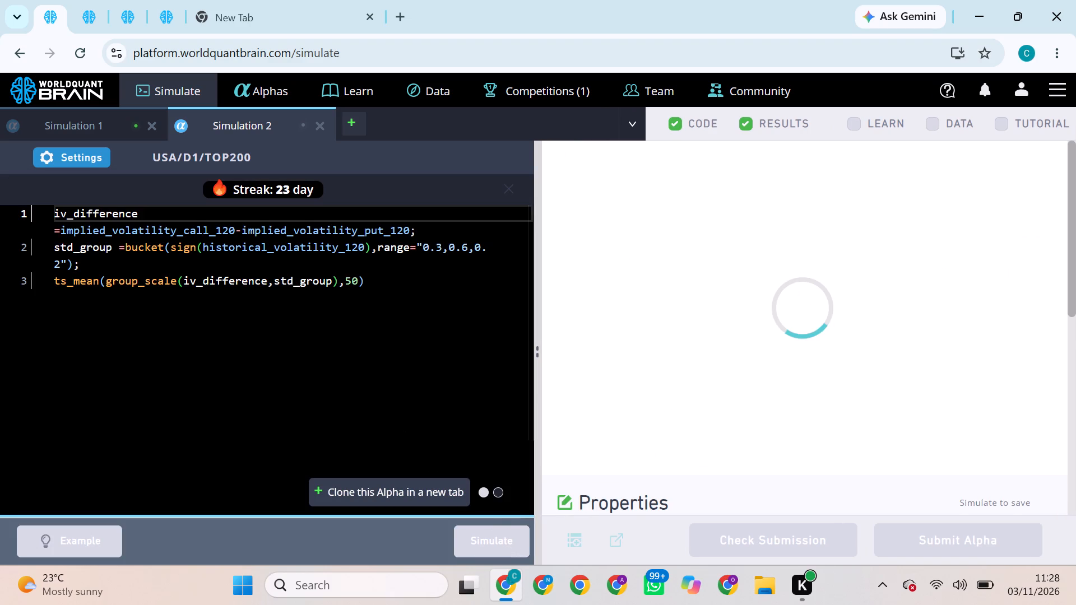
# Try to submit the second page's TOP2000 iv_difference alpha with Sector neutralization.
pyautogui.click(89, 9)
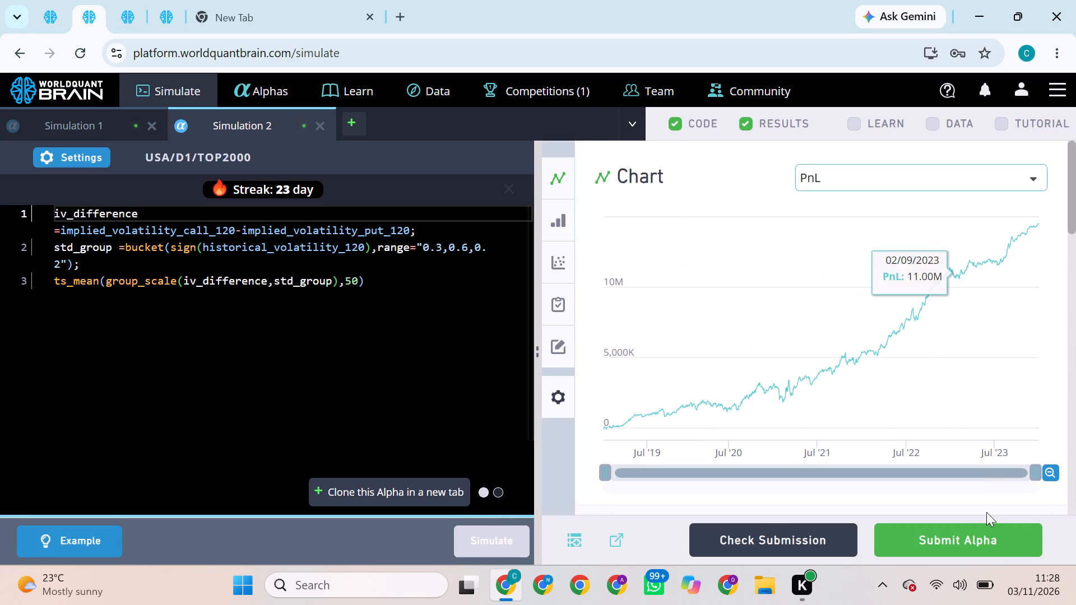
pyautogui.click(987, 530)
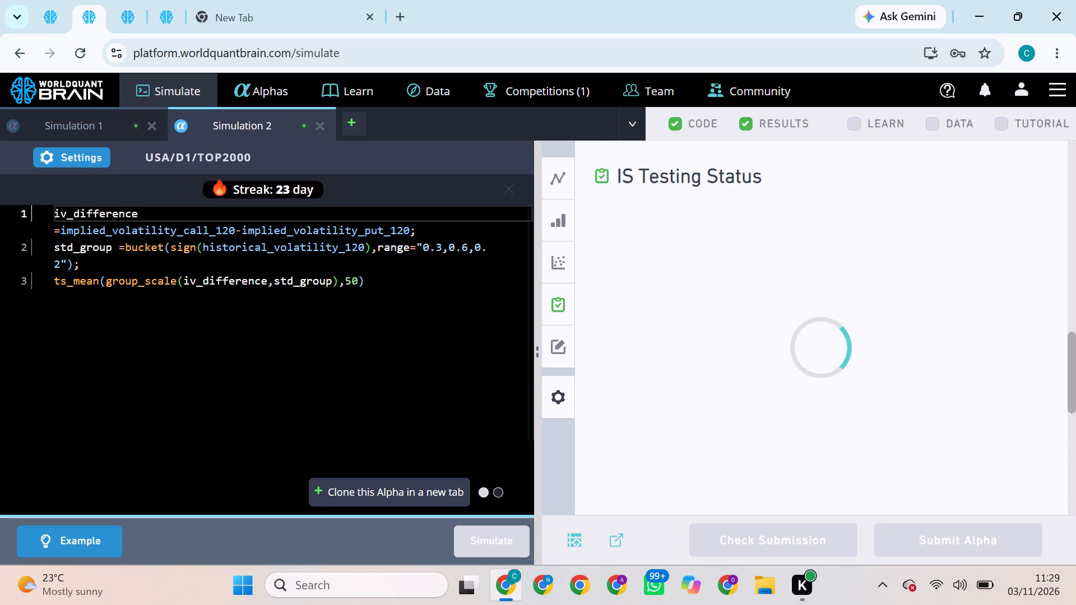
# Set the second page's alpha neutralization to Industry, apply the settings and simulate it again.
pyautogui.click(90, 148)
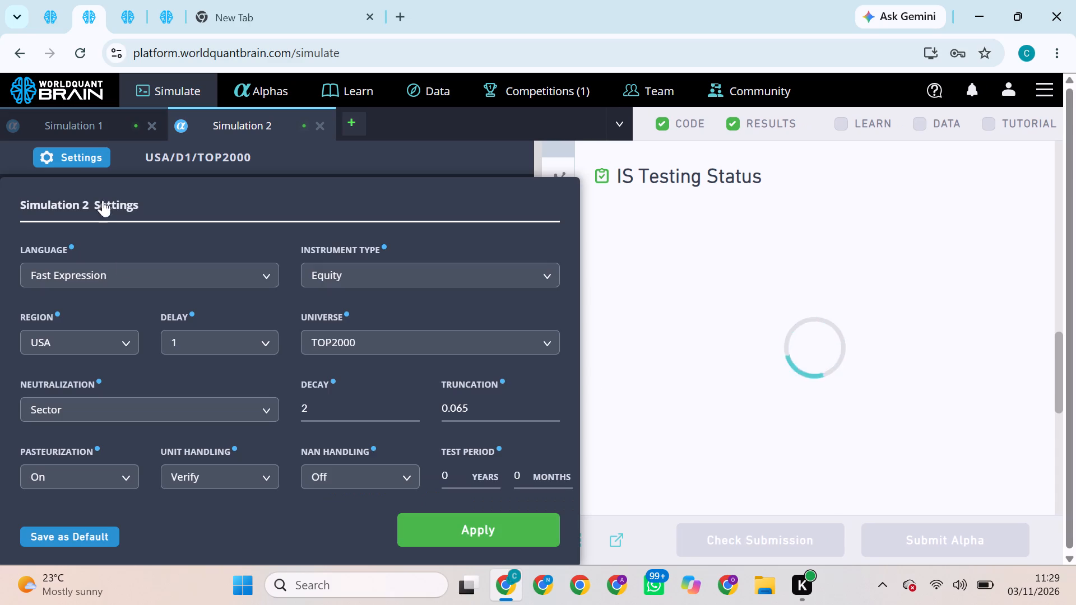
pyautogui.click(151, 405)
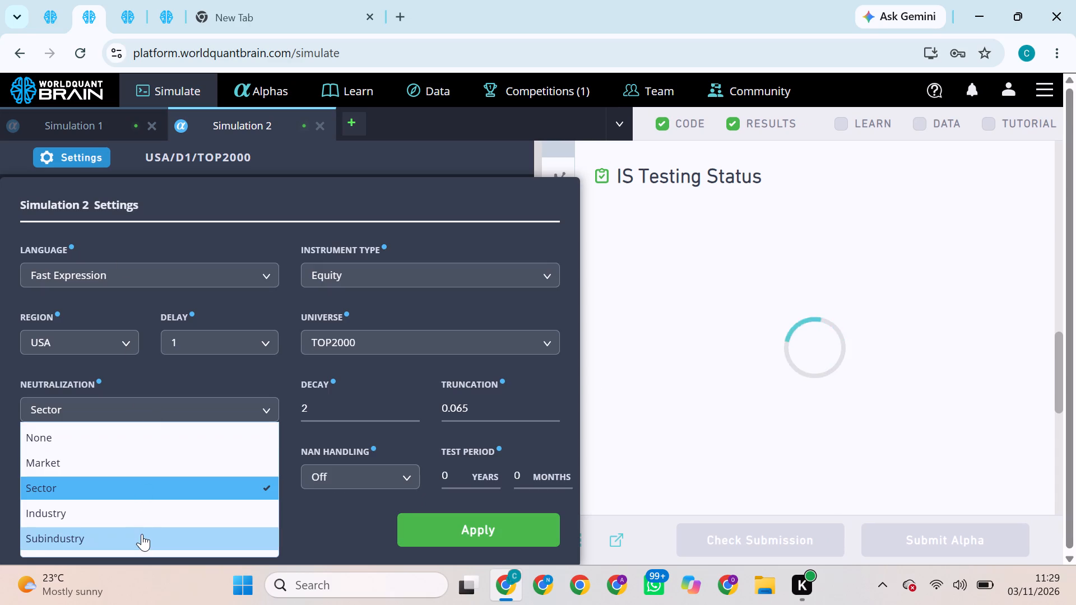
pyautogui.click(137, 523)
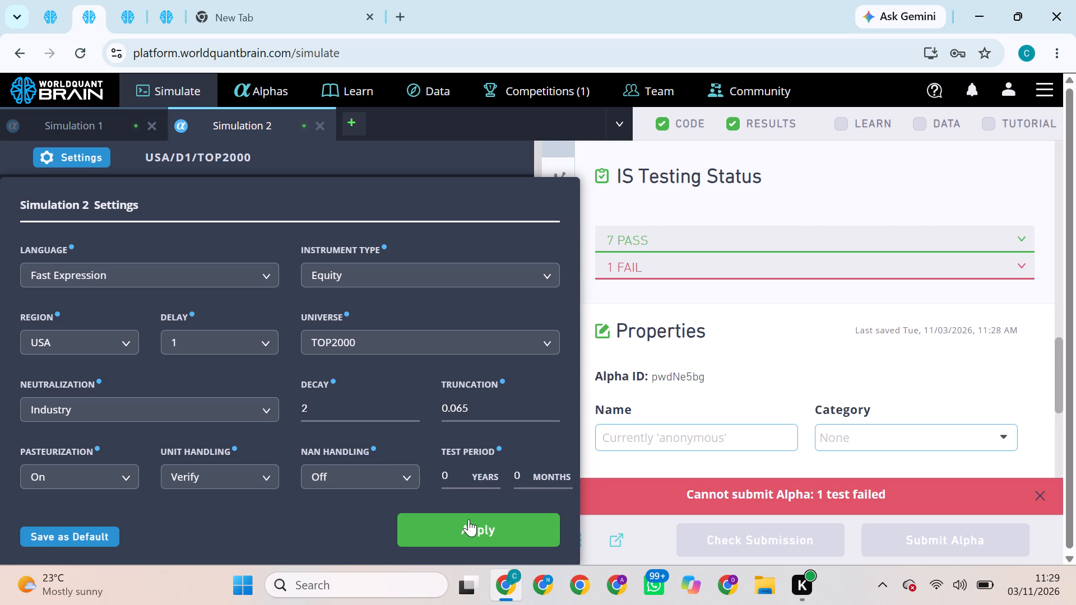
pyautogui.click(472, 528)
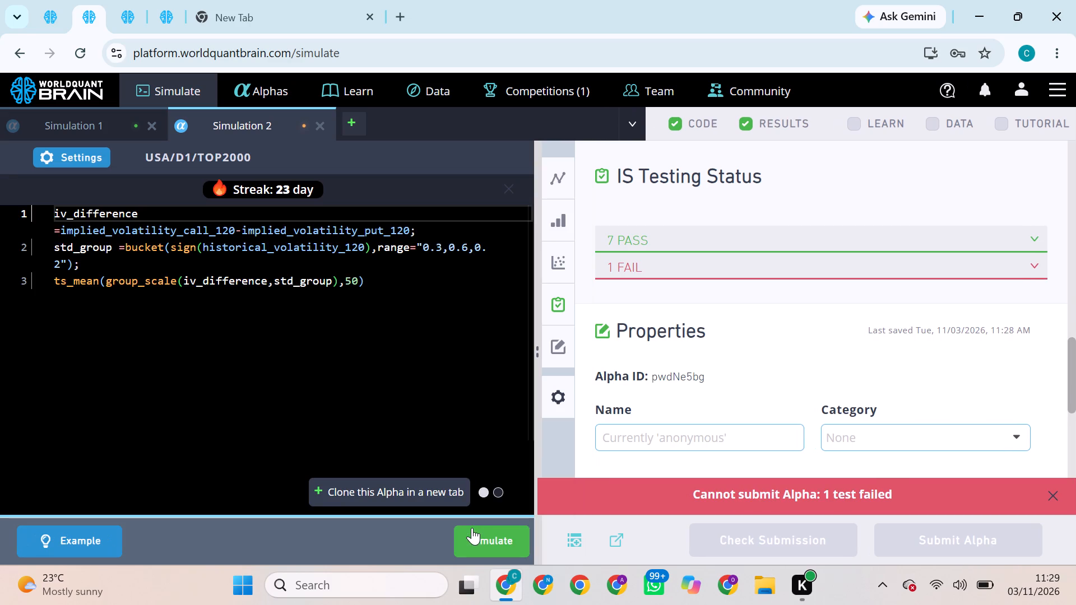
pyautogui.click(489, 546)
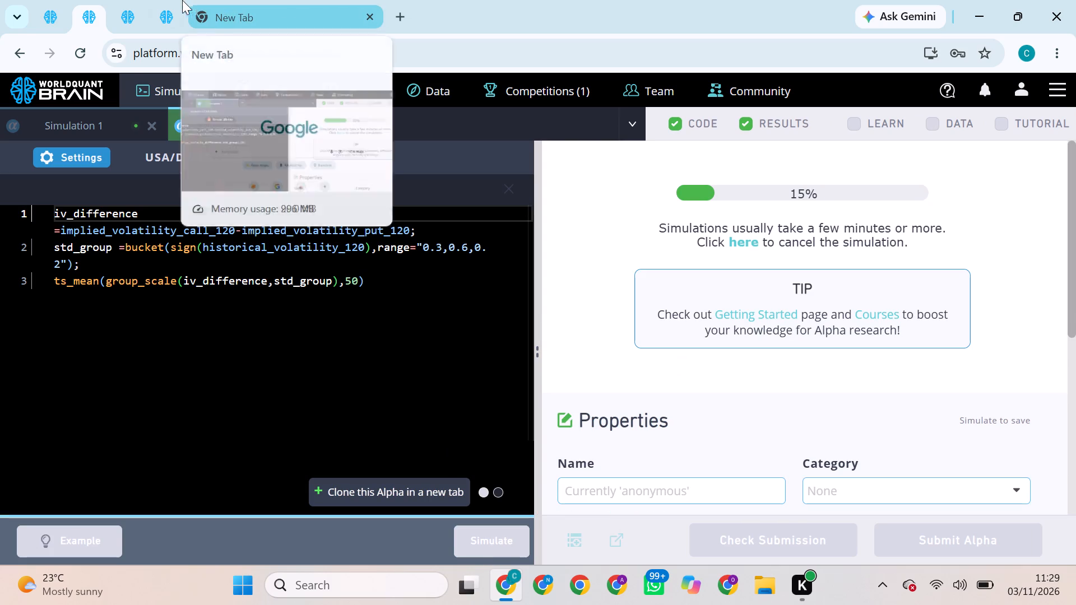
# Show the test period for the third page's TOP2000 implied volatility plus liabilities/assets alpha.
pyautogui.click(134, 13)
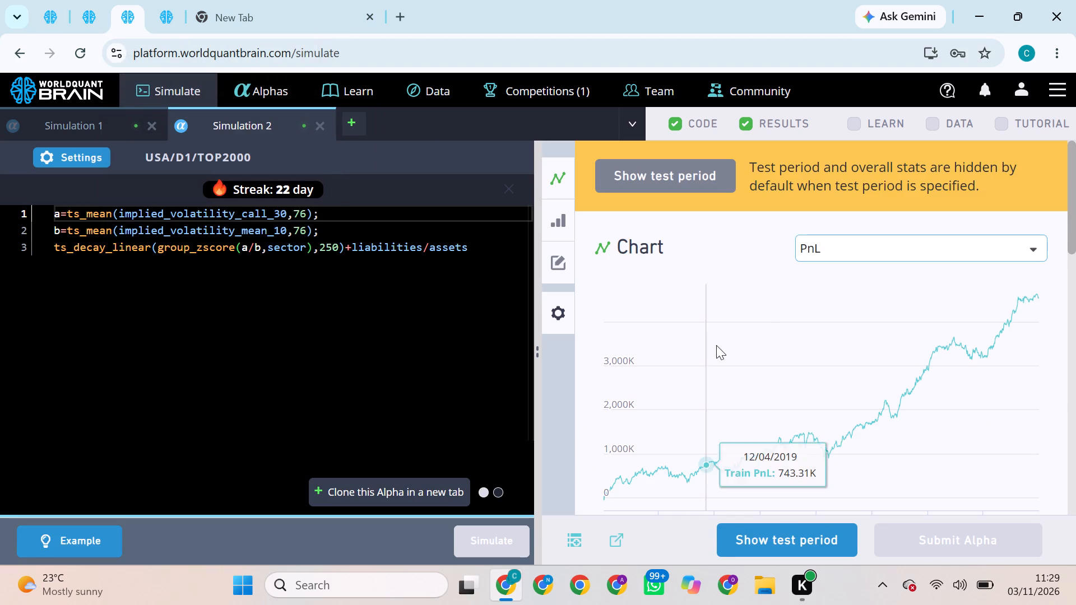
pyautogui.click(778, 528)
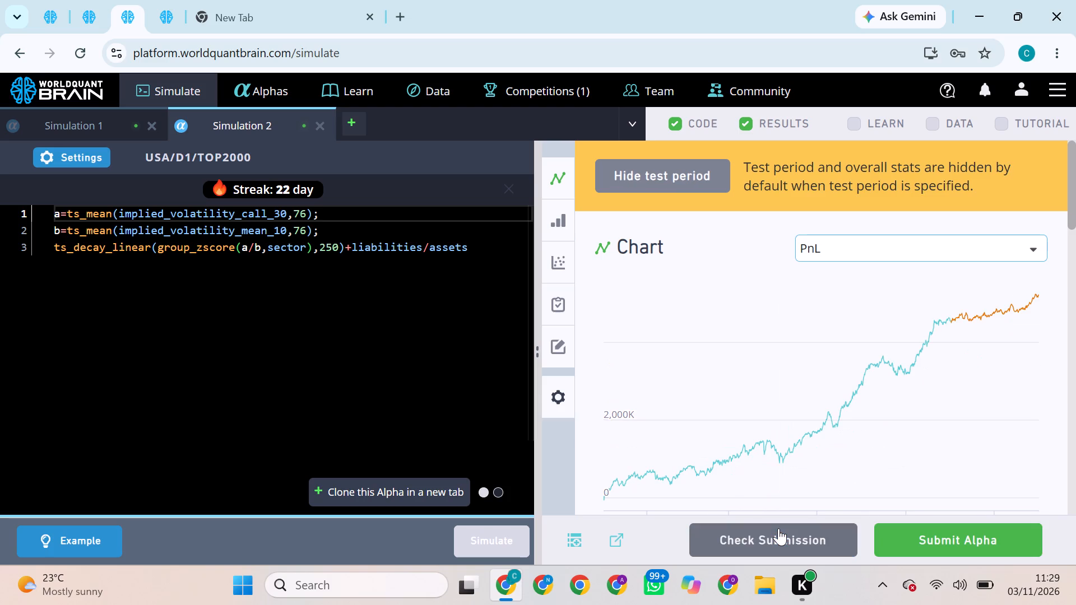
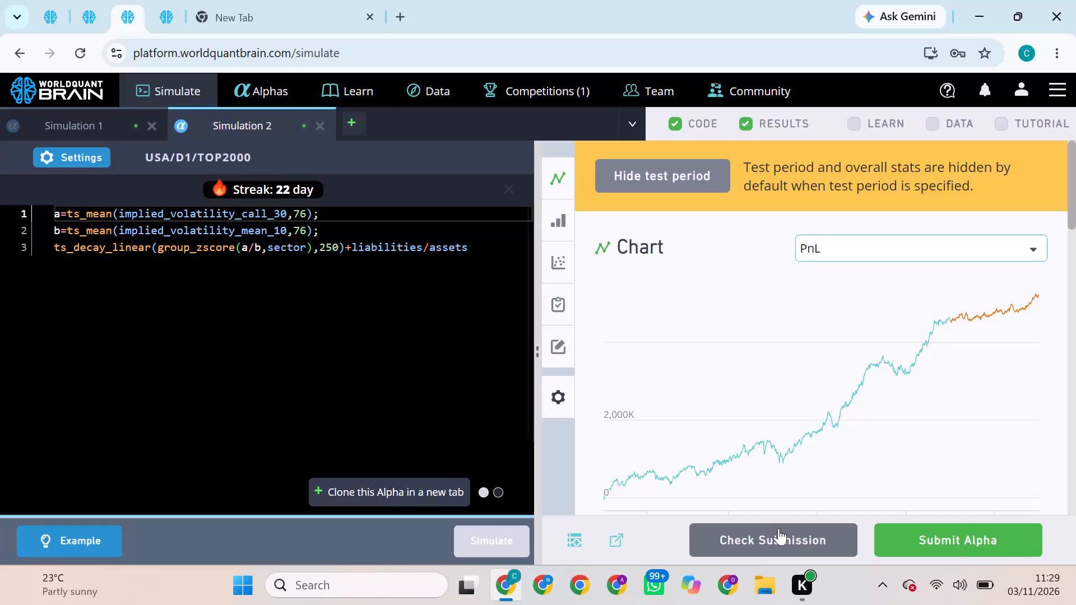
# Try to submit the third page's TOP2000 implied volatility plus liabilities/assets alpha with Sector neutralization.
pyautogui.click(907, 538)
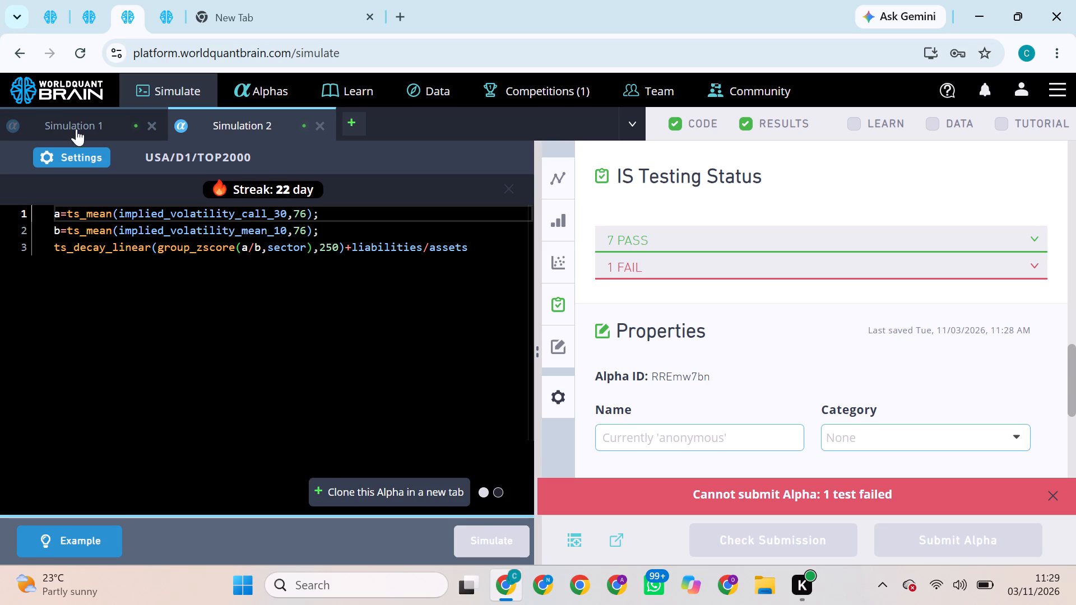
# Set the third page's alpha neutralization to Industry, apply the settings and simulate it again.
pyautogui.click(84, 153)
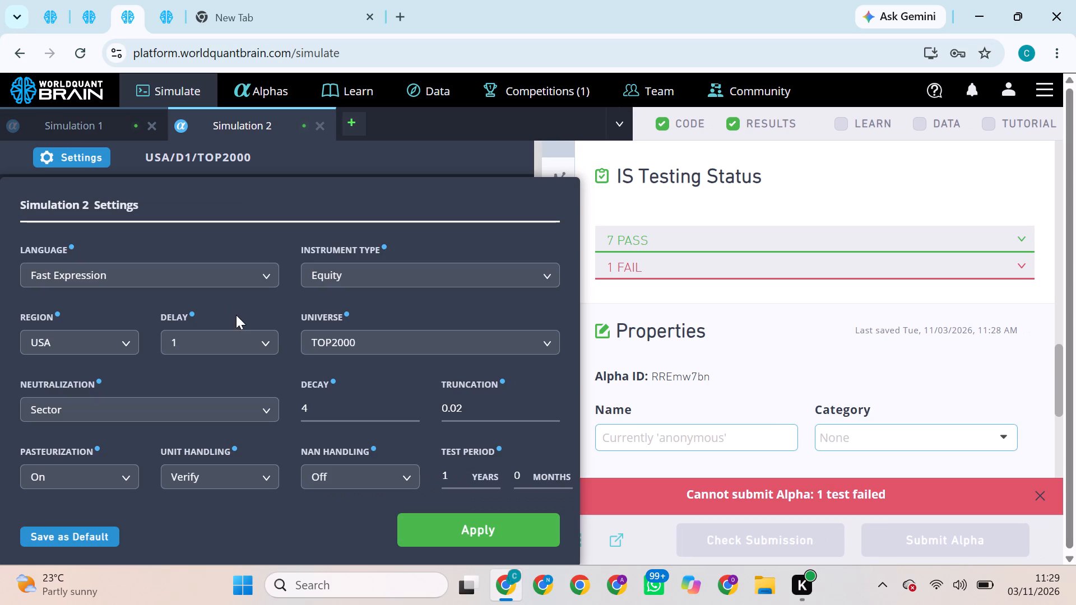
pyautogui.click(206, 415)
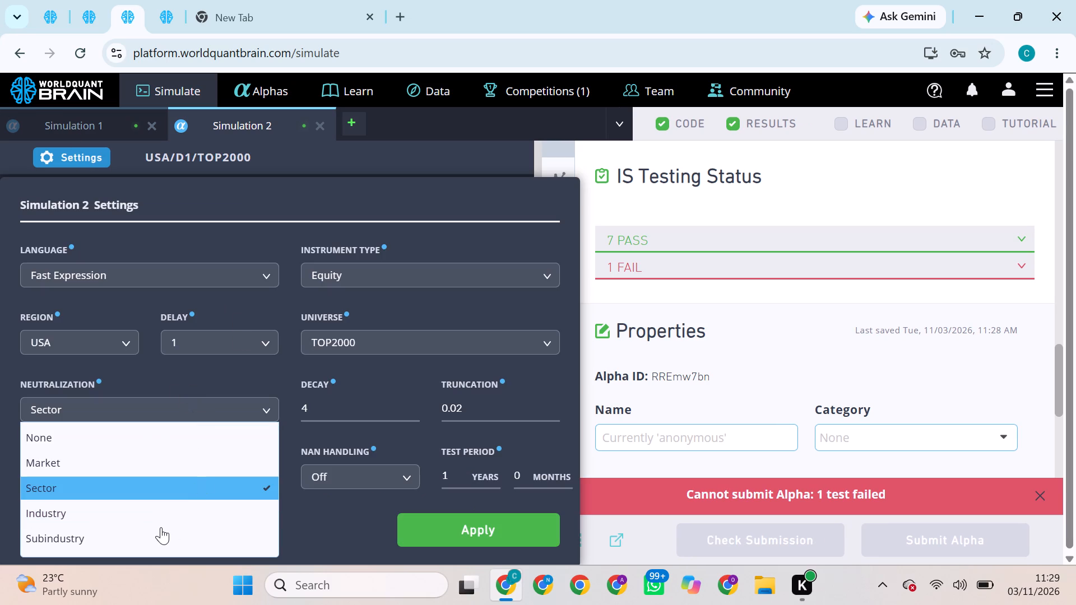
pyautogui.click(157, 511)
pyautogui.click(451, 532)
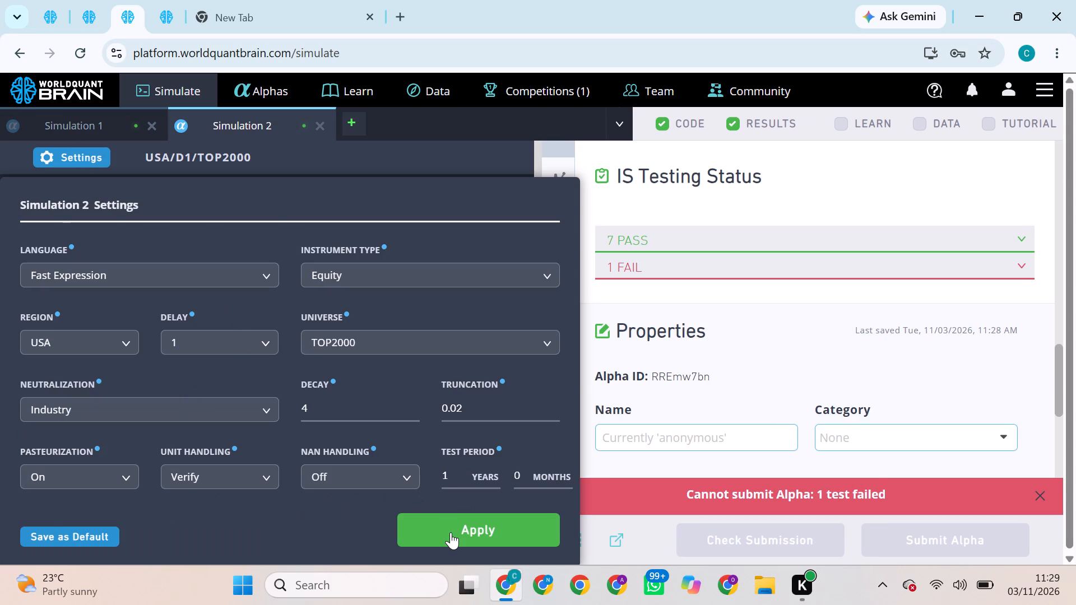
pyautogui.click(475, 537)
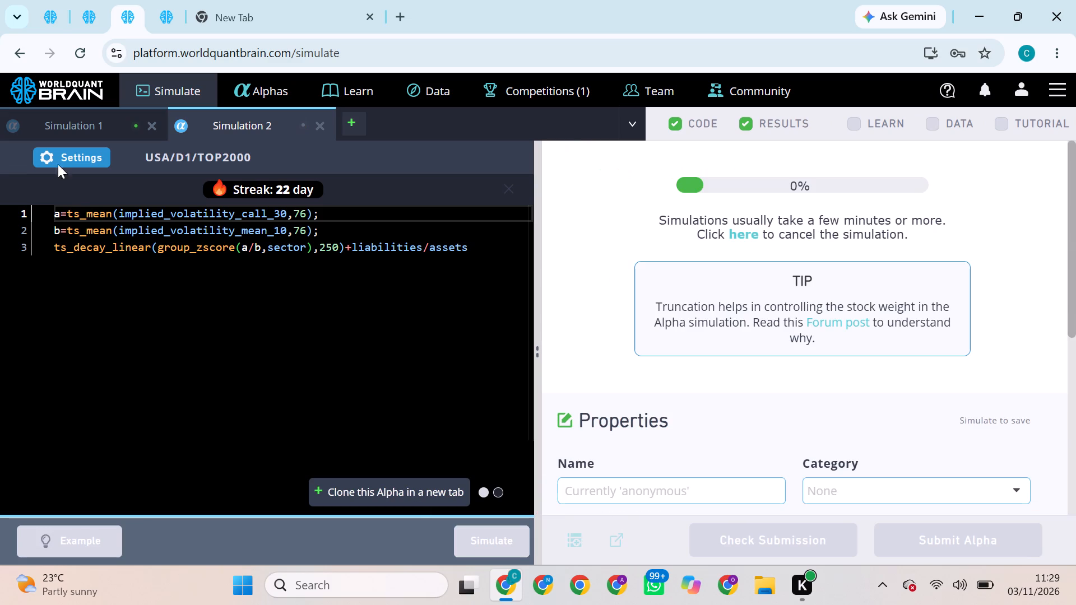
# Try to submit the fourth page's TOP2000 iv_difference alpha with Subindustry neutralization.
pyautogui.click(44, 10)
pyautogui.click(84, 16)
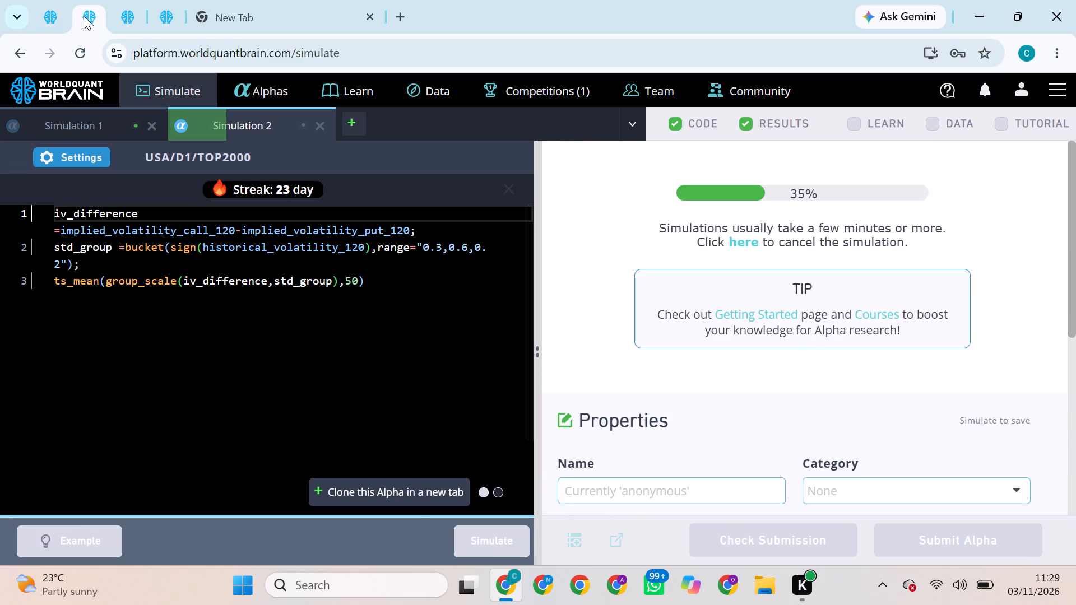
pyautogui.click(122, 14)
pyautogui.click(169, 20)
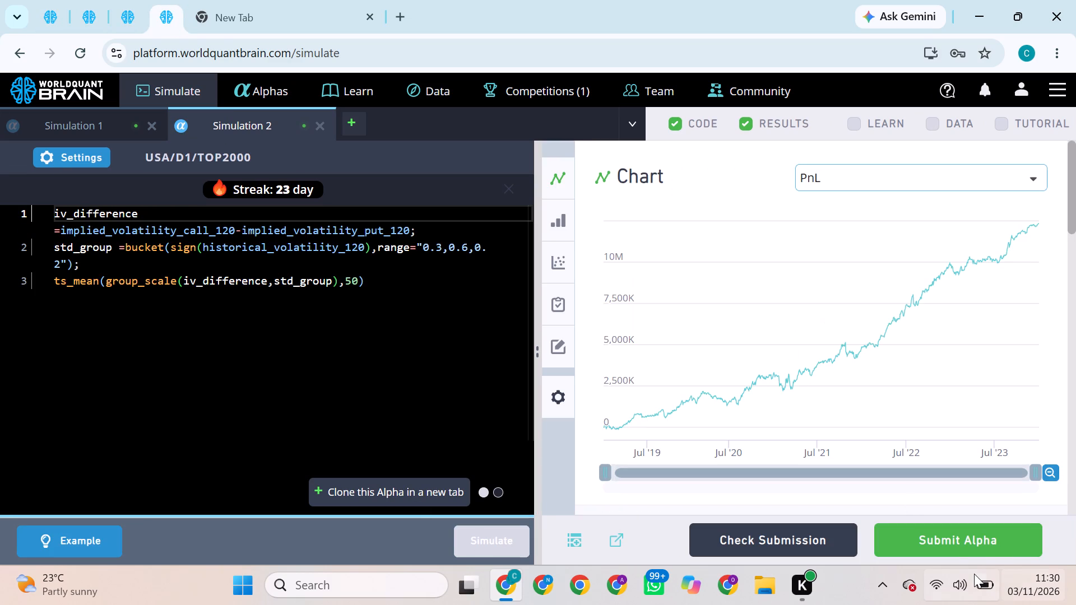
pyautogui.click(933, 529)
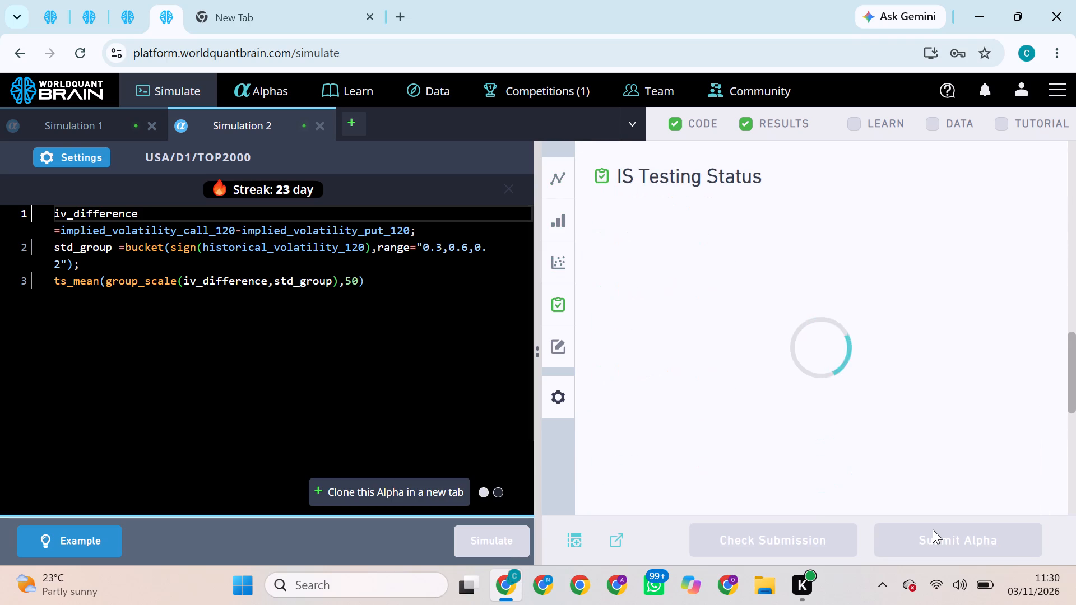
# Set the fourth page's alpha to Market neutralization and decay 6, apply the settings and start its simulation.
pyautogui.click(76, 158)
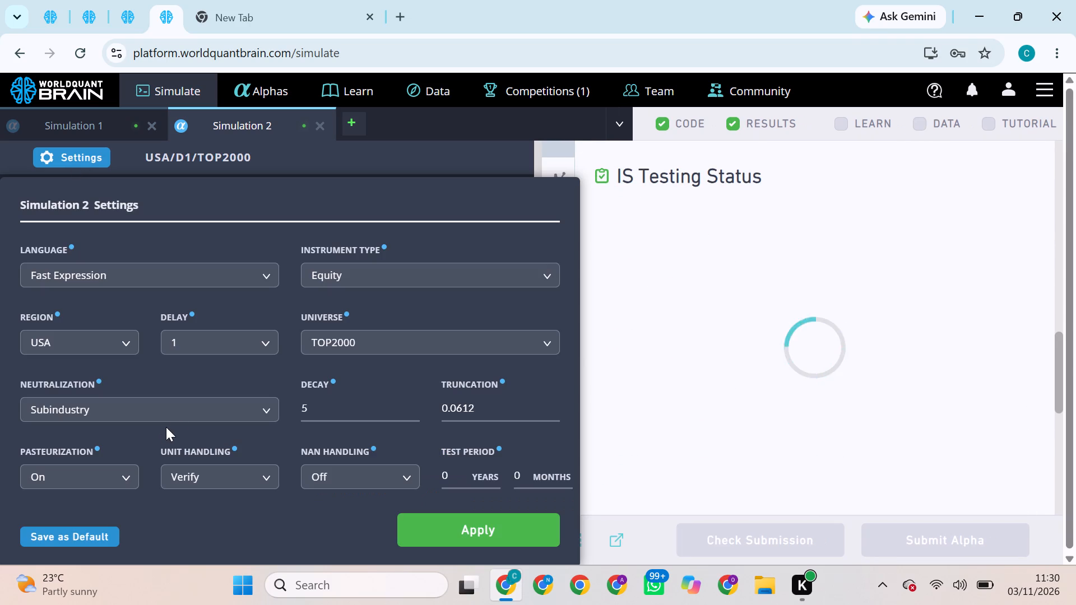
pyautogui.click(198, 411)
pyautogui.click(86, 465)
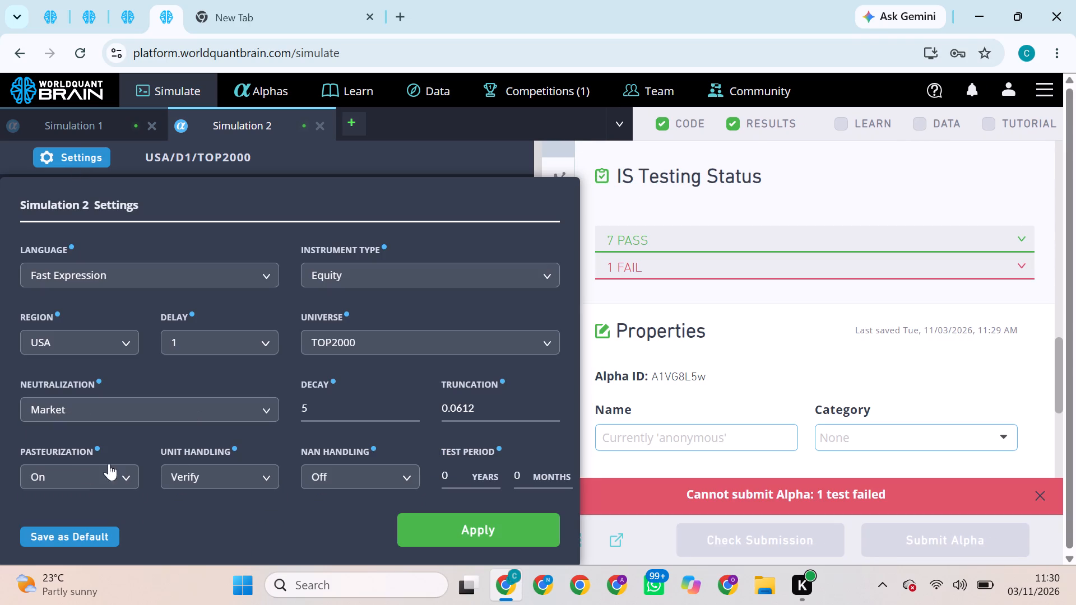
pyautogui.click(317, 408)
pyautogui.press('BackSpace')
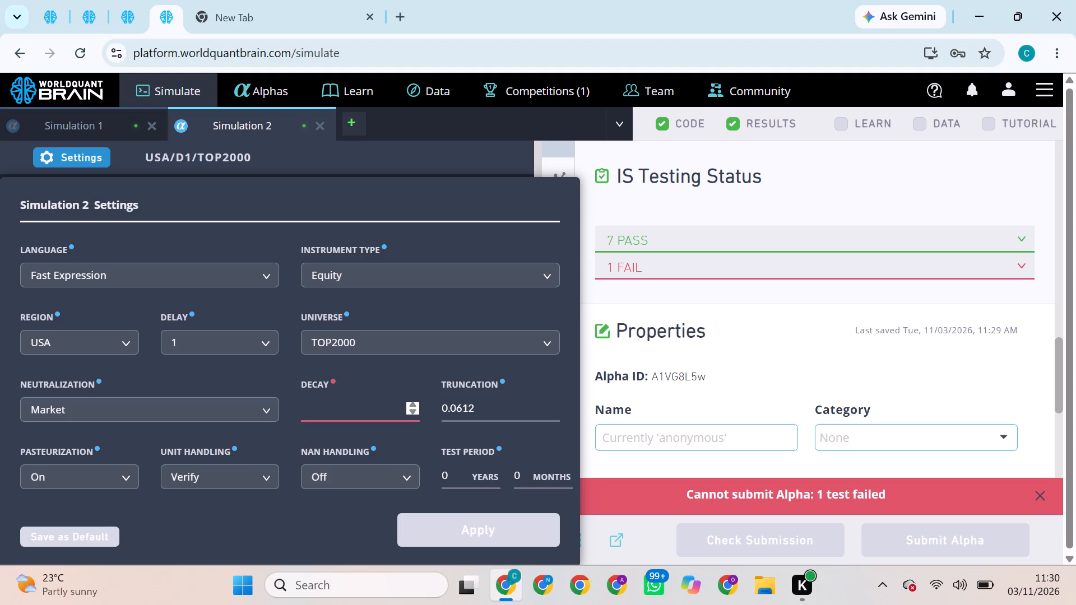
pyautogui.press('6')
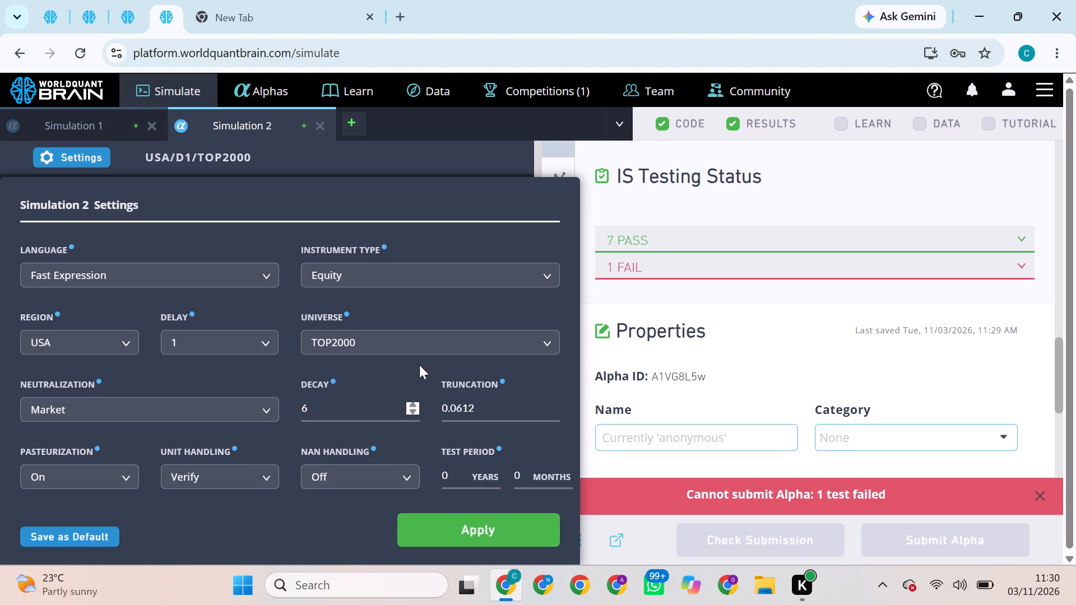
pyautogui.click(466, 528)
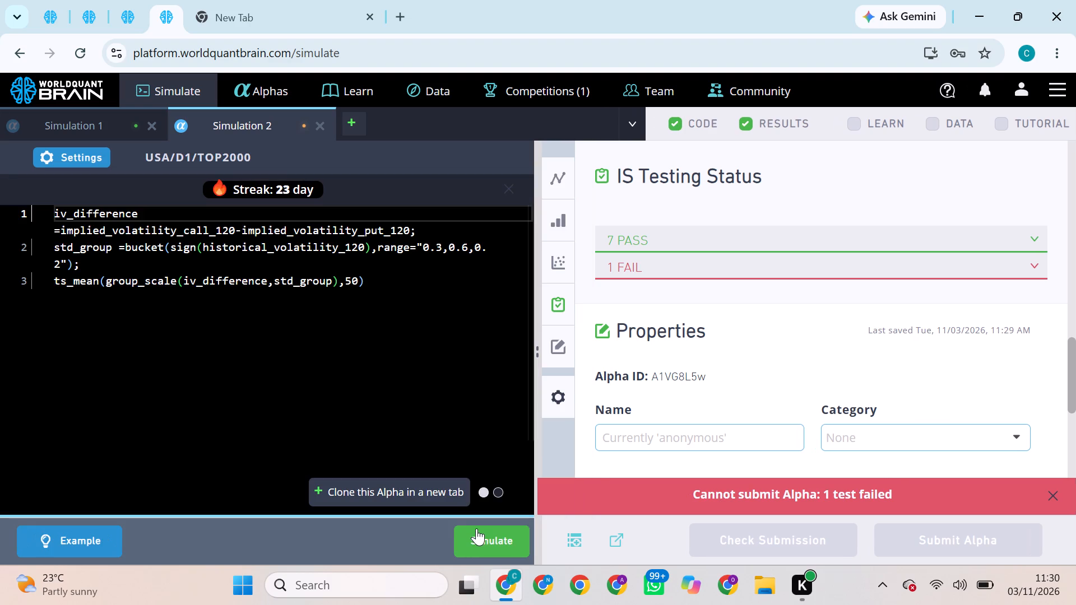
pyautogui.click(483, 529)
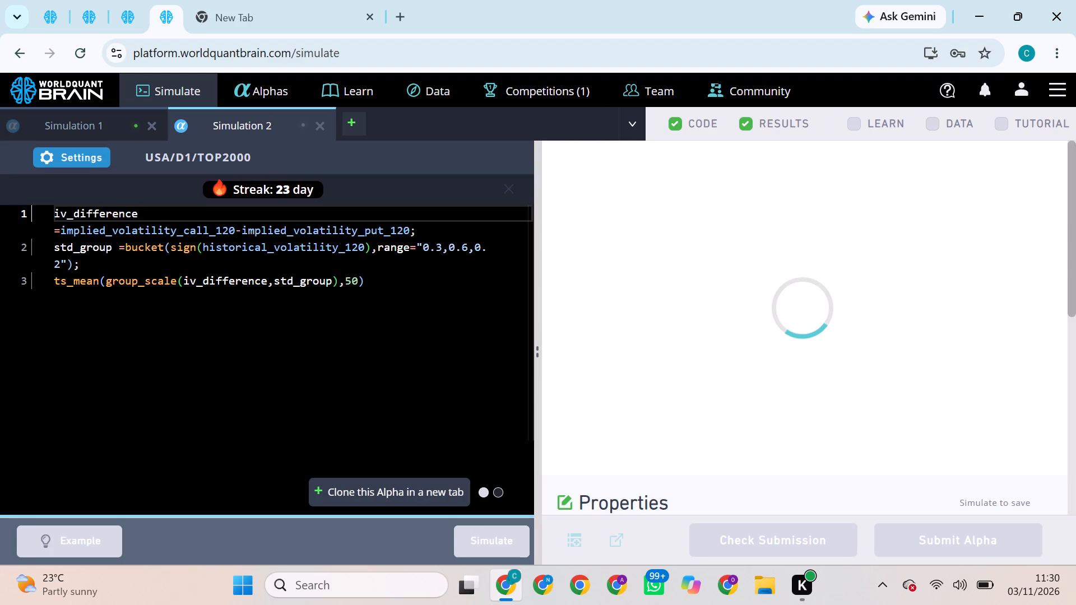
pyautogui.click(492, 538)
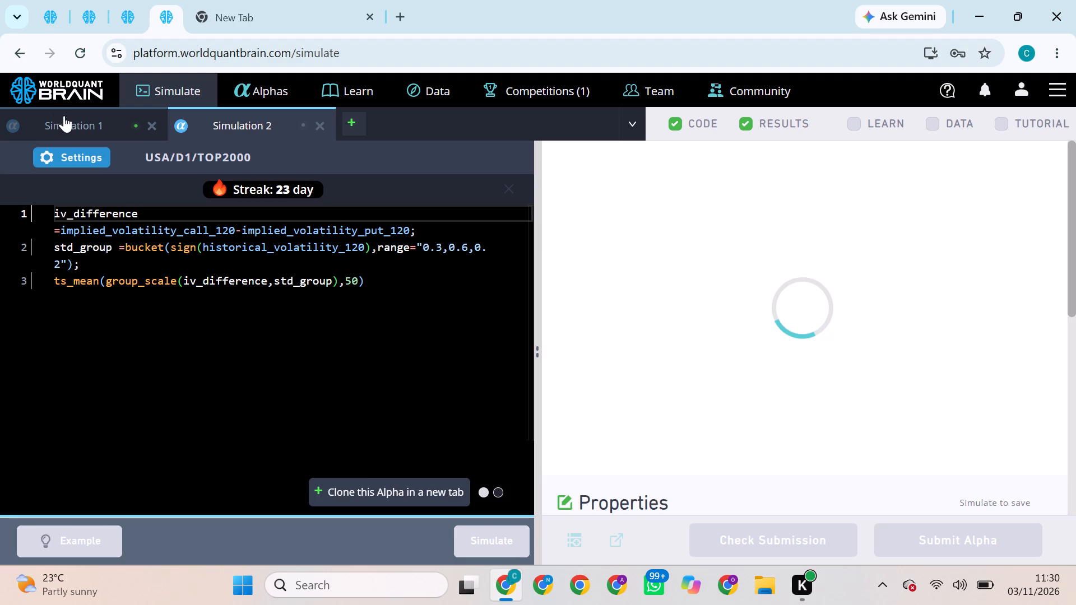
# Set the first page's TOP200 iv_difference alpha to Market neutralization and decay 7, apply the settings and simulate it again.
pyautogui.click(47, 12)
pyautogui.click(82, 15)
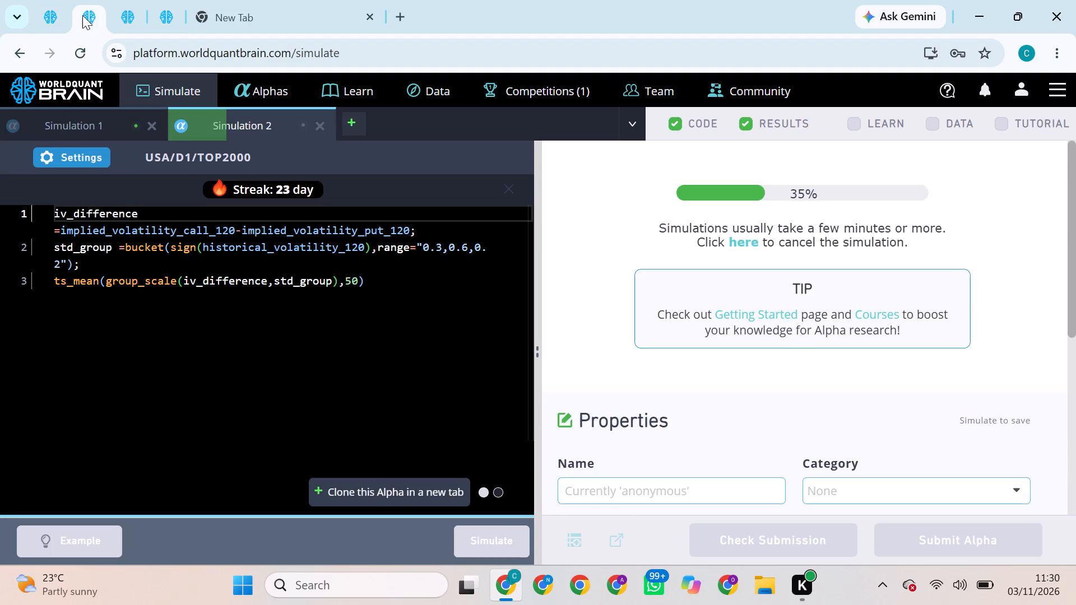
pyautogui.click(51, 20)
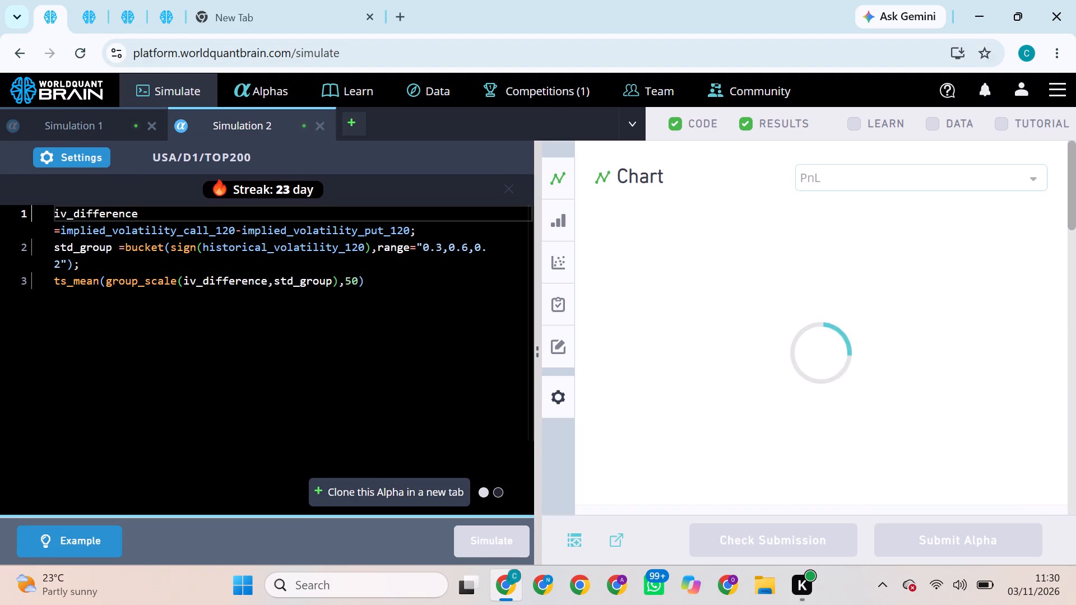
pyautogui.click(84, 150)
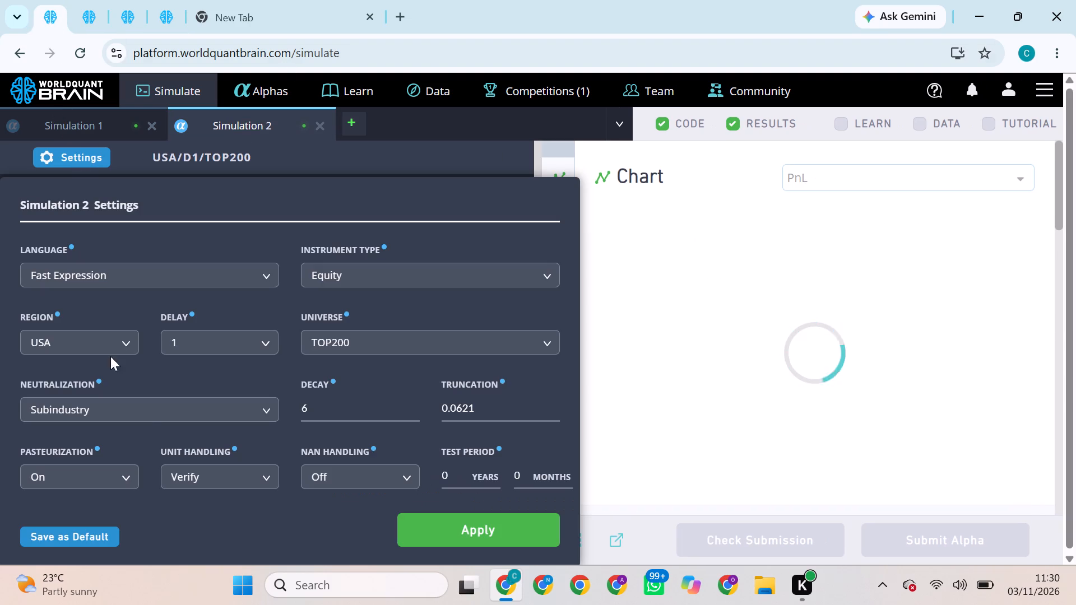
pyautogui.click(161, 412)
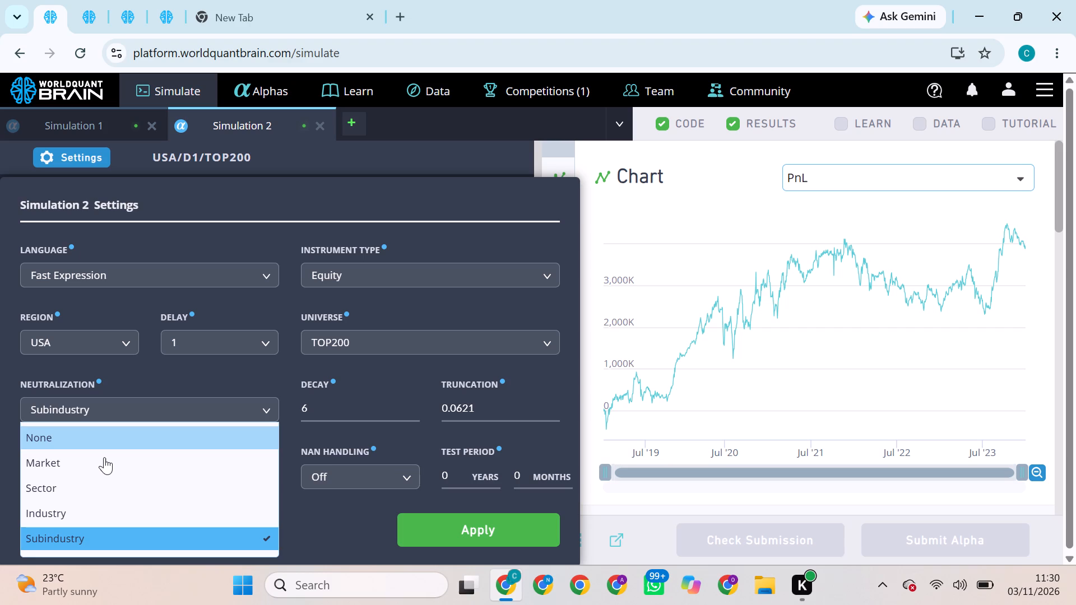
pyautogui.click(104, 457)
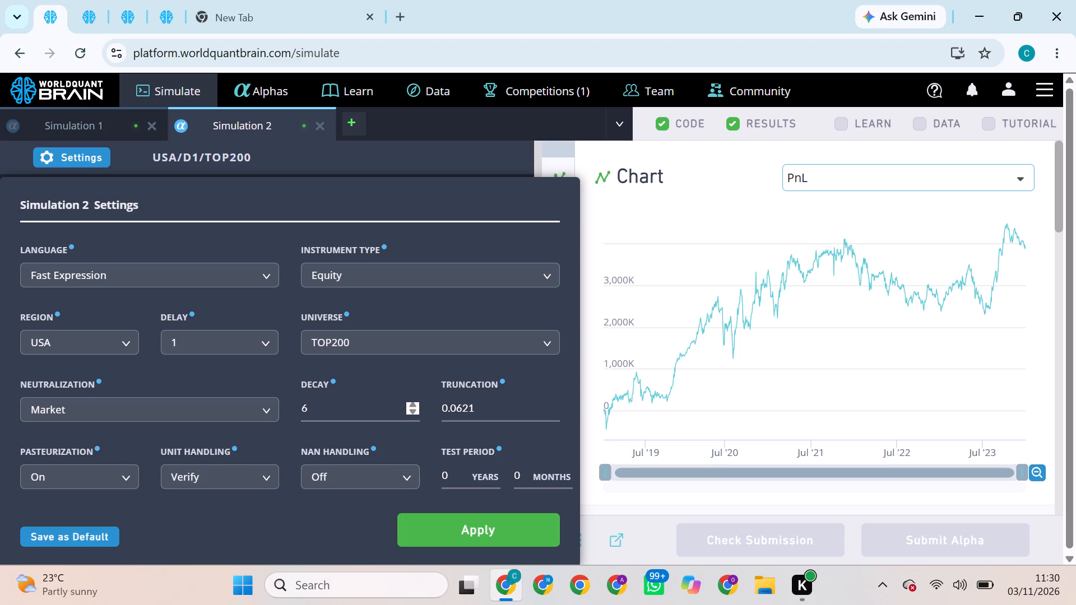
pyautogui.click(319, 409)
pyautogui.press('BackSpace')
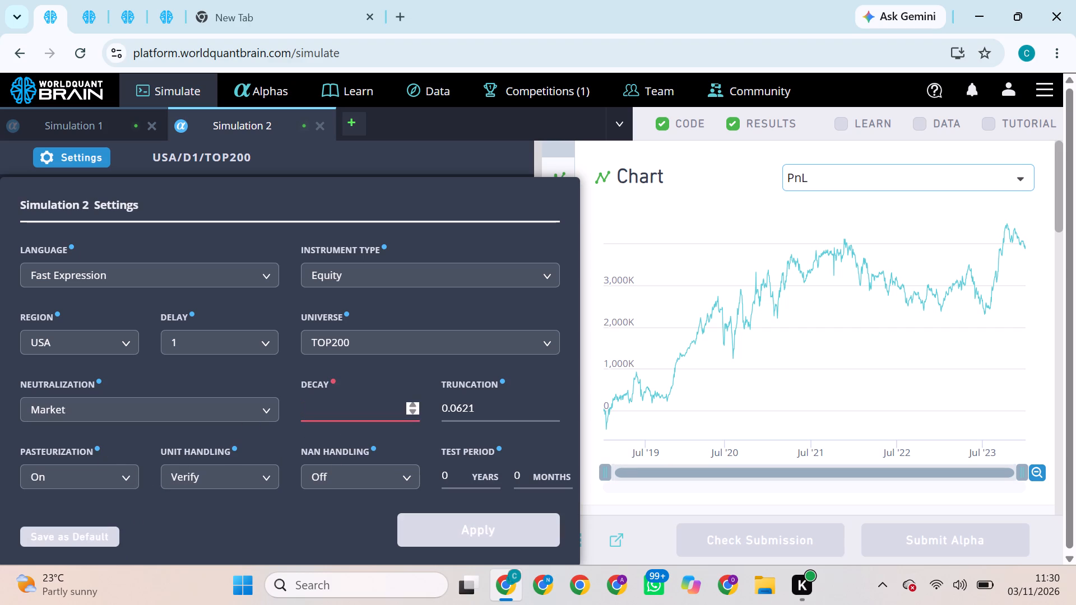
pyautogui.press('7')
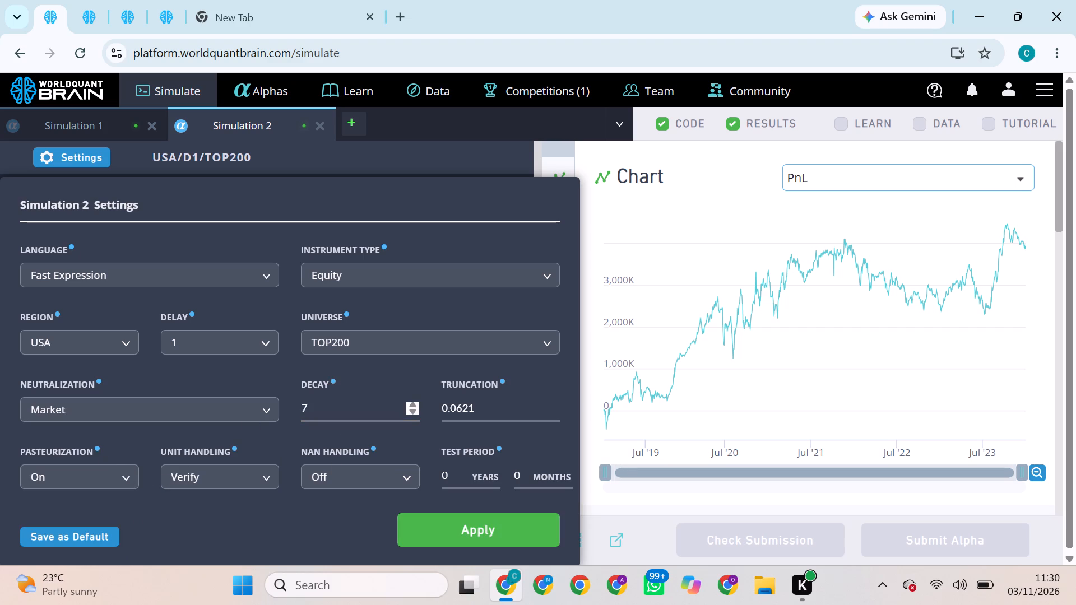
pyautogui.click(495, 530)
pyautogui.click(509, 537)
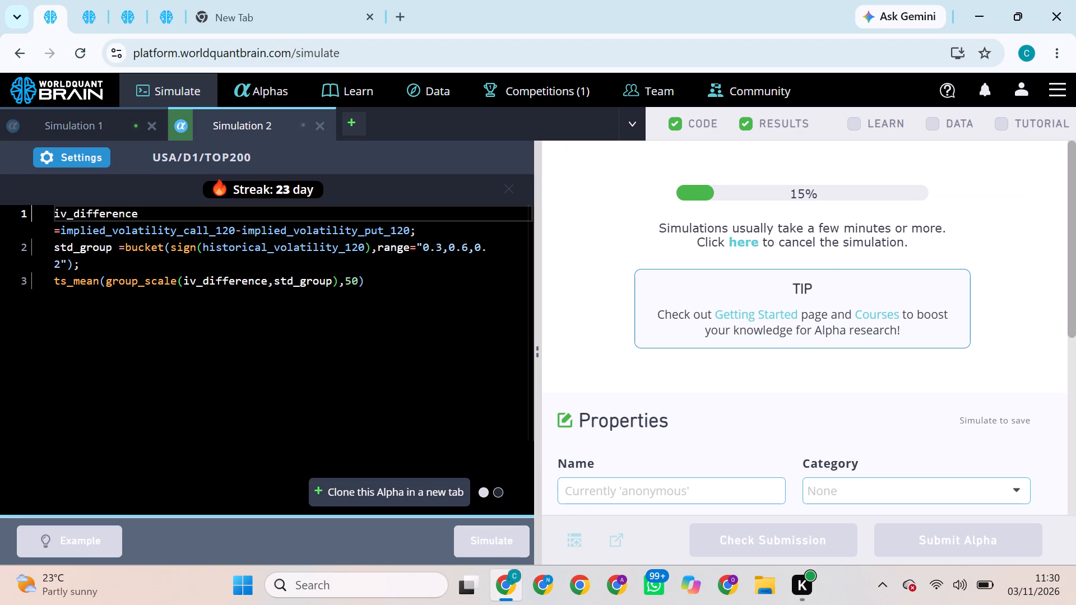
# Try to submit the second page's TOP2000 iv_difference alpha with Industry neutralization.
pyautogui.click(75, 1)
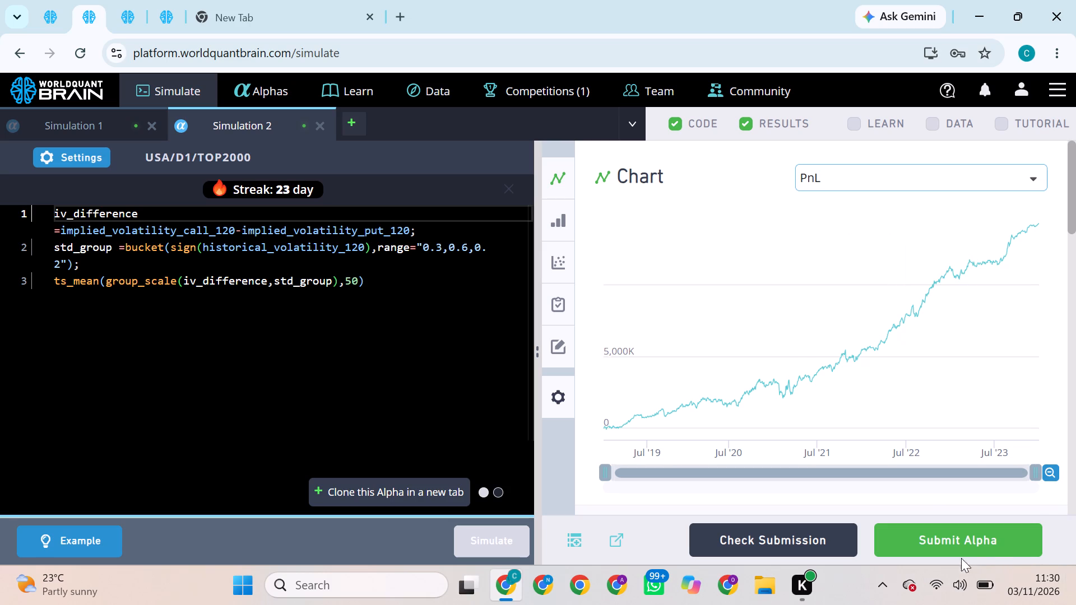
pyautogui.click(954, 535)
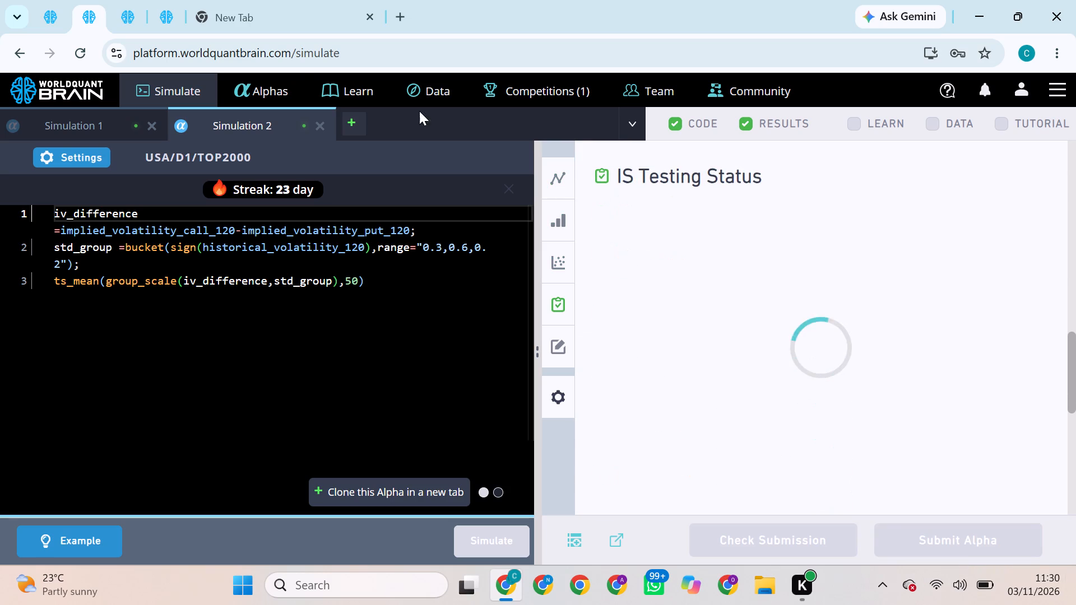
# Set the second page's alpha neutralization to Subindustry, apply the settings and simulate it again.
pyautogui.click(73, 160)
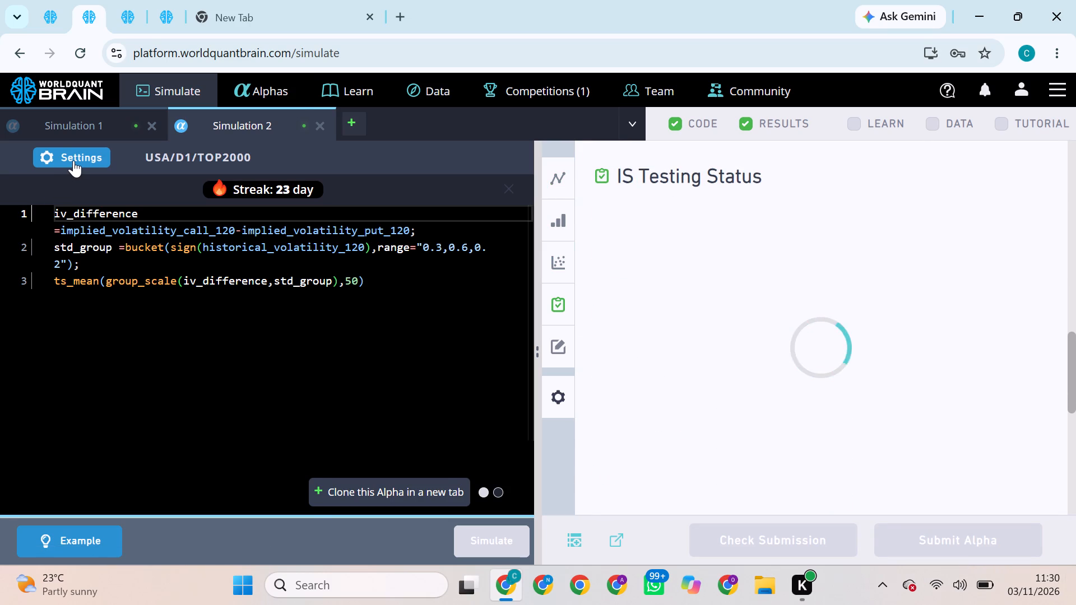
pyautogui.click(140, 408)
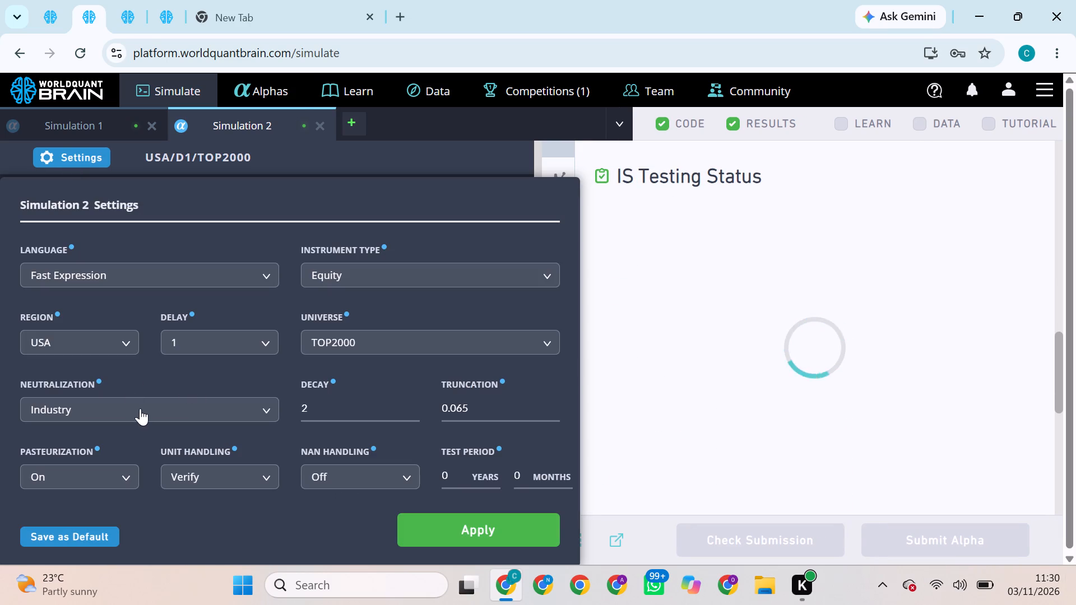
pyautogui.click(145, 544)
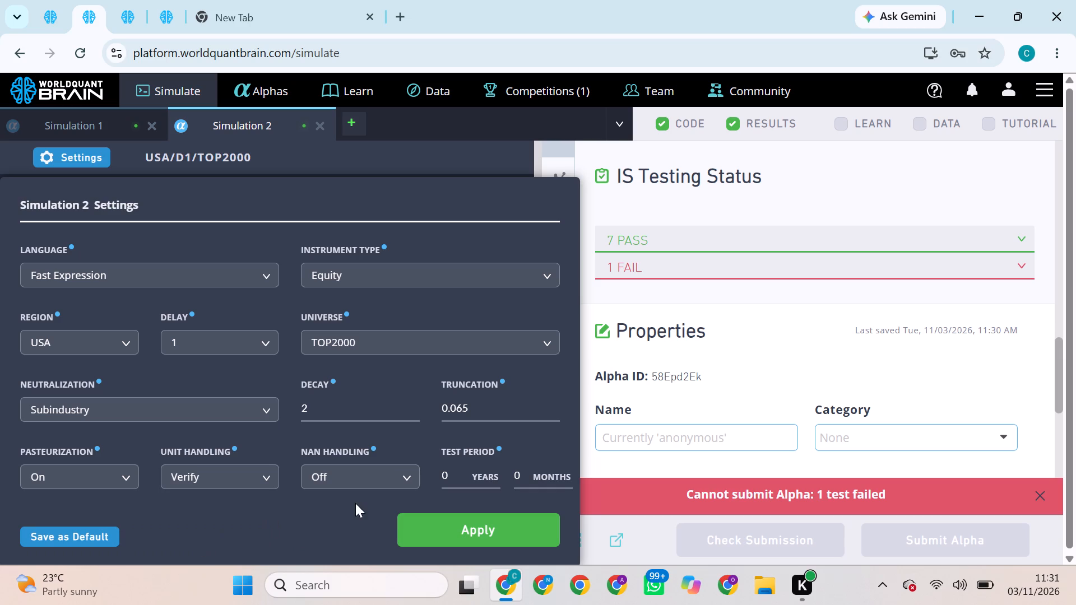
pyautogui.click(449, 538)
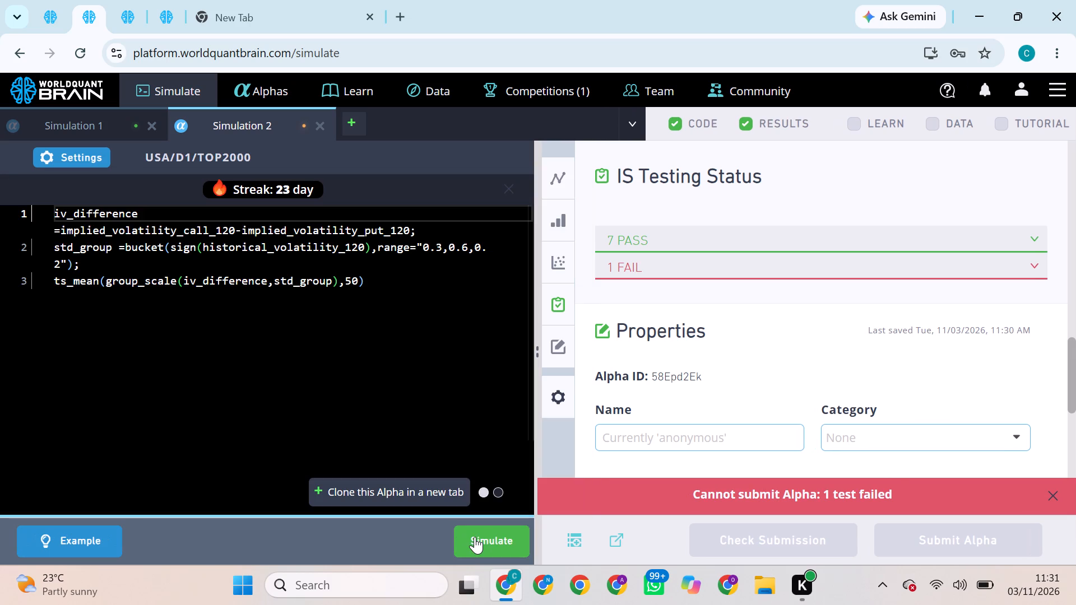
pyautogui.click(475, 537)
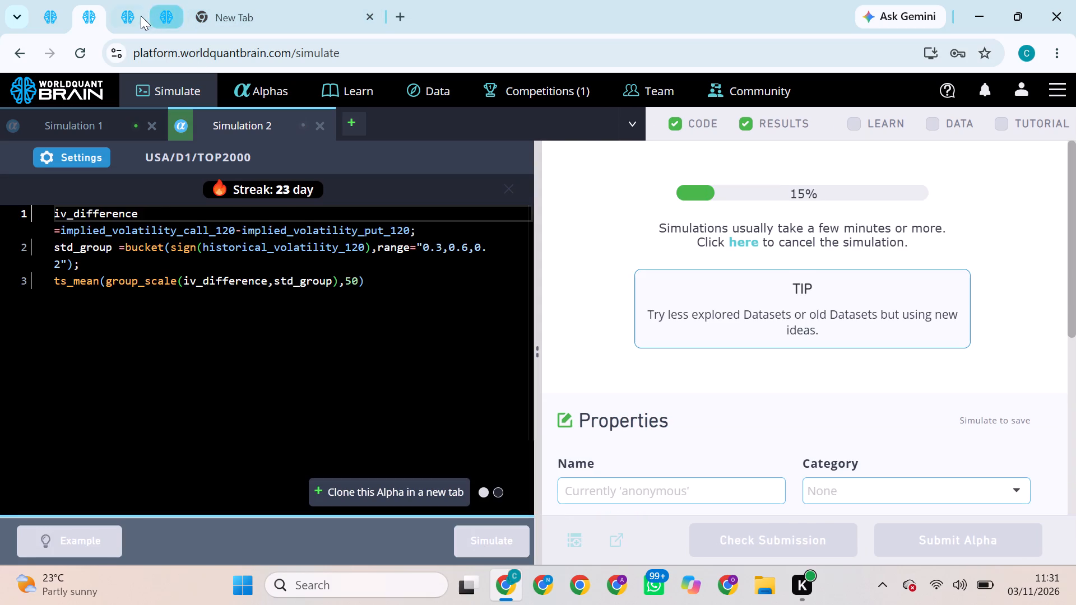
# Restart the simulation of the fourth page's TOP2000 iv_difference alpha with Market neutralization and decay 6.
pyautogui.click(138, 15)
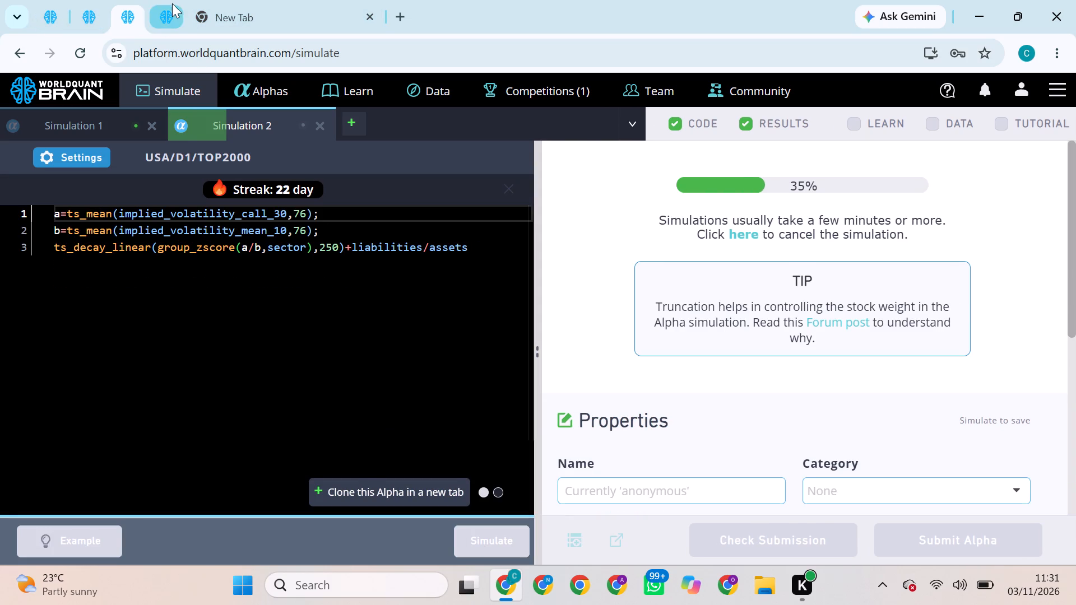
pyautogui.click(172, 3)
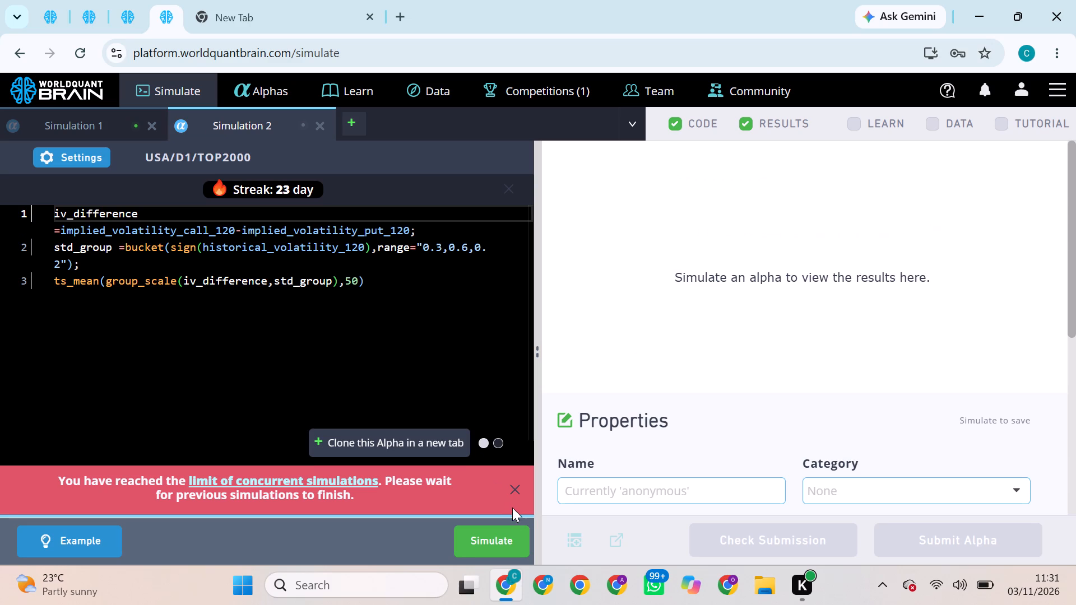
pyautogui.click(502, 538)
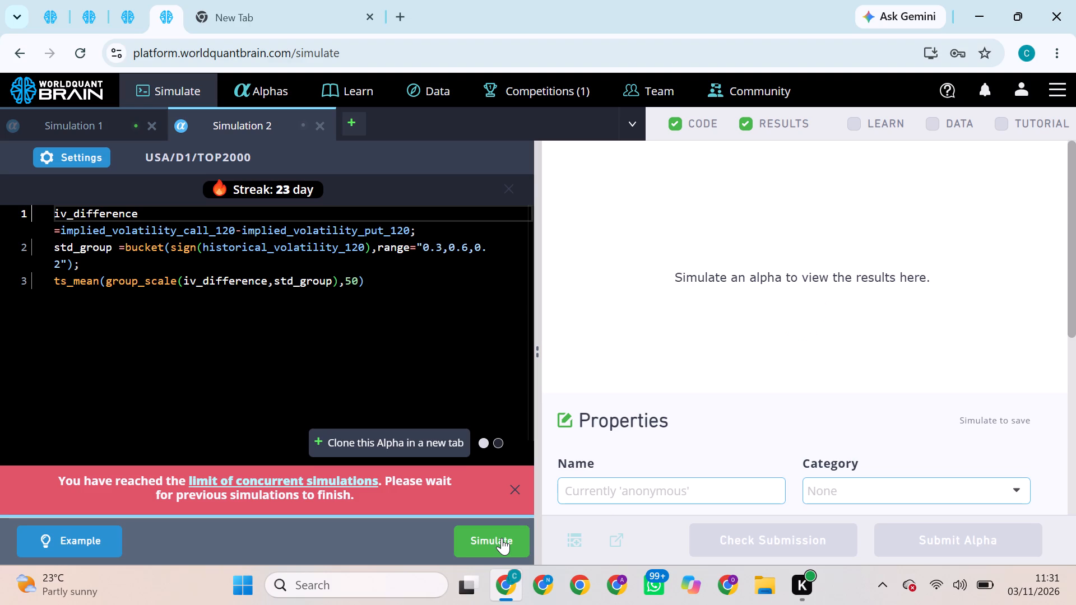
pyautogui.click(502, 538)
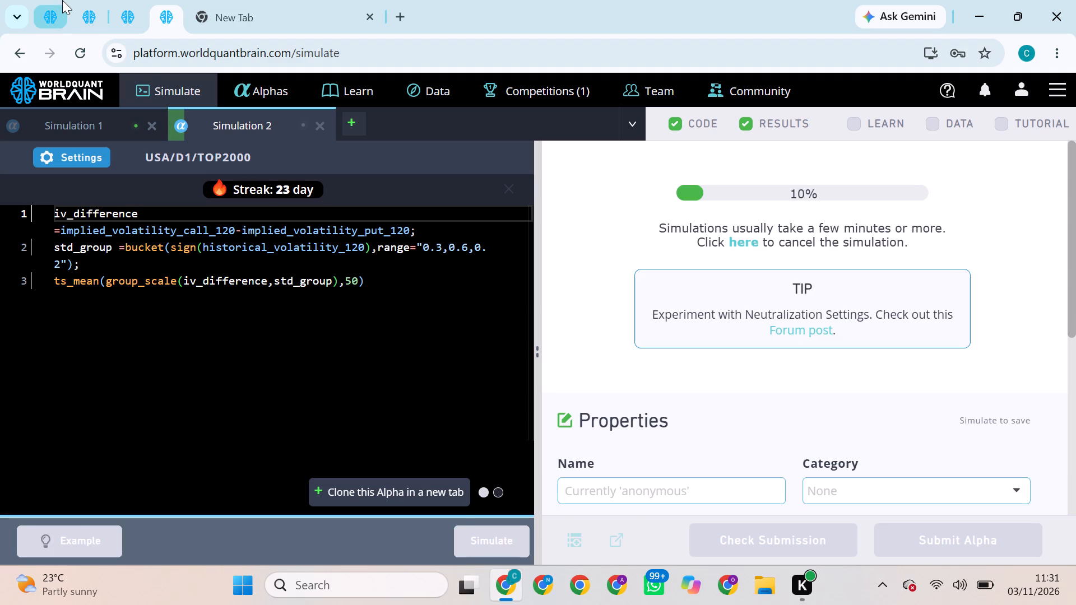
# Show the test period of the third page's TOP2000 implied-volatility ratio alpha with Industry neutralization and try to submit it.
pyautogui.click(52, 11)
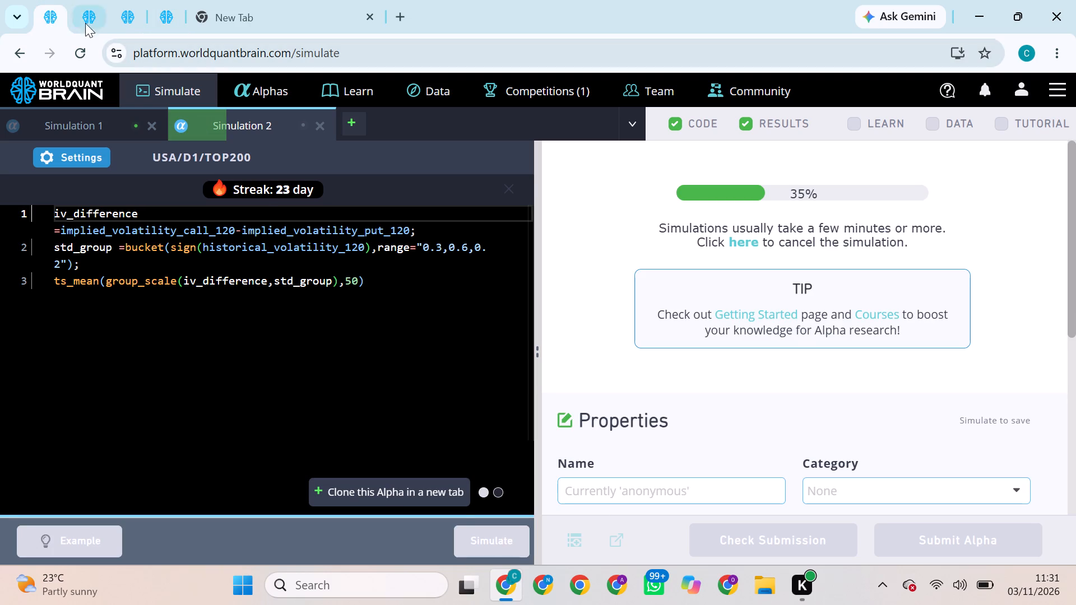
pyautogui.click(74, 18)
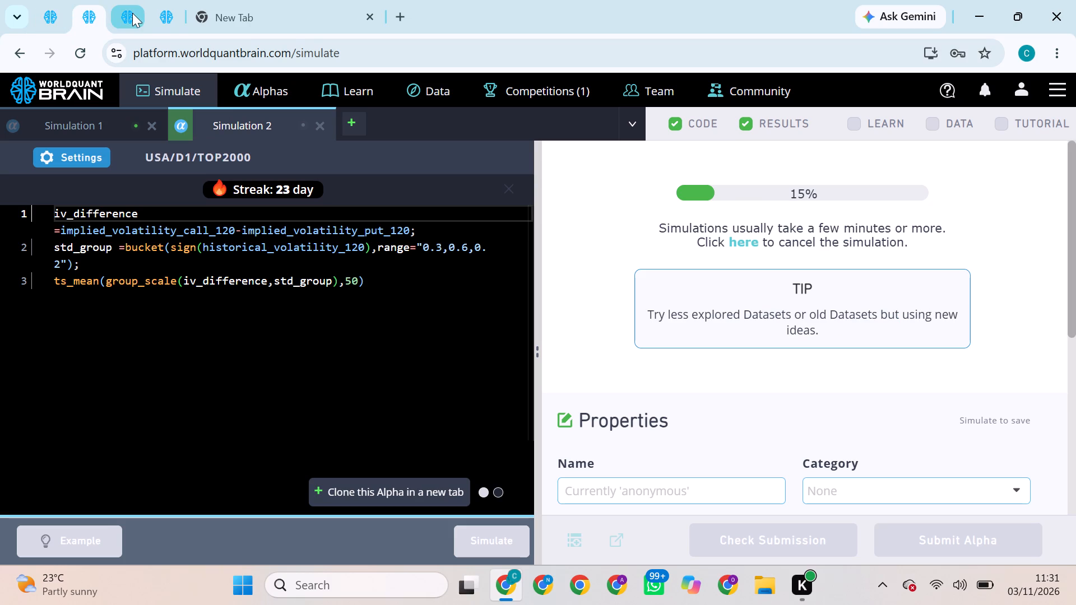
pyautogui.click(132, 13)
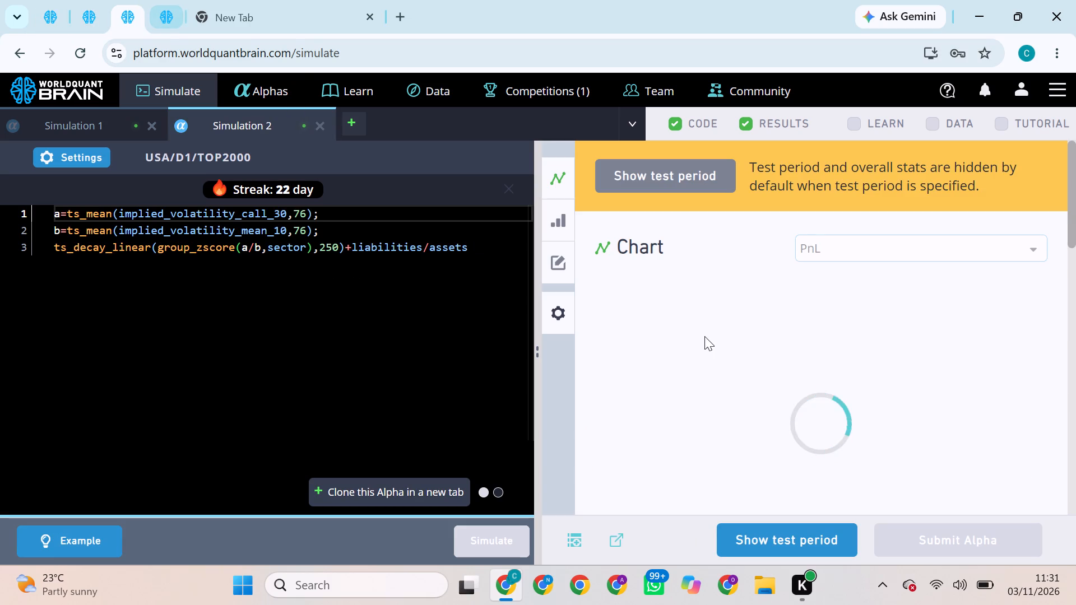
pyautogui.click(826, 531)
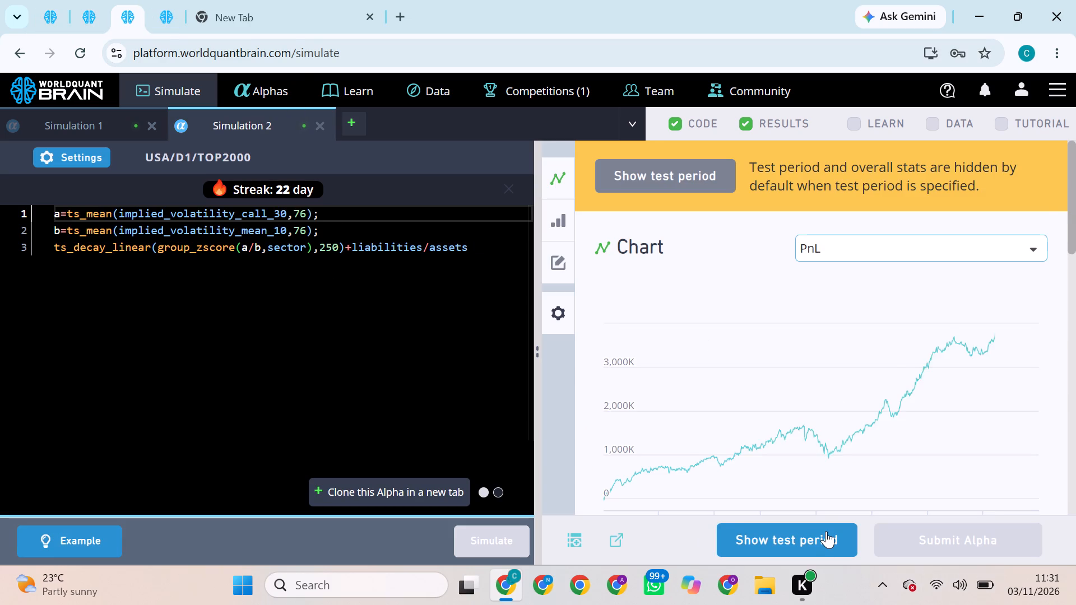
pyautogui.doubleClick(911, 538)
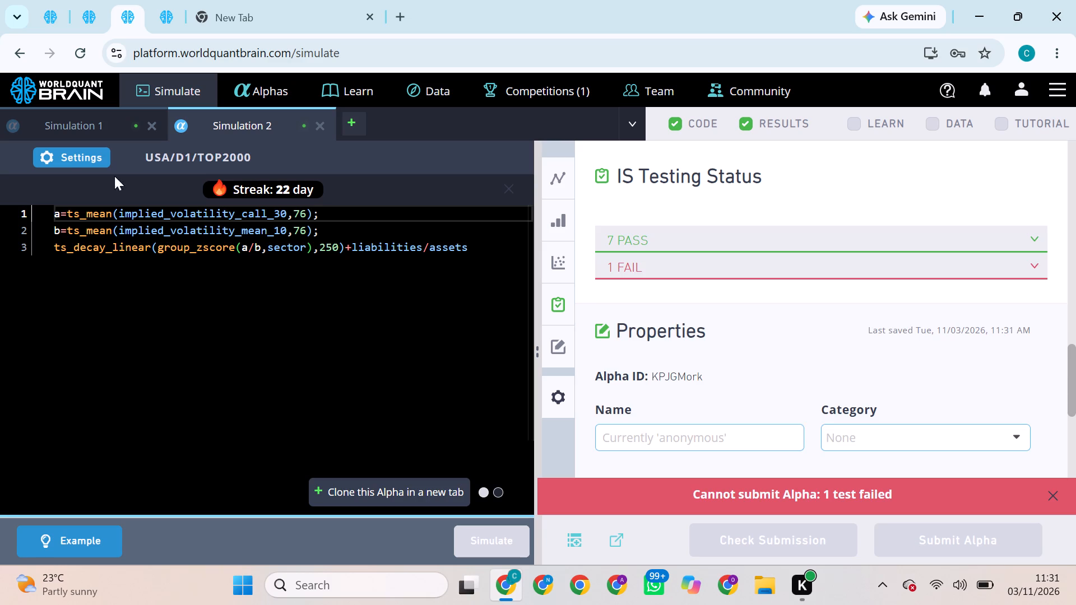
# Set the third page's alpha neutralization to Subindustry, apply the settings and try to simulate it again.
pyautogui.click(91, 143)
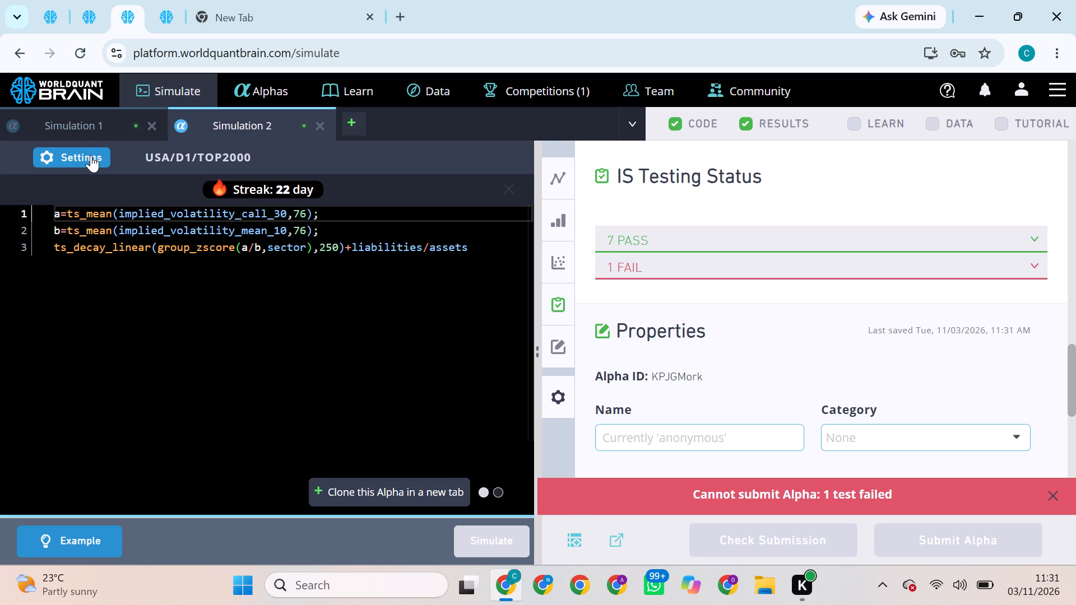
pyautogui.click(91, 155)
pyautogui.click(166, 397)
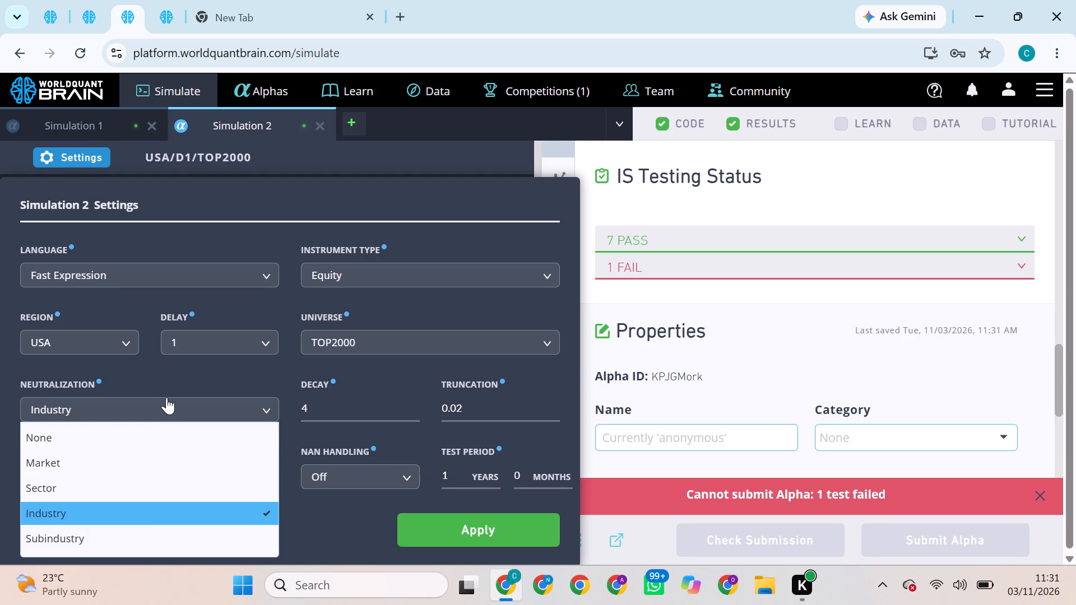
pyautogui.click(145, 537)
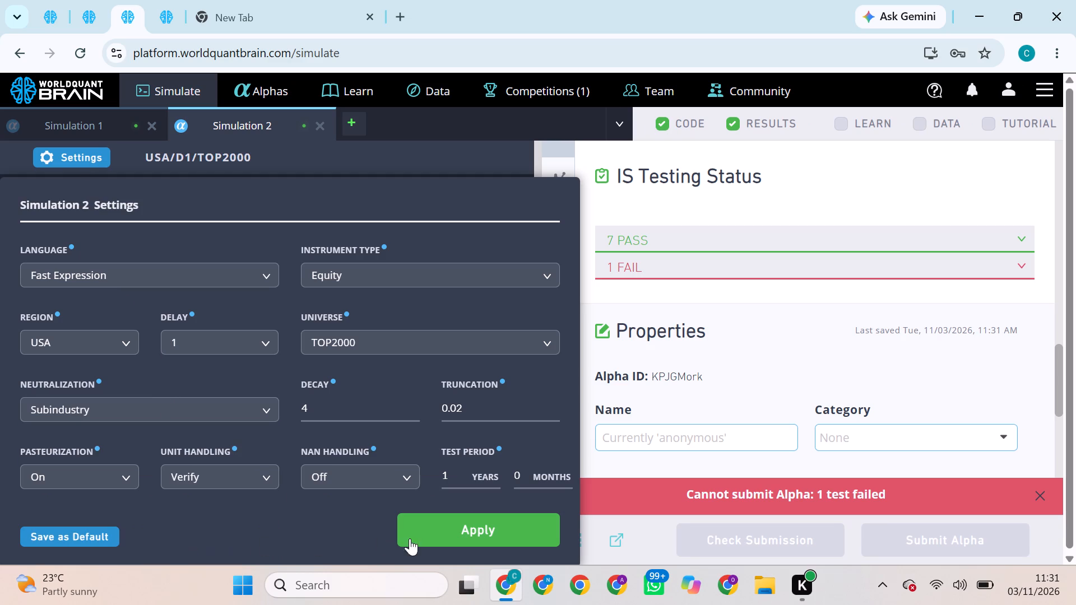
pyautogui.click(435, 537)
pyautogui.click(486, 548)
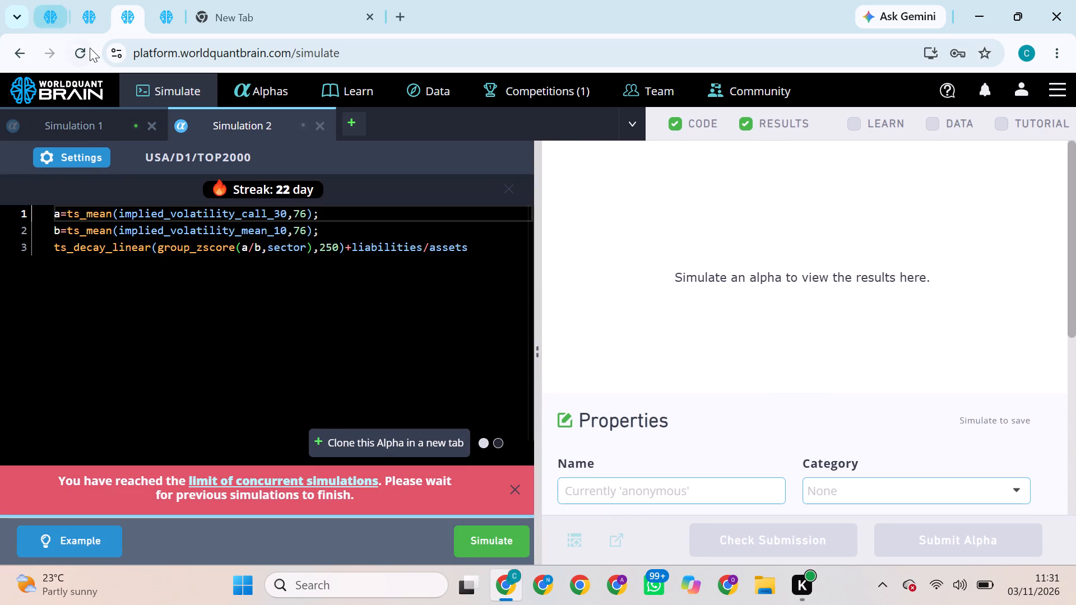
# Set the first page's TOP200 iv_difference alpha neutralization to Sector, apply the settings and simulate it again.
pyautogui.click(38, 19)
pyautogui.click(84, 15)
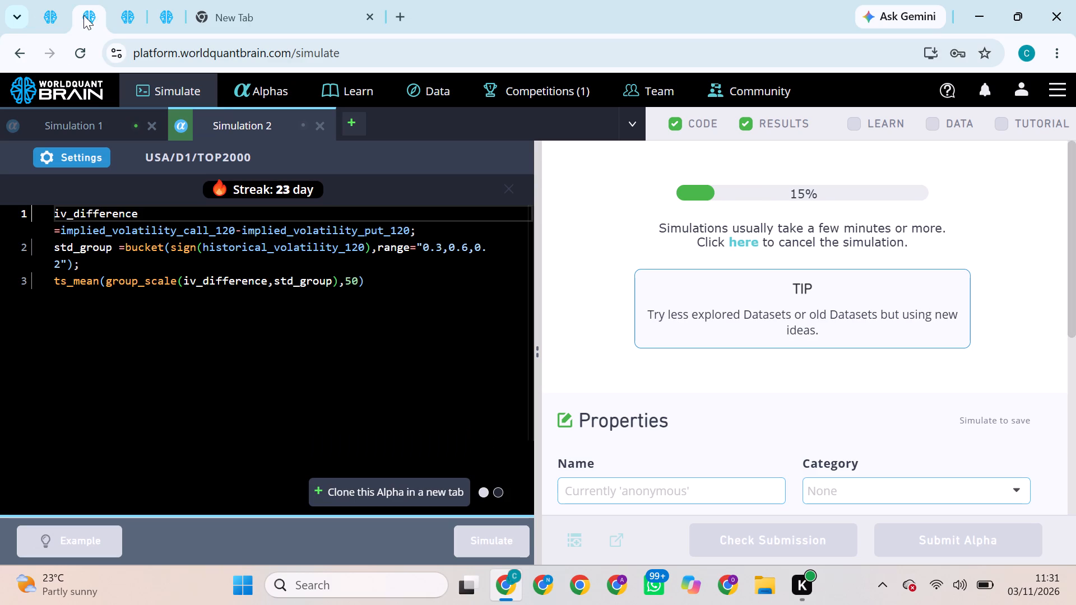
pyautogui.click(116, 24)
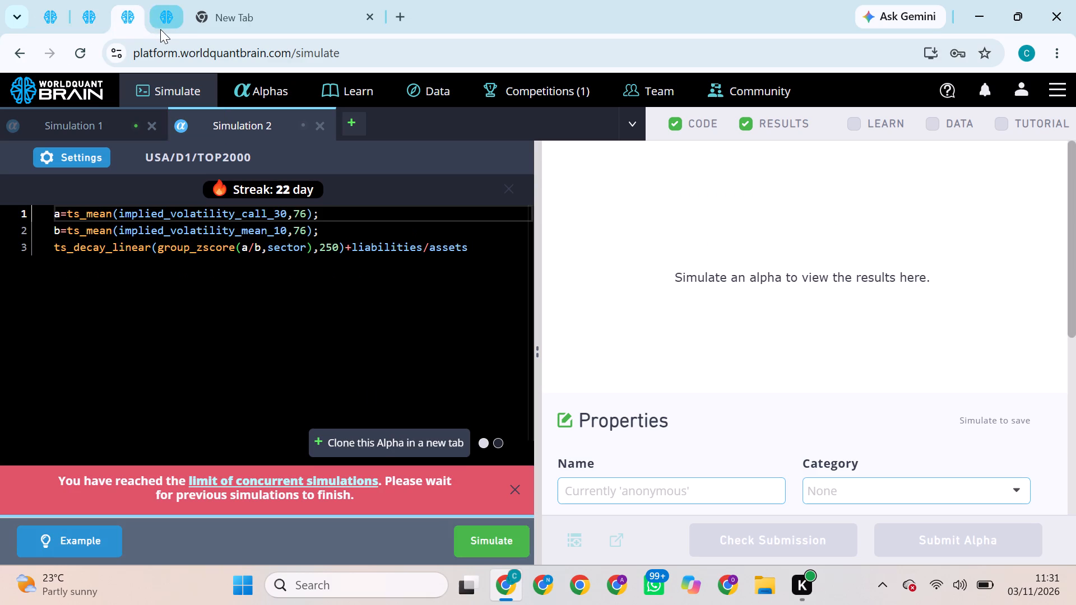
pyautogui.click(160, 29)
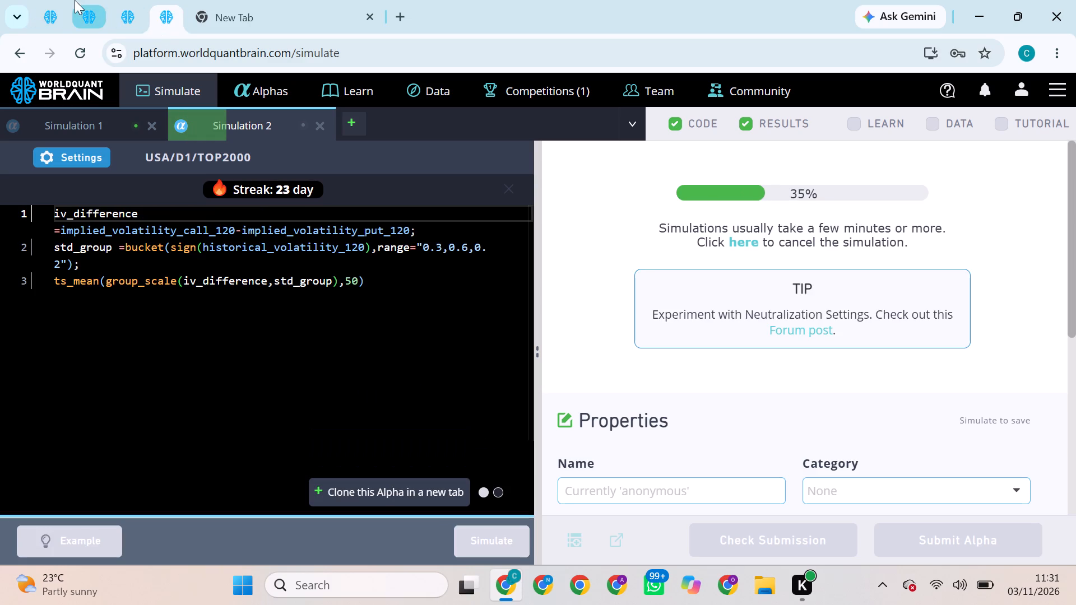
pyautogui.click(50, 3)
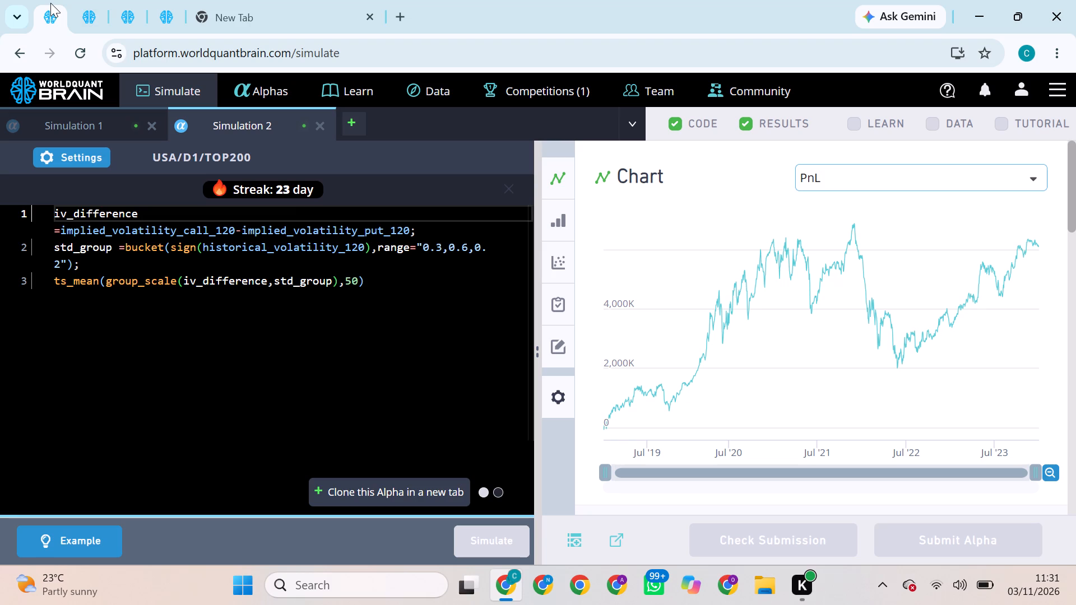
pyautogui.click(94, 149)
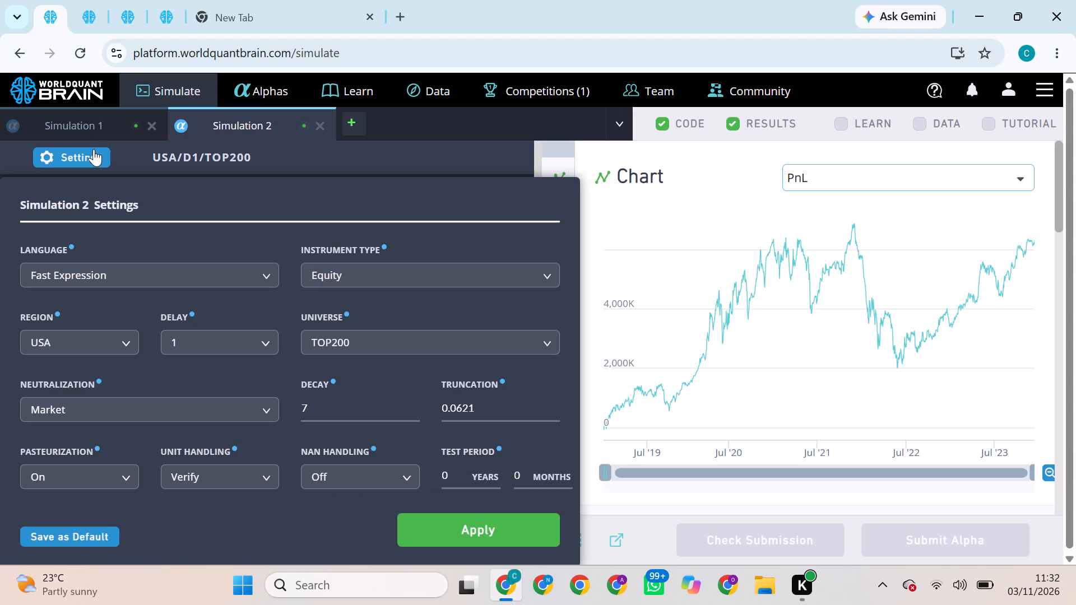
pyautogui.click(146, 410)
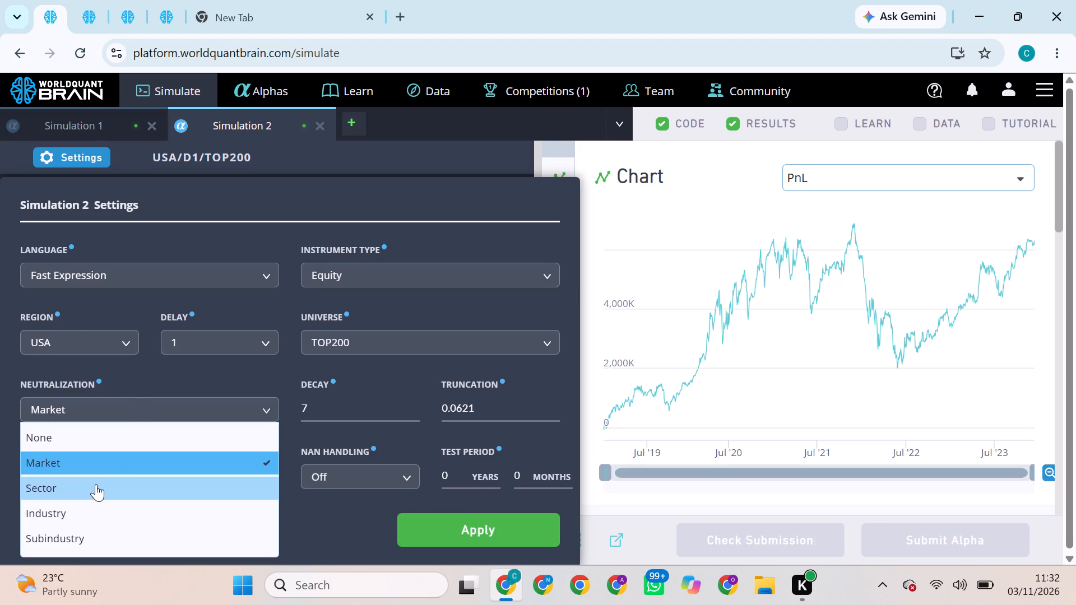
pyautogui.click(96, 484)
pyautogui.click(436, 523)
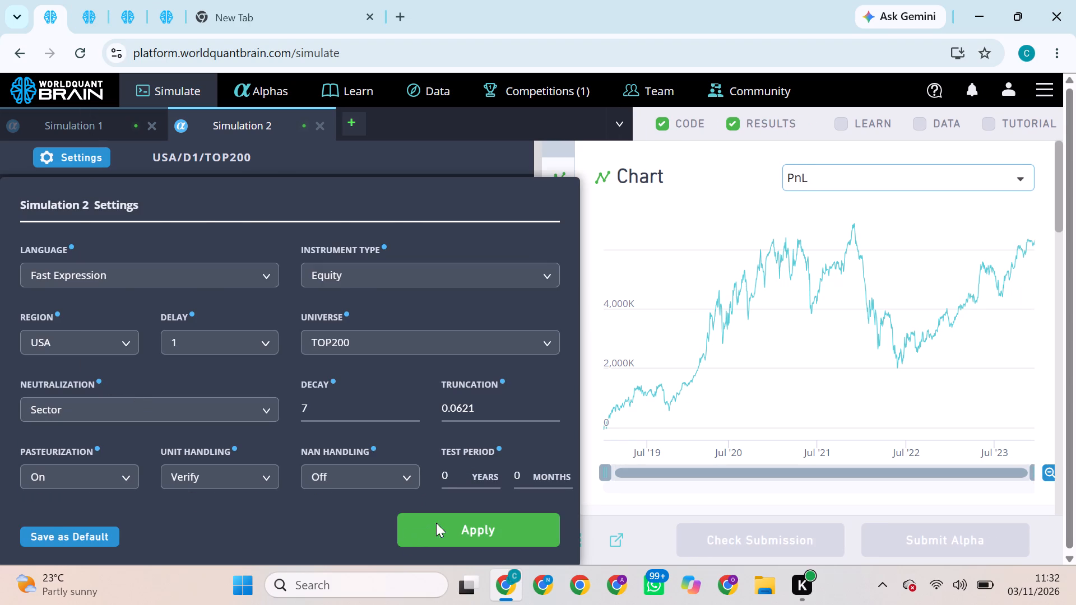
pyautogui.click(488, 534)
pyautogui.click(488, 534)
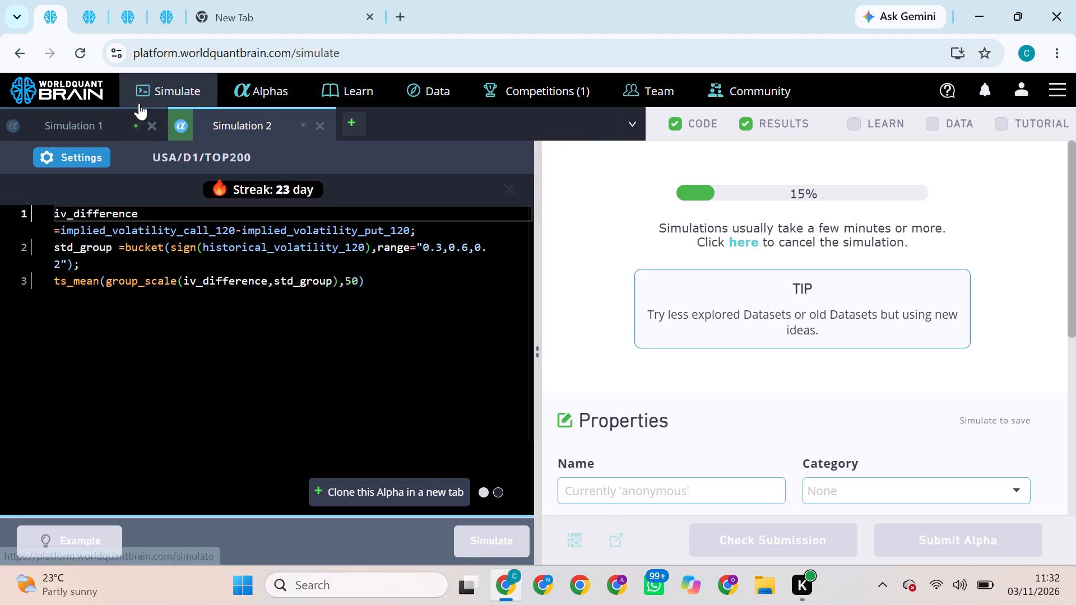
# Check the running simulations and try to submit the second page's TOP2000 iv_difference alpha with Subindustry neutralization.
pyautogui.click(92, 13)
pyautogui.click(121, 16)
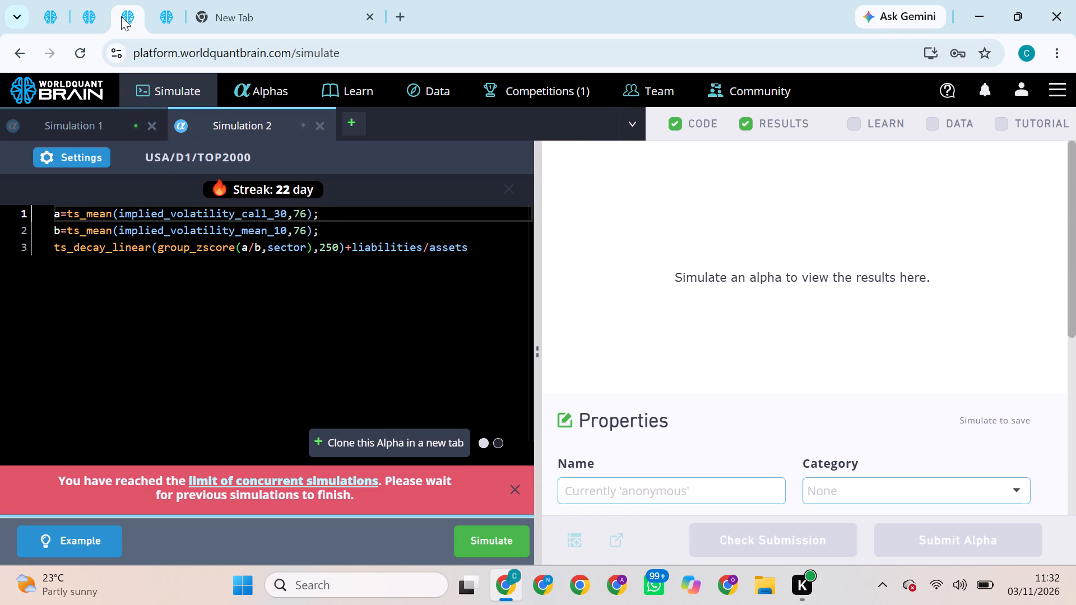
pyautogui.click(161, 20)
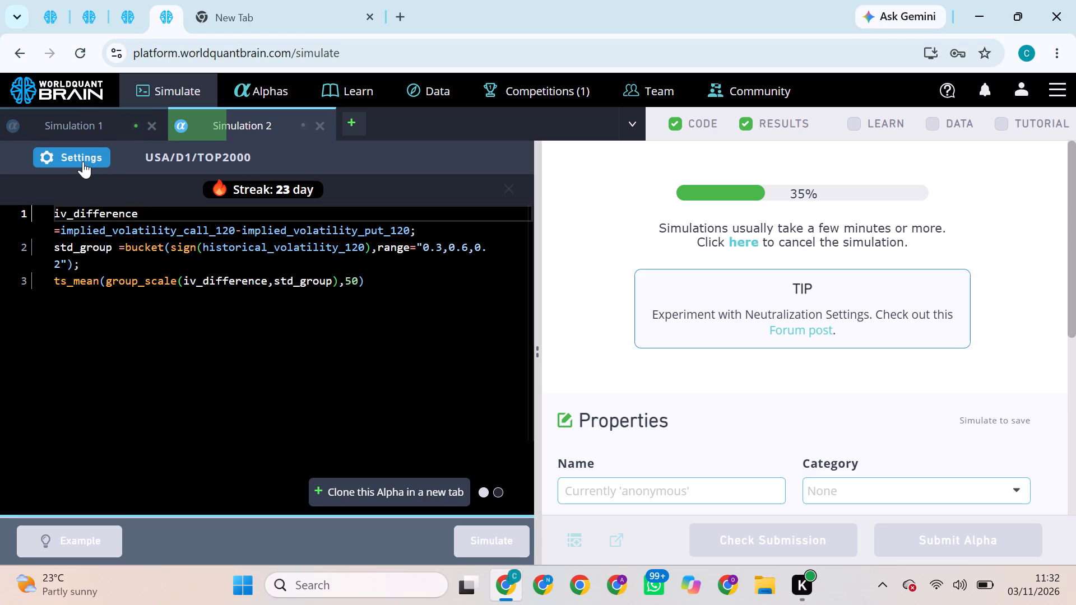
pyautogui.click(55, 7)
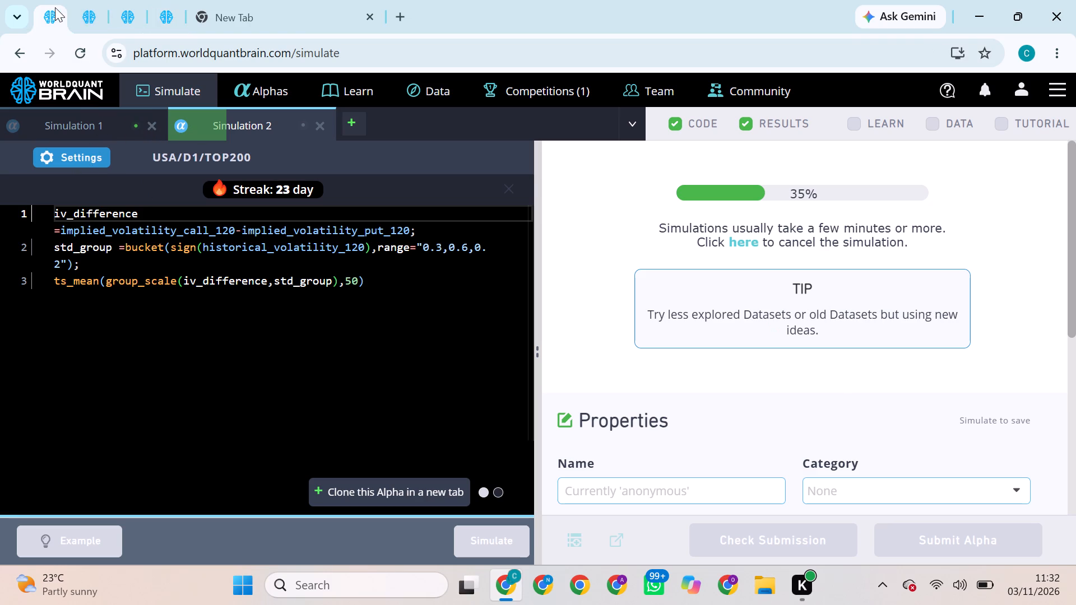
pyautogui.click(85, 21)
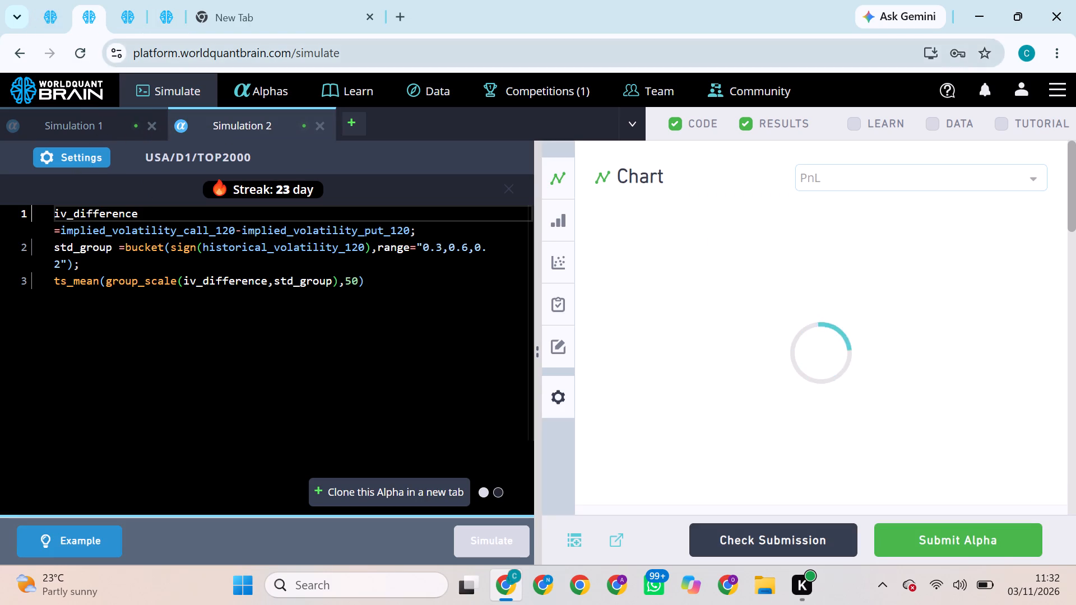
pyautogui.click(967, 546)
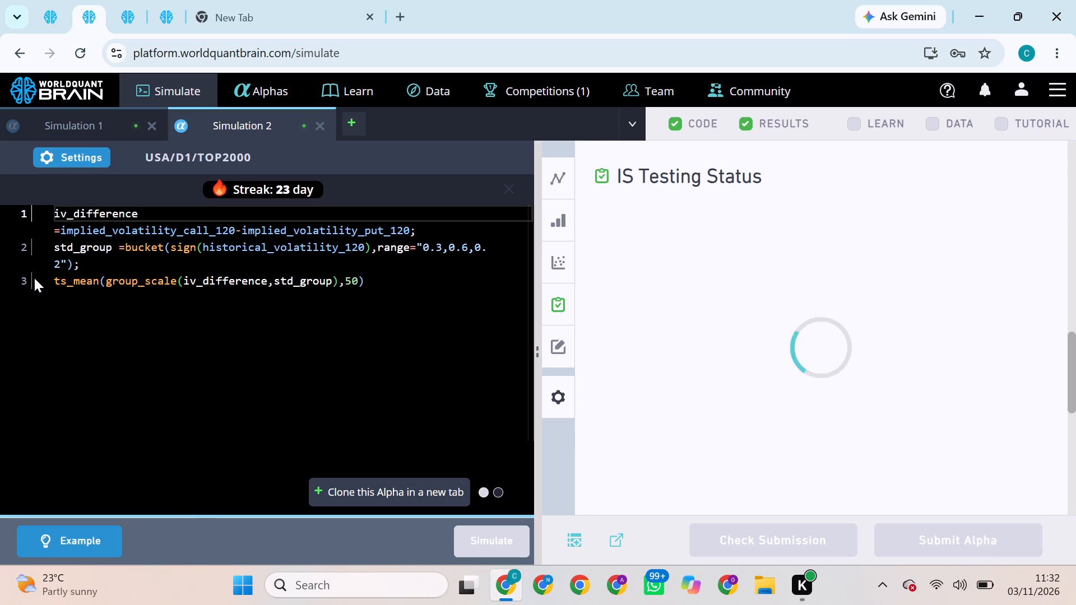
# Set the second page's alpha to Market neutralization, decay 3 and truncation 0.0651, apply the settings and simulate it again.
pyautogui.click(81, 156)
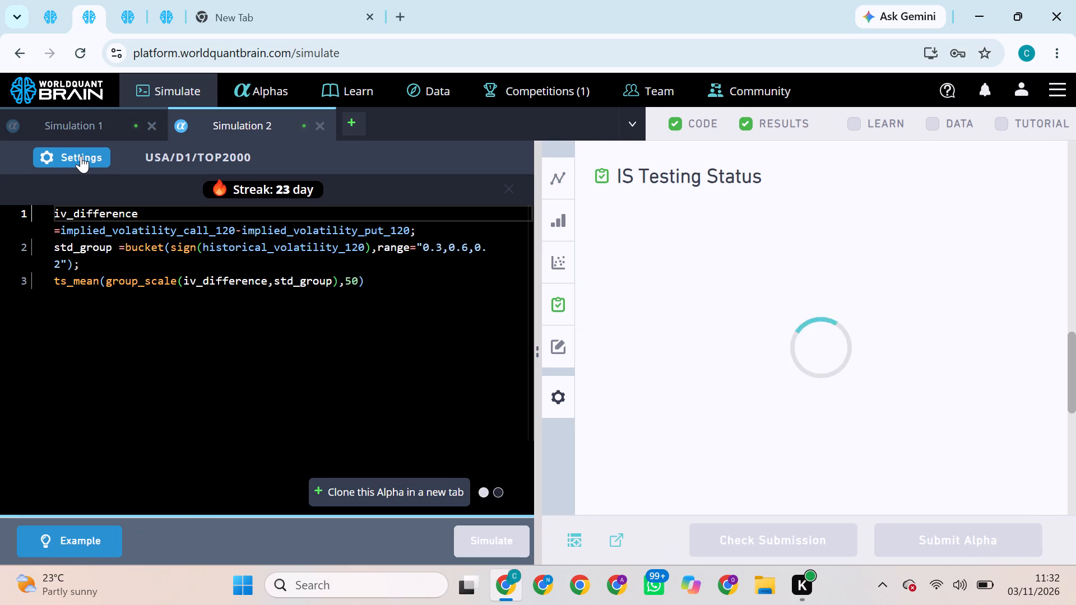
pyautogui.click(207, 412)
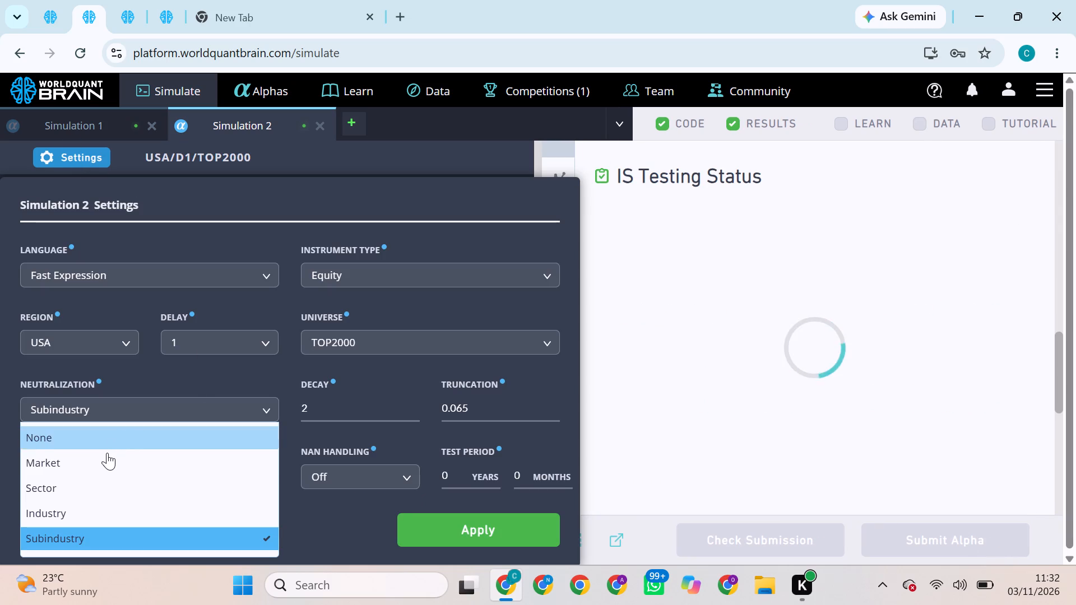
pyautogui.click(106, 456)
pyautogui.click(315, 398)
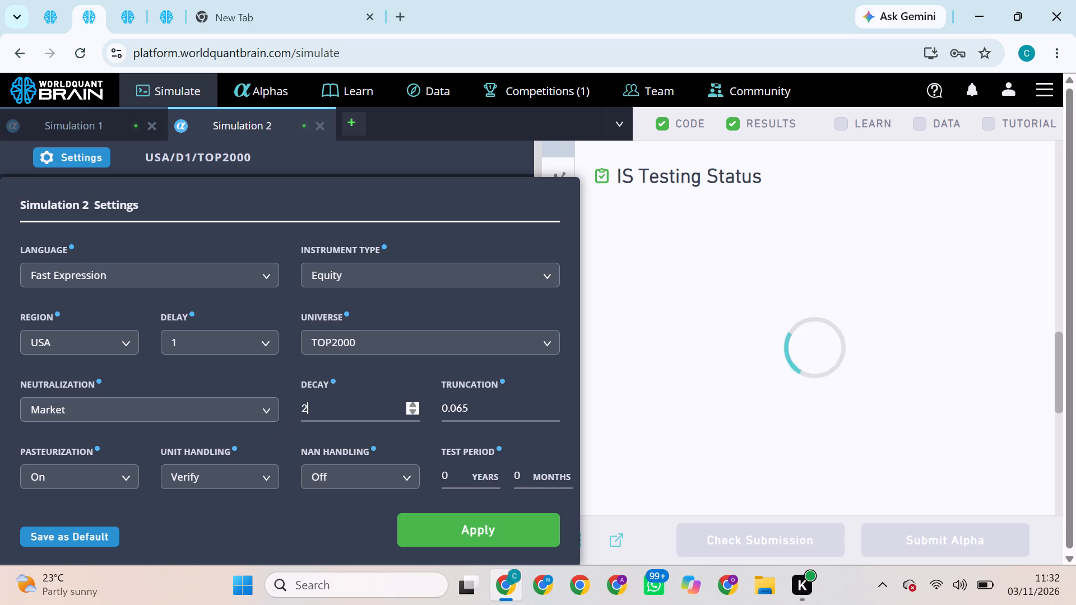
pyautogui.press('BackSpace')
pyautogui.press('3')
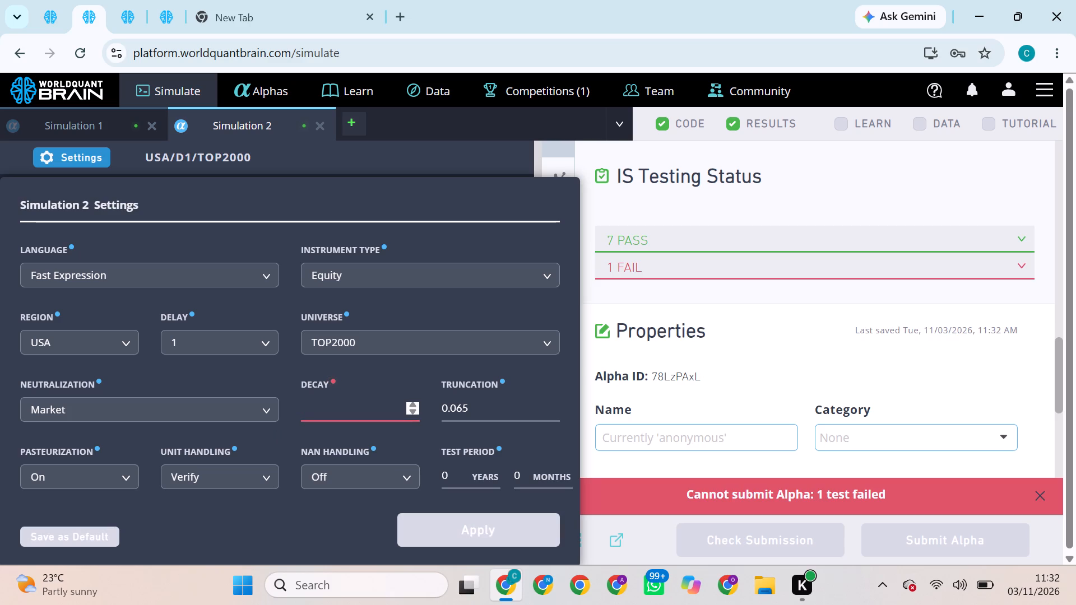
pyautogui.click(474, 399)
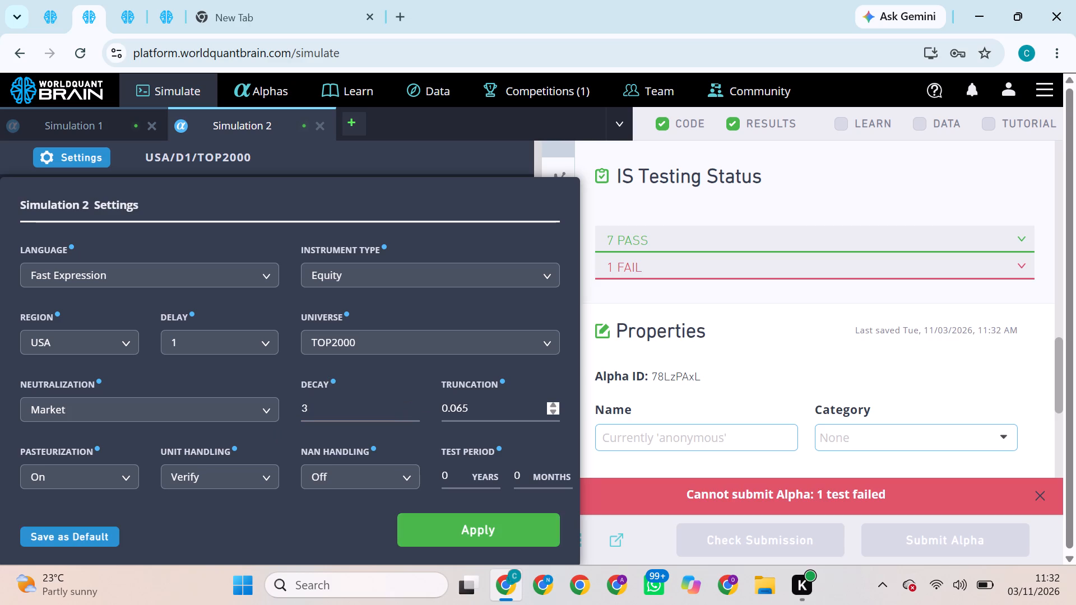
pyautogui.press('1')
pyautogui.click(472, 528)
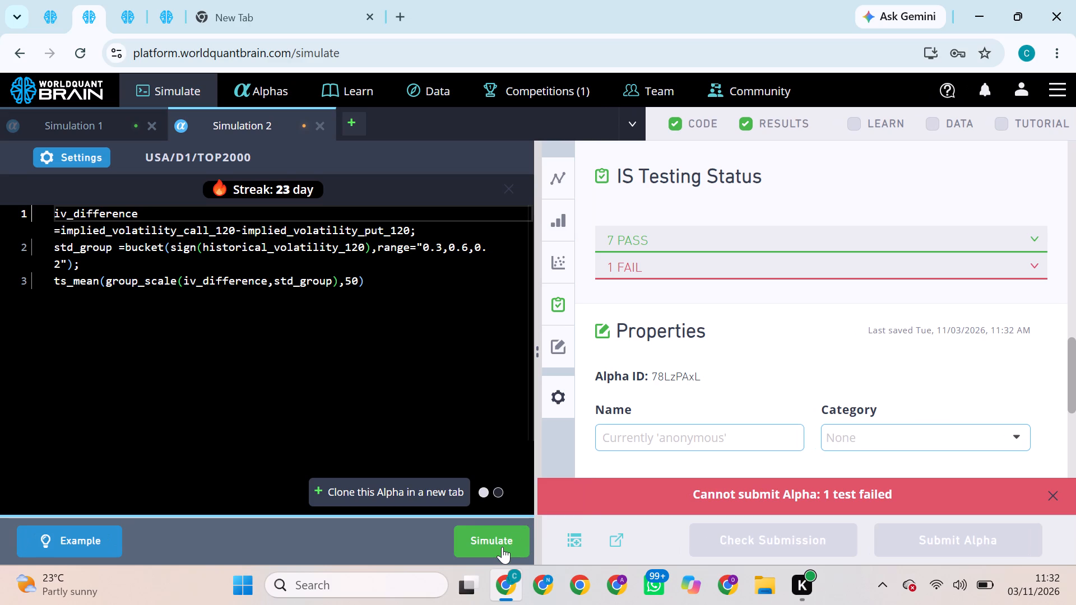
pyautogui.click(502, 547)
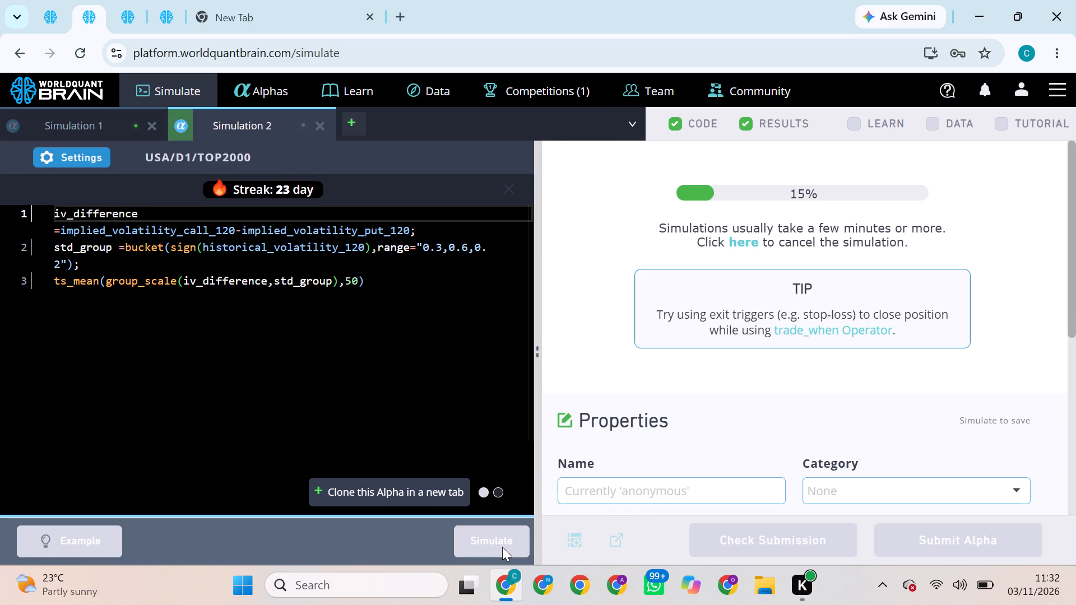
# Set the third page's alpha to Market neutralization, decay 5 and truncation 0.021, apply the settings and simulate it.
pyautogui.click(48, 11)
pyautogui.click(85, 17)
pyautogui.click(115, 19)
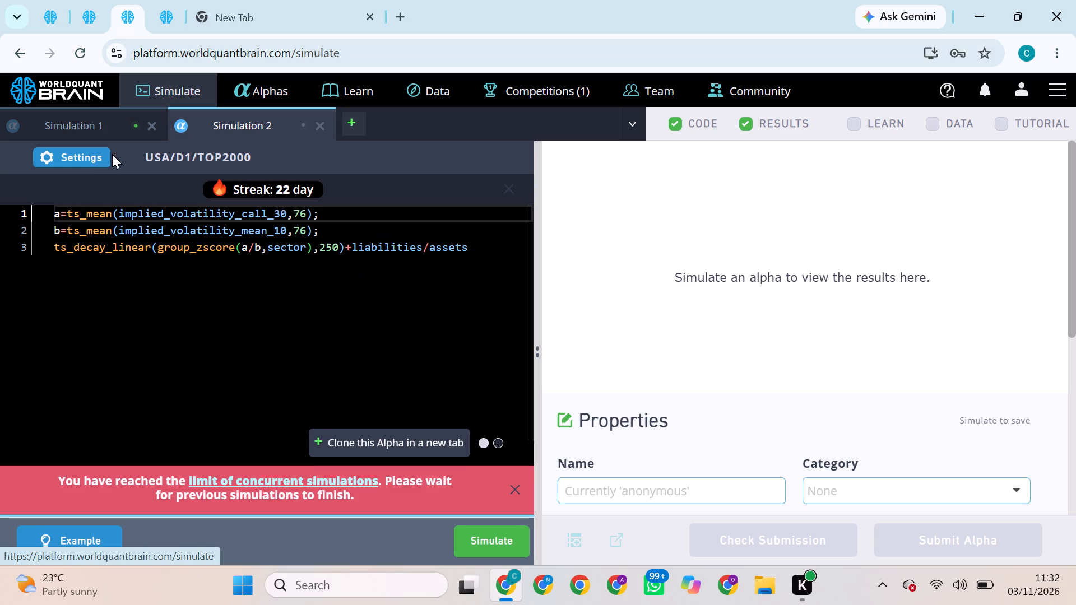
pyautogui.click(94, 154)
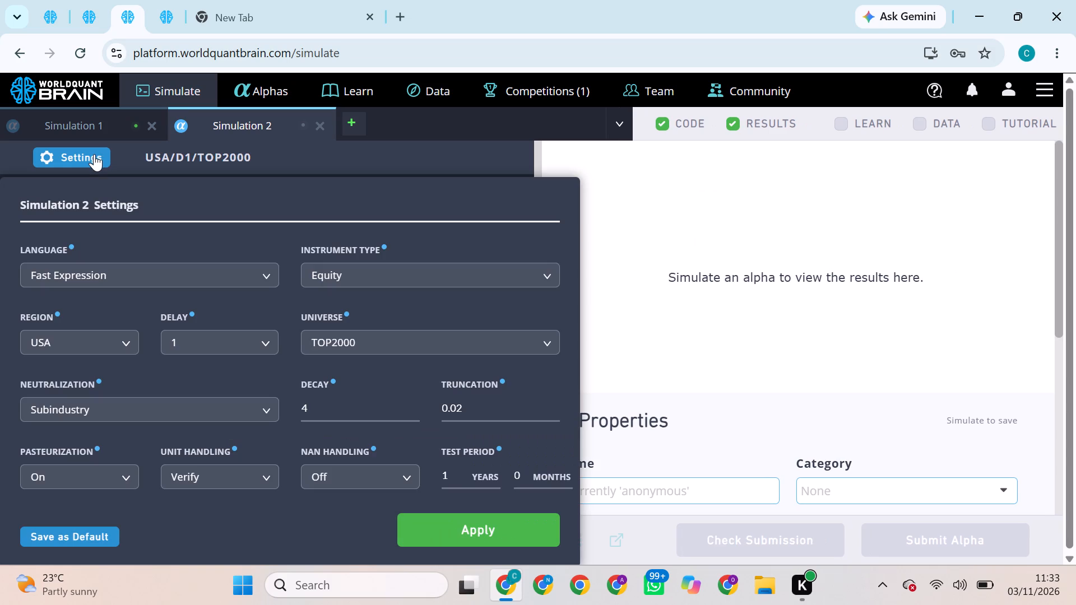
pyautogui.click(110, 400)
pyautogui.click(77, 467)
pyautogui.doubleClick(320, 403)
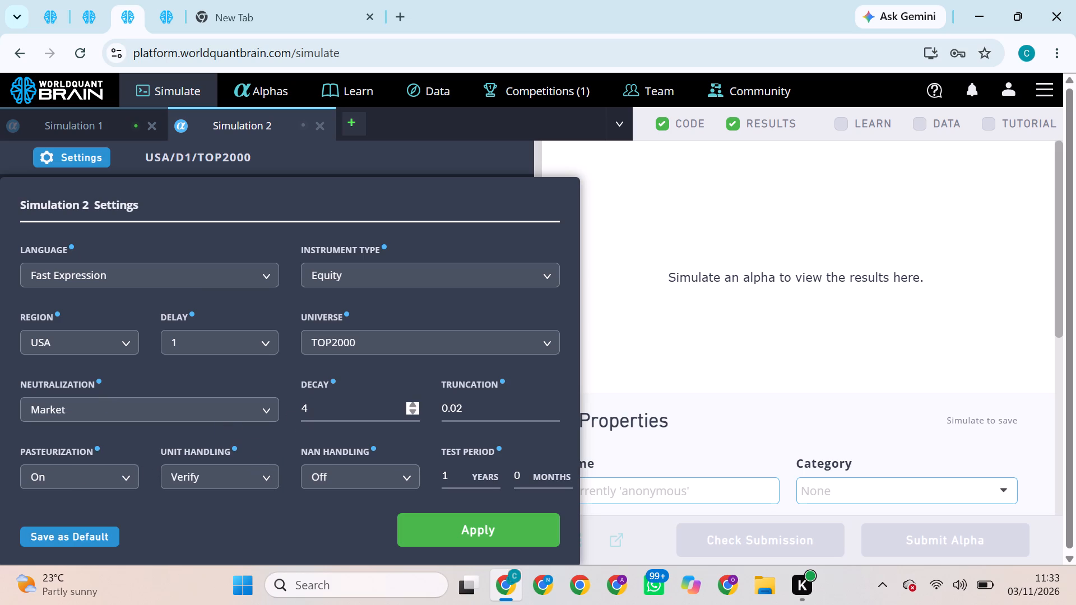
pyautogui.press('BackSpace')
pyautogui.press('4')
pyautogui.press('BackSpace')
pyautogui.press('5')
pyautogui.click(462, 406)
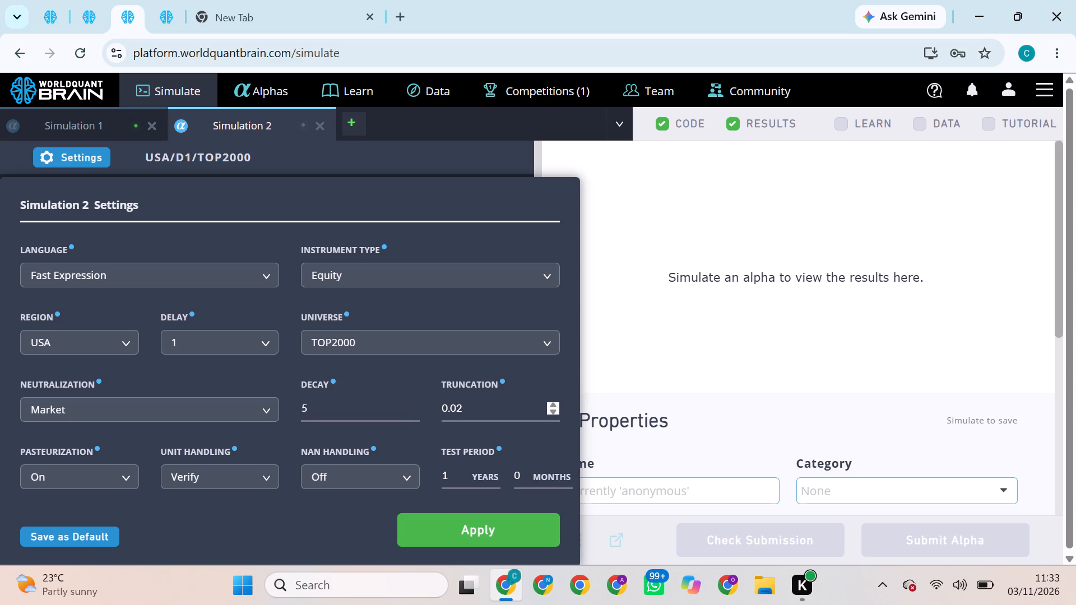
pyautogui.press('1')
pyautogui.click(466, 532)
pyautogui.click(492, 538)
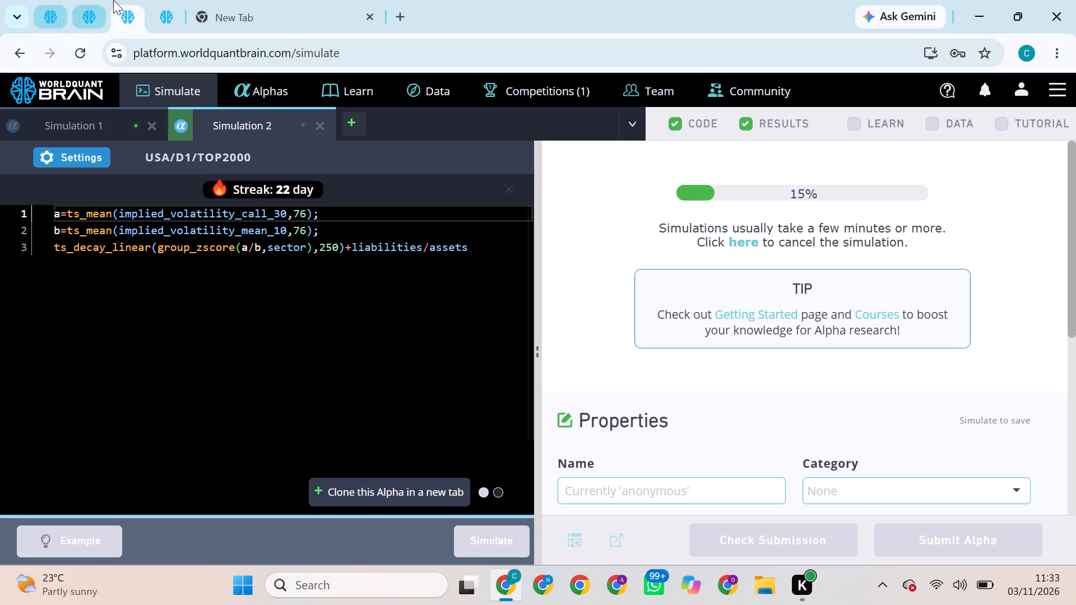
# Set the first page's TOP200 iv_difference alpha neutralization to Industry, apply the settings and simulate it again.
pyautogui.click(43, 0)
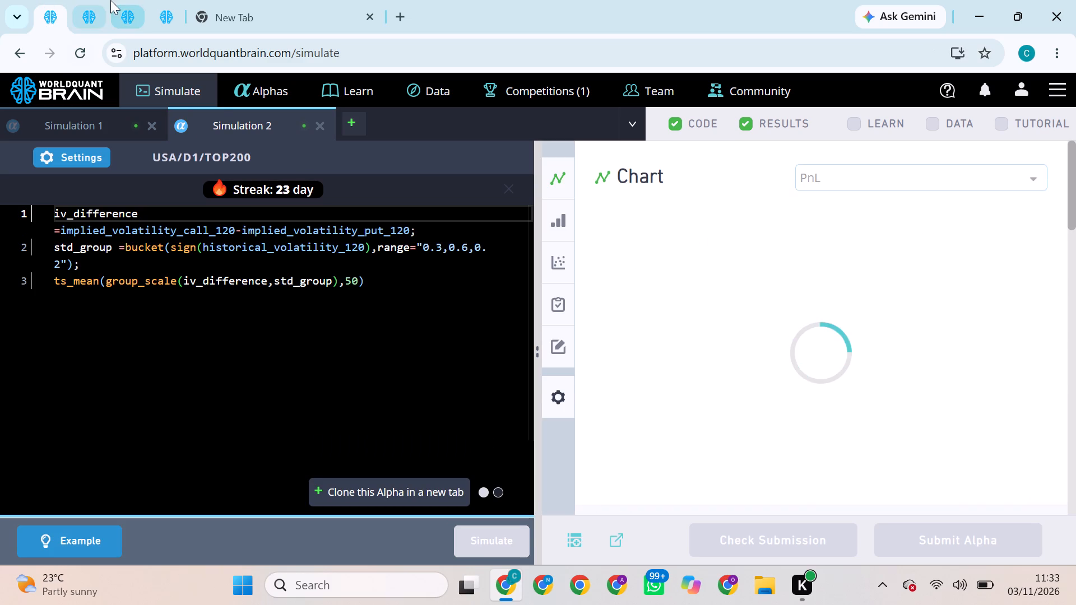
pyautogui.click(91, 11)
pyautogui.click(64, 12)
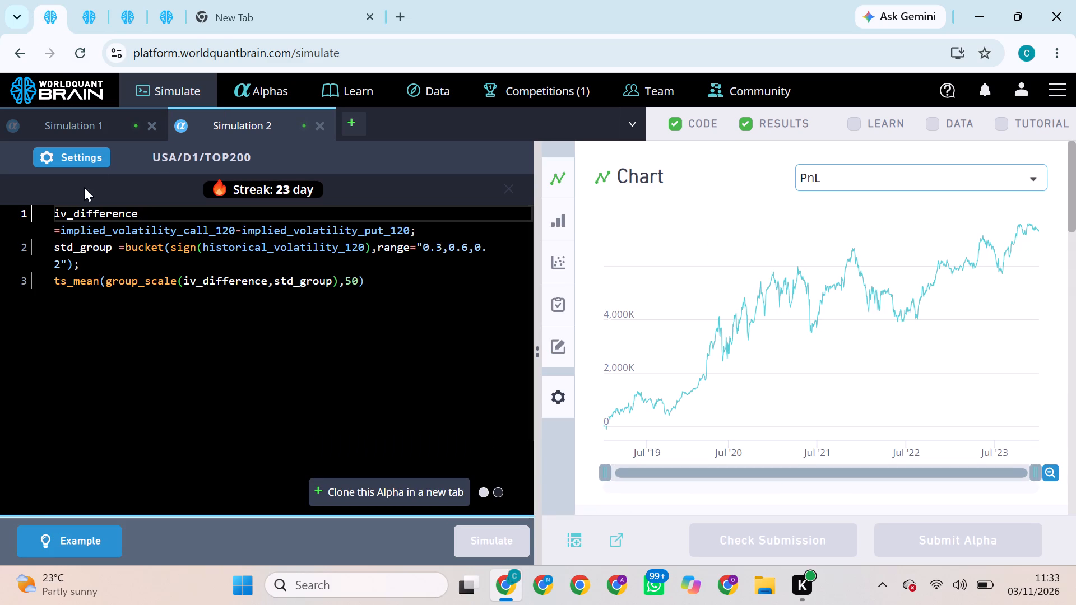
pyautogui.click(76, 158)
pyautogui.click(199, 417)
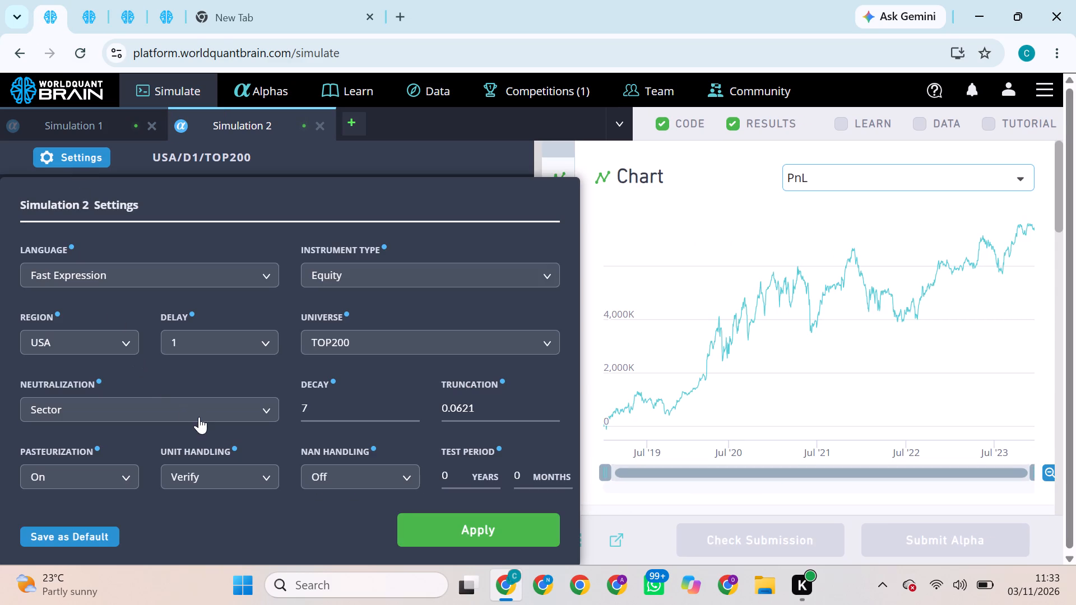
pyautogui.click(110, 505)
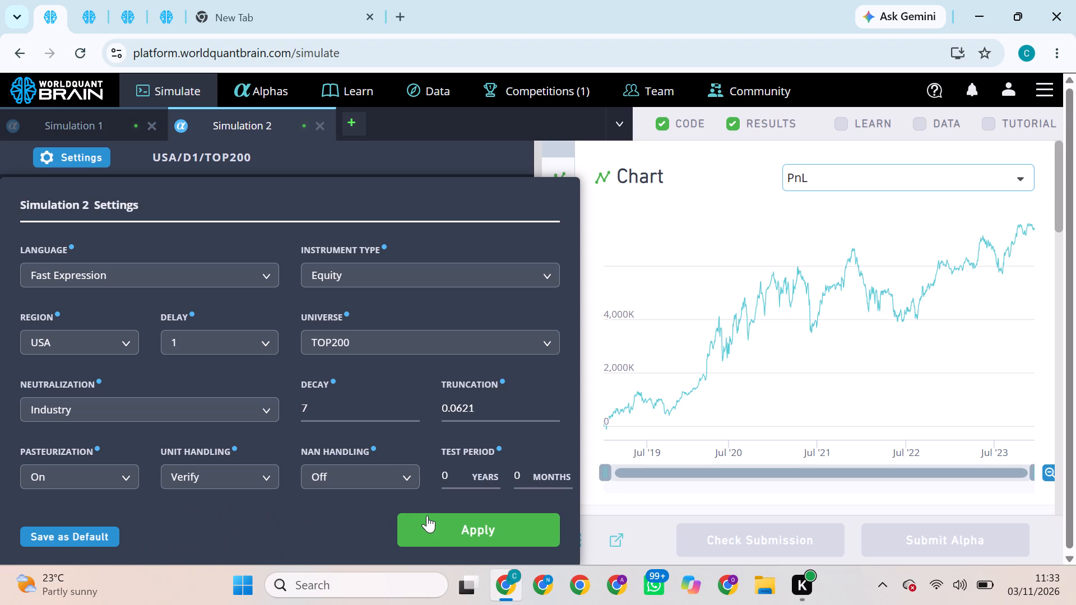
pyautogui.click(427, 515)
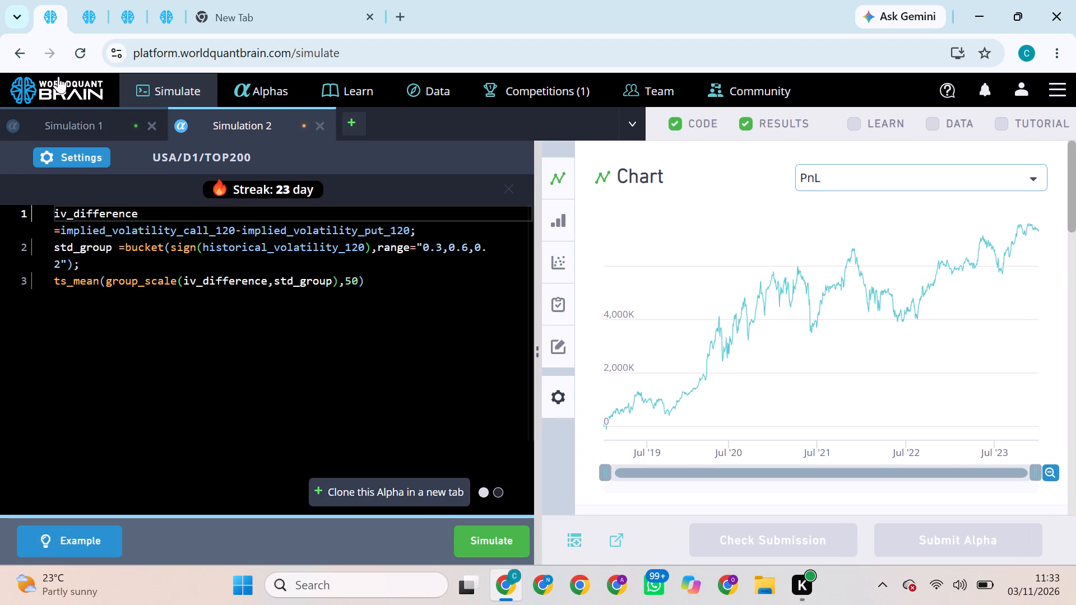
pyautogui.click(67, 149)
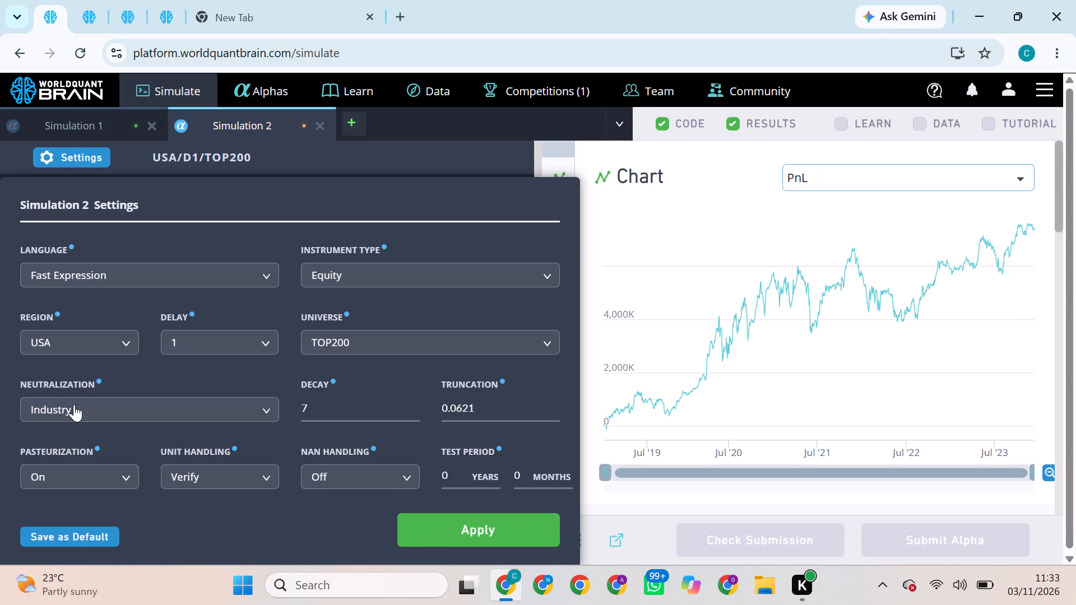
pyautogui.click(94, 411)
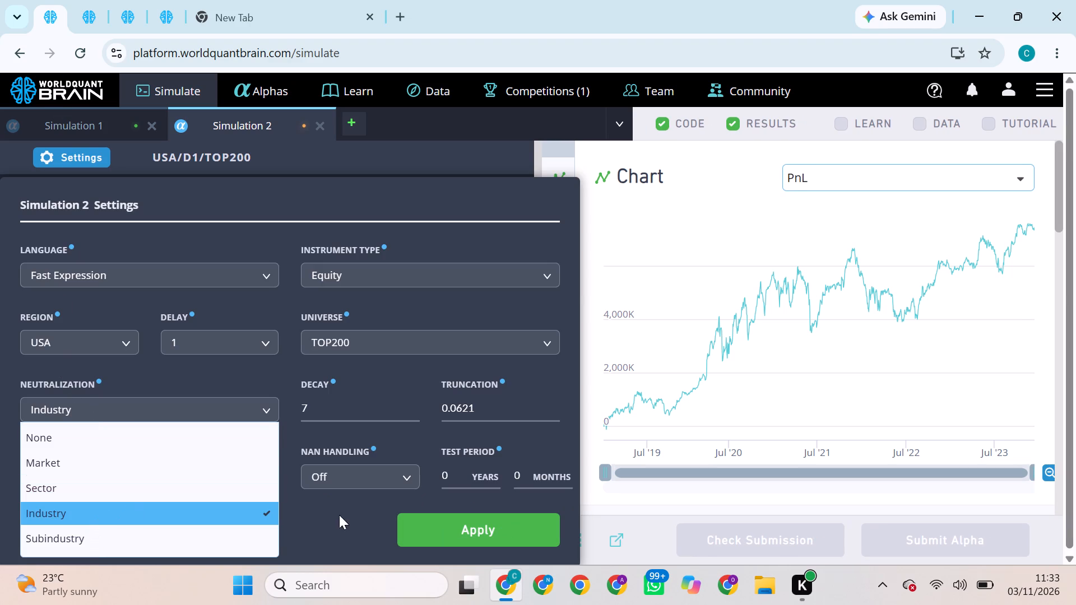
pyautogui.click(409, 521)
pyautogui.click(494, 540)
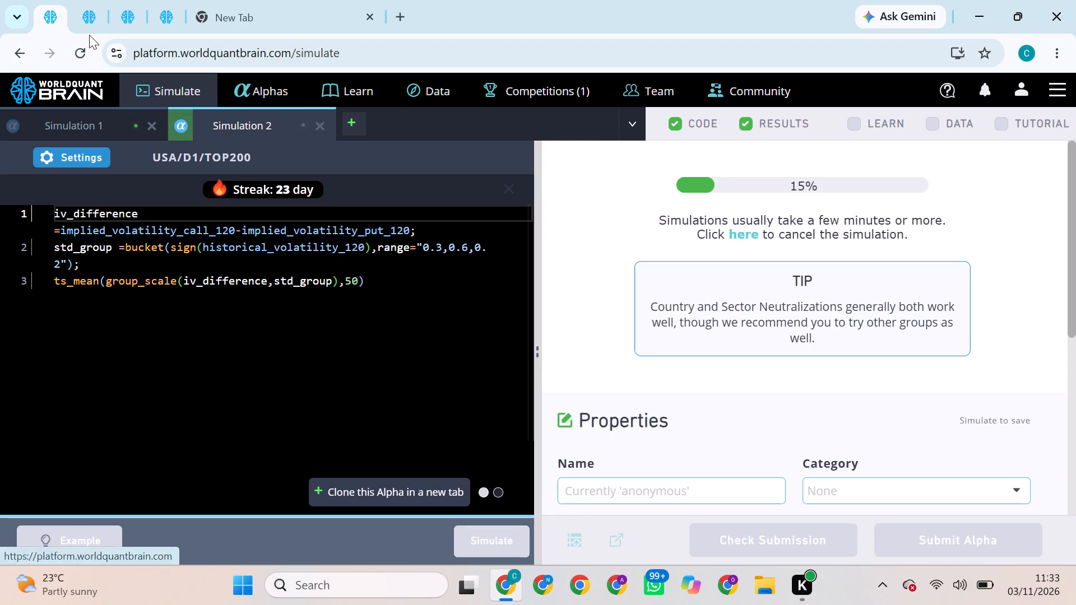
# Check the running simulations and try to submit the fourth page's TOP2000 iv_difference alpha with Market neutralization.
pyautogui.click(81, 11)
pyautogui.click(128, 13)
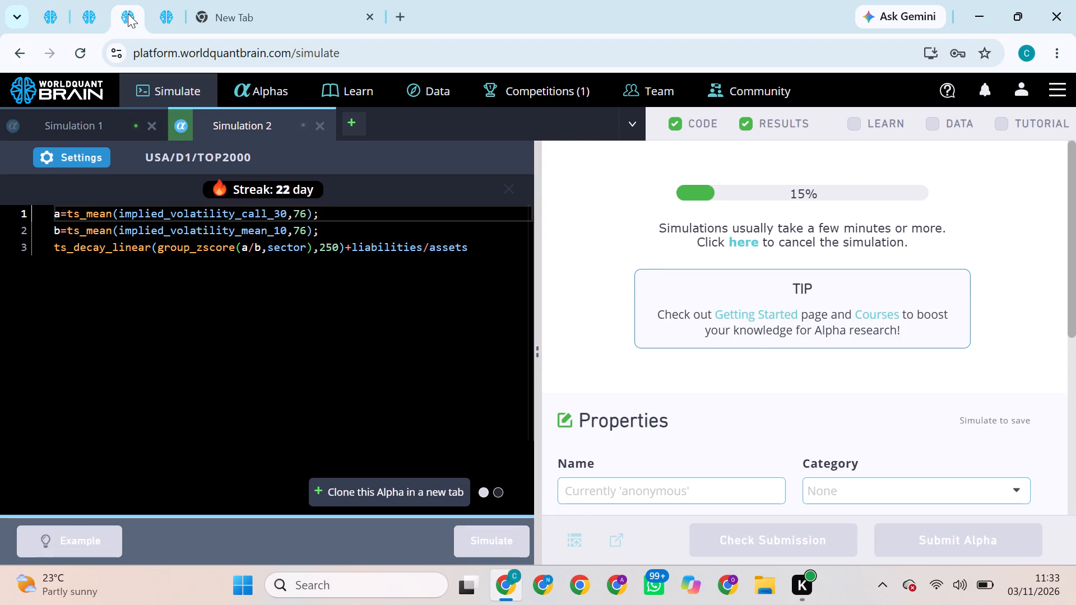
pyautogui.click(157, 13)
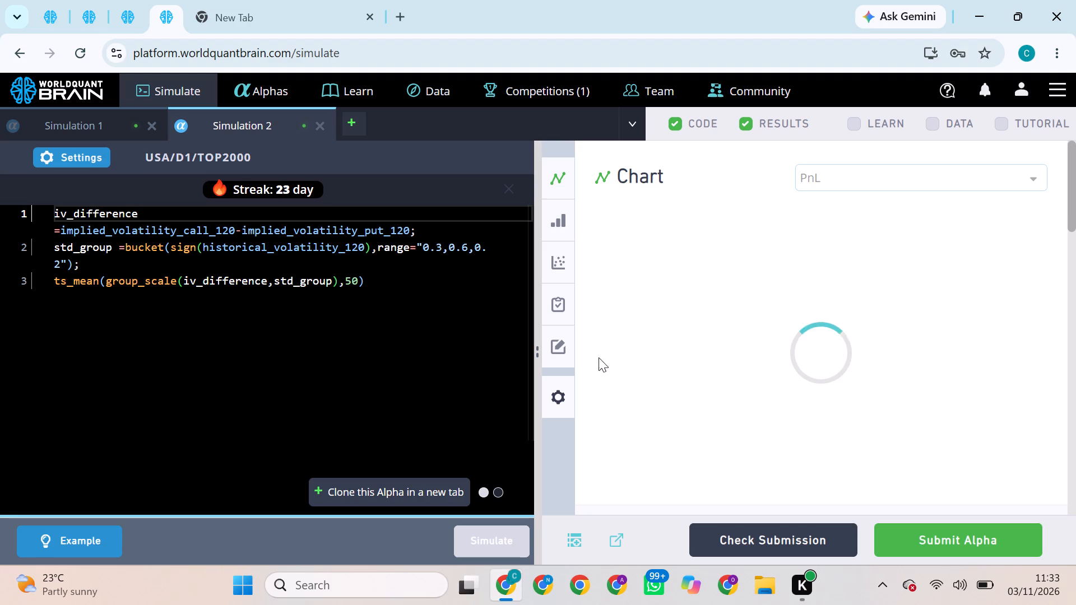
pyautogui.click(915, 551)
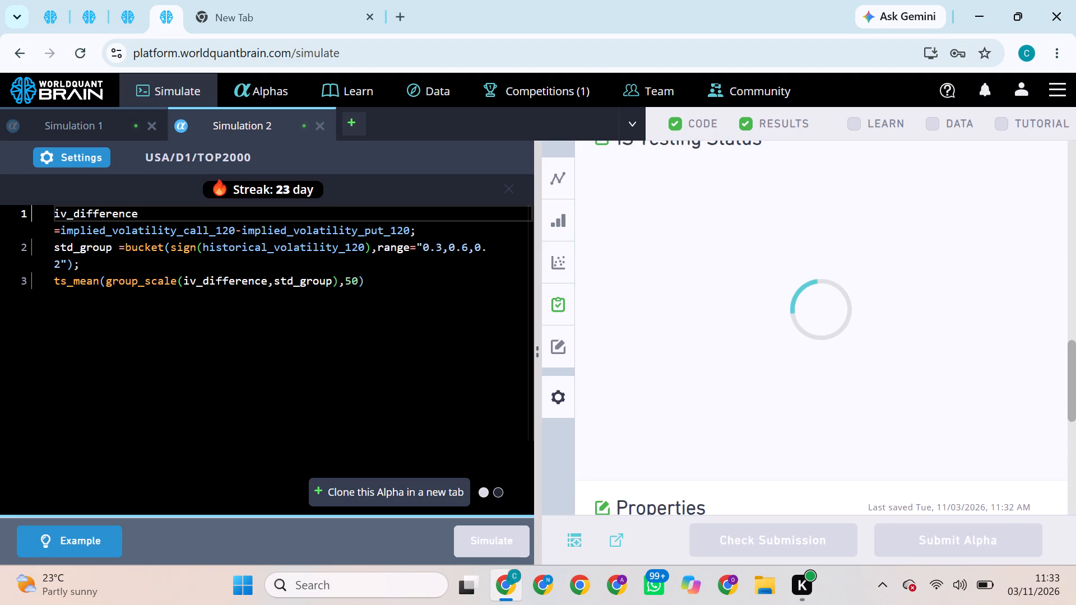
# Set the fourth page's TOP2000 iv_difference alpha neutralization to Sector, apply the settings and simulate it again.
pyautogui.click(80, 153)
pyautogui.click(174, 424)
pyautogui.click(189, 413)
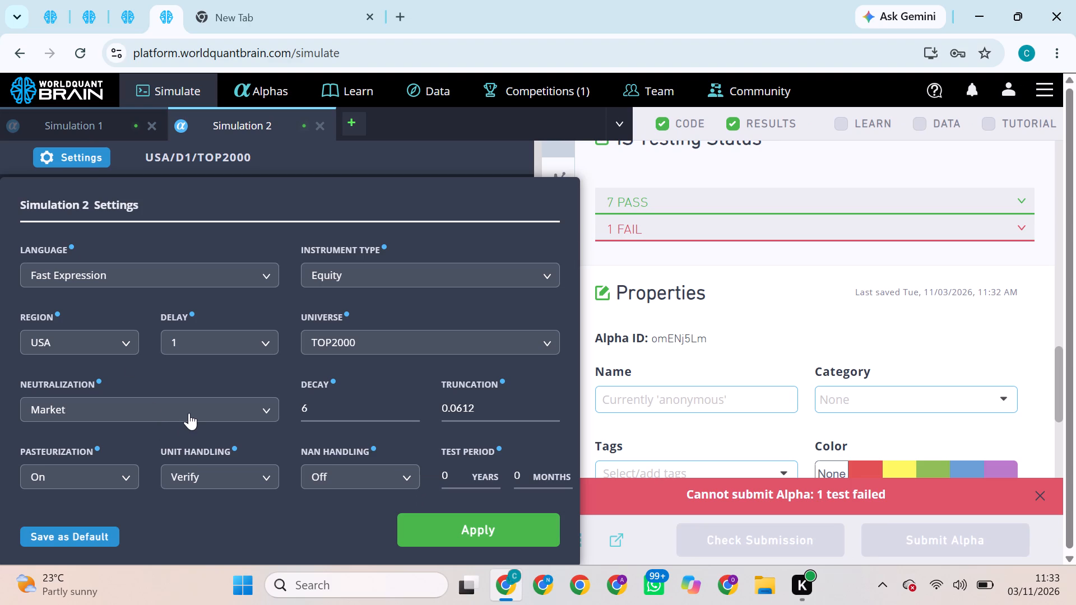
pyautogui.click(142, 488)
pyautogui.click(438, 526)
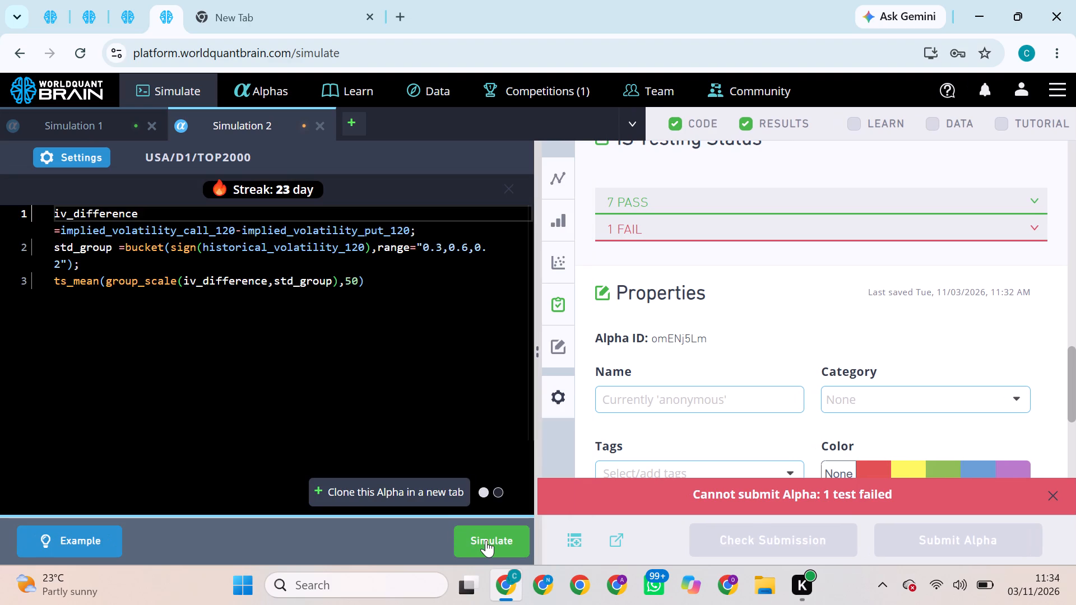
pyautogui.doubleClick(486, 540)
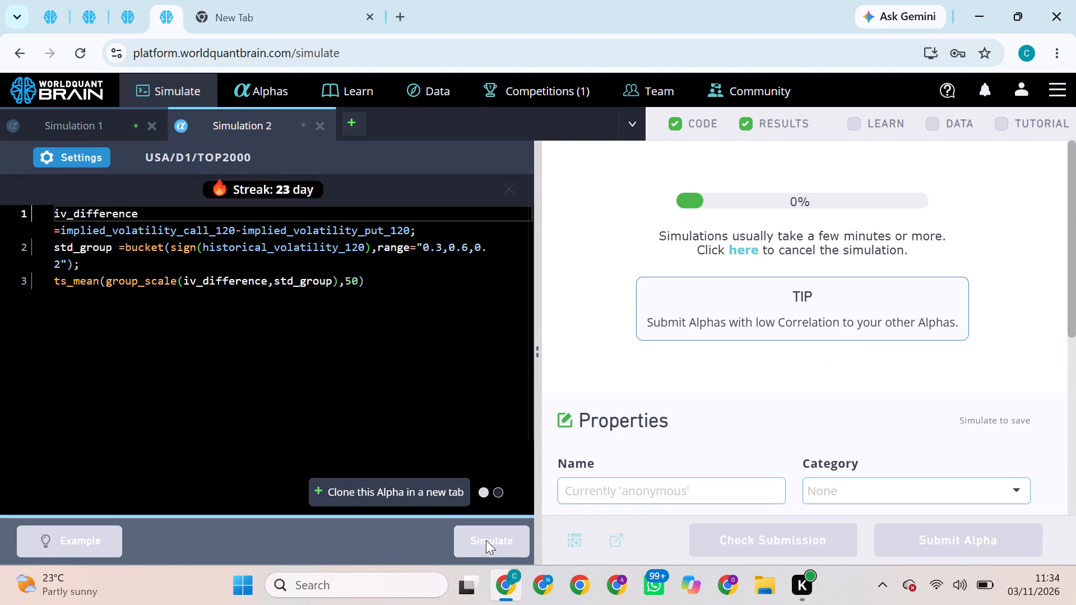
# Try to submit the second page's TOP2000 iv_difference alpha with Market neutralization.
pyautogui.click(44, 10)
pyautogui.click(77, 11)
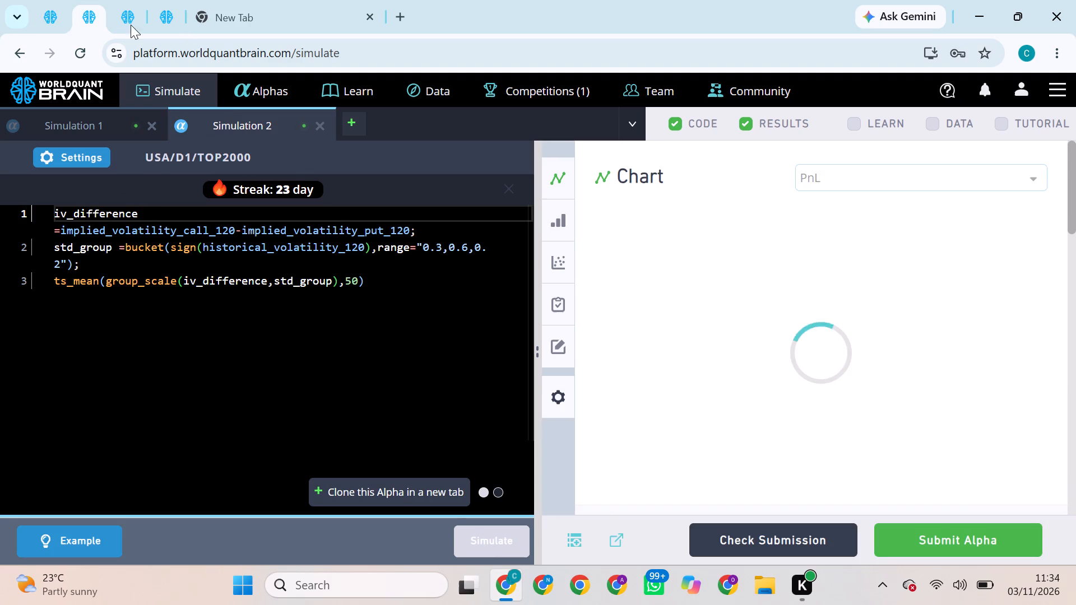
pyautogui.click(973, 537)
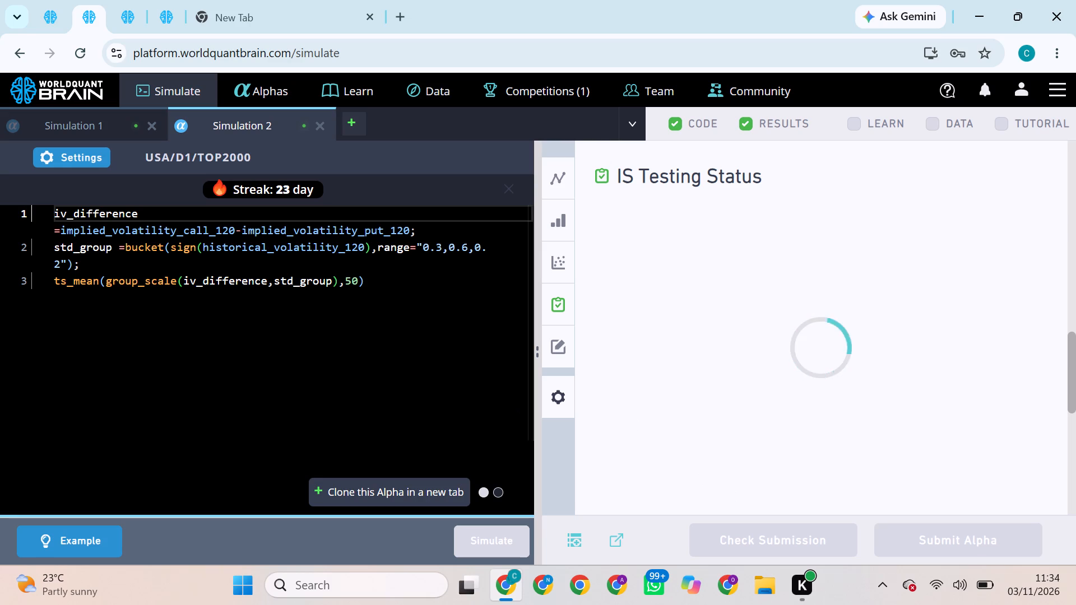
# Set the second page's iv_difference alpha neutralization to Sector, apply the settings and try to simulate it again.
pyautogui.click(59, 151)
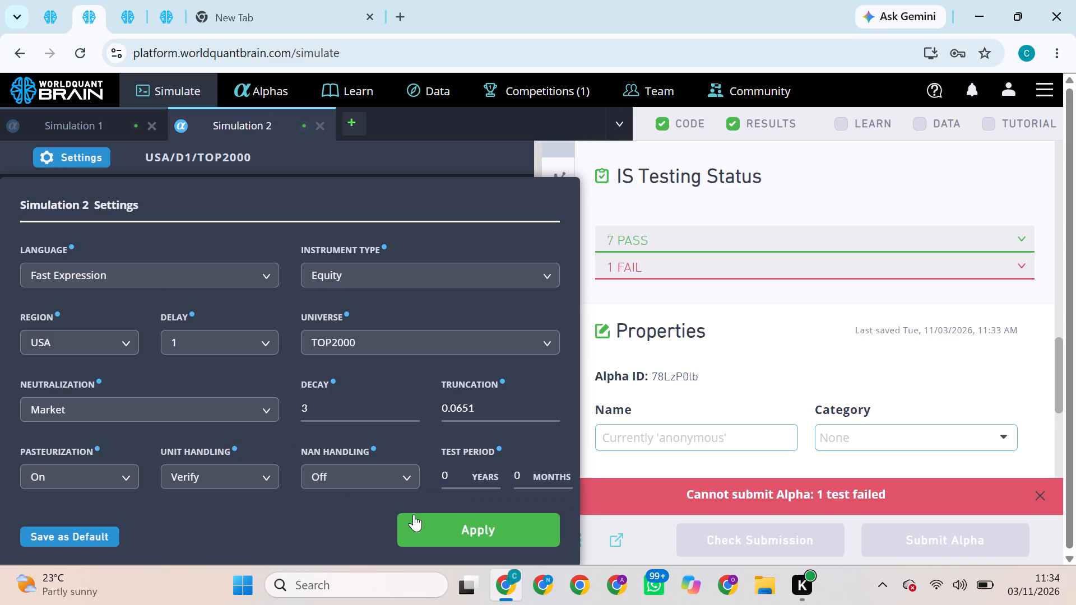
pyautogui.click(184, 397)
pyautogui.moveTo(147, 494); pyautogui.dragTo(89, 480)
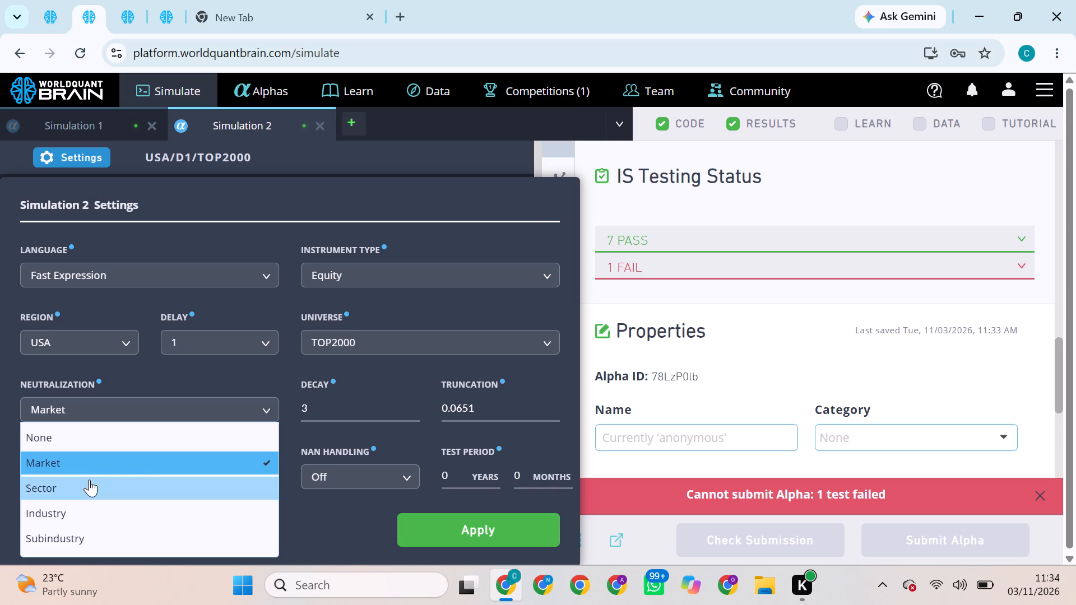
pyautogui.click(89, 480)
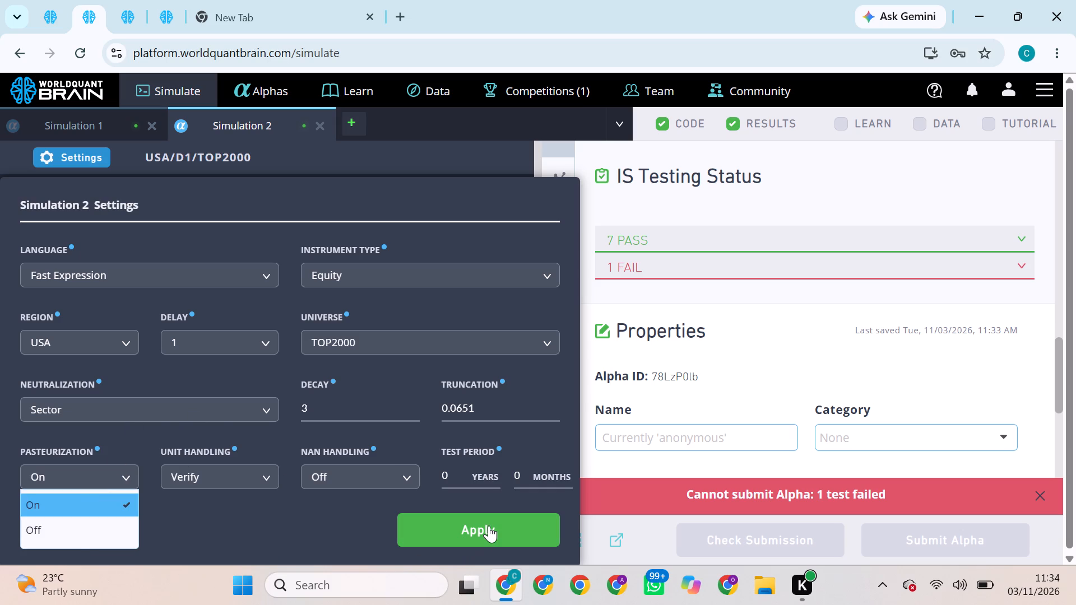
pyautogui.click(489, 525)
pyautogui.click(502, 539)
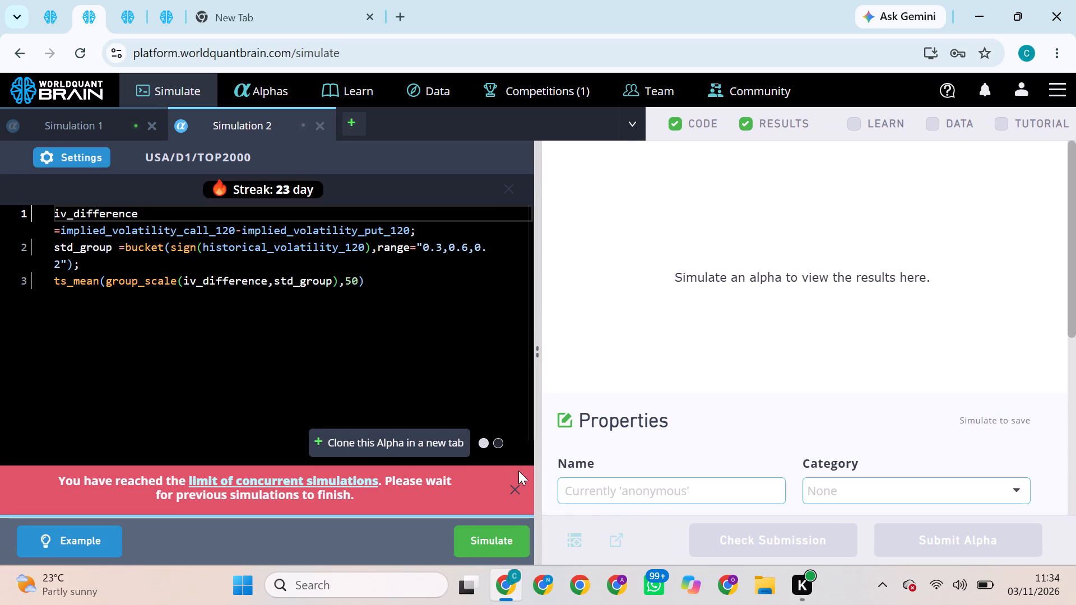
pyautogui.click(518, 484)
pyautogui.click(504, 526)
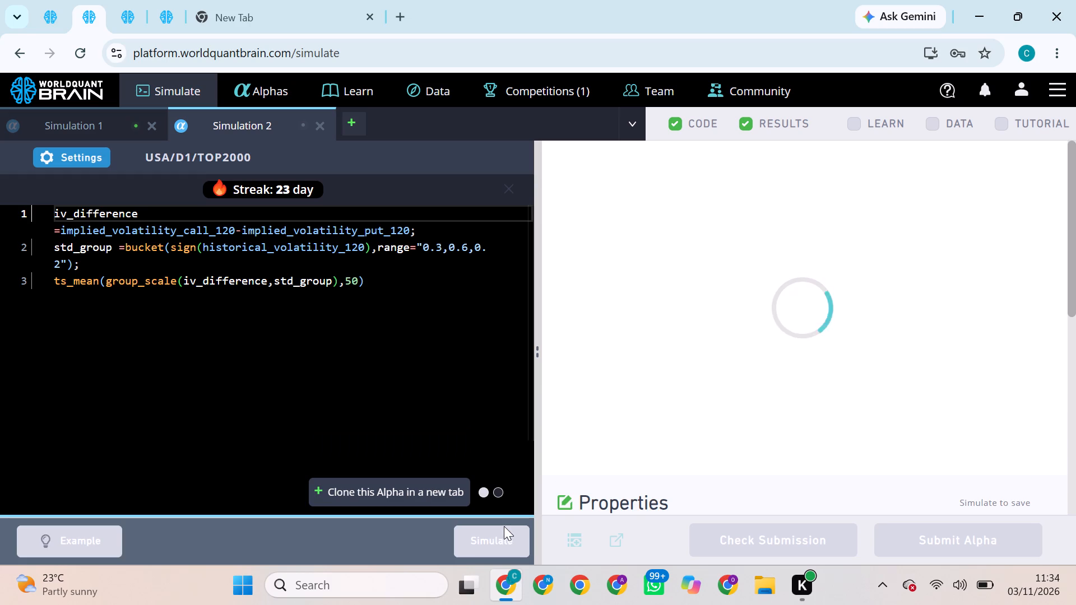
# Check the progress of the simulations on all four pages.
pyautogui.click(43, 6)
pyautogui.click(99, 20)
pyautogui.click(124, 21)
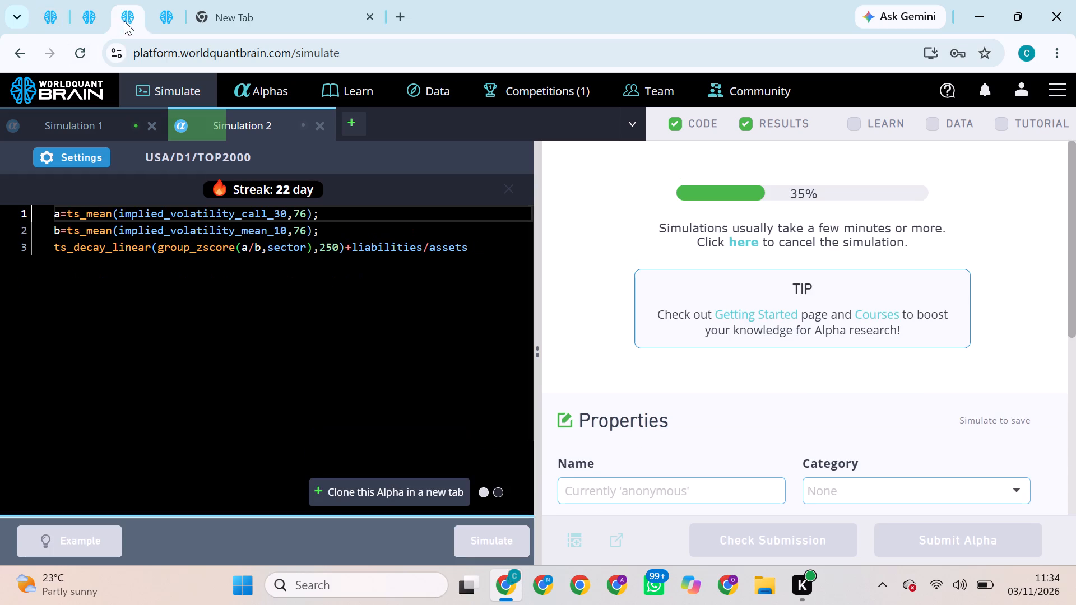
pyautogui.click(179, 20)
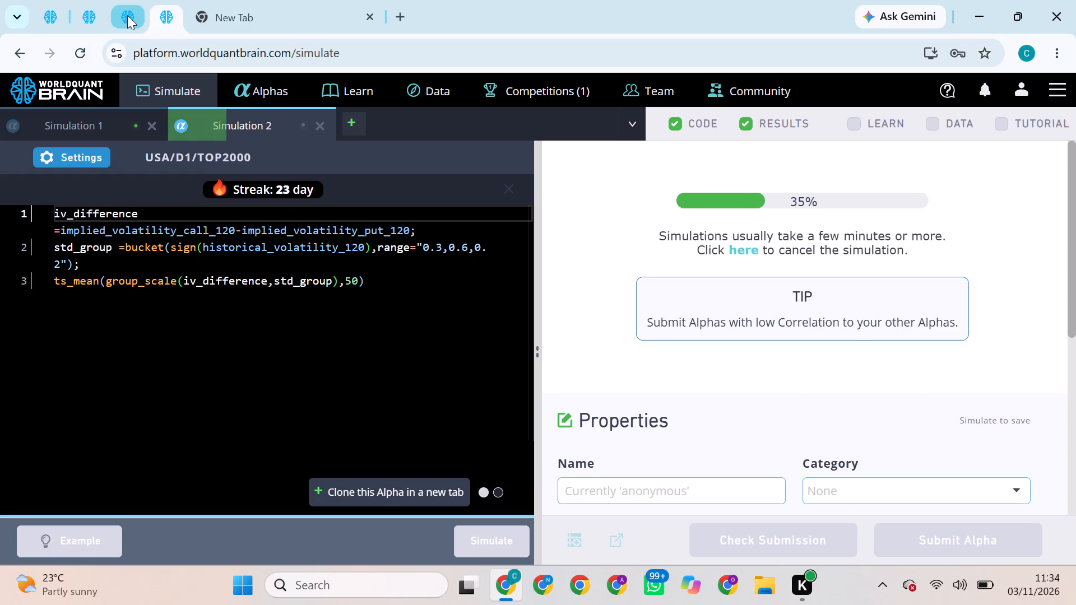
# Simulate the second page's TOP2000 iv_difference alpha again with Sector neutralization.
pyautogui.click(127, 15)
pyautogui.click(46, 6)
pyautogui.click(79, 15)
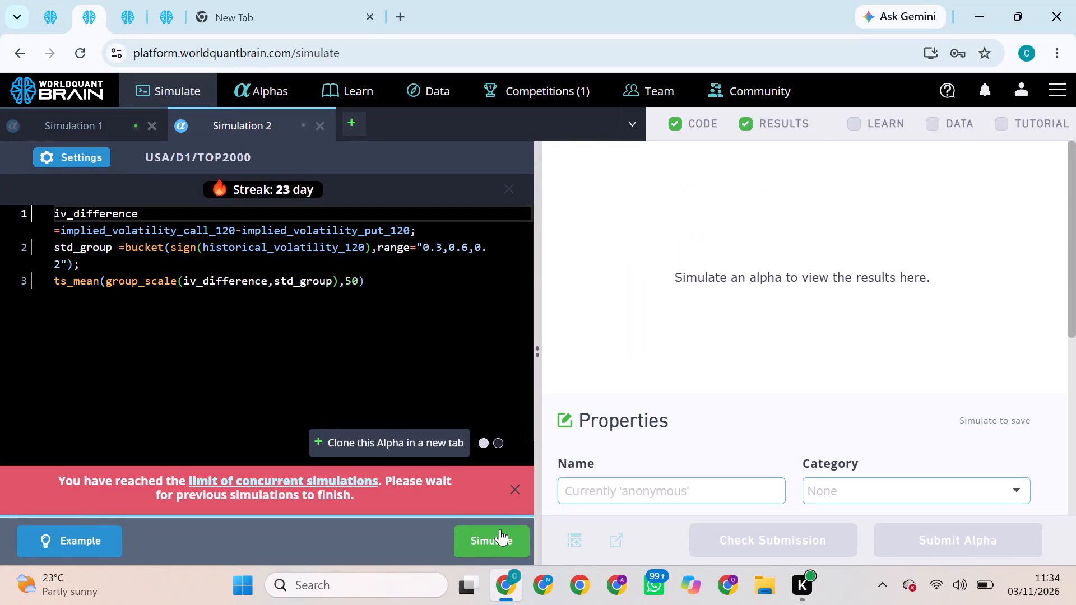
pyautogui.doubleClick(503, 543)
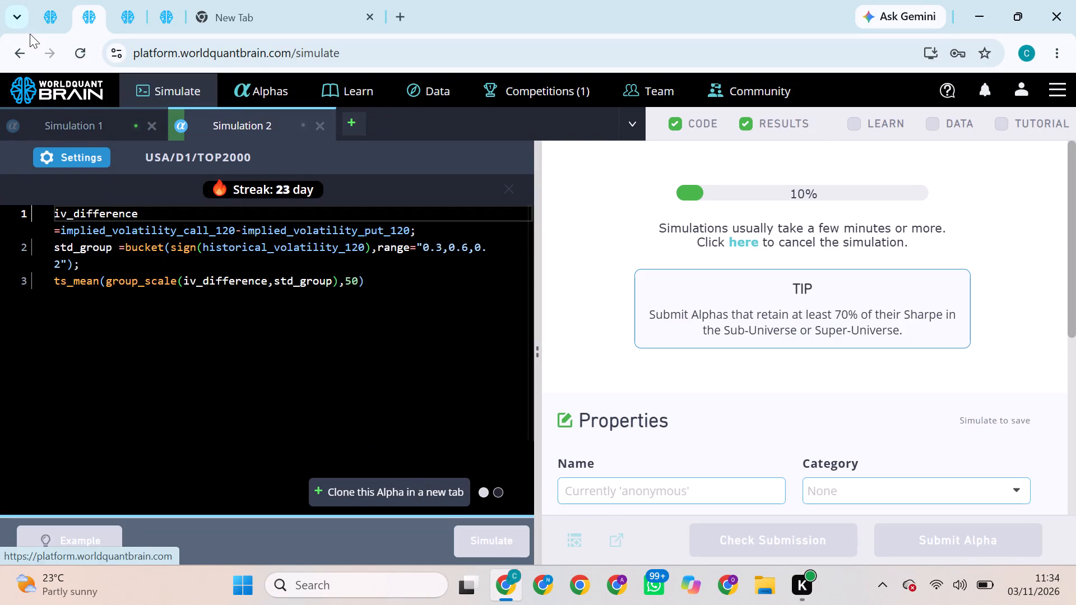
# Show the test period of the third page's implied volatility alpha with Market neutralization and try to submit the alpha.
pyautogui.click(50, 10)
pyautogui.click(89, 10)
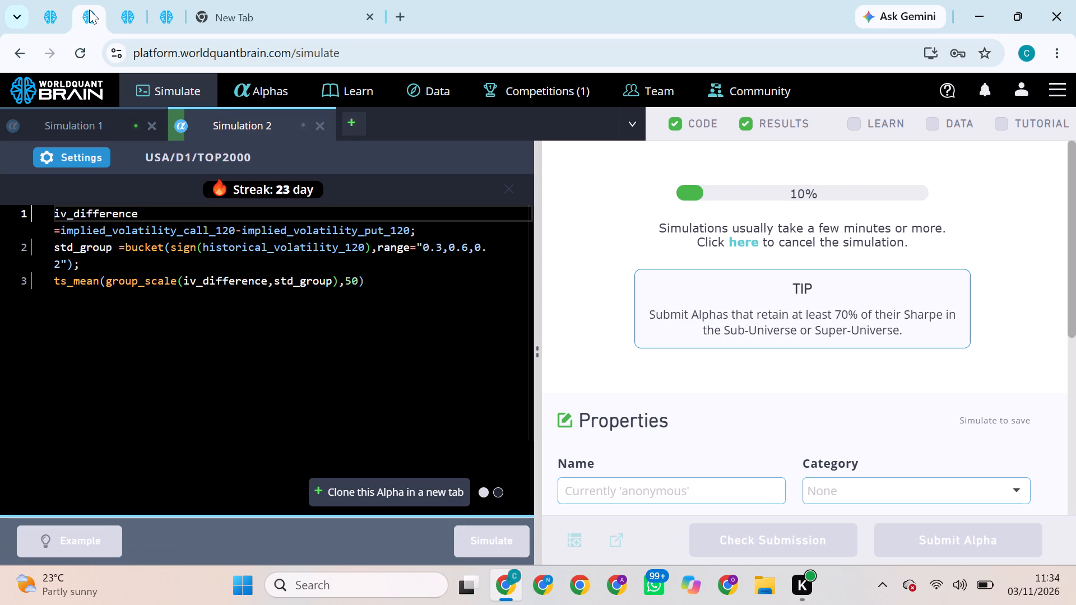
pyautogui.click(122, 6)
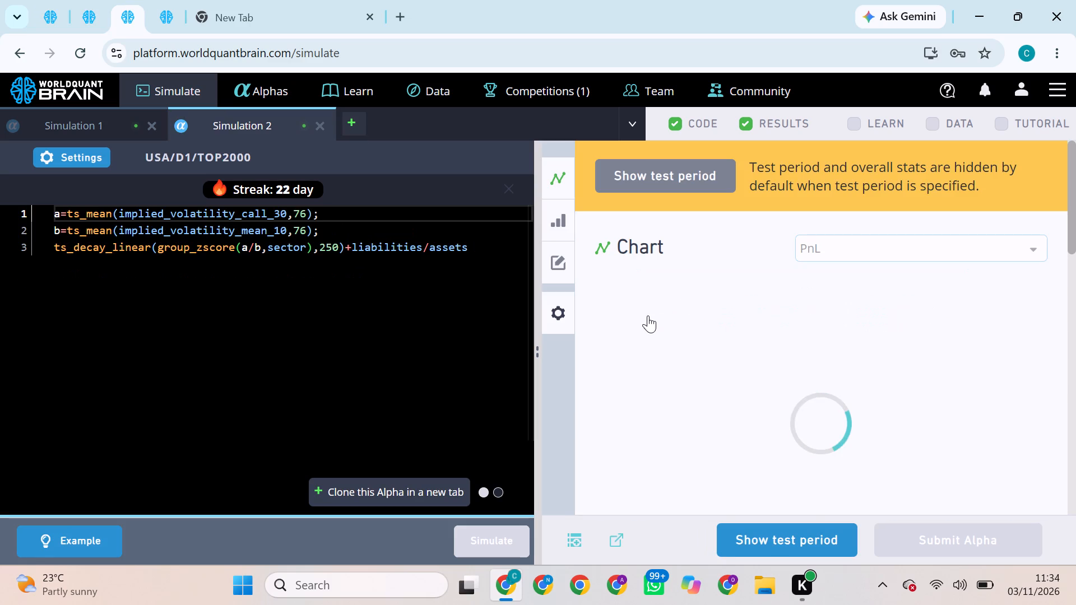
pyautogui.click(785, 526)
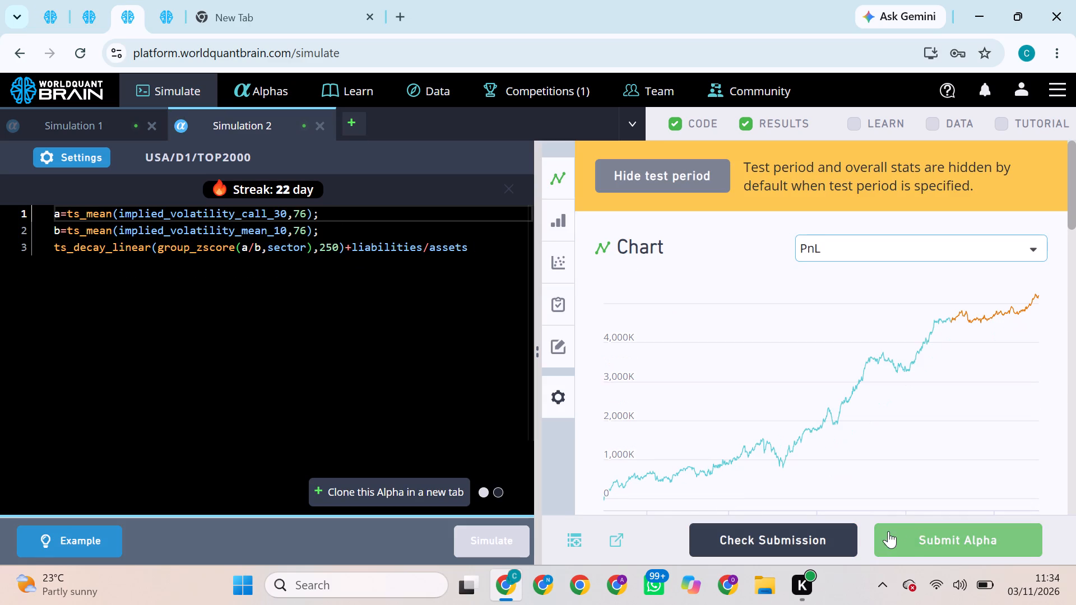
pyautogui.click(929, 536)
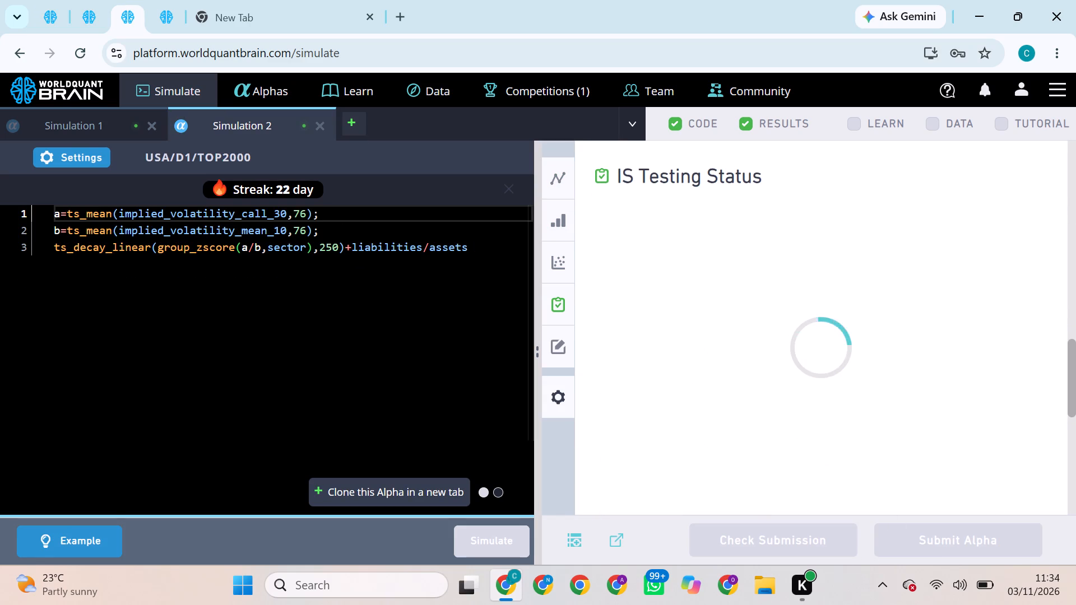
# Set the third page's implied volatility alpha neutralization to Sector, apply the settings and simulate it again.
pyautogui.click(87, 160)
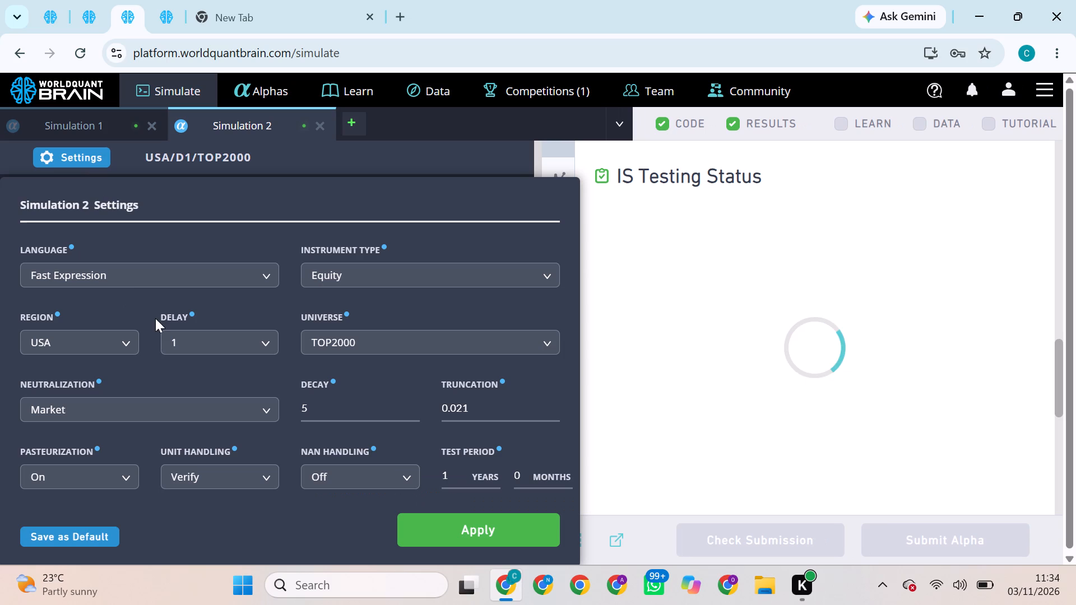
pyautogui.click(207, 400)
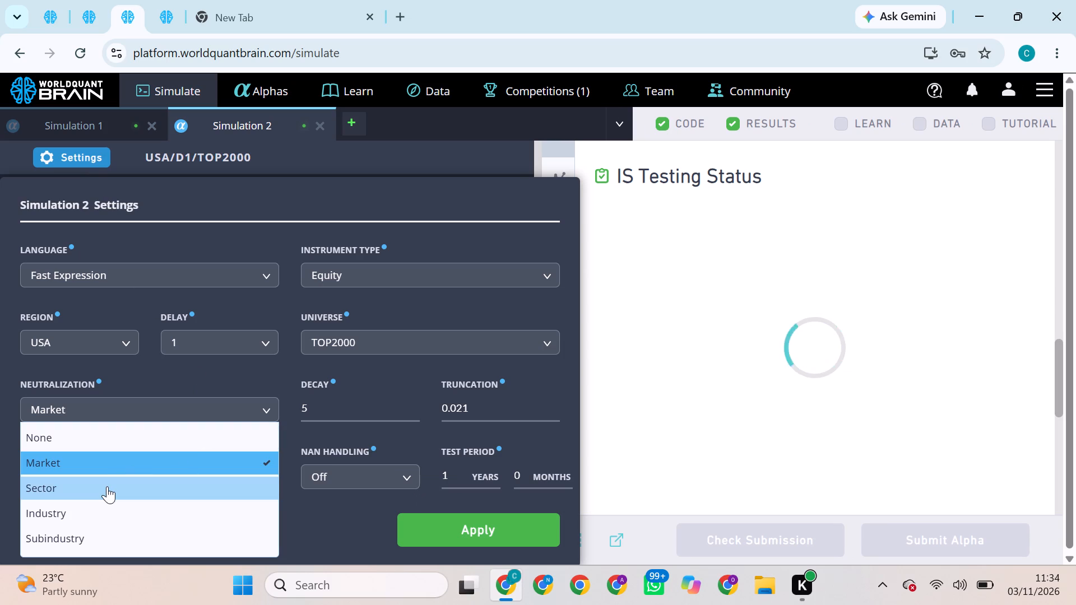
pyautogui.click(107, 486)
pyautogui.click(483, 528)
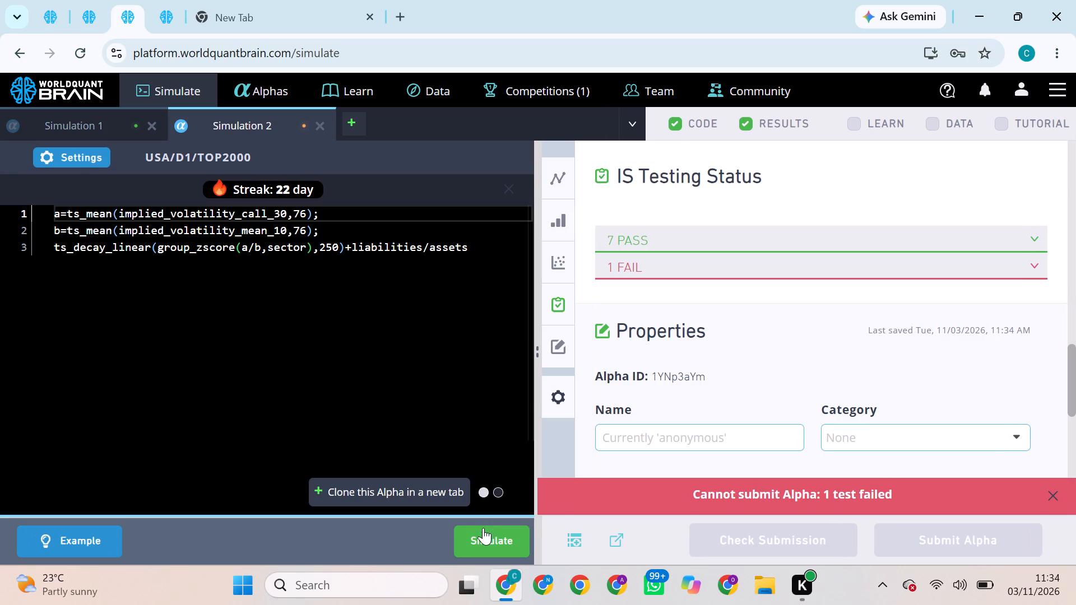
pyautogui.click(493, 543)
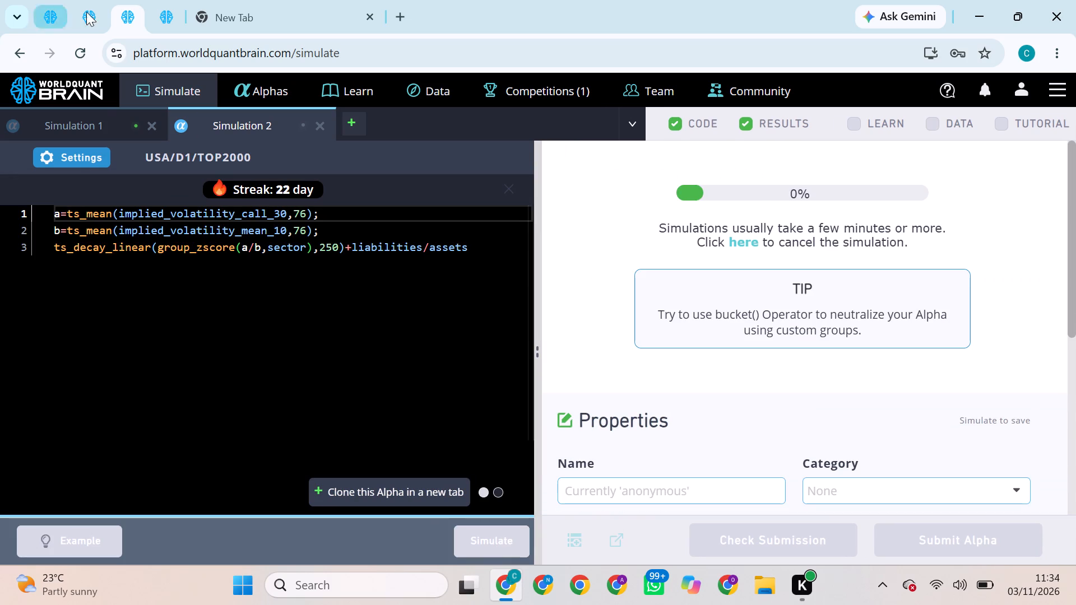
# Set the first page's TOP200 iv_difference alpha neutralization to Subindustry, apply the settings and simulate it again.
pyautogui.click(162, 8)
pyautogui.click(128, 13)
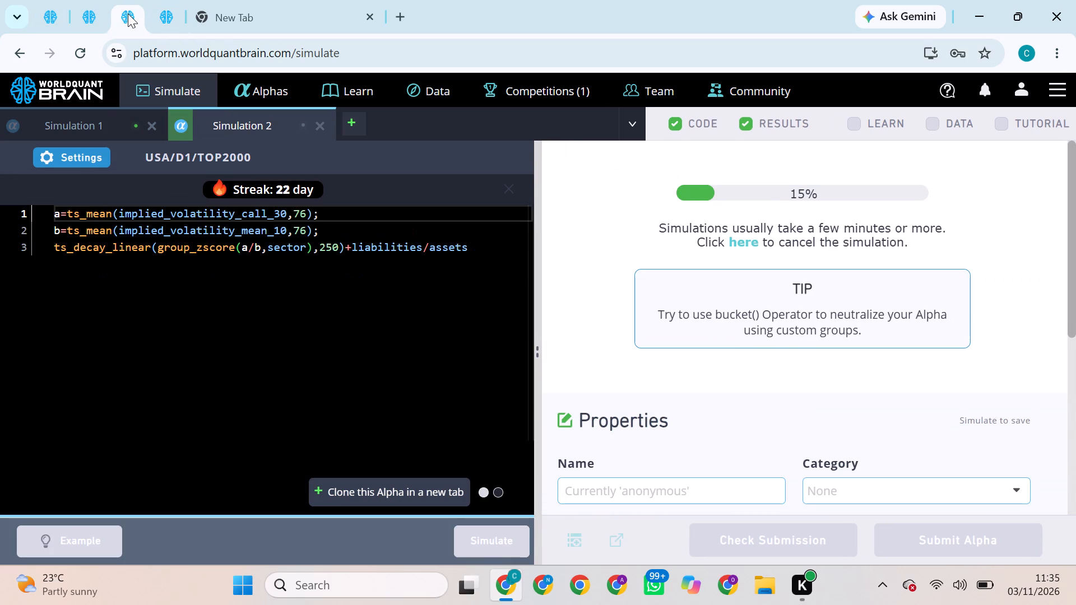
pyautogui.click(89, 15)
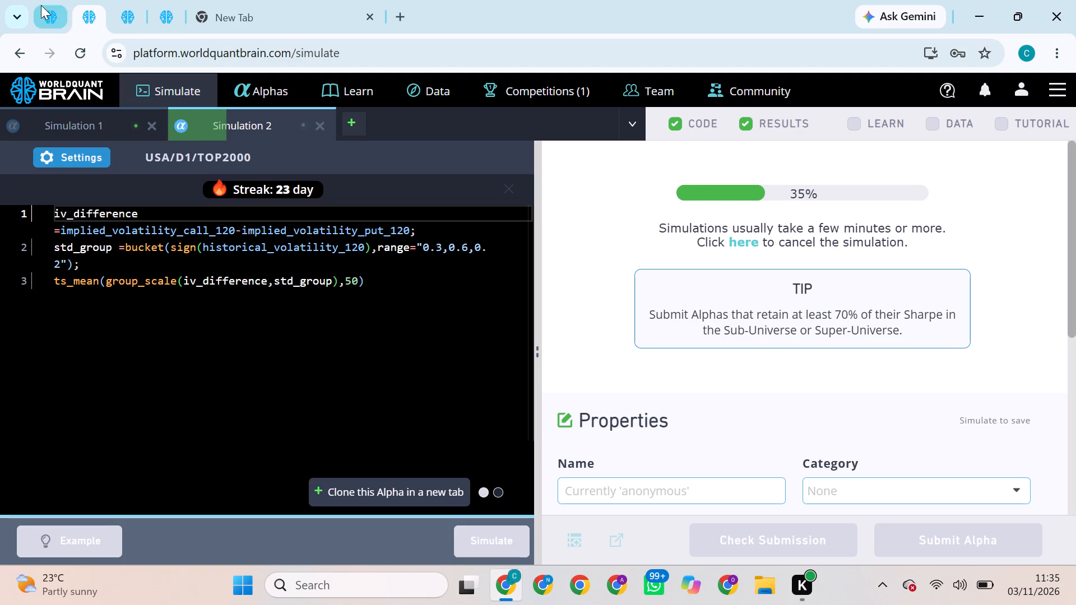
pyautogui.click(44, 16)
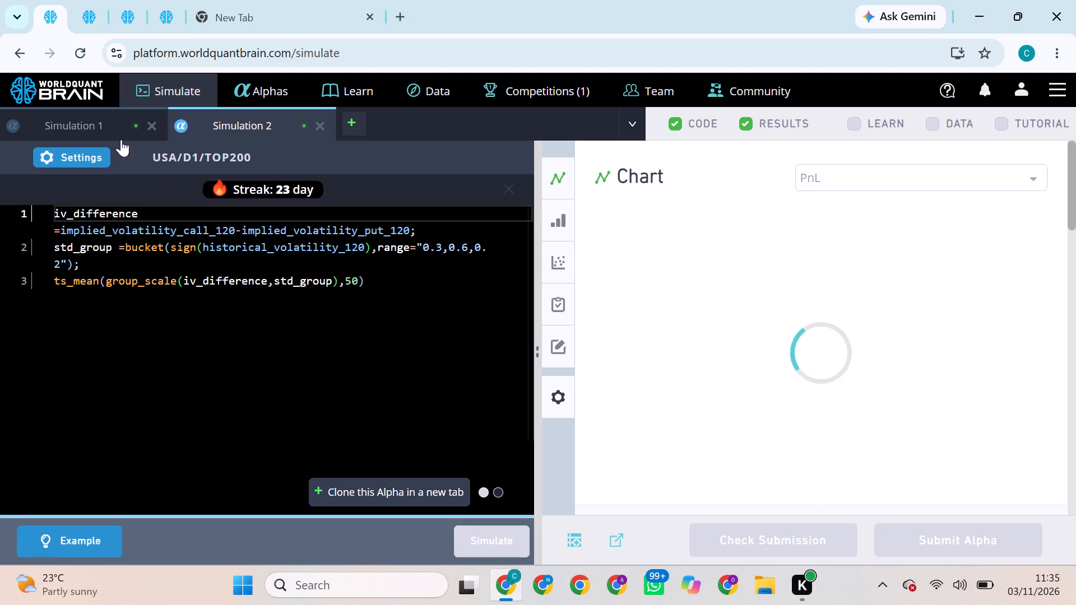
pyautogui.click(100, 159)
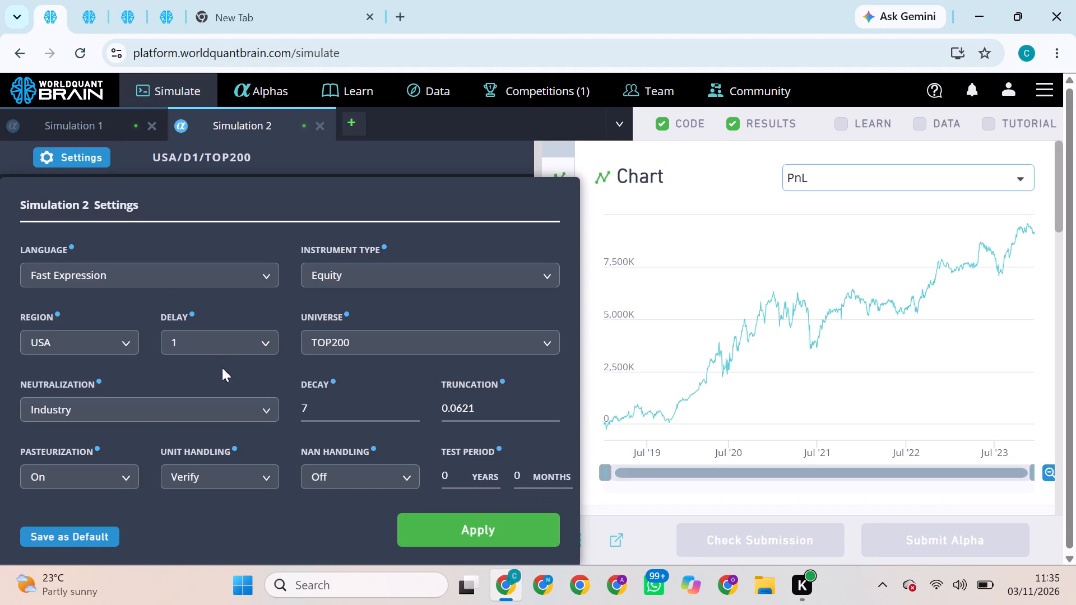
pyautogui.click(228, 406)
pyautogui.moveTo(127, 543); pyautogui.dragTo(210, 546)
pyautogui.click(210, 546)
pyautogui.click(481, 533)
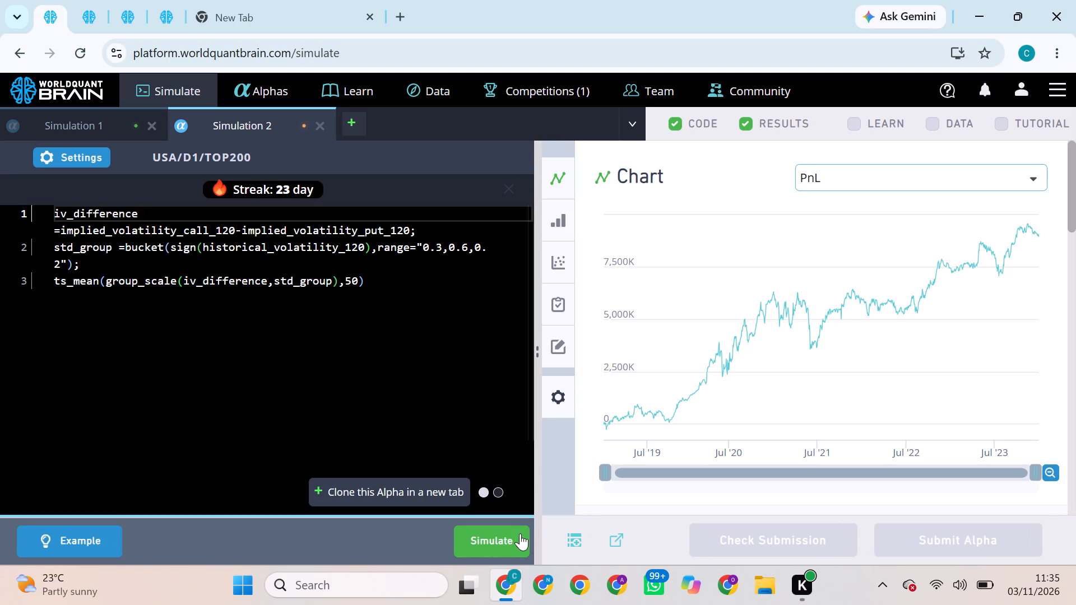
pyautogui.click(505, 536)
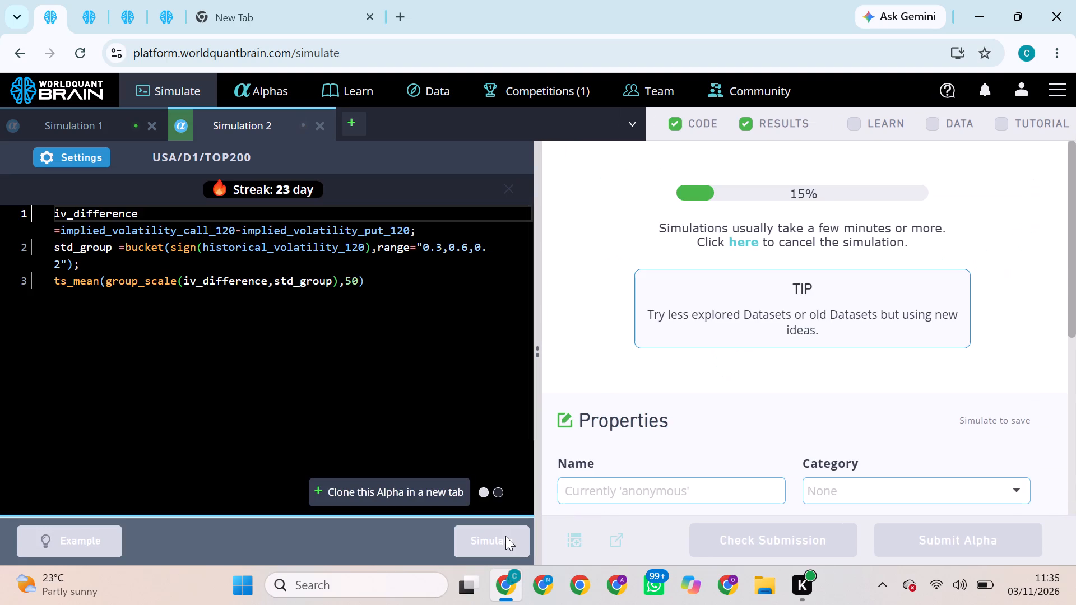
# Try to submit the fourth page's TOP2000 iv_difference alpha with Sector neutralization.
pyautogui.click(83, 20)
pyautogui.click(128, 7)
pyautogui.click(166, 15)
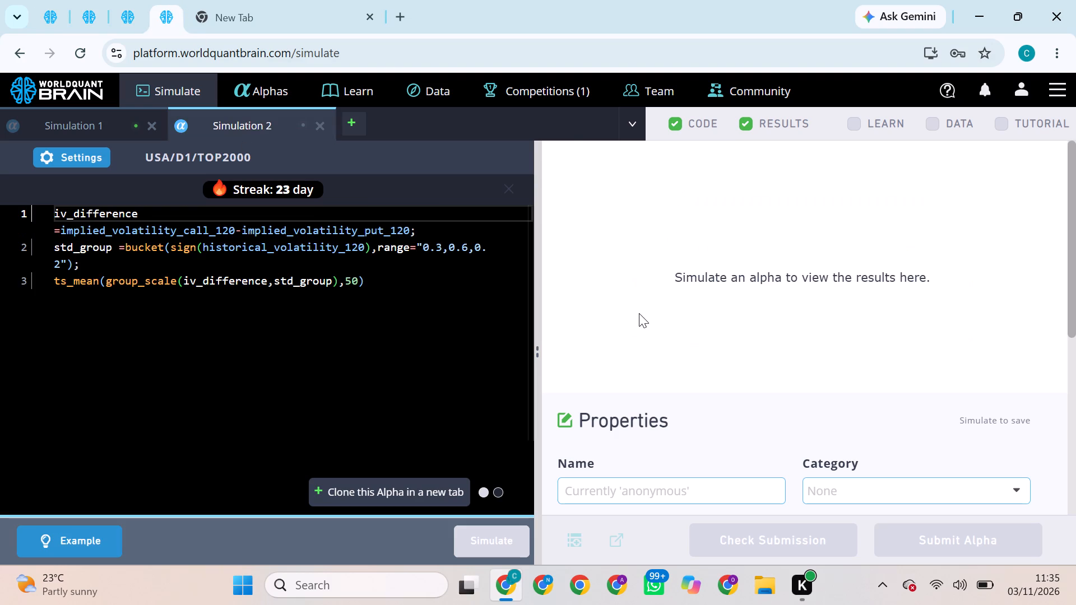
pyautogui.doubleClick(921, 535)
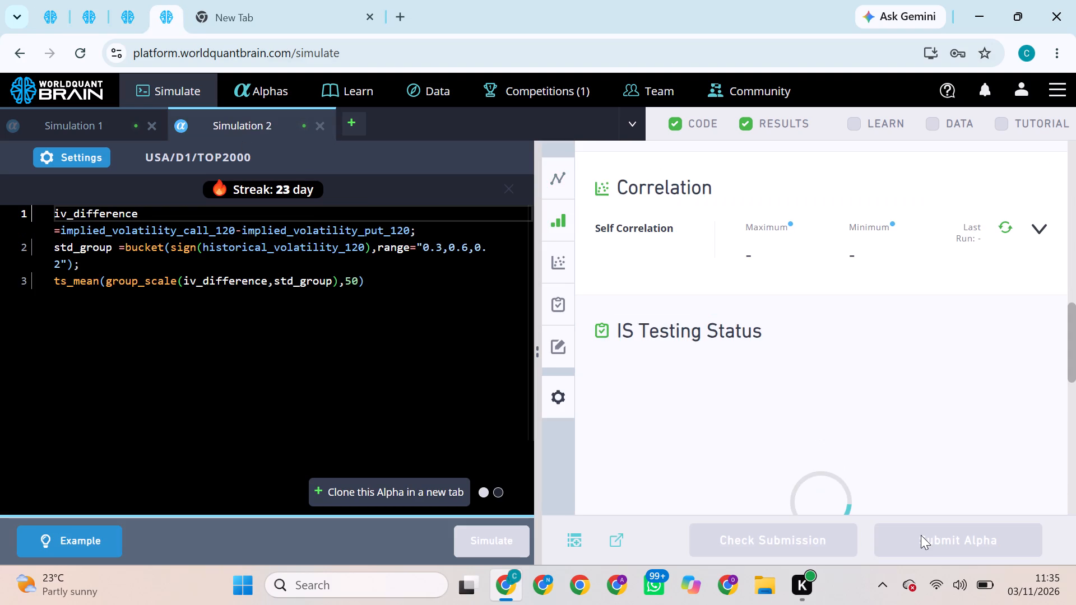
# Set the fourth page's iv_difference alpha neutralization to Industry, apply the settings and try to simulate it again.
pyautogui.click(81, 160)
pyautogui.click(232, 408)
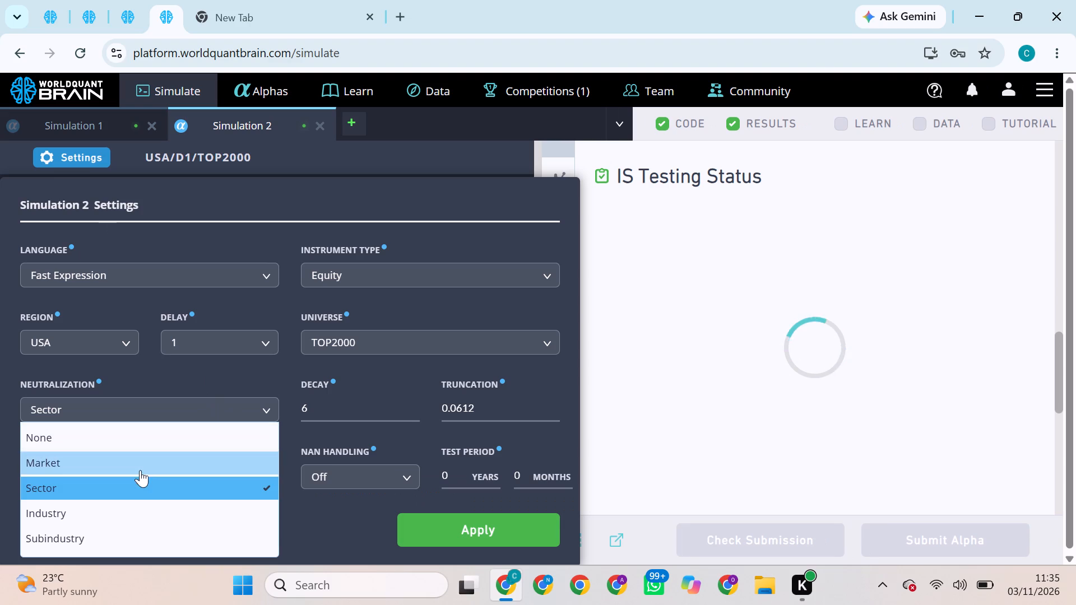
pyautogui.click(133, 506)
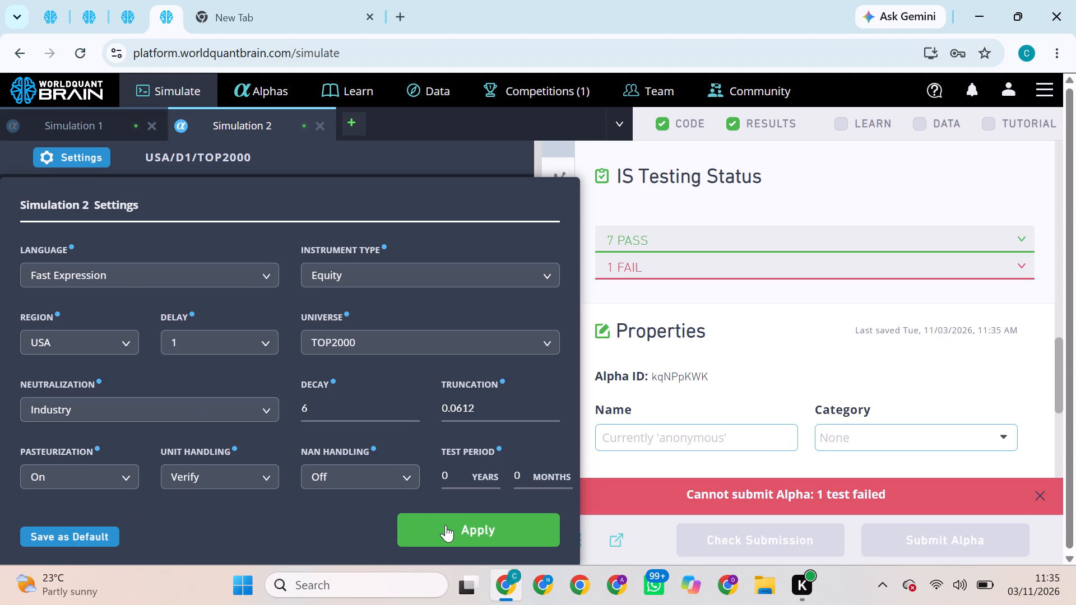
pyautogui.click(448, 526)
pyautogui.click(485, 533)
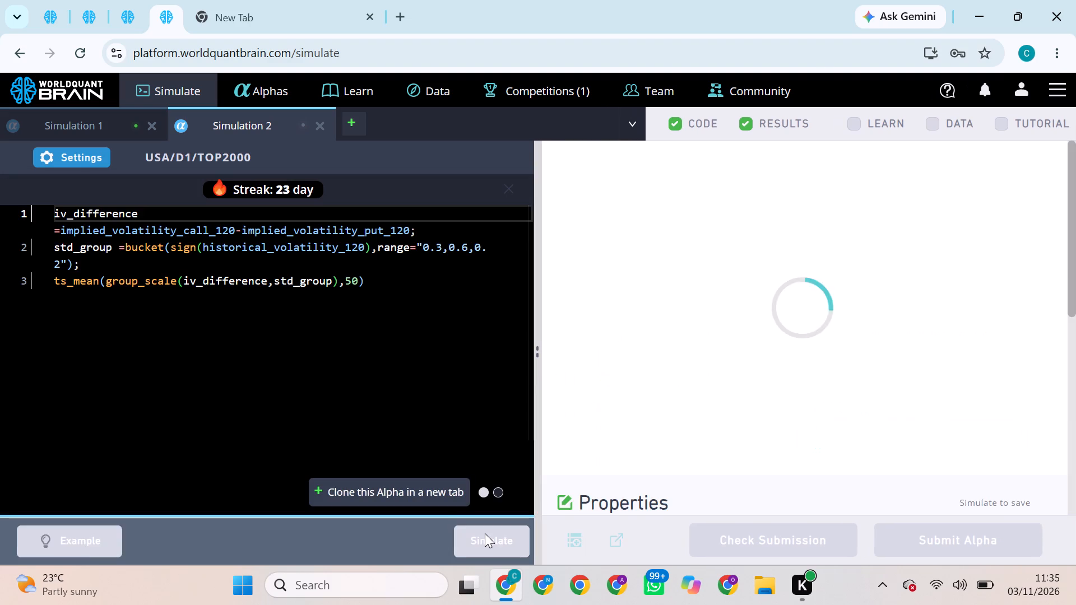
pyautogui.click(507, 539)
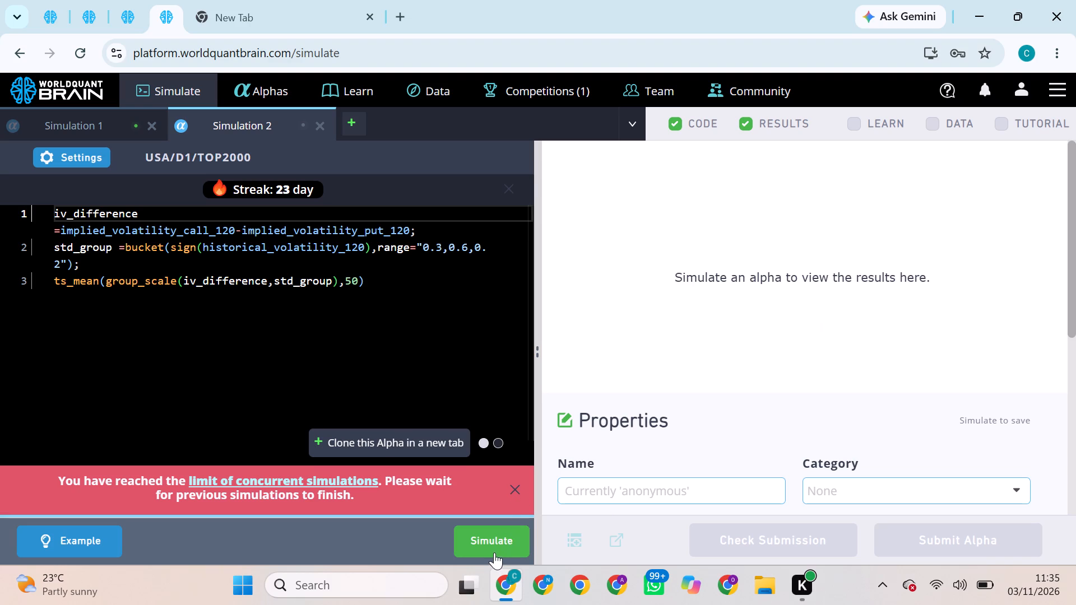
pyautogui.click(495, 544)
# Check the other pages' simulation progress and retry simulating the fourth page's iv_difference alpha with Industry neutralization.
pyautogui.click(48, 16)
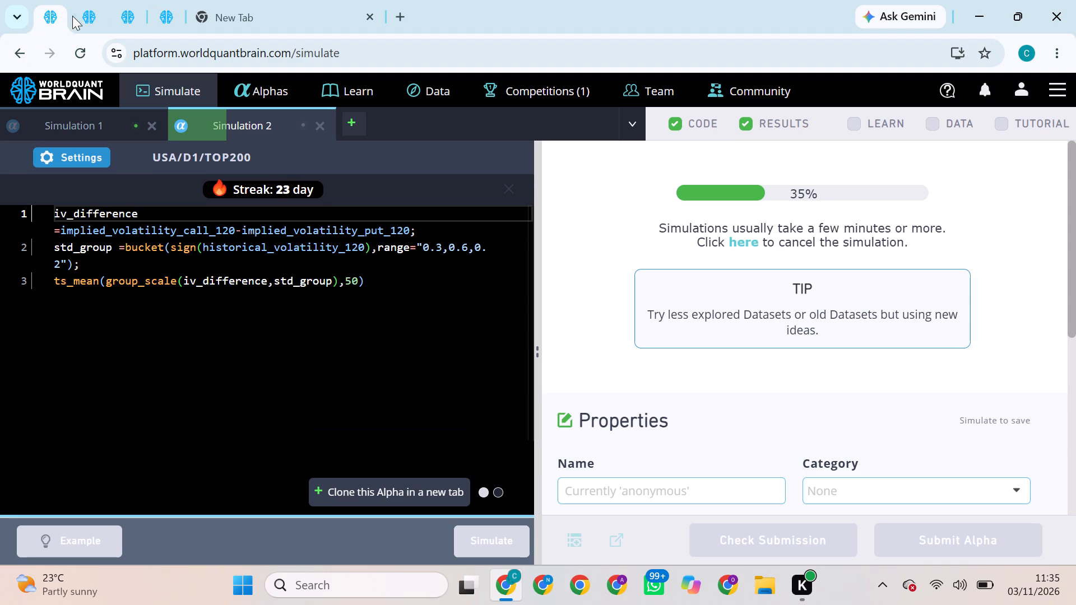
pyautogui.click(72, 16)
pyautogui.click(128, 15)
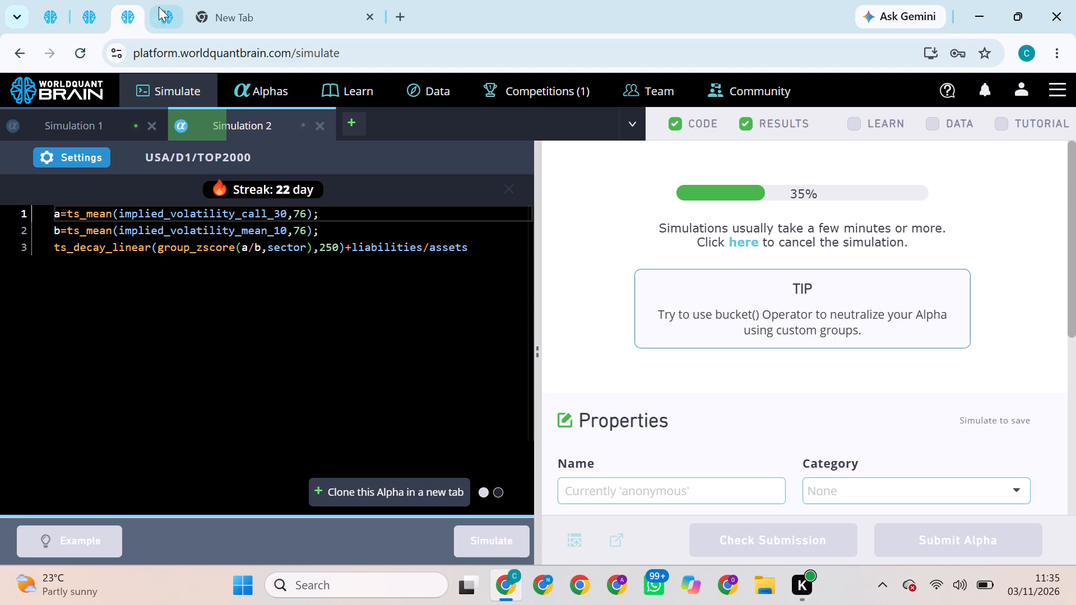
pyautogui.click(161, 7)
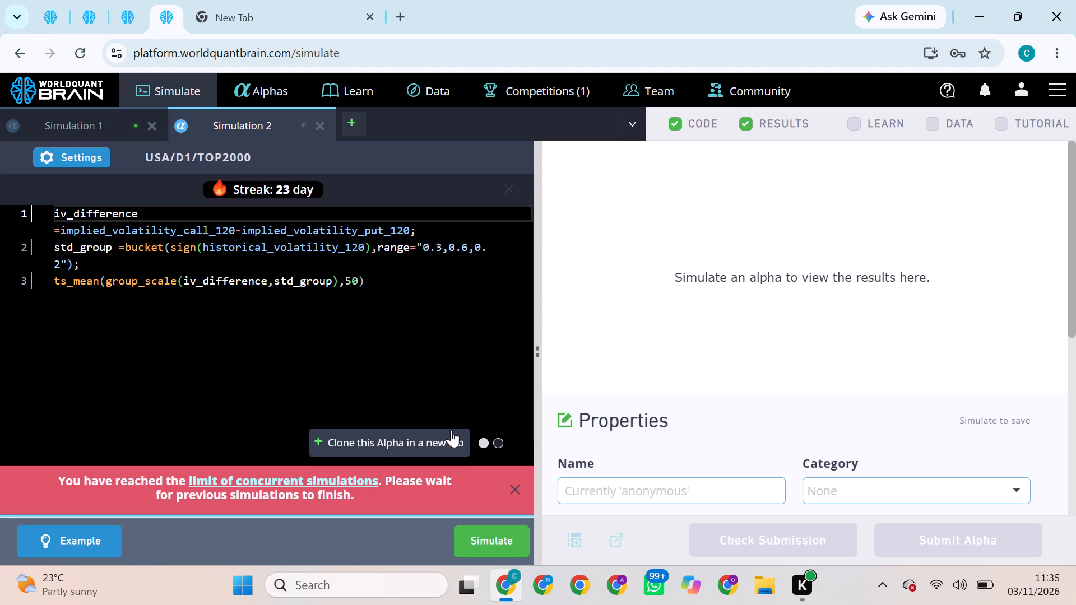
pyautogui.click(514, 541)
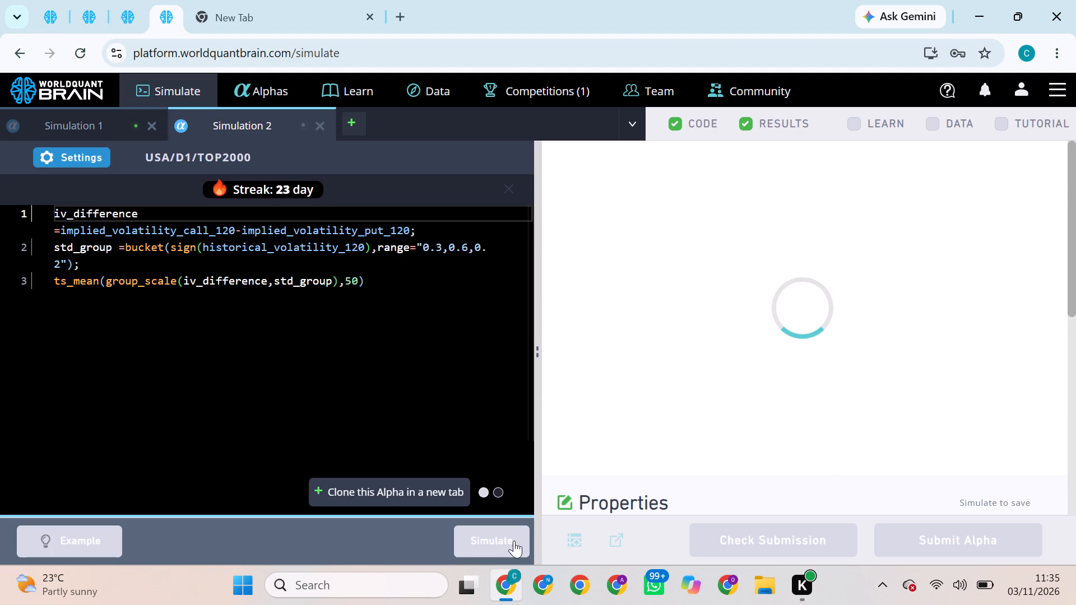
# Try to submit the second page's TOP2000 iv_difference alpha with Sector neutralization.
pyautogui.click(50, 10)
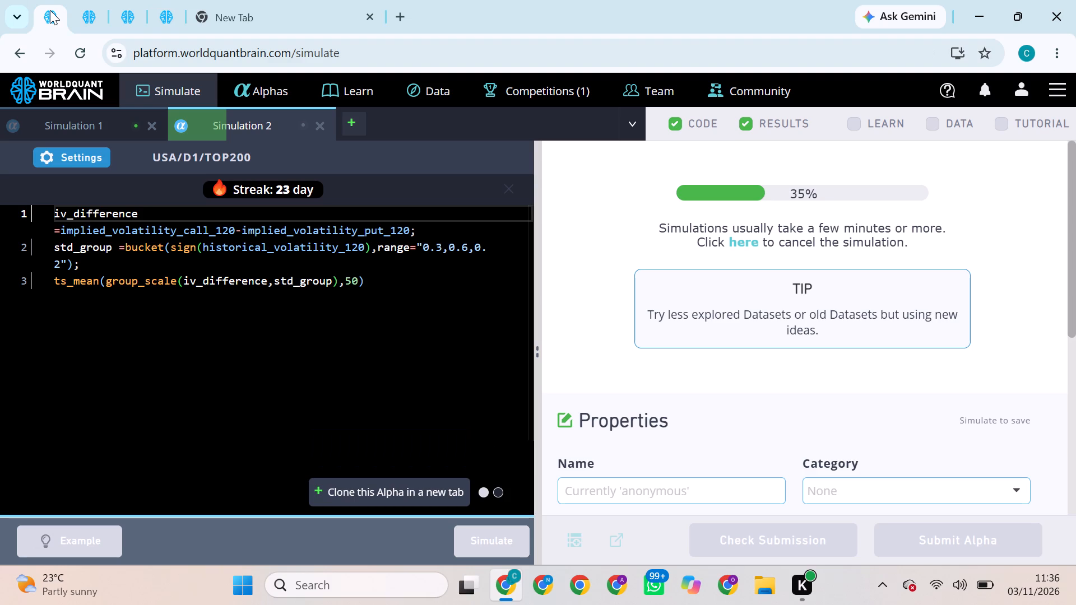
pyautogui.click(104, 5)
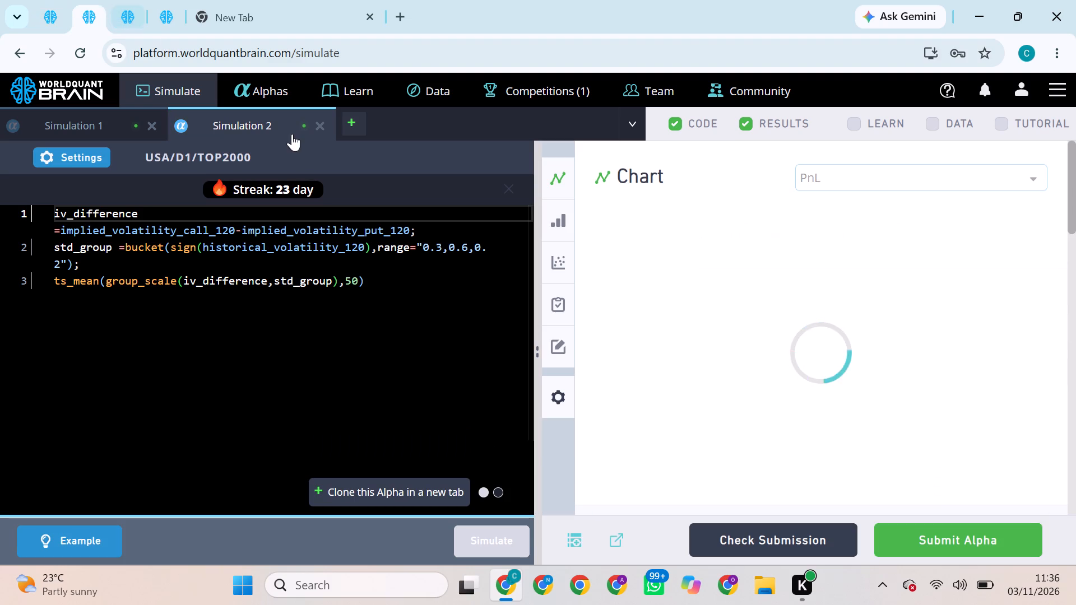
pyautogui.click(915, 528)
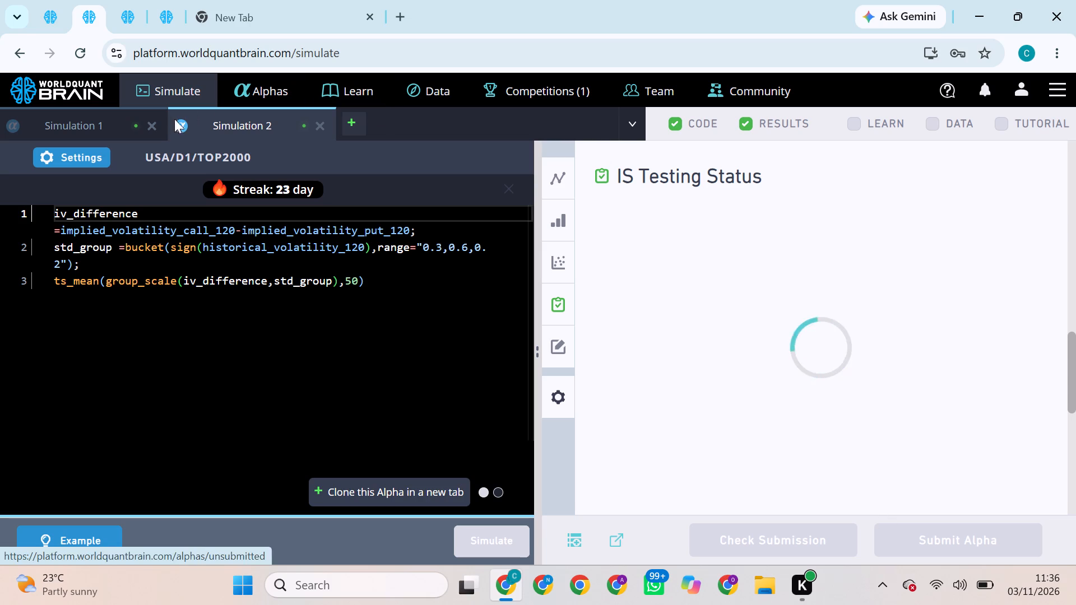
# Set the second page's iv_difference alpha neutralization to Industry, apply the settings and simulate it.
pyautogui.click(84, 165)
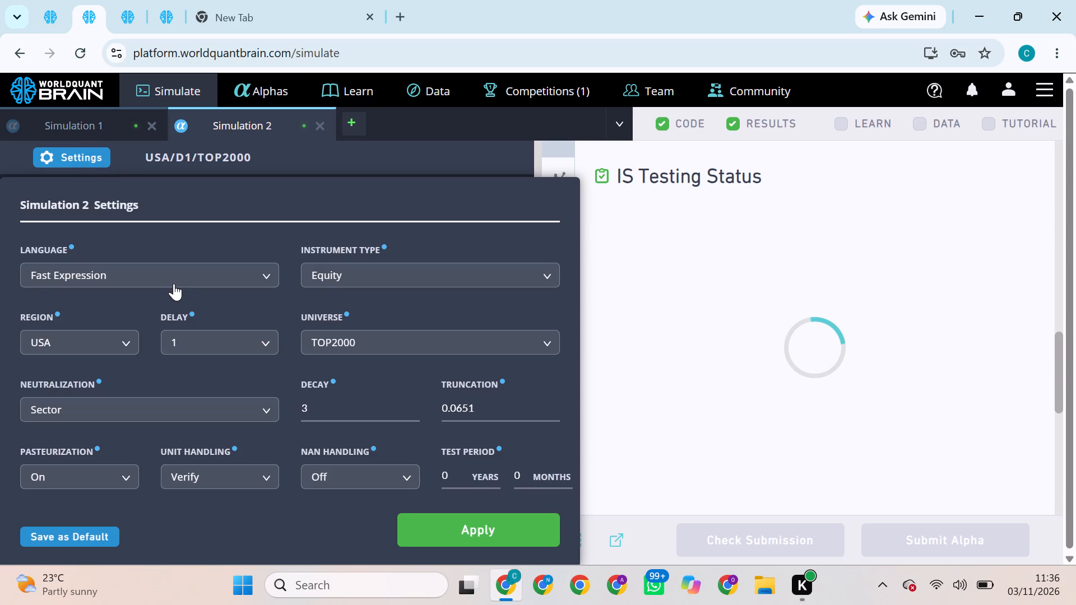
pyautogui.click(189, 408)
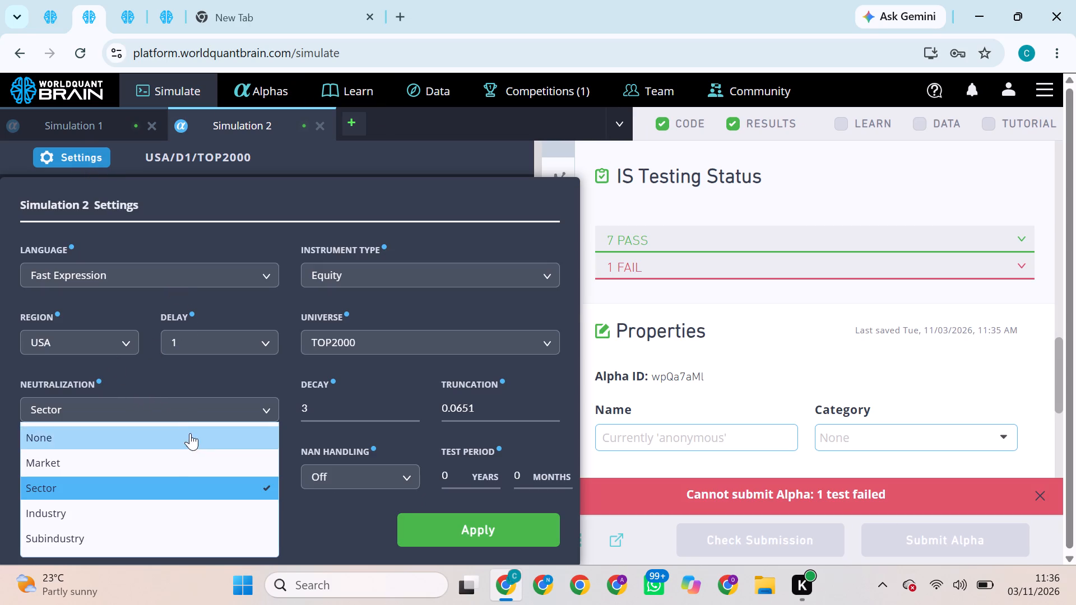
pyautogui.moveTo(100, 511); pyautogui.dragTo(170, 514)
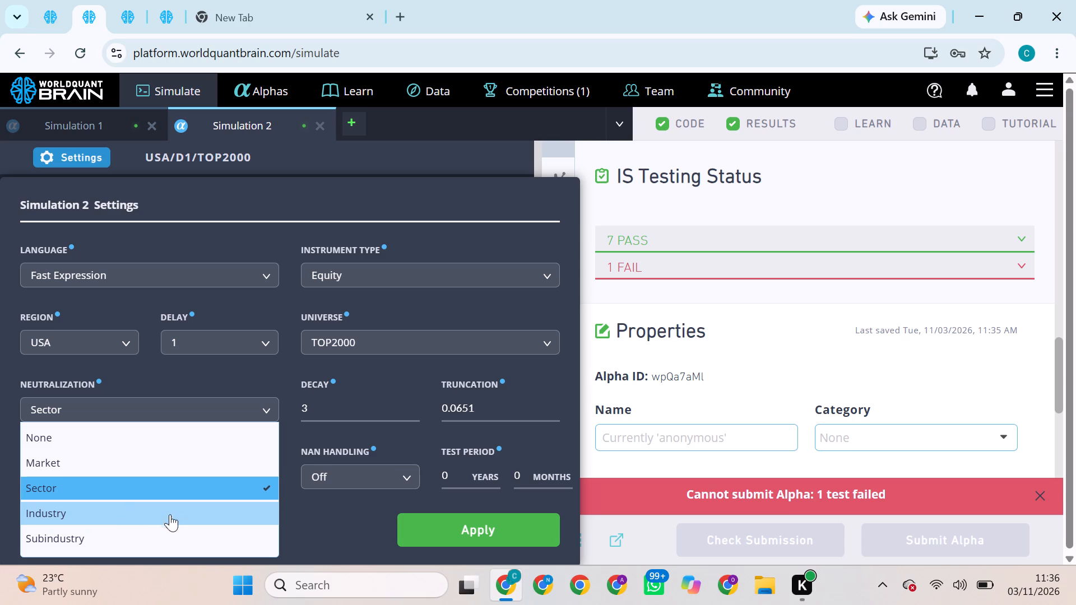
pyautogui.moveTo(170, 514); pyautogui.dragTo(98, 524)
pyautogui.click(98, 524)
pyautogui.click(495, 538)
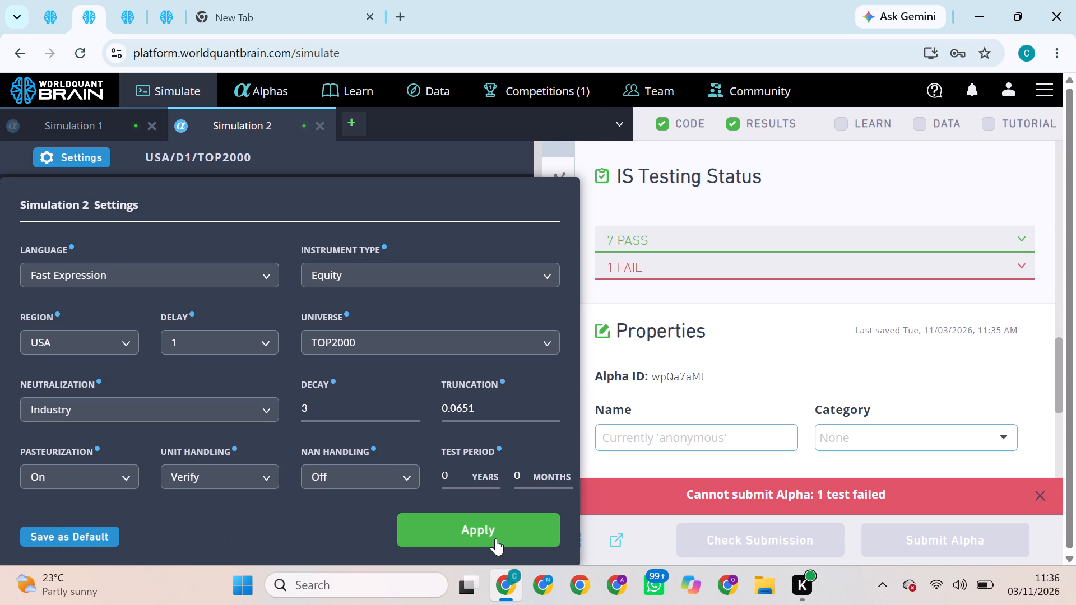
pyautogui.click(495, 538)
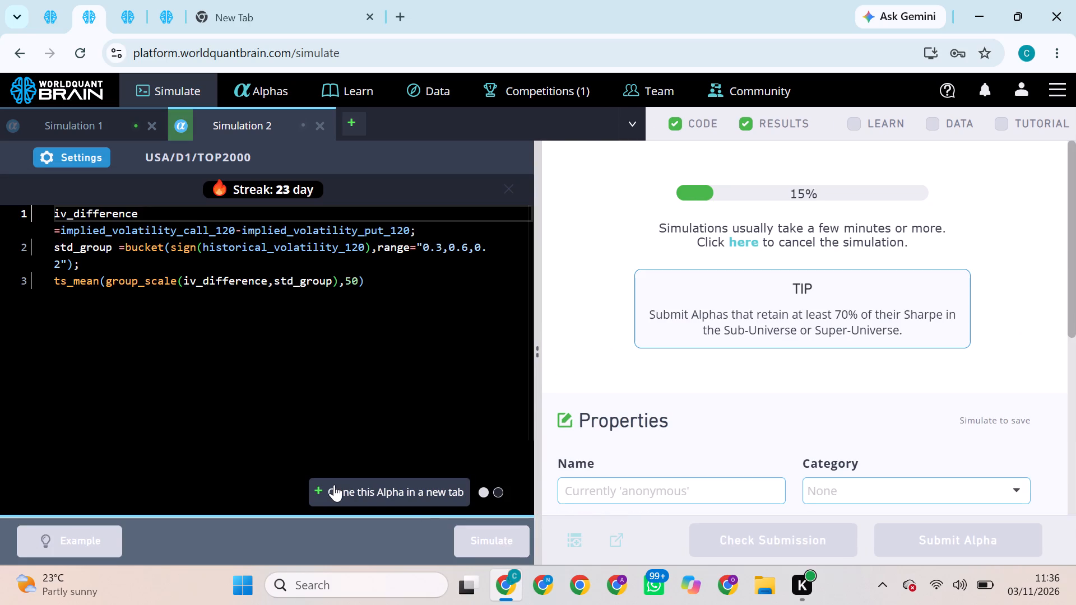
# Check the pages' simulation progress, show the third page's test period and try to submit its TOP2000 alpha with Sector neutralization.
pyautogui.click(44, 9)
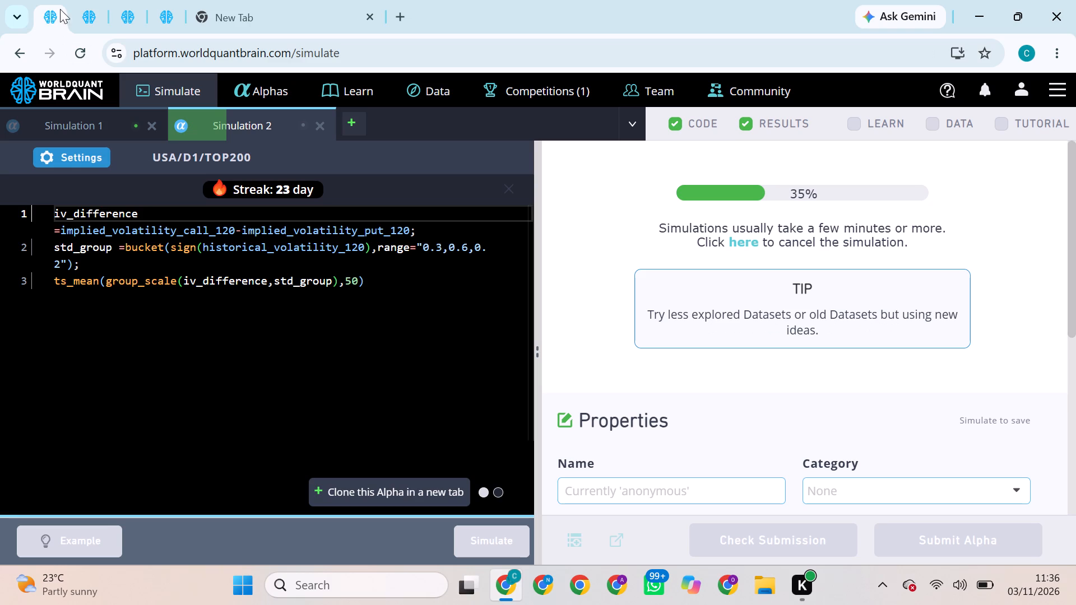
pyautogui.click(81, 10)
pyautogui.click(120, 17)
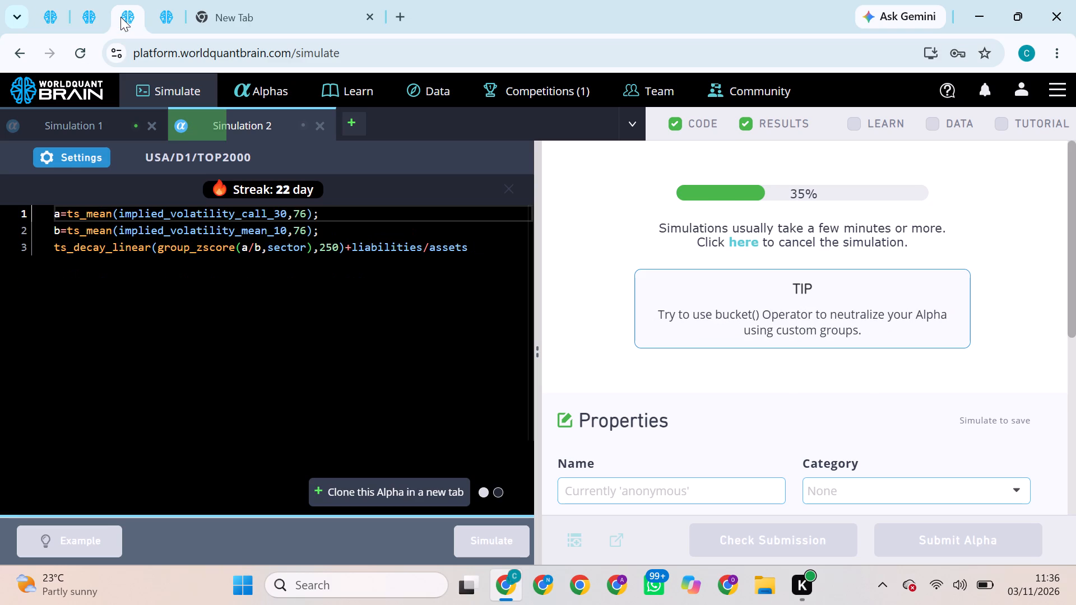
pyautogui.click(160, 8)
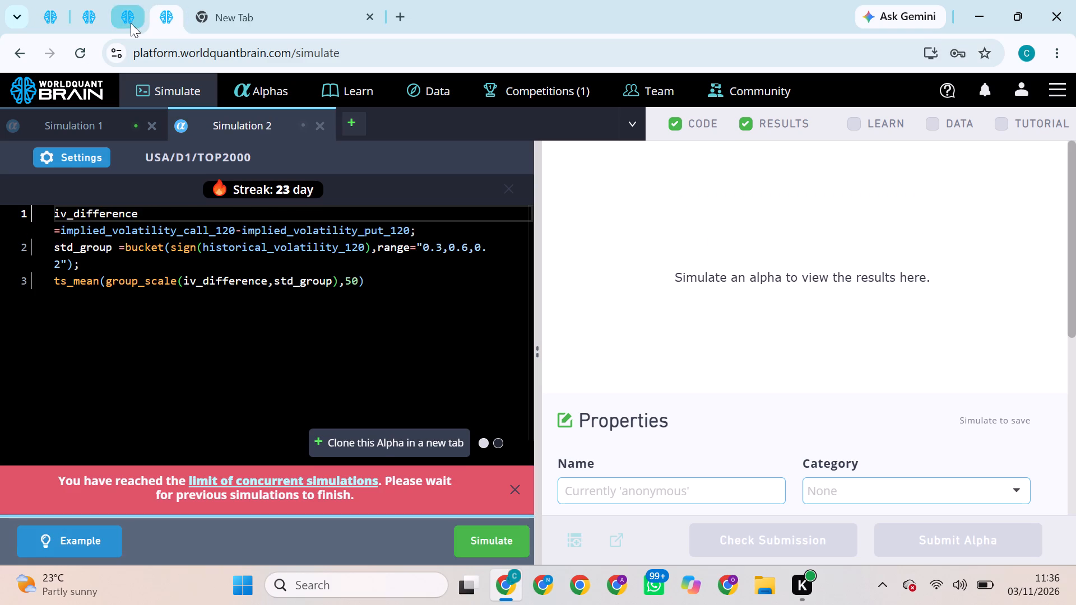
pyautogui.click(131, 23)
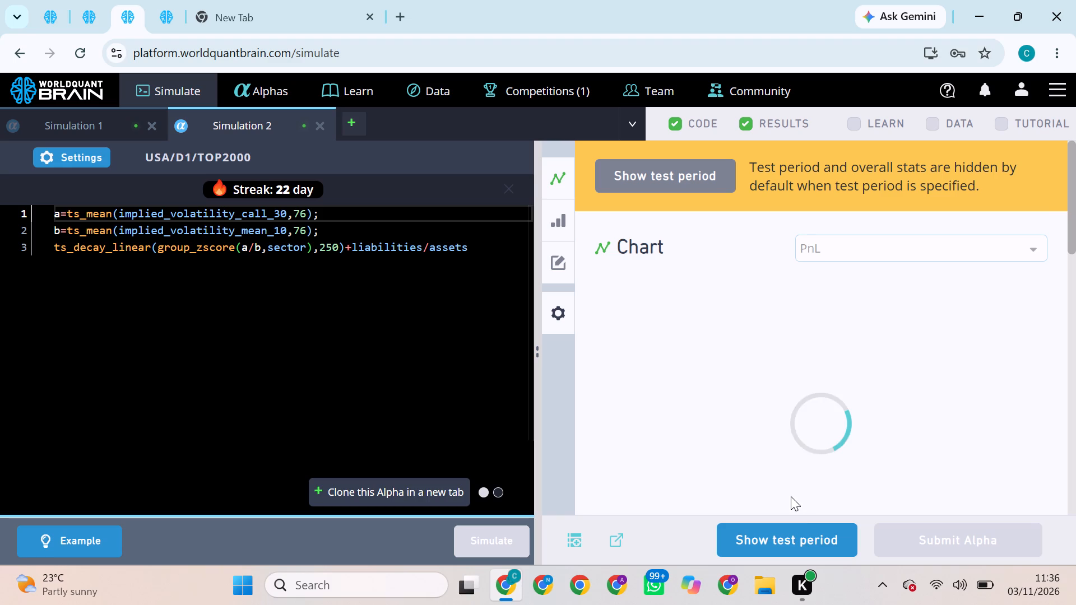
pyautogui.click(810, 538)
pyautogui.click(944, 544)
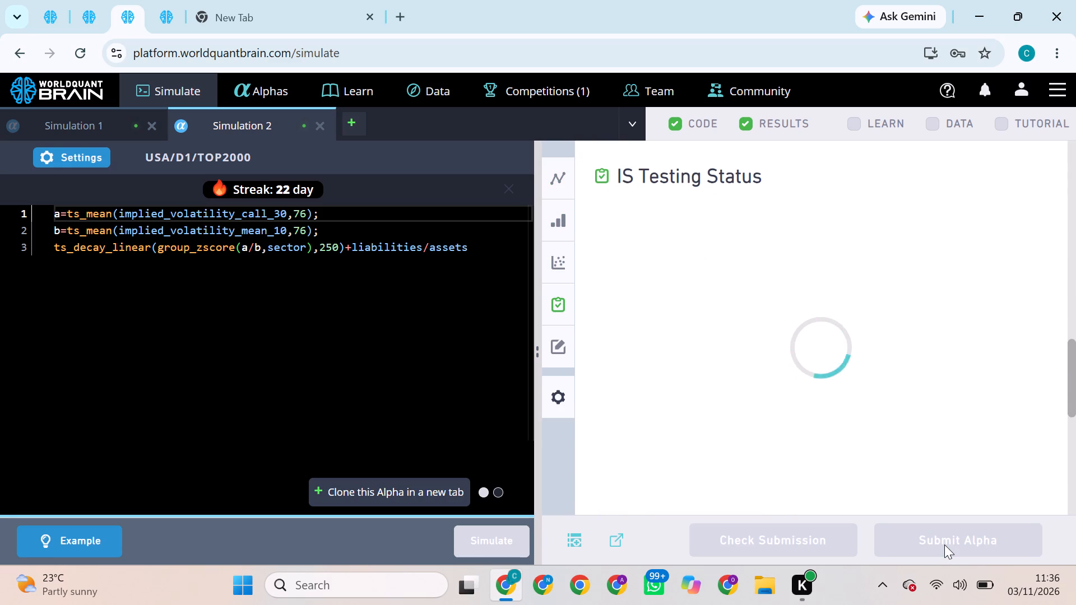
pyautogui.hscroll(-2, 430, 254)
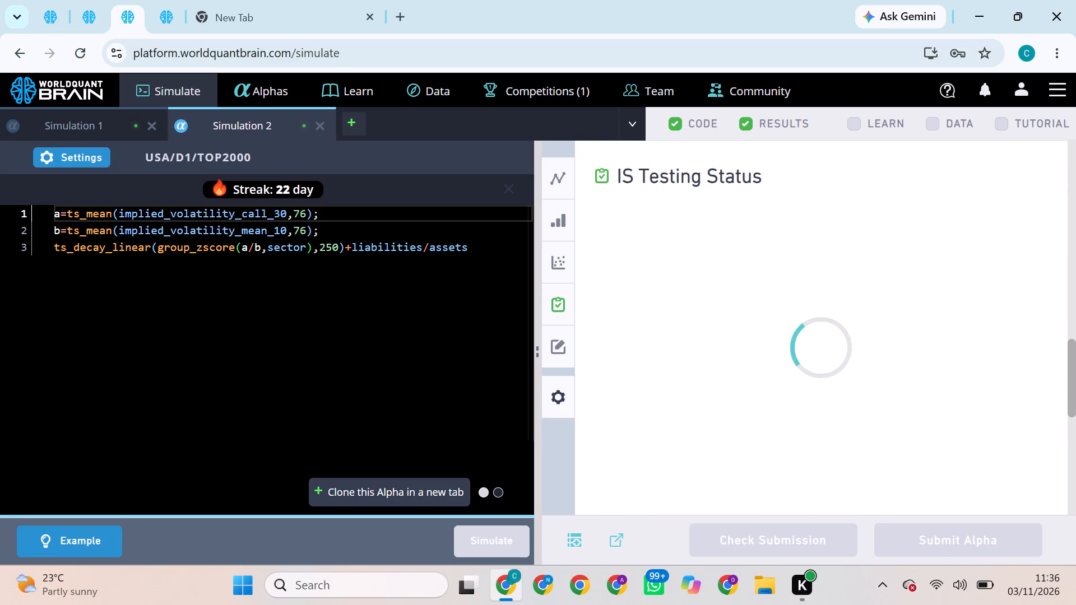
# Set the third page's TOP2000 alpha neutralization to Industry, apply the settings and simulate it.
pyautogui.click(85, 154)
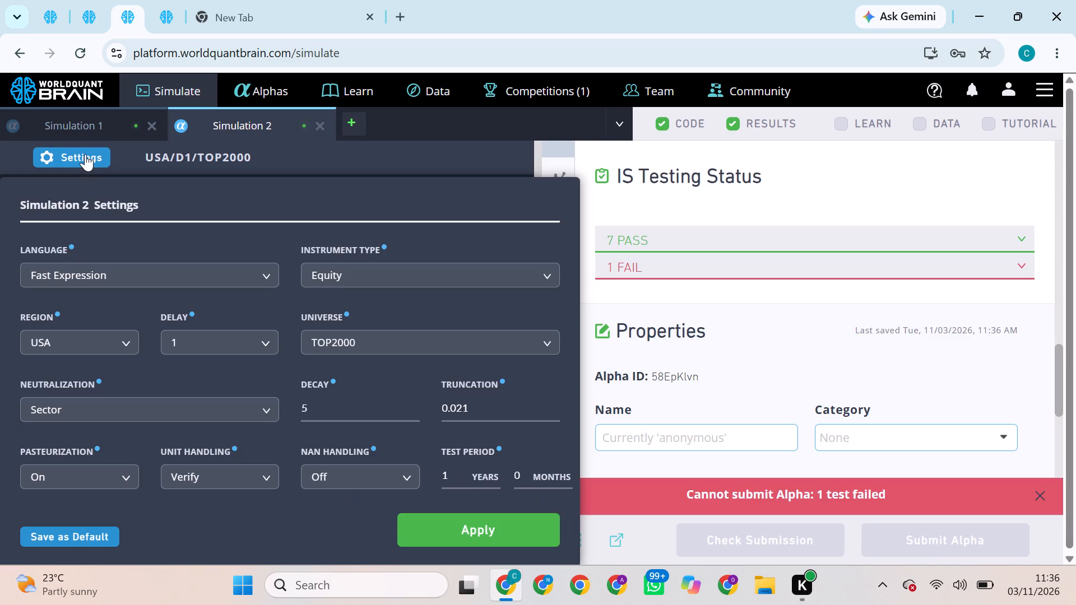
pyautogui.click(200, 416)
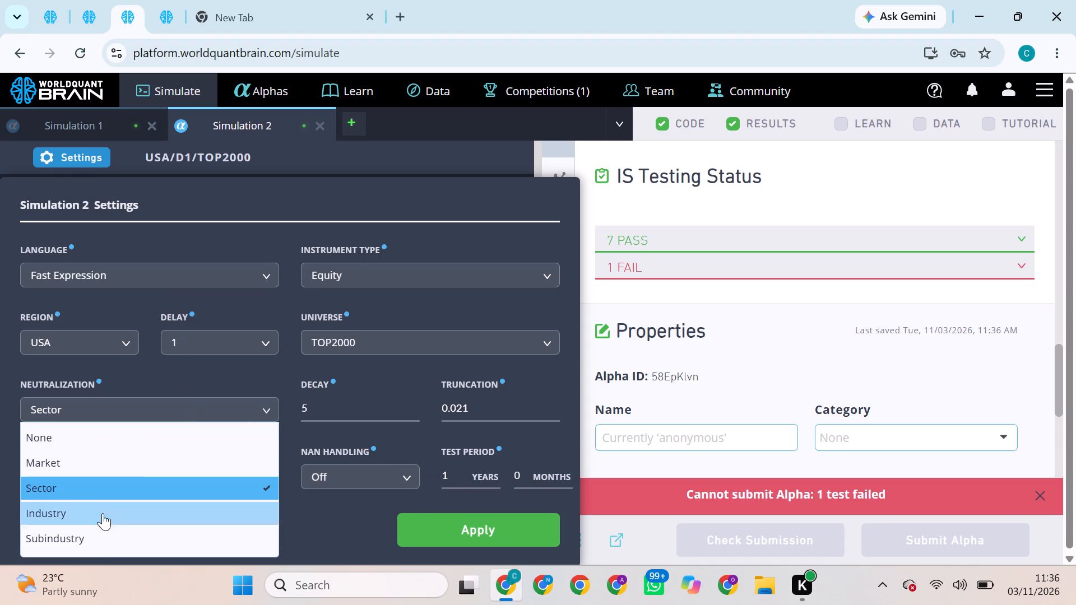
pyautogui.click(107, 518)
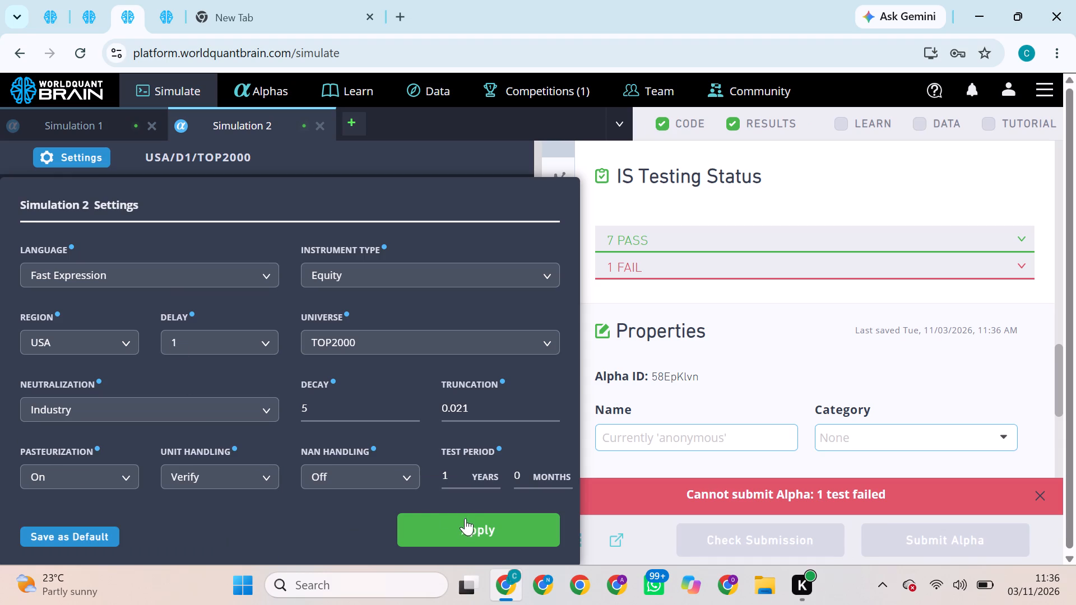
pyautogui.click(466, 522)
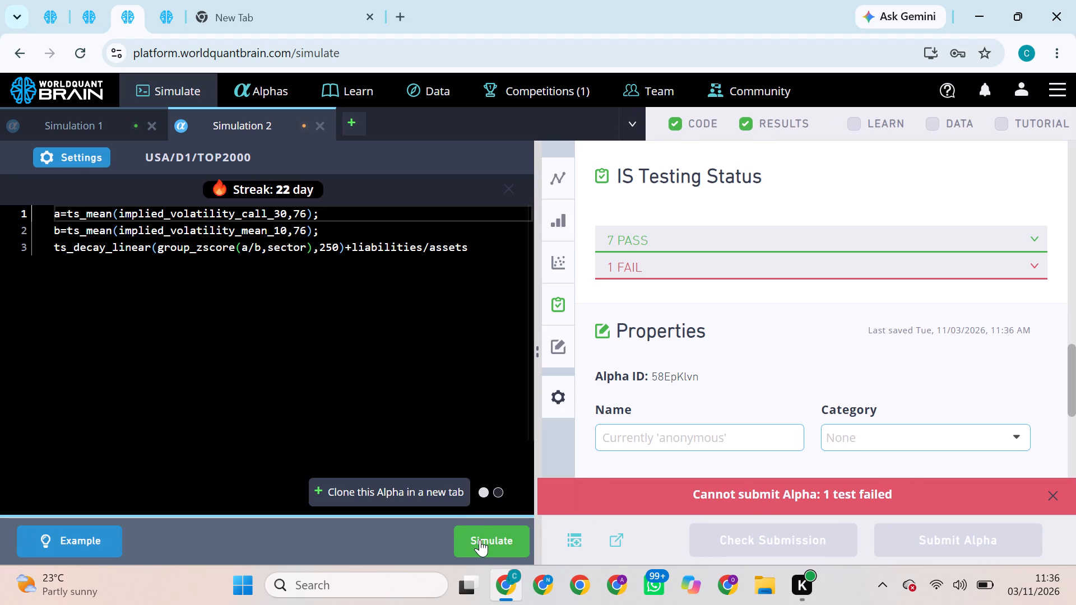
pyautogui.click(480, 539)
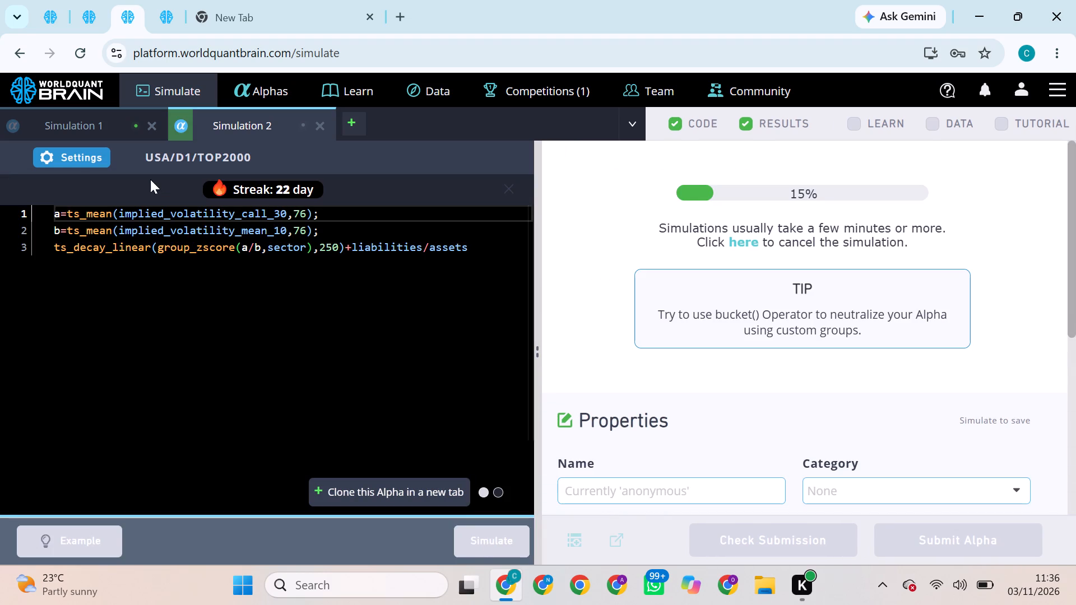
# Set the first page's TOP200 iv_difference alpha to Market neutralization, decay 8 and truncation 0.0622, apply the settings and simulate it.
pyautogui.click(64, 6)
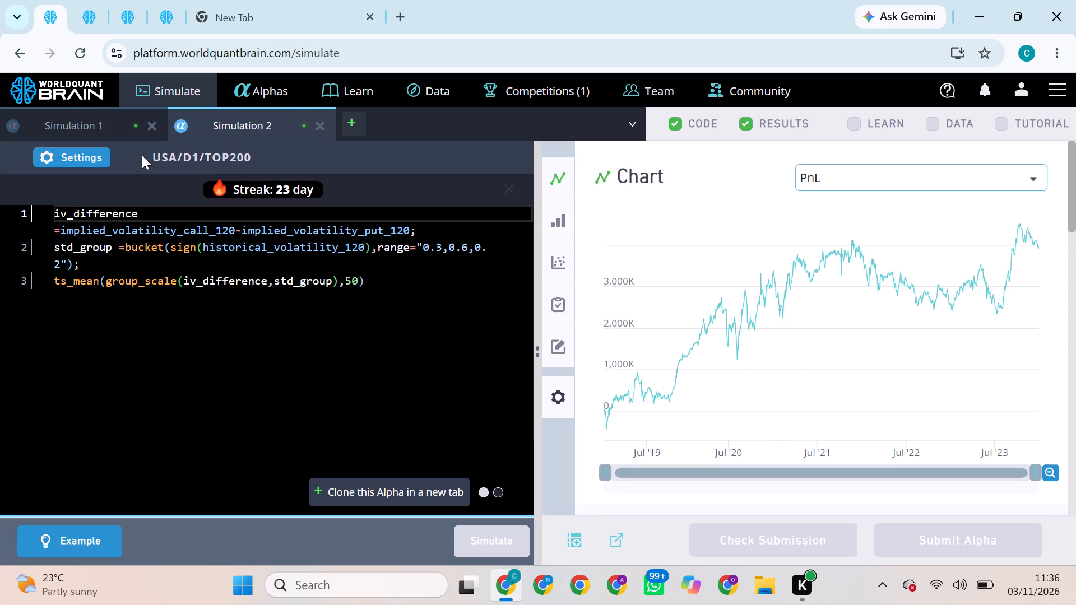
pyautogui.click(82, 163)
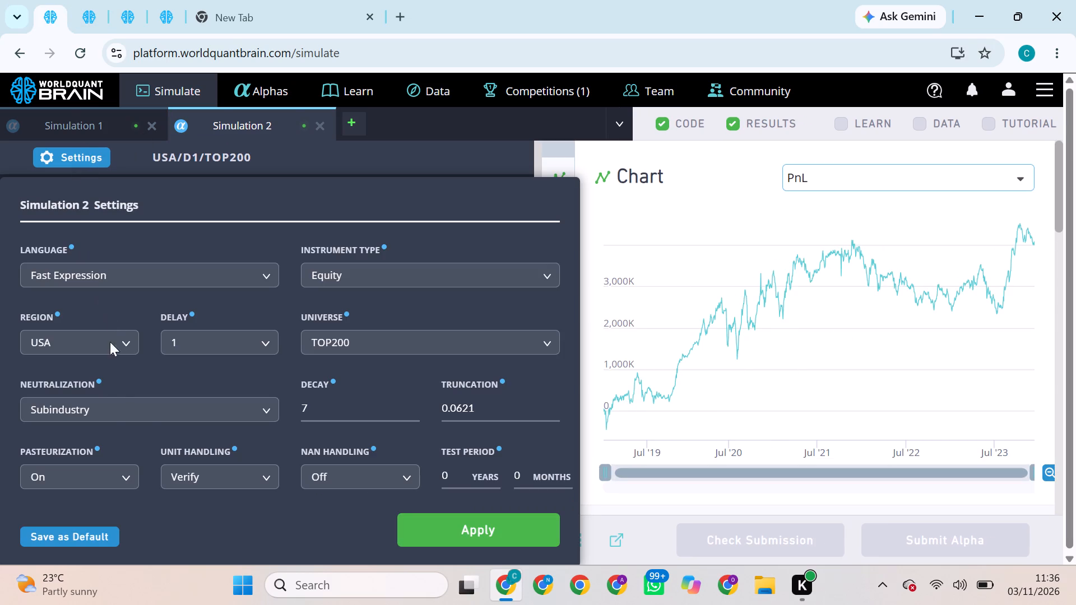
pyautogui.click(151, 413)
pyautogui.click(48, 458)
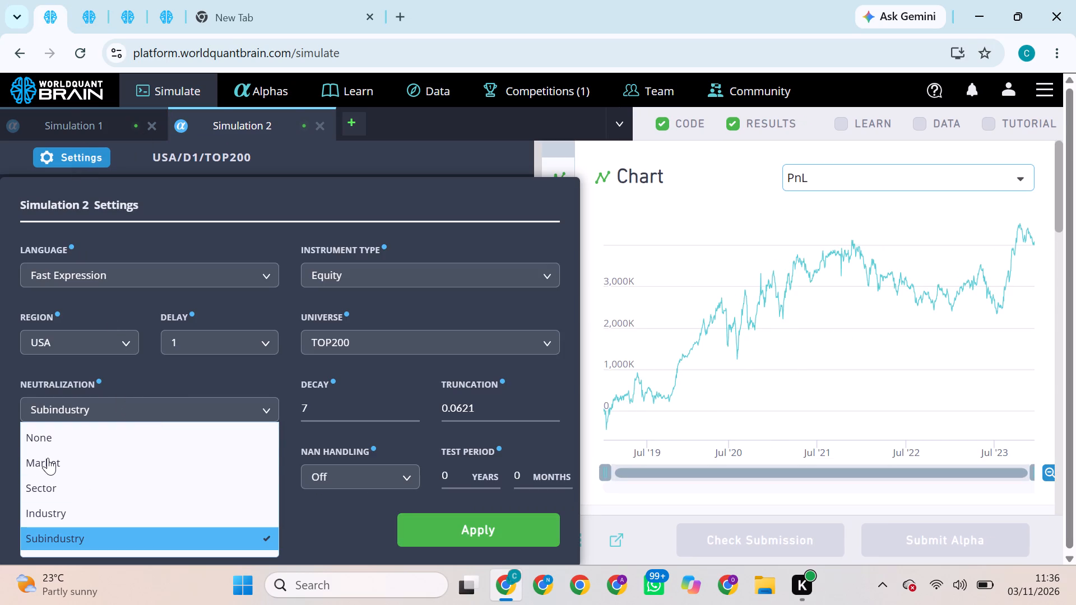
pyautogui.click(315, 409)
pyautogui.press('BackSpace')
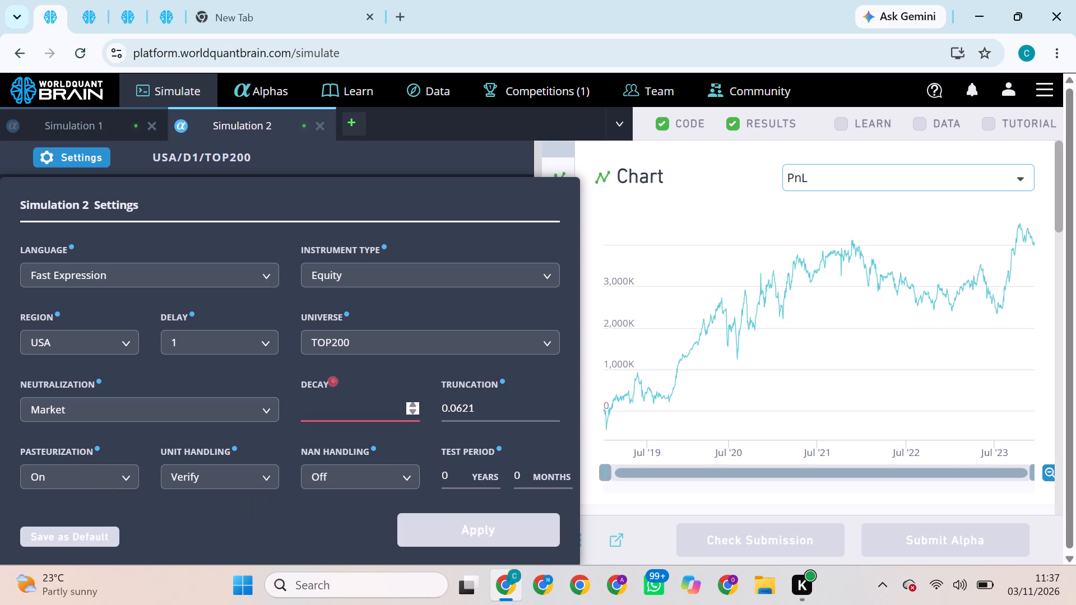
pyautogui.press('8')
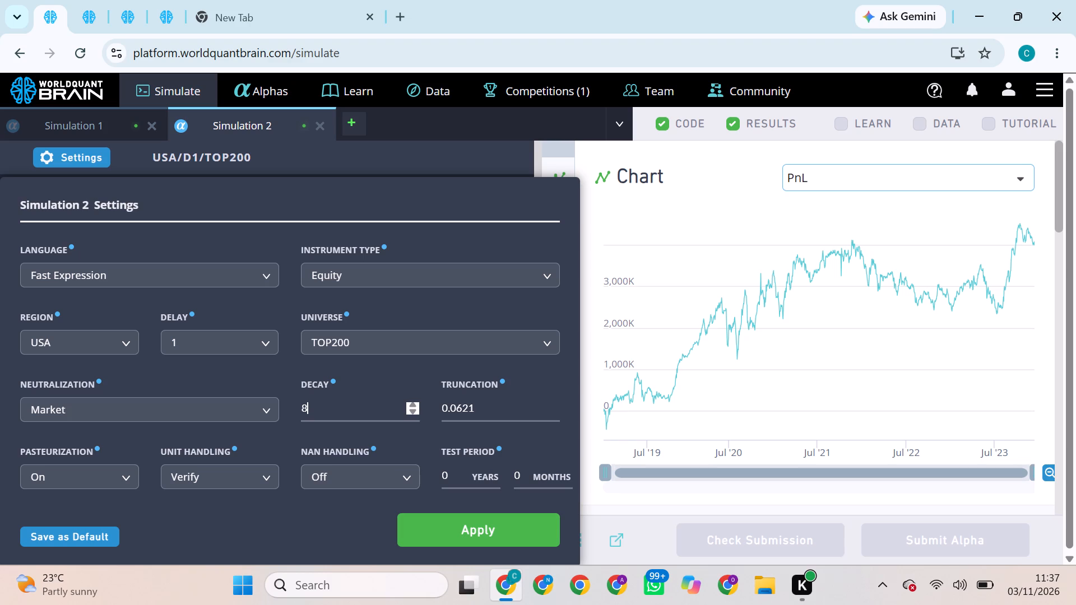
pyautogui.click(485, 412)
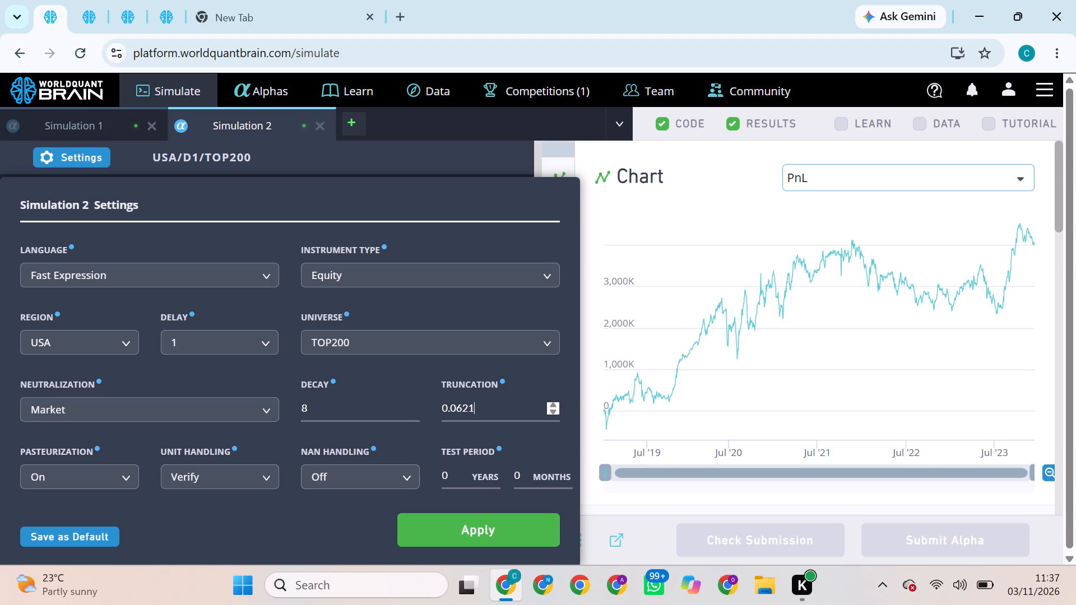
pyautogui.press('BackSpace')
pyautogui.press('2')
pyautogui.moveTo(499, 506); pyautogui.dragTo(502, 525)
pyautogui.click(502, 525)
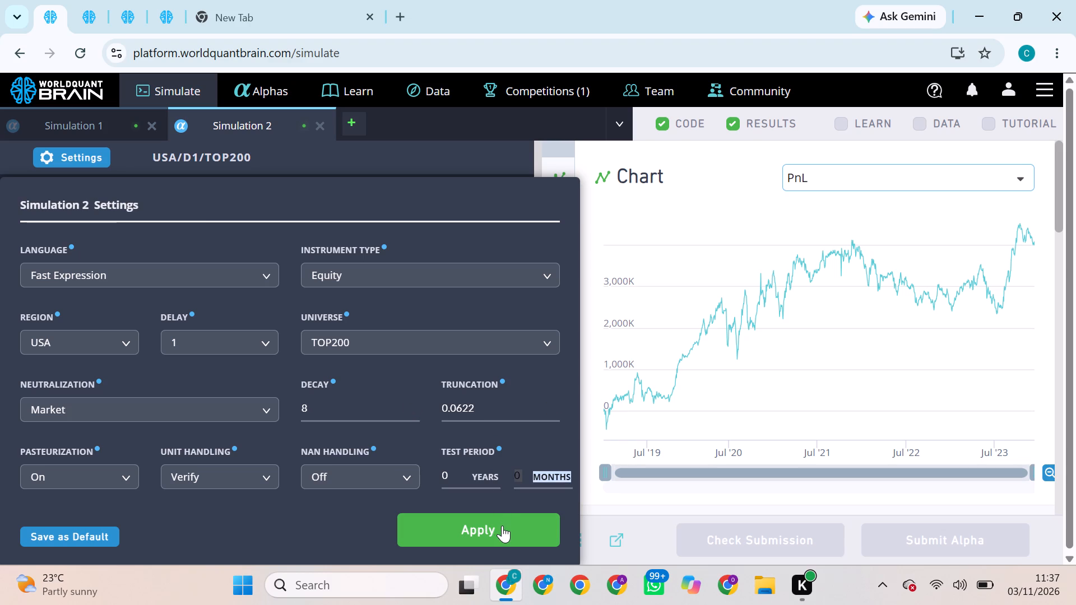
pyautogui.click(481, 537)
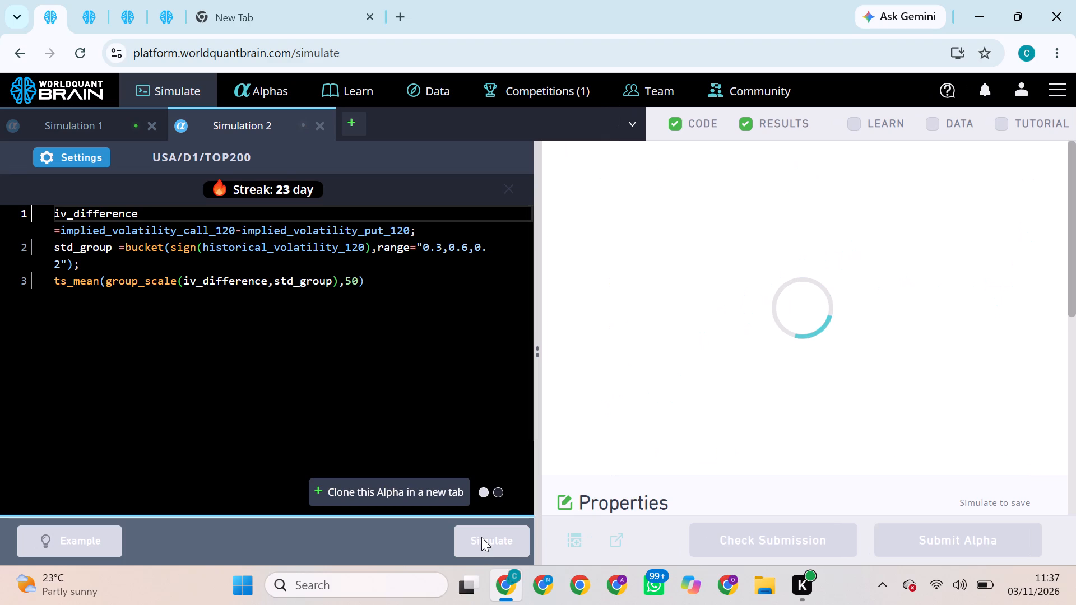
# Check the second and third pages' simulation progress and retry simulating the fourth page's iv_difference alpha.
pyautogui.click(71, 20)
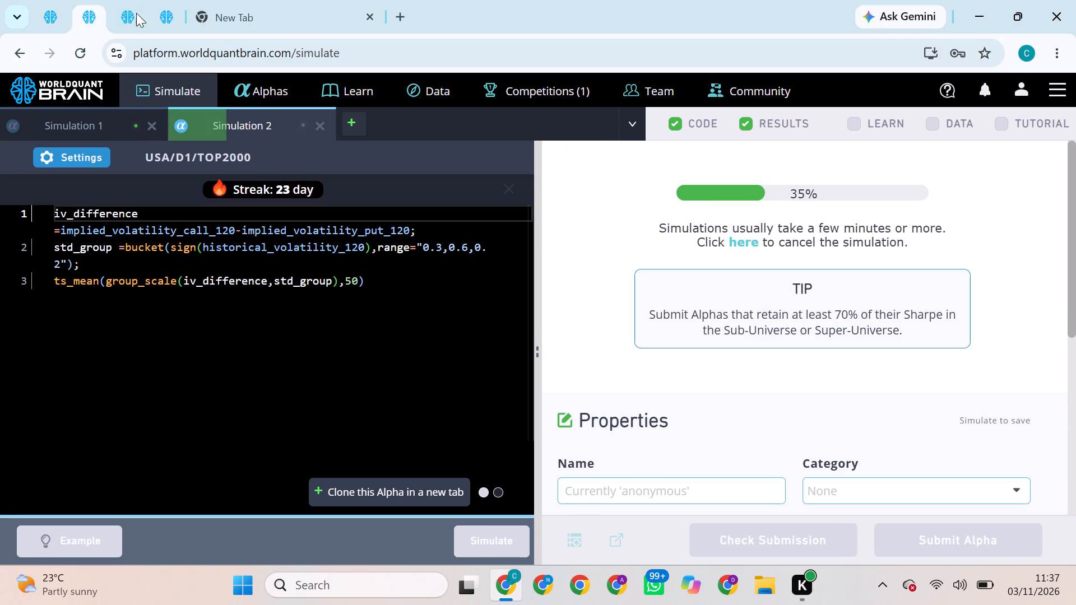
pyautogui.click(121, 16)
pyautogui.click(166, 16)
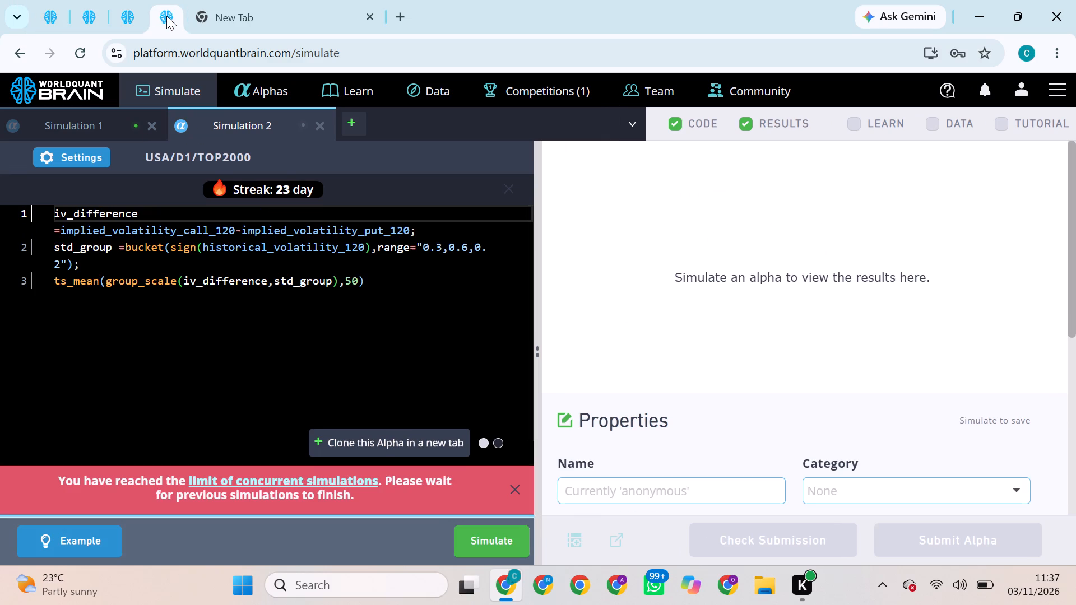
pyautogui.click(504, 531)
pyautogui.click(495, 531)
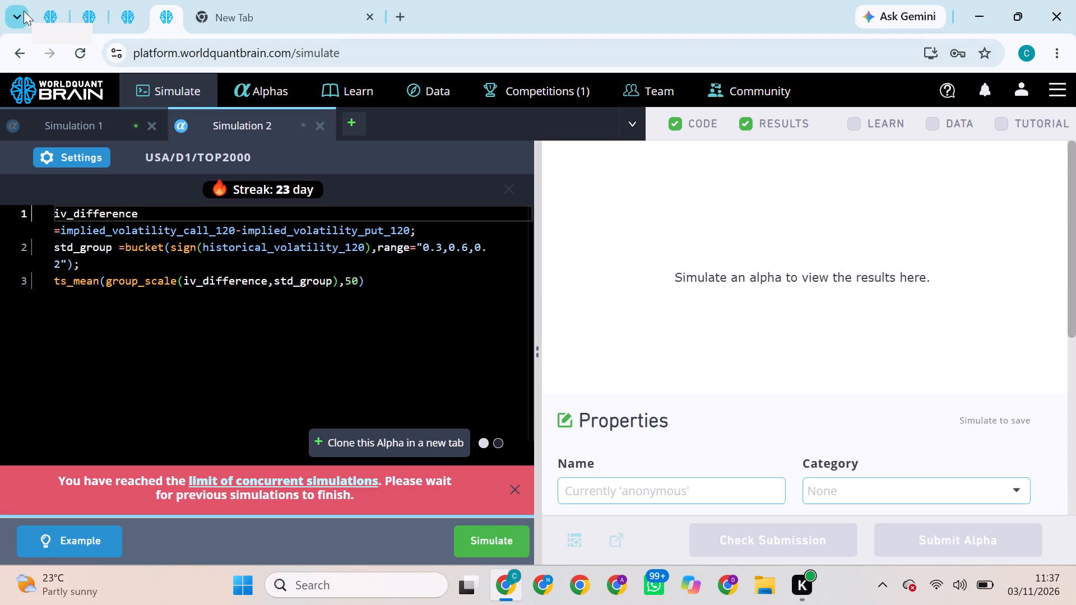
# Try to submit the second page's TOP2000 iv_difference alpha with Industry neutralization.
pyautogui.click(56, 10)
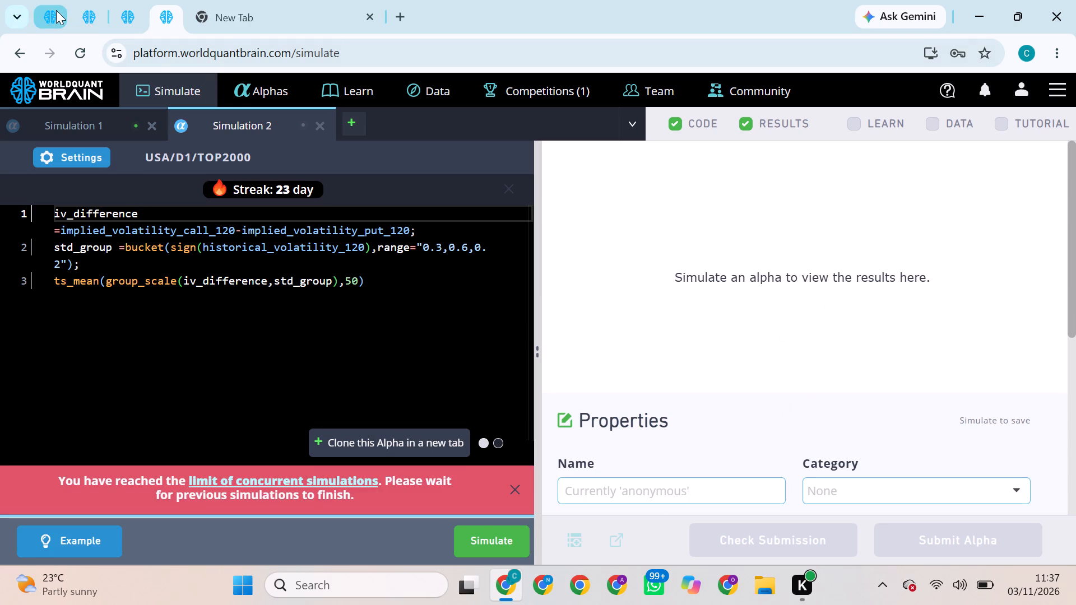
pyautogui.click(86, 18)
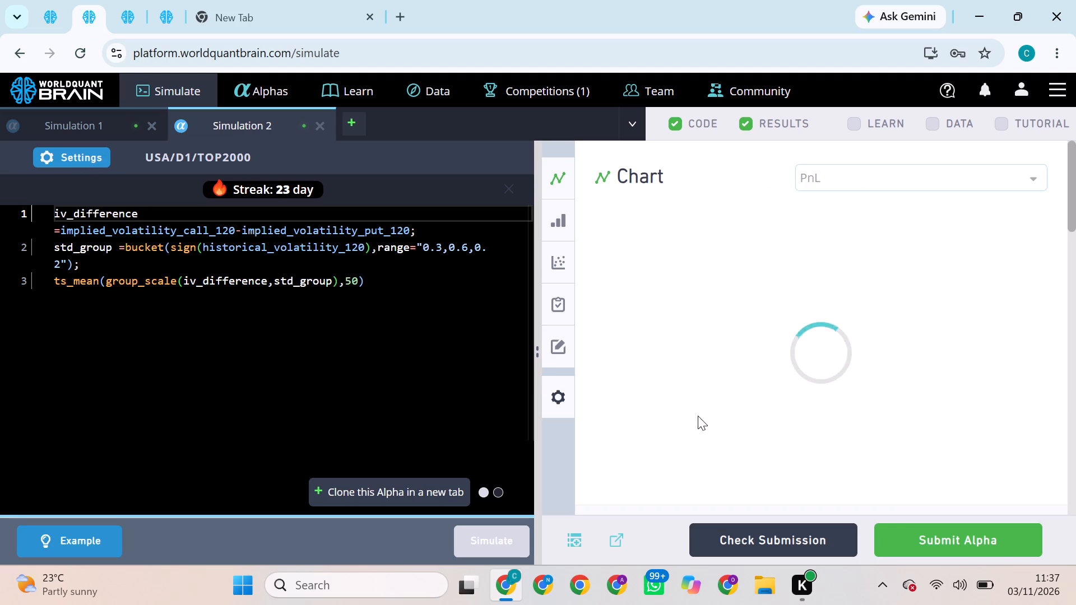
pyautogui.click(938, 537)
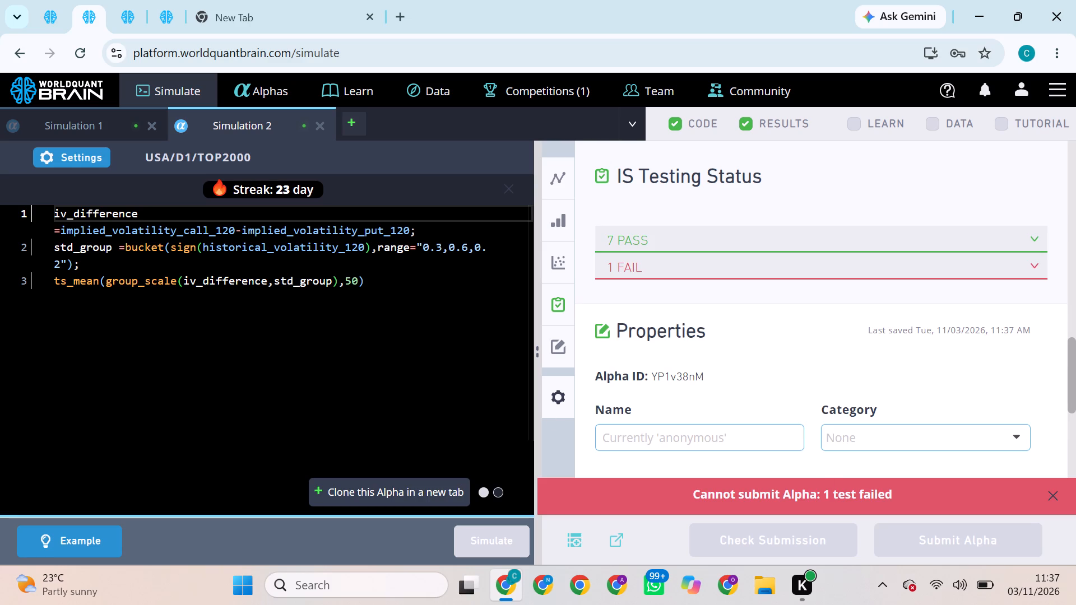
# Set the second page's iv_difference alpha neutralization to Subindustry, apply the settings and simulate it.
pyautogui.click(74, 153)
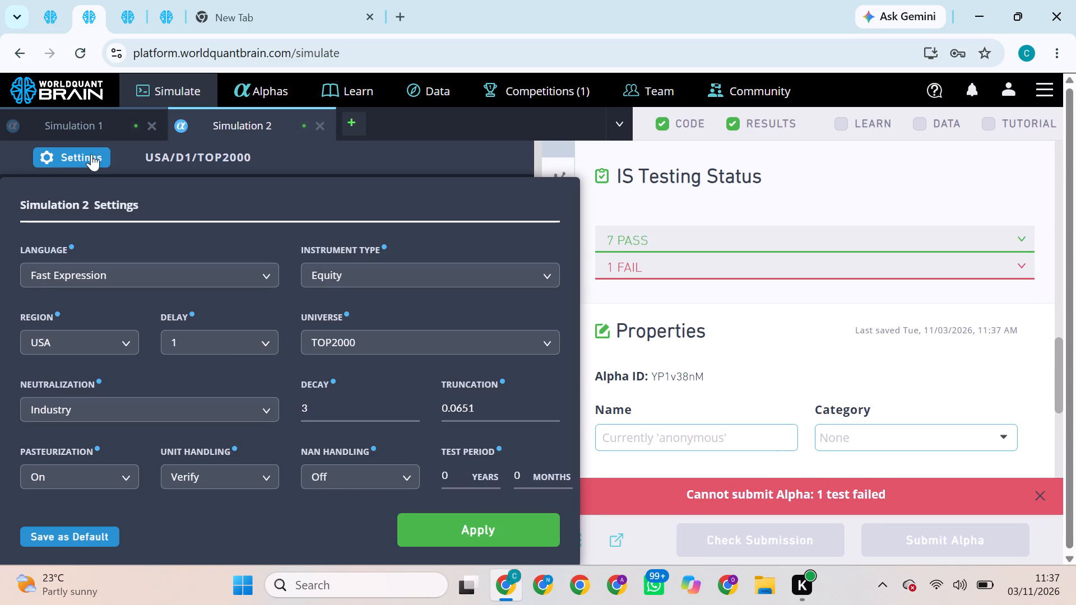
pyautogui.click(211, 404)
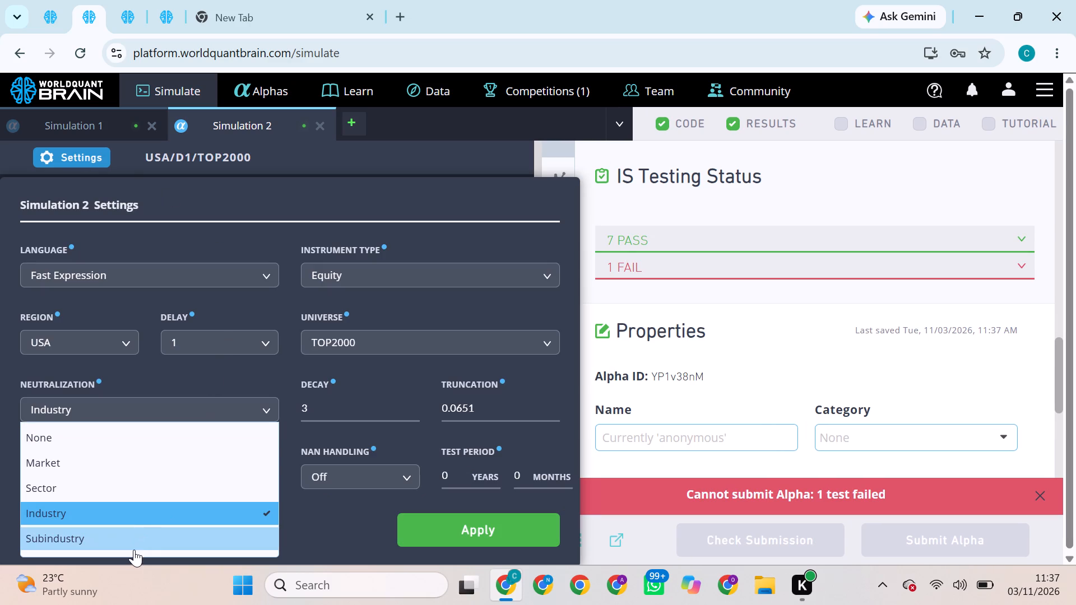
pyautogui.click(134, 550)
pyautogui.click(444, 529)
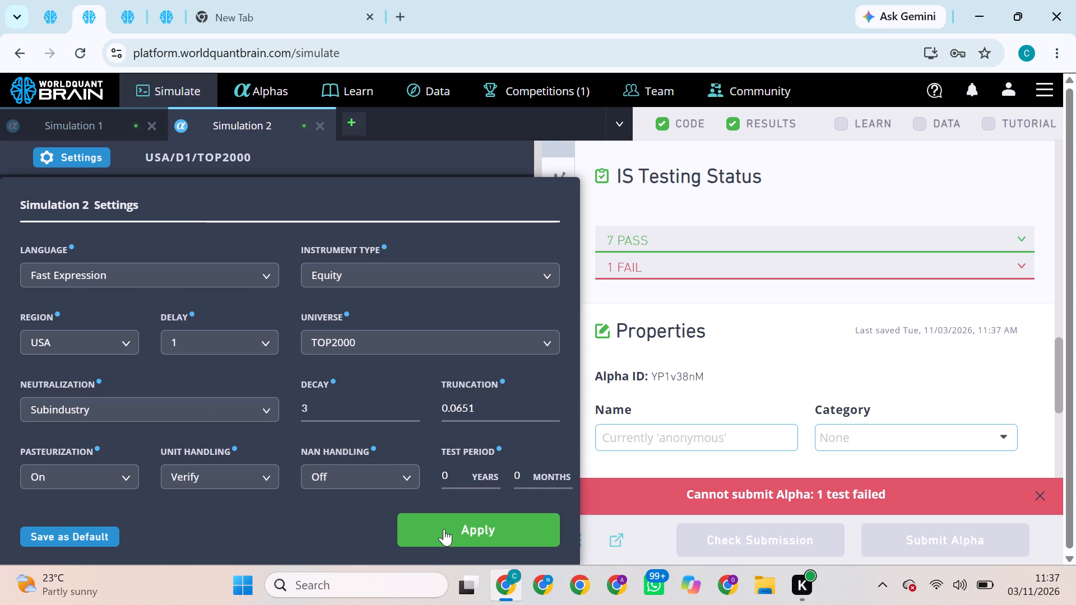
pyautogui.click(486, 548)
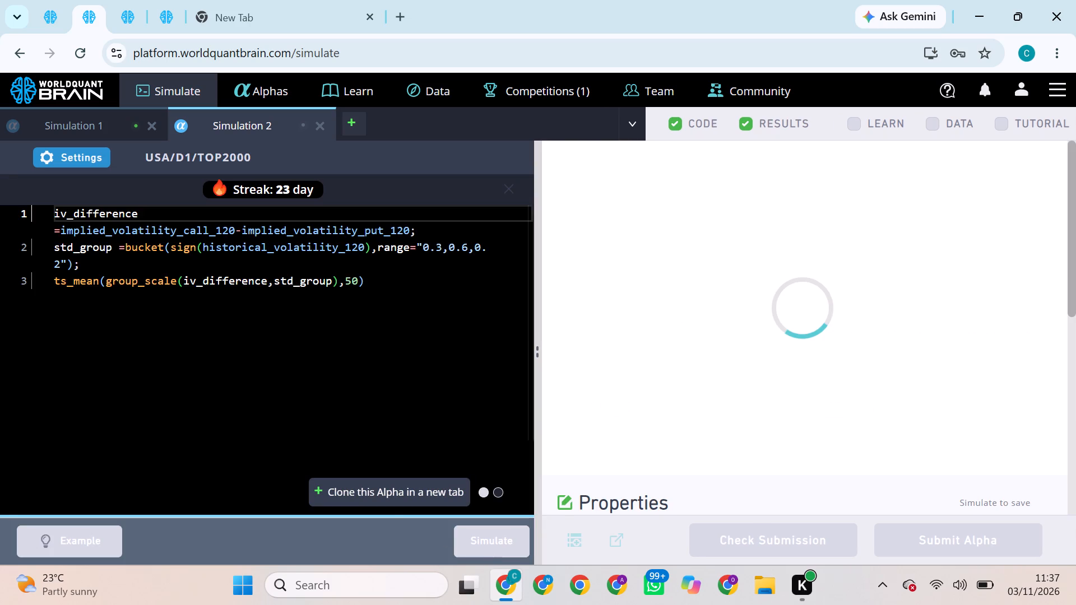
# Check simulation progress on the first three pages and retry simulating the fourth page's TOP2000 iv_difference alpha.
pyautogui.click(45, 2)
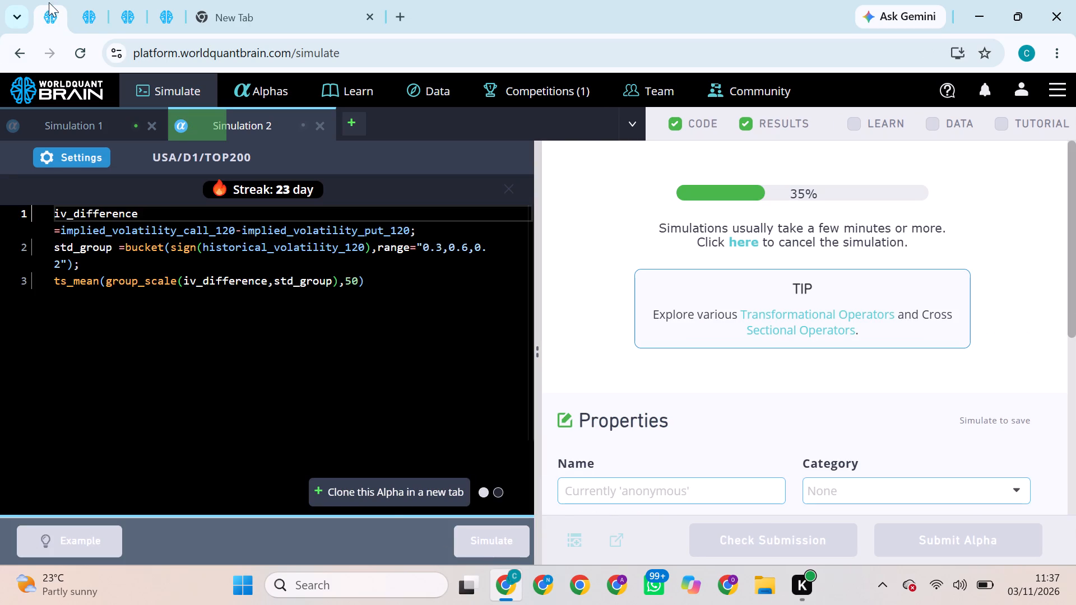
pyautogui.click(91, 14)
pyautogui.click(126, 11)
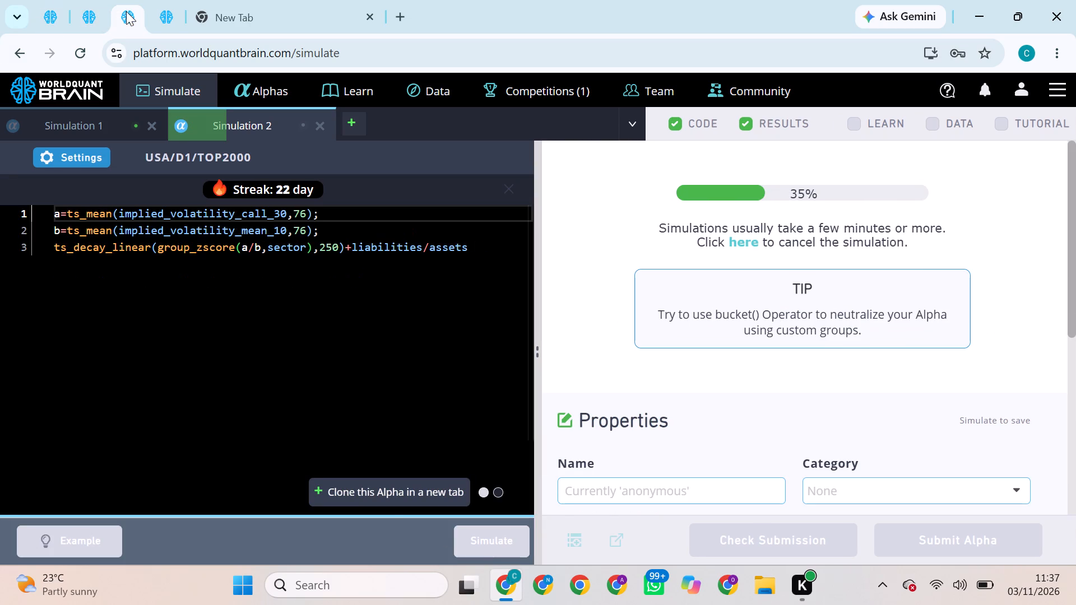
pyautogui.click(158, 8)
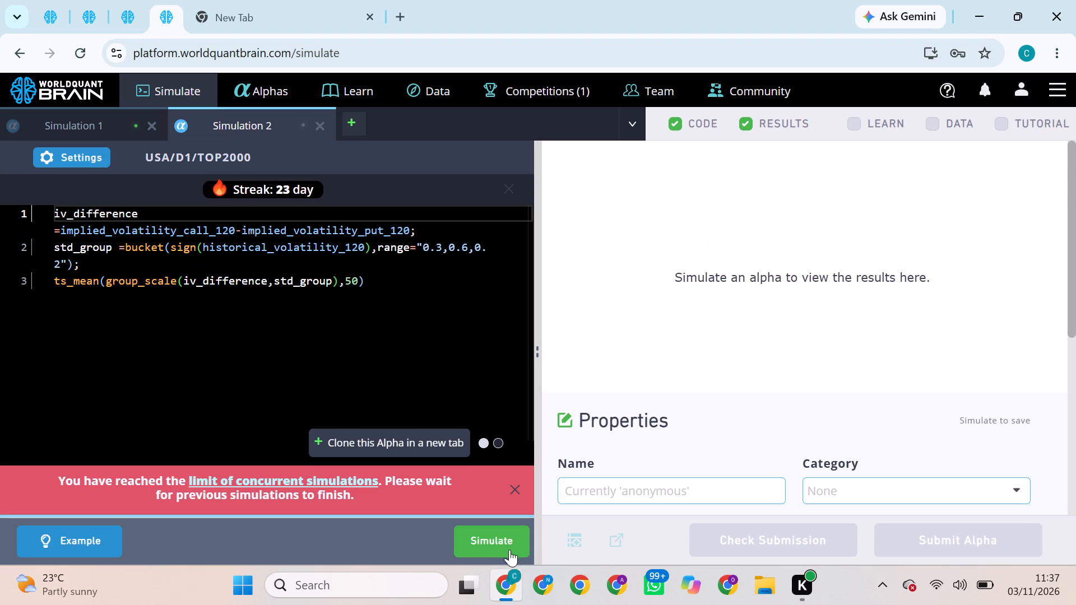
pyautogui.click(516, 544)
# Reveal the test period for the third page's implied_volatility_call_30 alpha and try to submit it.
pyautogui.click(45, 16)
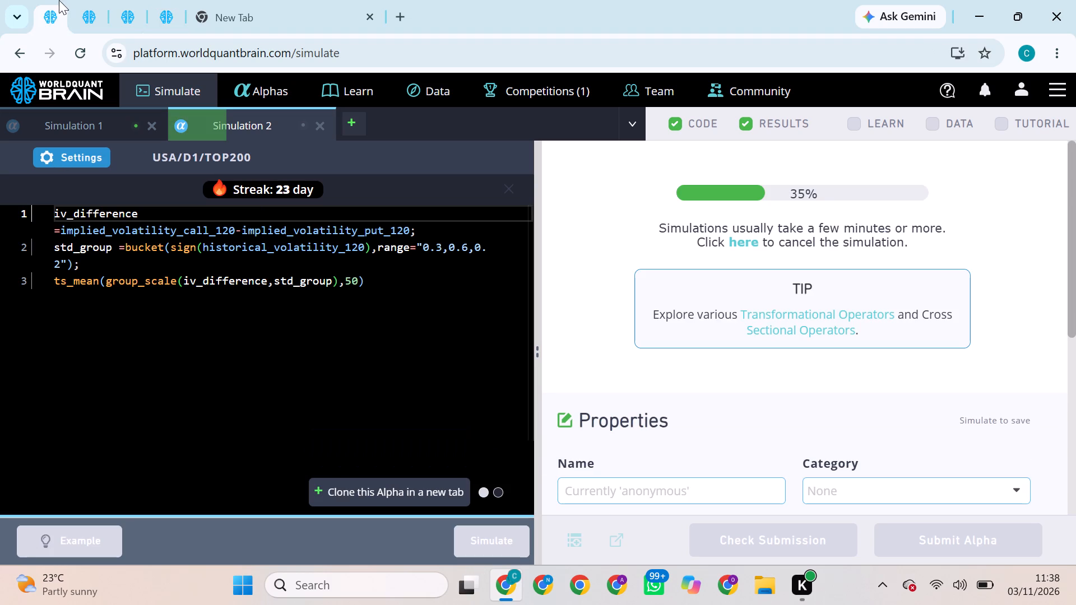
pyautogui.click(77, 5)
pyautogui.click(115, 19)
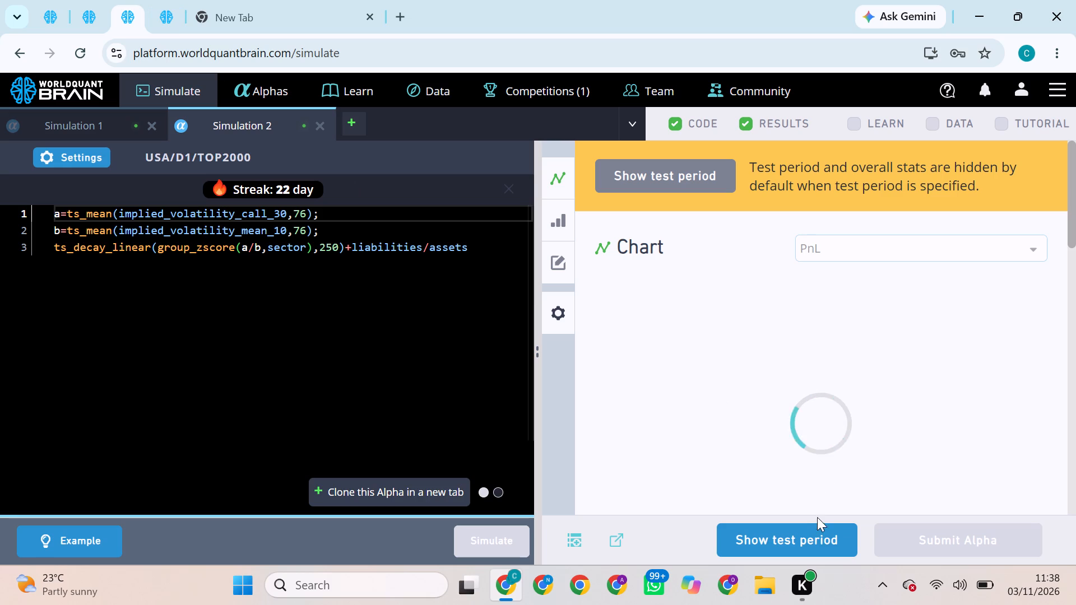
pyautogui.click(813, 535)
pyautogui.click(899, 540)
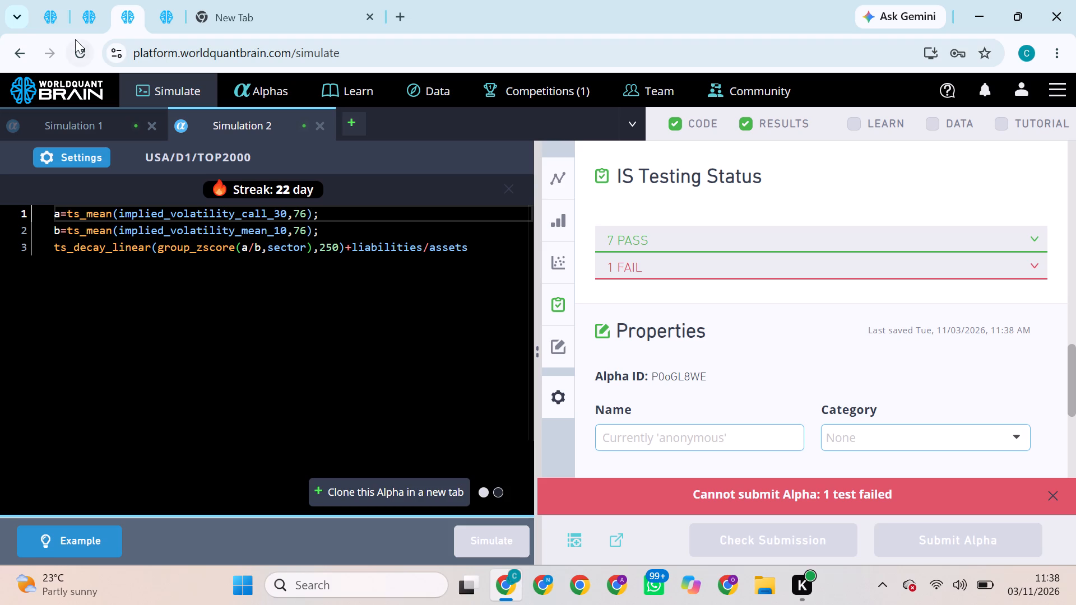
# Set the third page's TOP2000 alpha neutralization to Subindustry, apply the settings and simulate it.
pyautogui.click(75, 159)
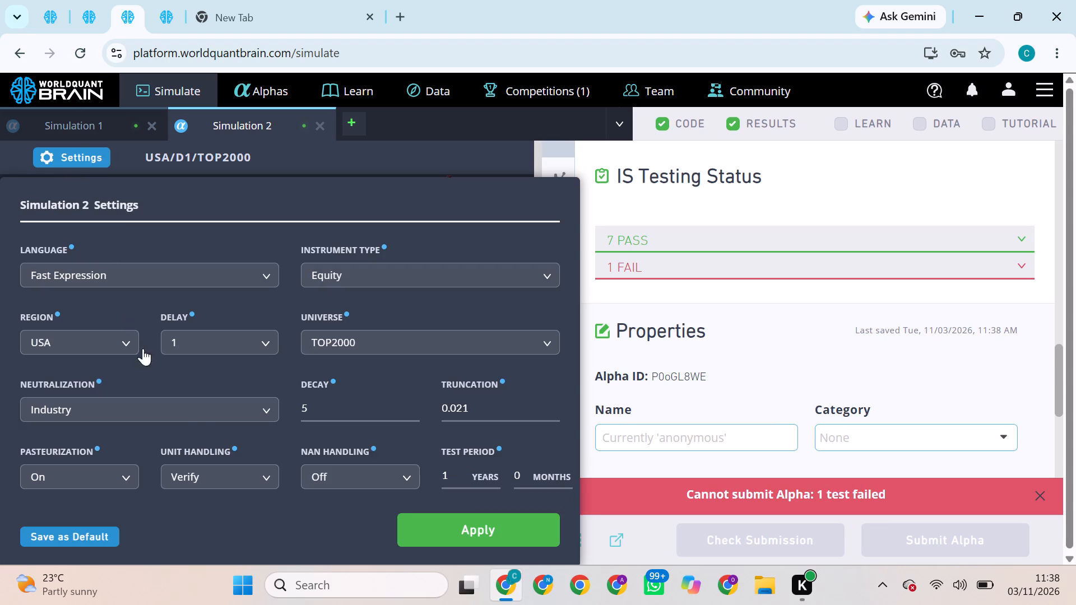
pyautogui.click(198, 412)
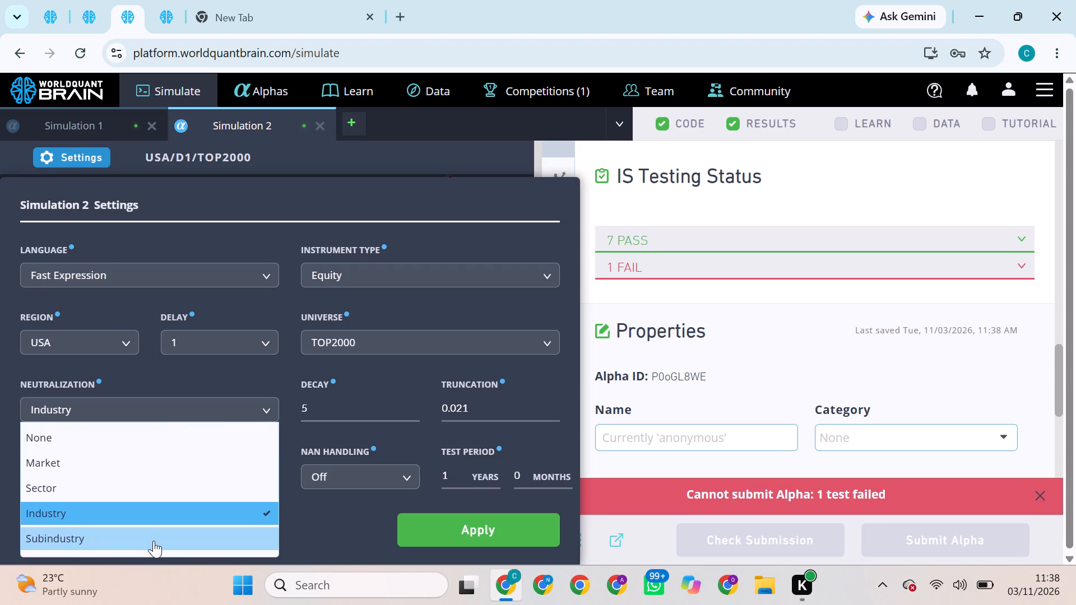
pyautogui.click(154, 541)
pyautogui.click(490, 522)
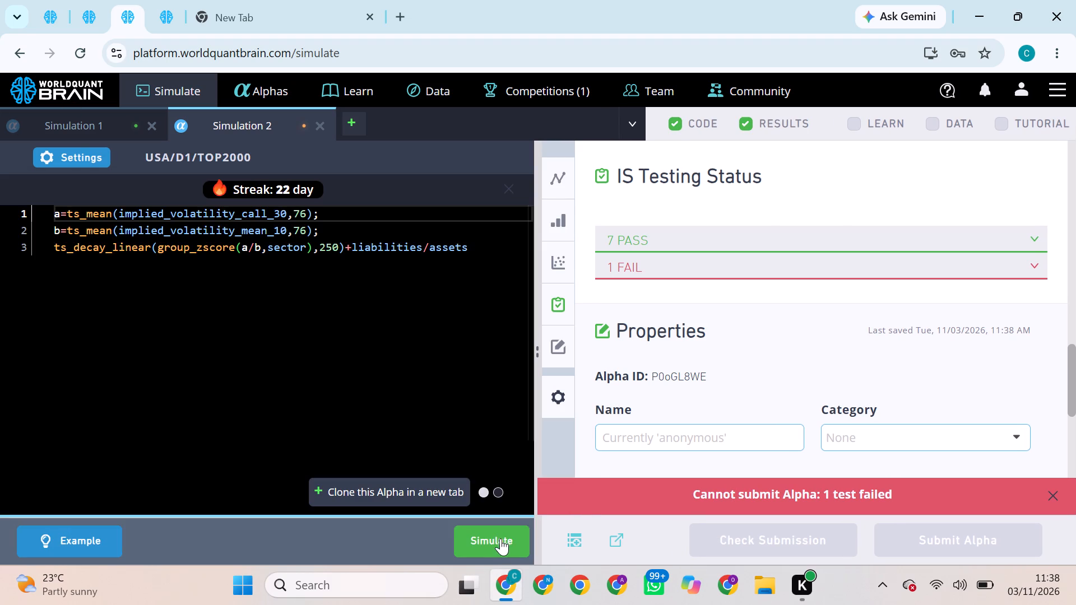
pyautogui.click(486, 532)
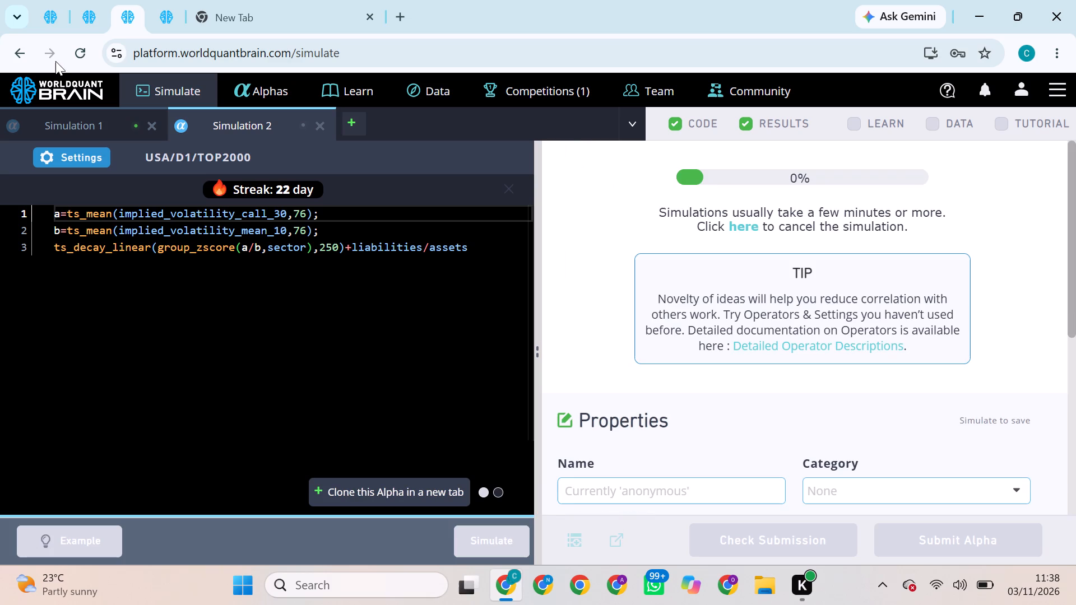
# Set the first page's TOP200 iv_difference alpha neutralization to Sector, apply the settings and simulate it.
pyautogui.click(45, 11)
pyautogui.click(82, 17)
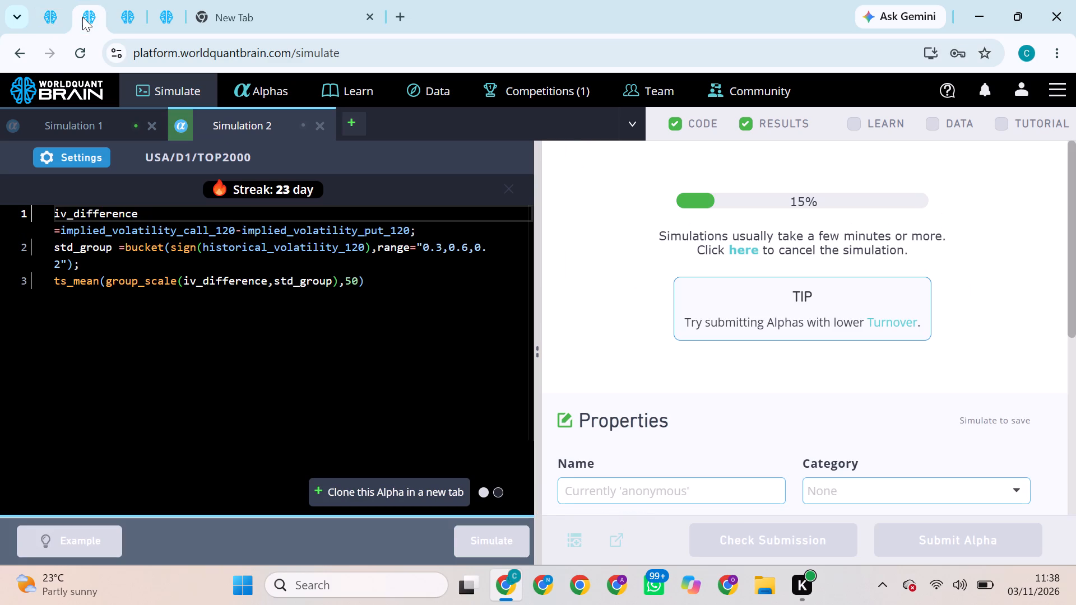
pyautogui.click(48, 22)
pyautogui.click(82, 161)
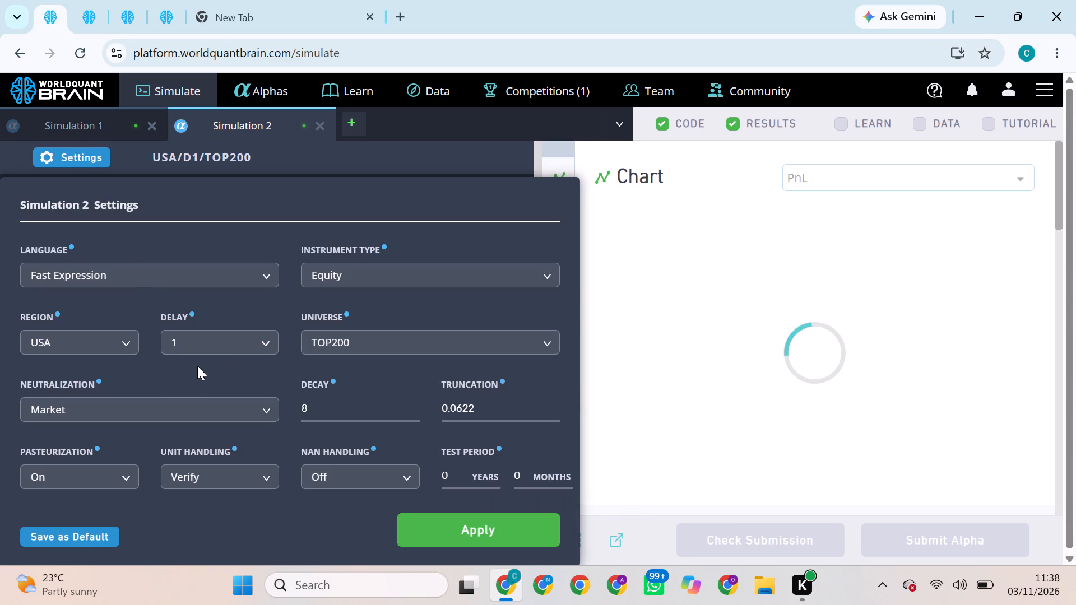
pyautogui.click(219, 409)
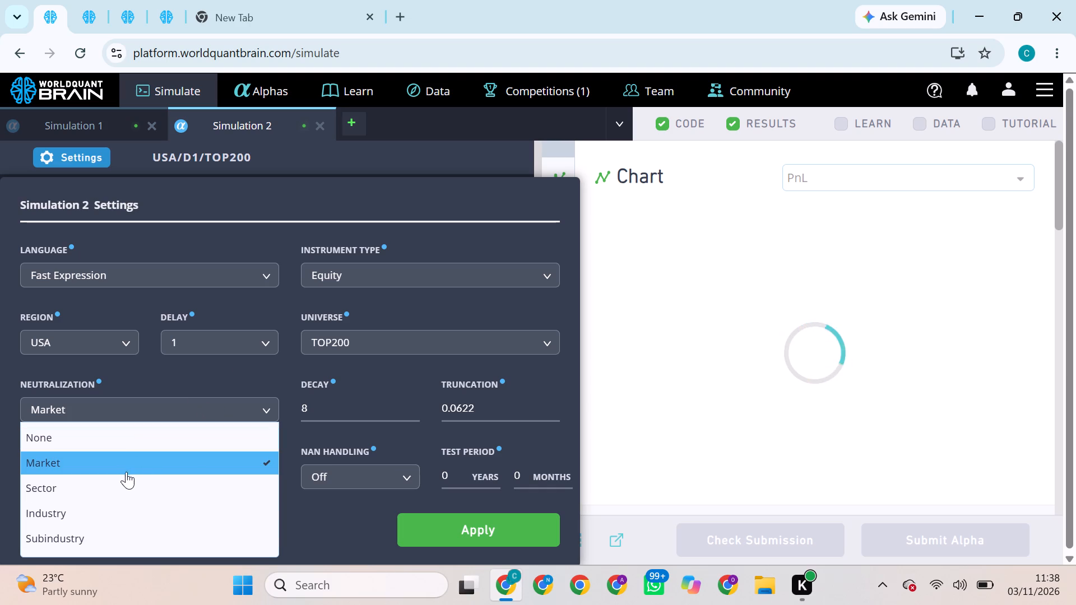
pyautogui.click(112, 487)
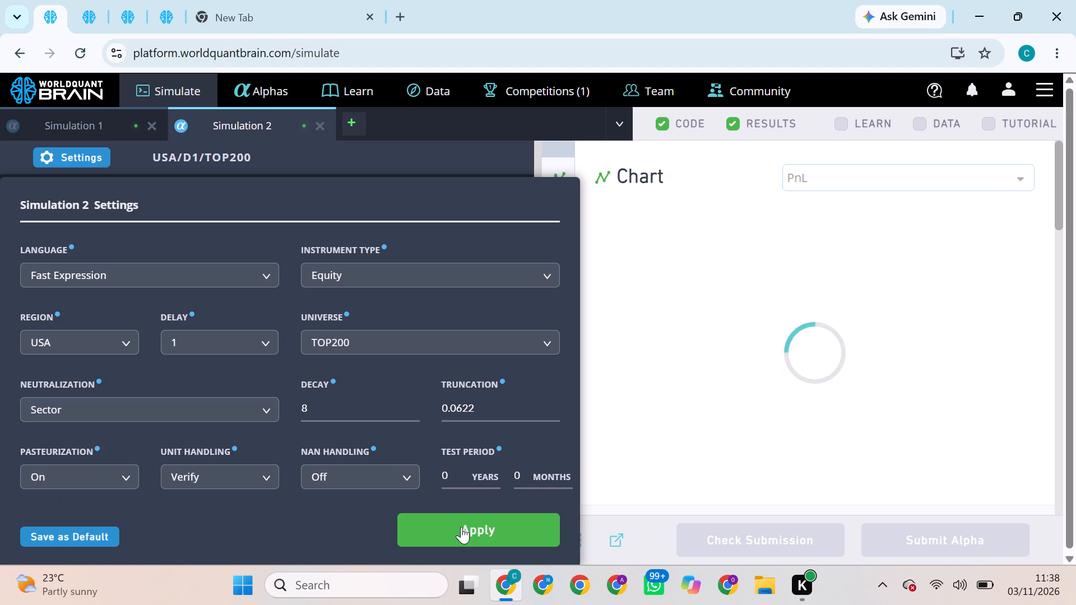
pyautogui.click(461, 527)
pyautogui.click(479, 536)
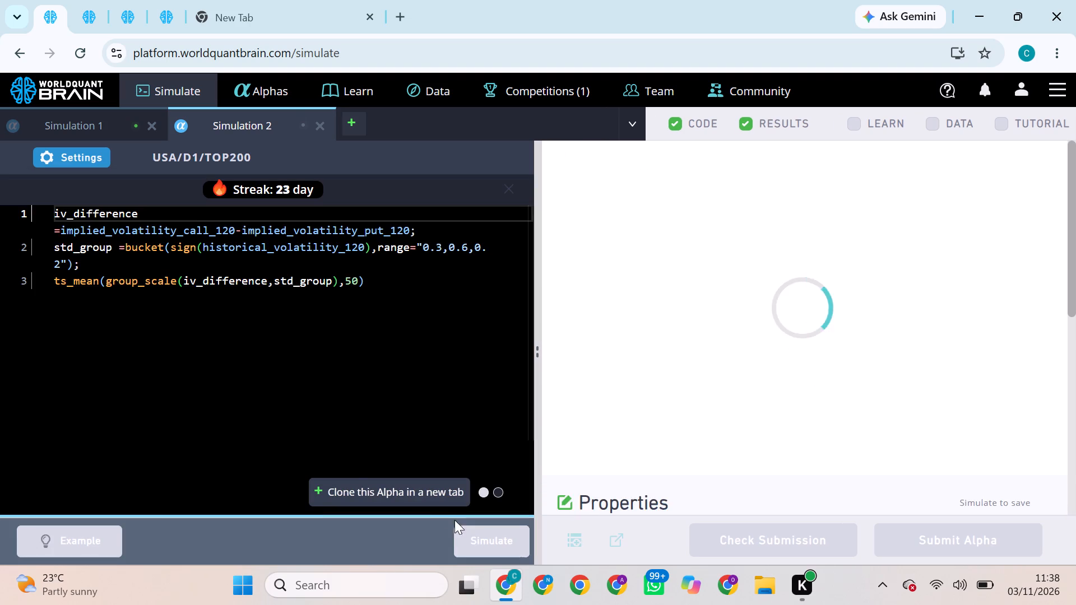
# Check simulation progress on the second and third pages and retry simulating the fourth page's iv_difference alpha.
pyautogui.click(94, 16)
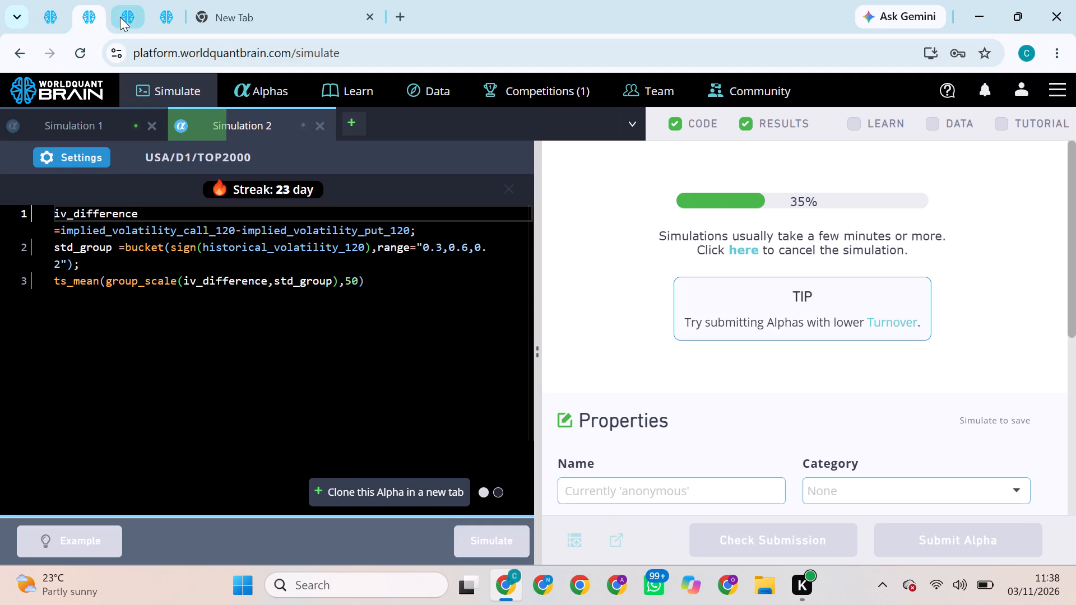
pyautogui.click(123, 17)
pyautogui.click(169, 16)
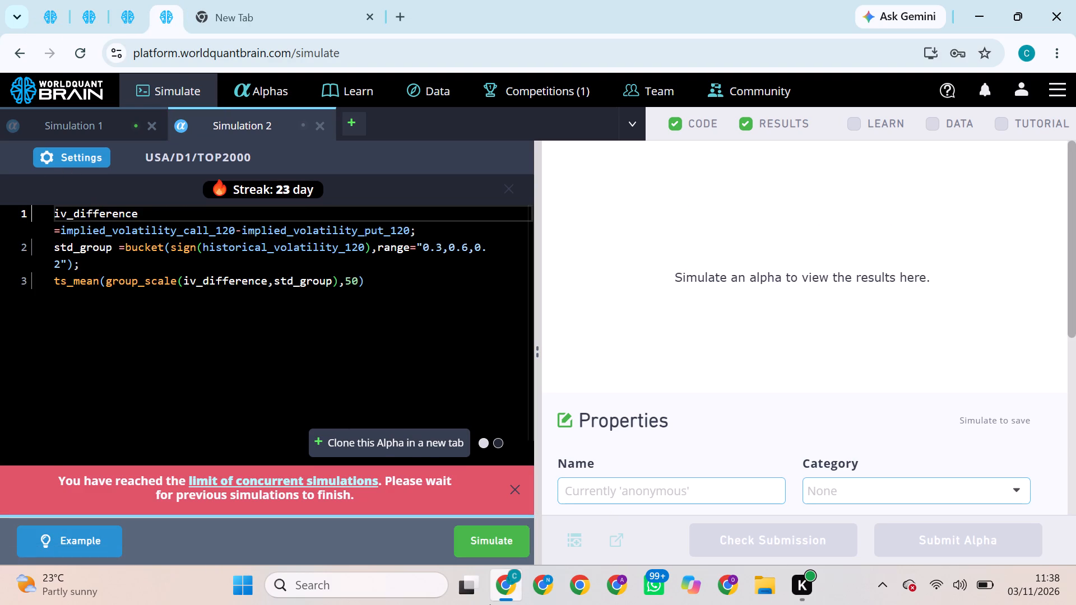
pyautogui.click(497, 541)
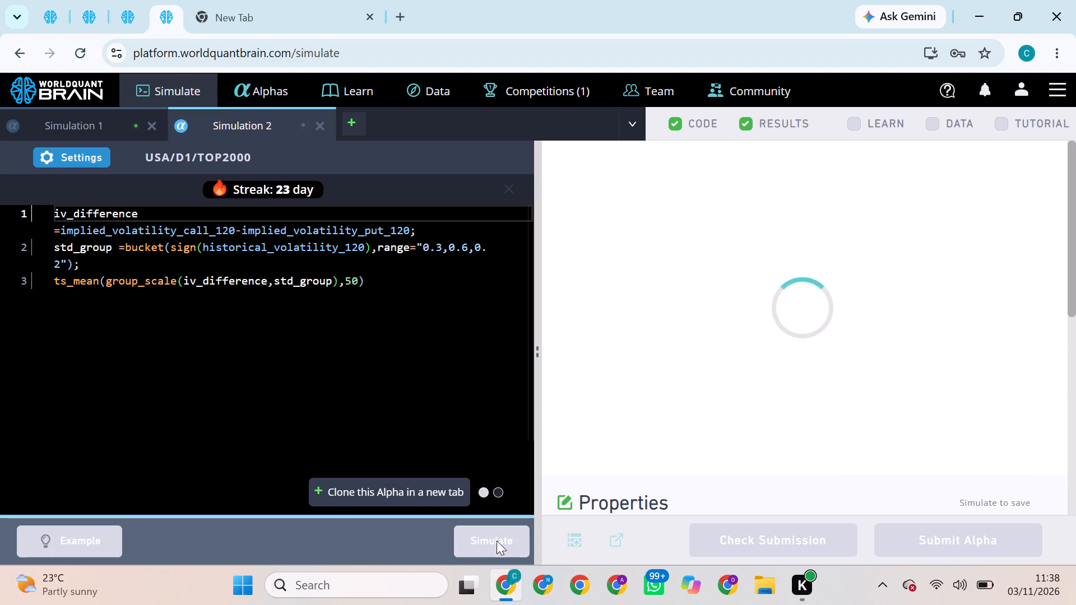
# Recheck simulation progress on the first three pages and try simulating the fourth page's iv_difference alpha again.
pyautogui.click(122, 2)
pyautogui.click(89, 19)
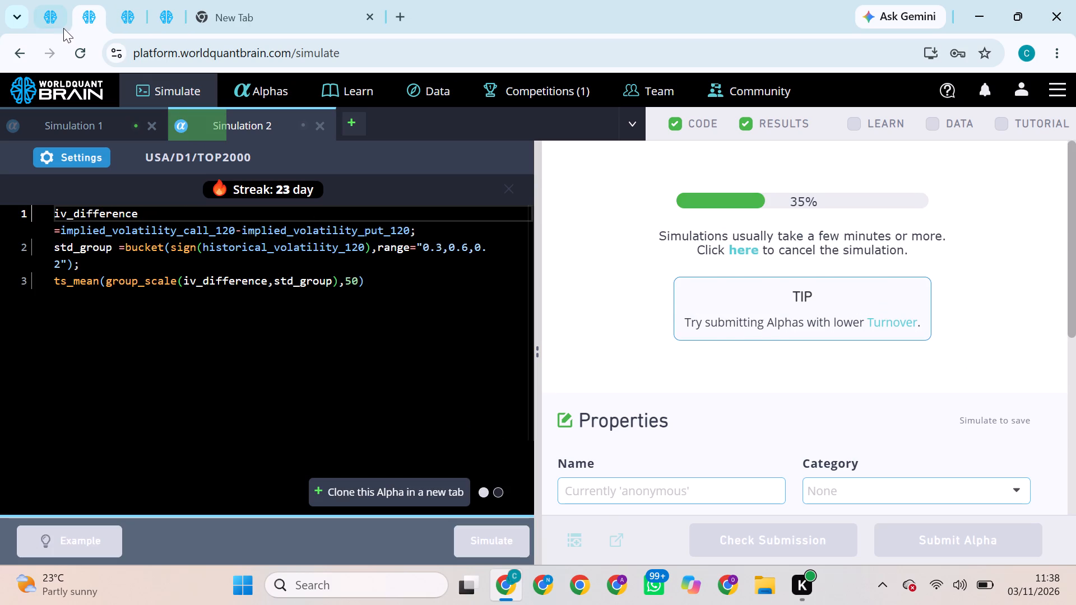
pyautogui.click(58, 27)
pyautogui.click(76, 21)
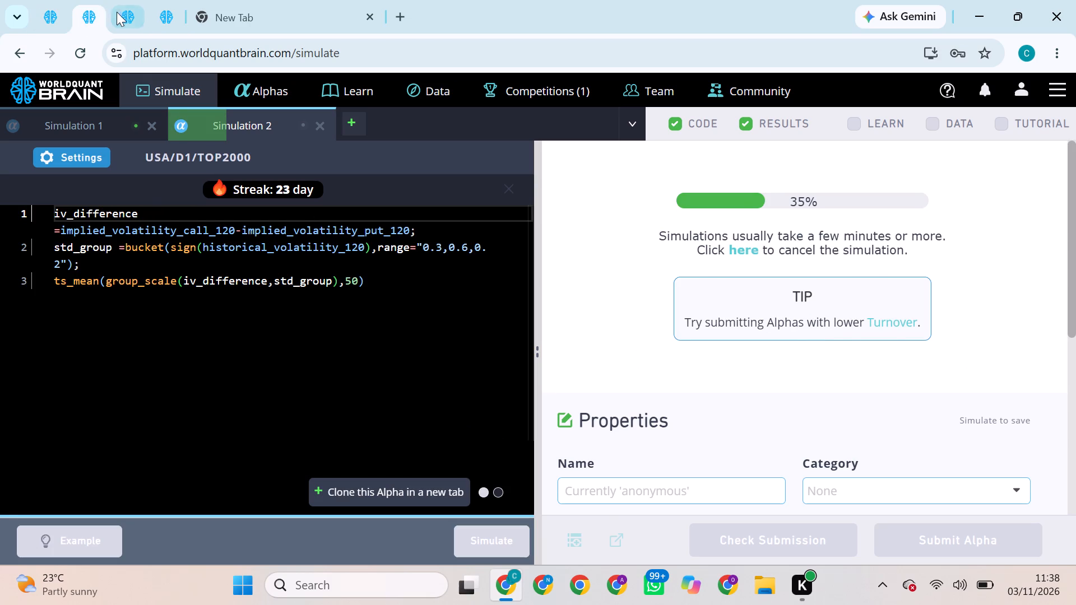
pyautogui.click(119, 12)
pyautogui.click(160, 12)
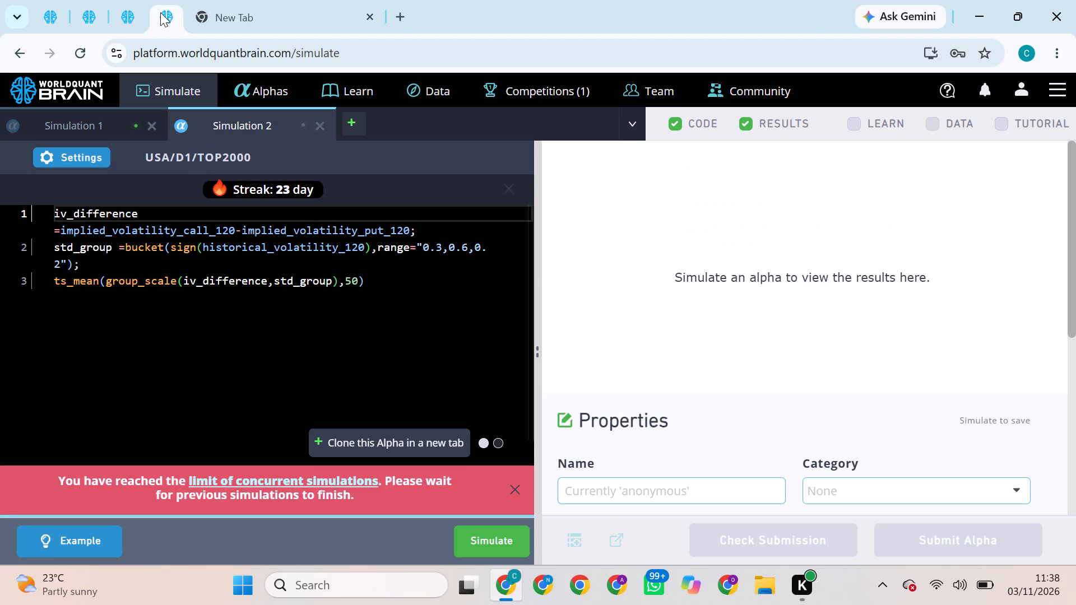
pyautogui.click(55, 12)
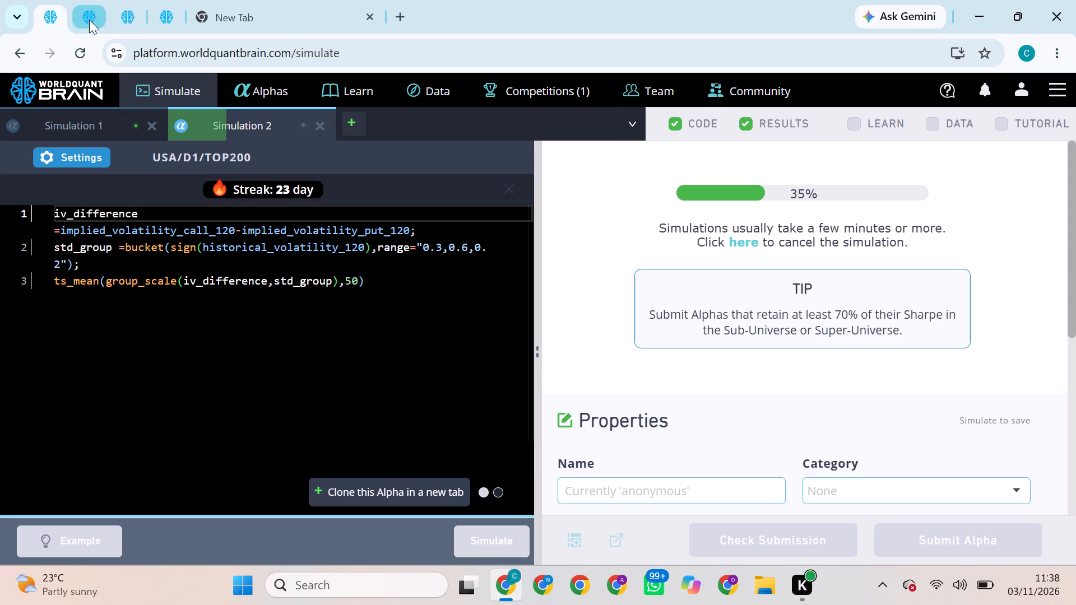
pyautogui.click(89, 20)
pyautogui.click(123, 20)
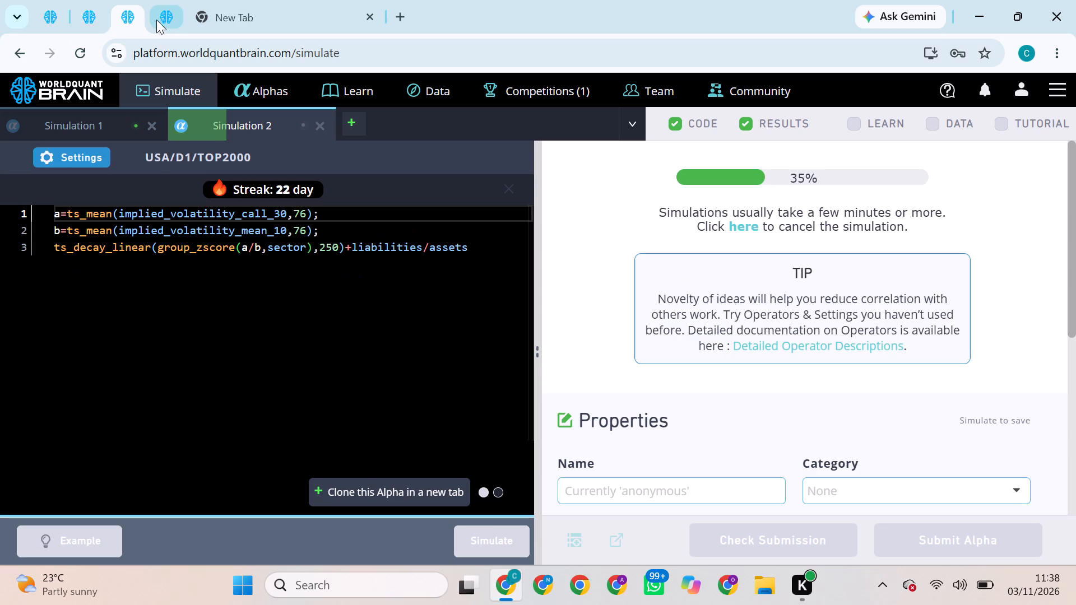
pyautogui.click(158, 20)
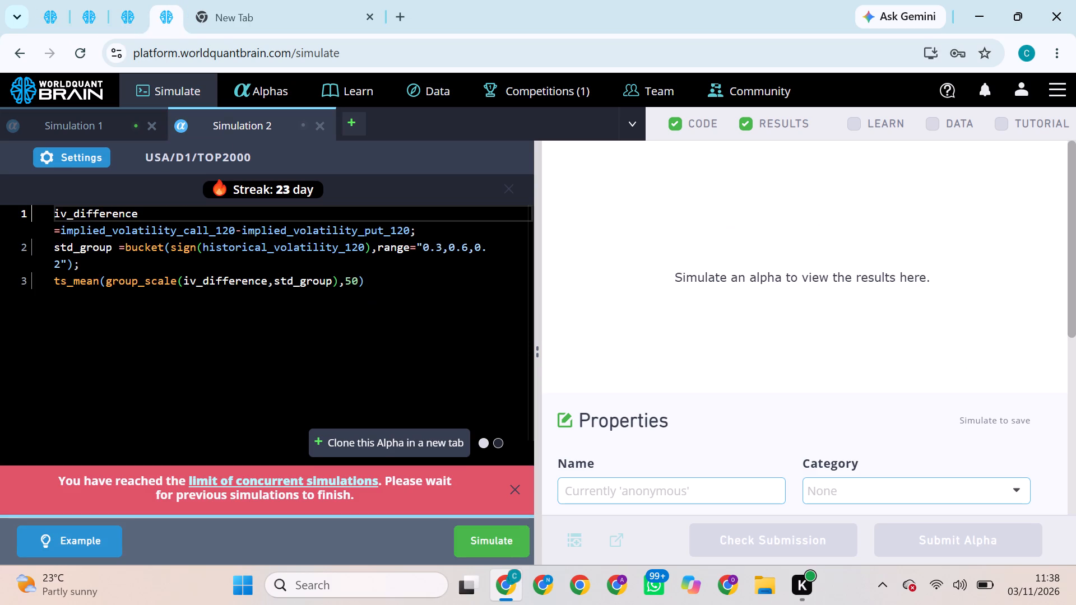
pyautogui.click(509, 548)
# Check simulation progress on the first three pages and return to the fourth page's iv_difference alpha.
pyautogui.click(47, 10)
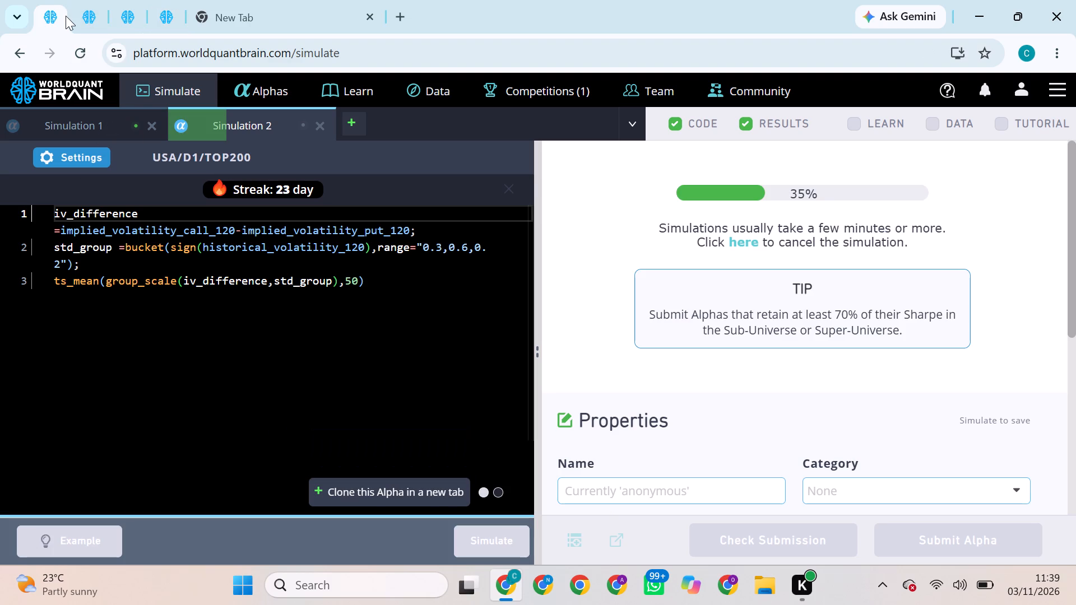
pyautogui.click(66, 16)
pyautogui.click(88, 21)
pyautogui.click(128, 14)
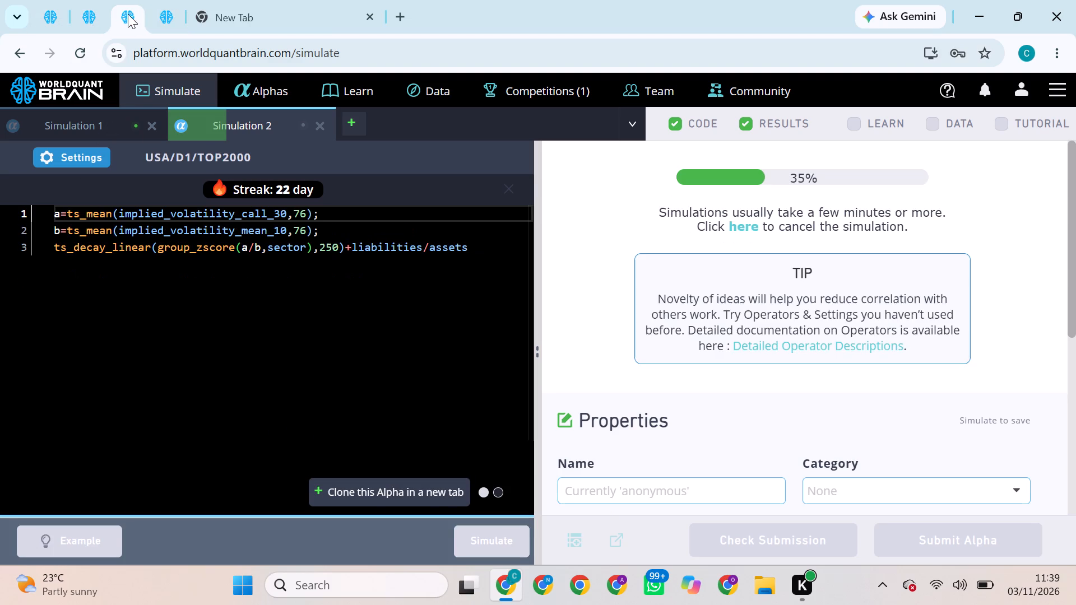
pyautogui.click(157, 15)
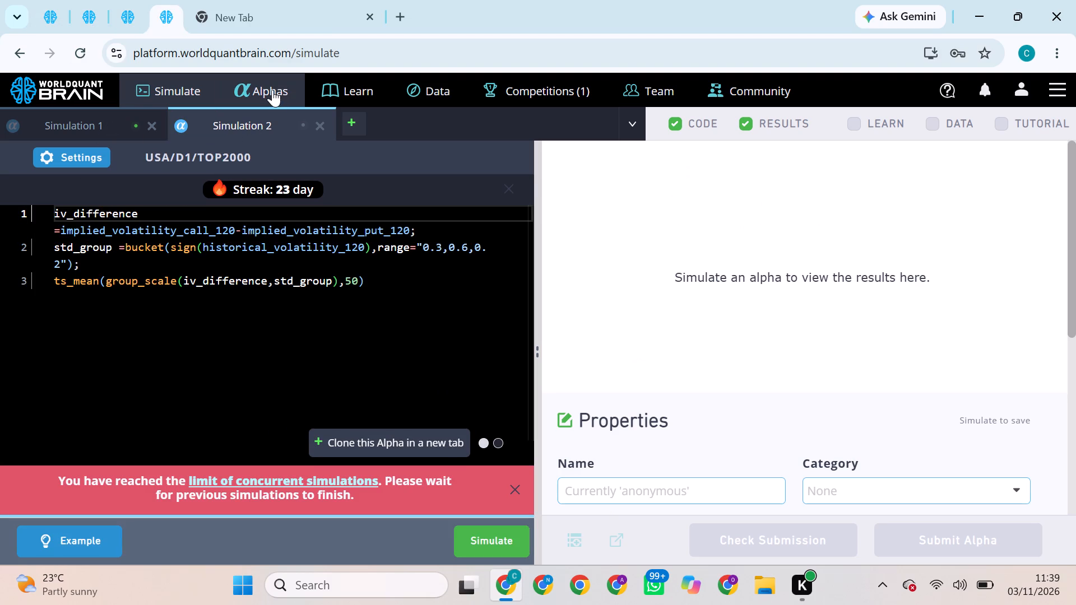
# Examine the unsubmitted alphas list from page 1 through page 7, recheck page 6, and return to the simulation editor.
pyautogui.click(272, 90)
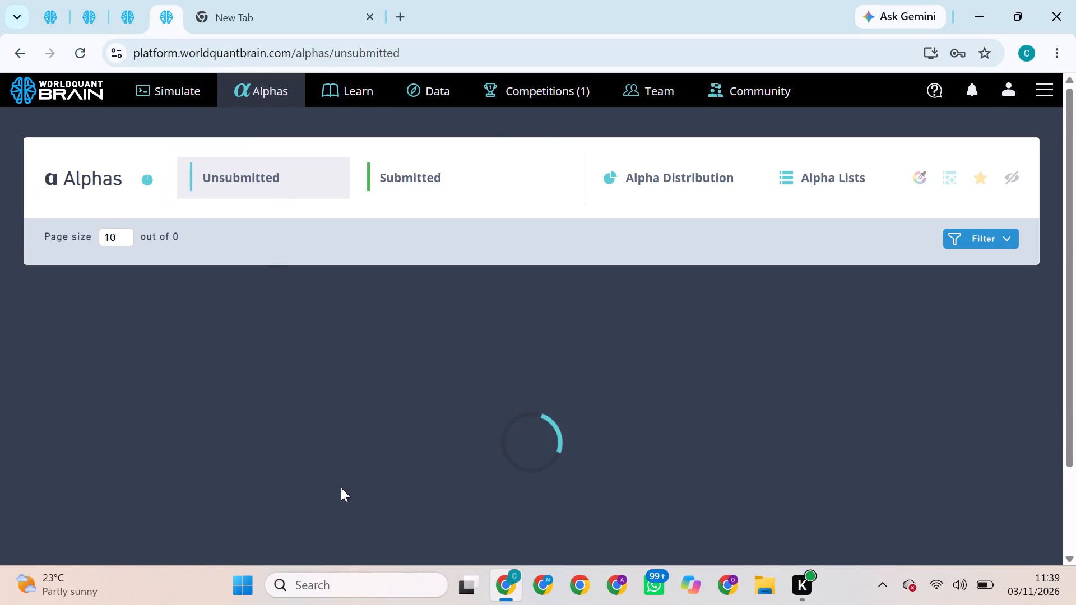
pyautogui.scroll(-3, 341, 487)
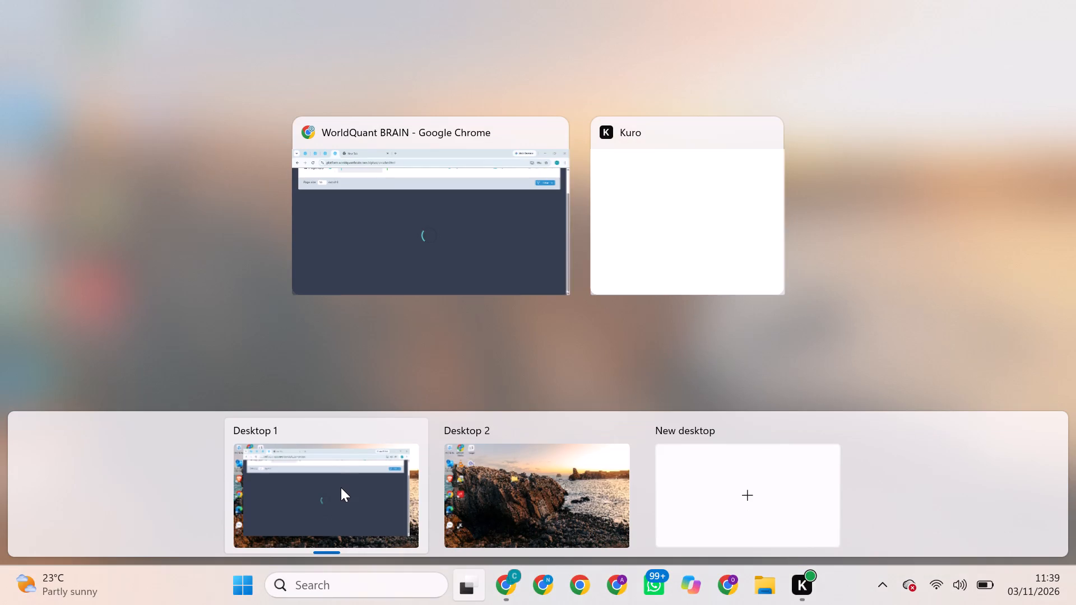
pyautogui.doubleClick(341, 487)
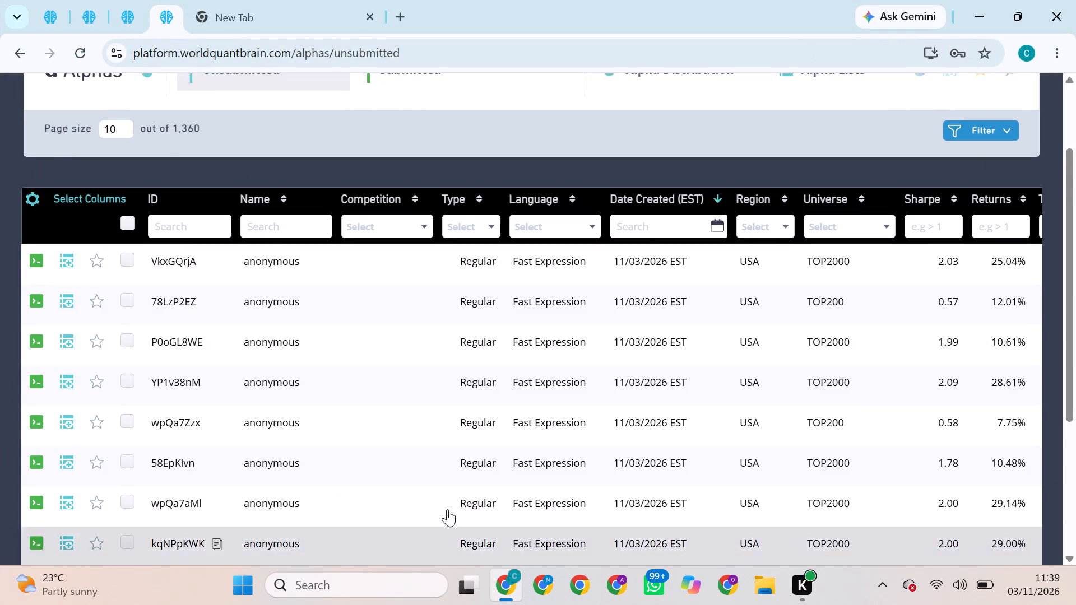
pyautogui.scroll(-3, 475, 480)
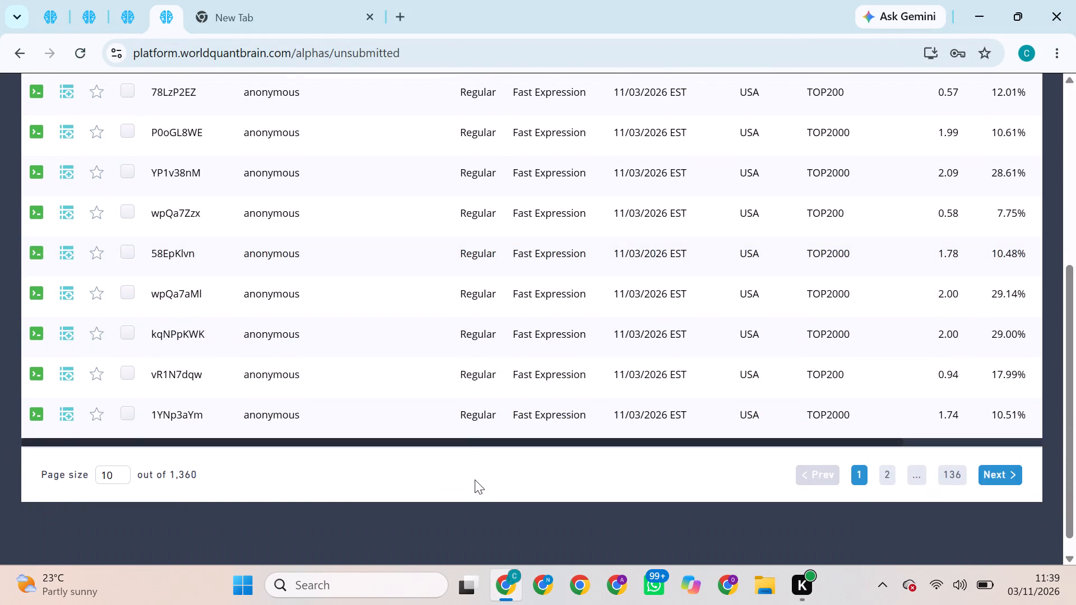
pyautogui.scroll(1, 475, 480)
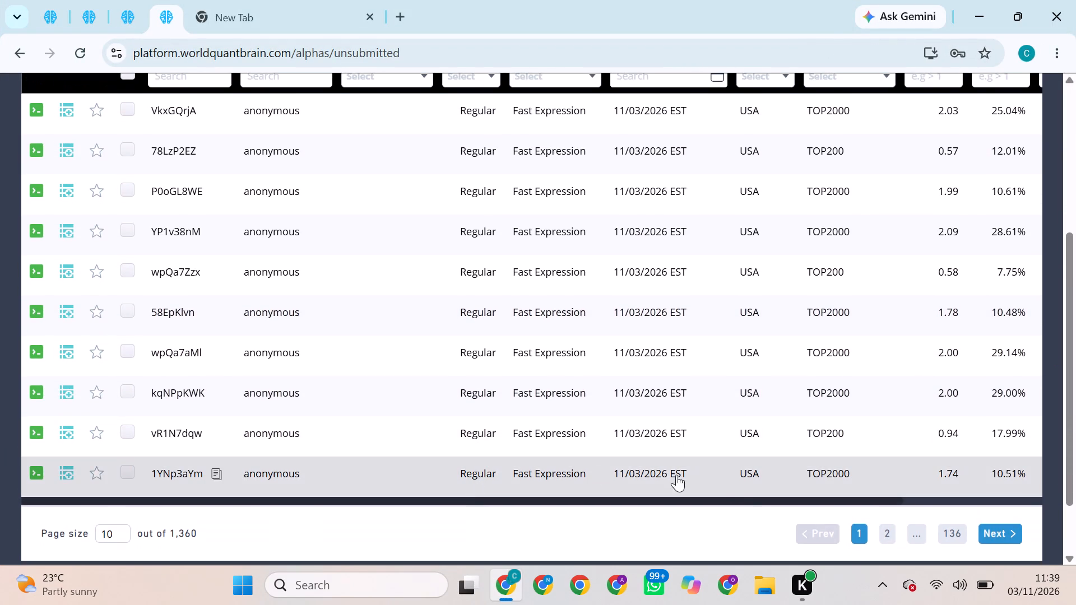
pyautogui.click(885, 529)
pyautogui.click(885, 529)
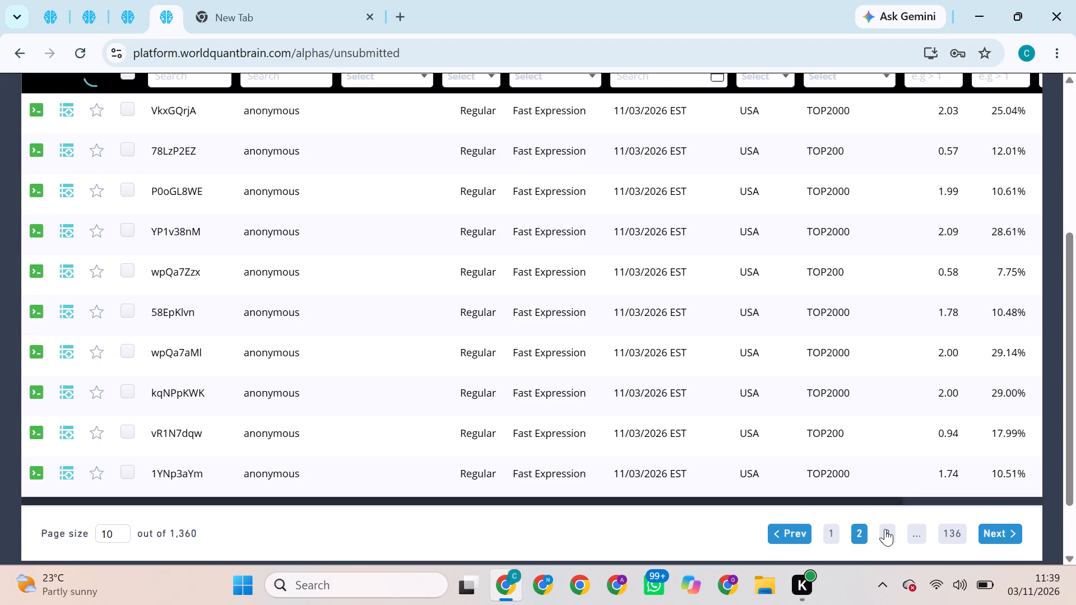
pyautogui.click(885, 529)
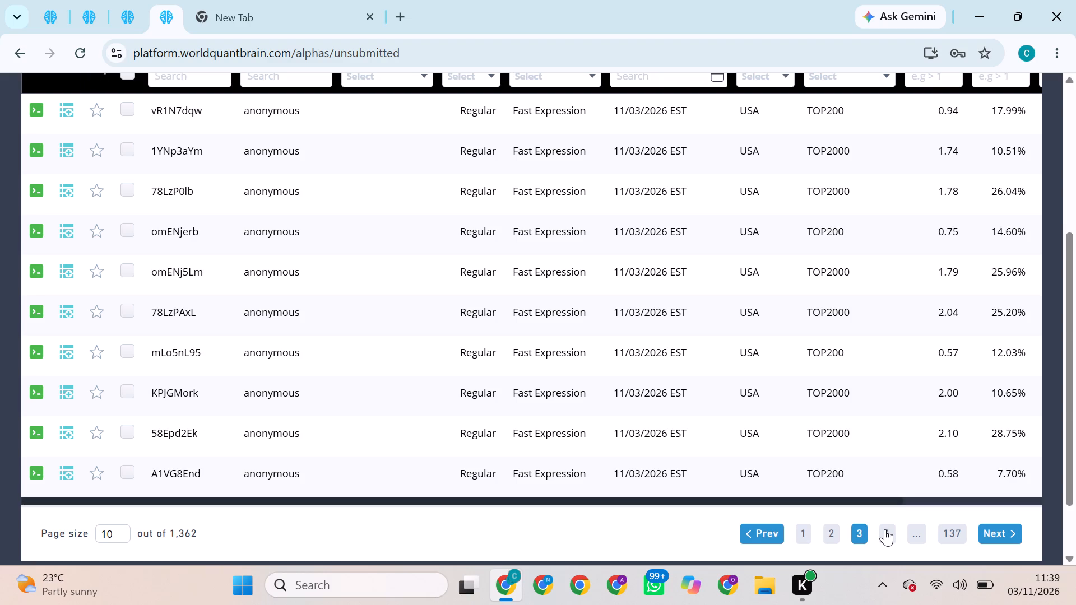
pyautogui.click(885, 529)
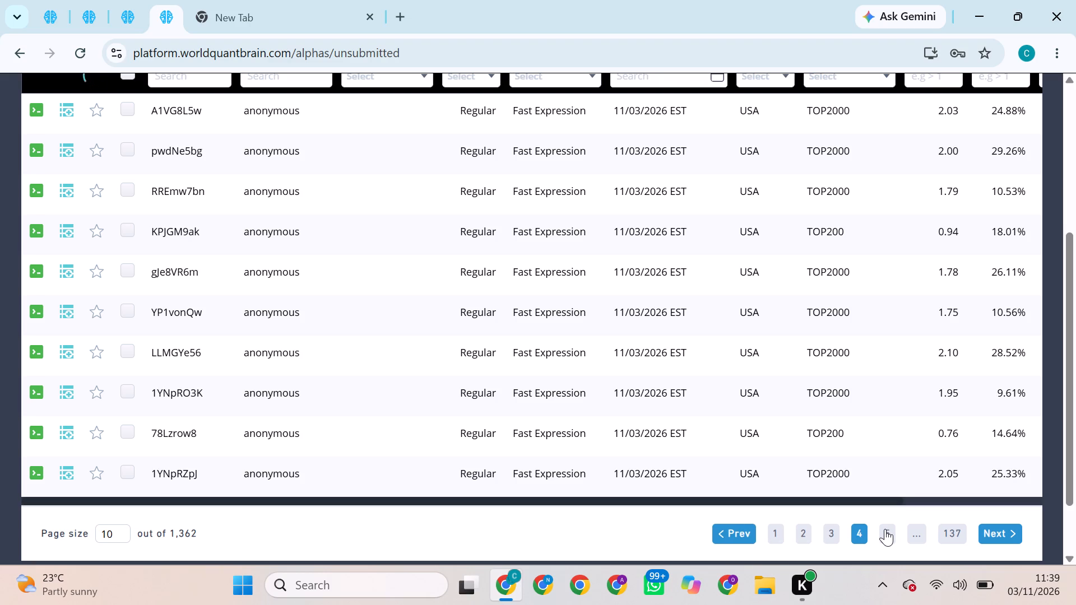
pyautogui.click(885, 529)
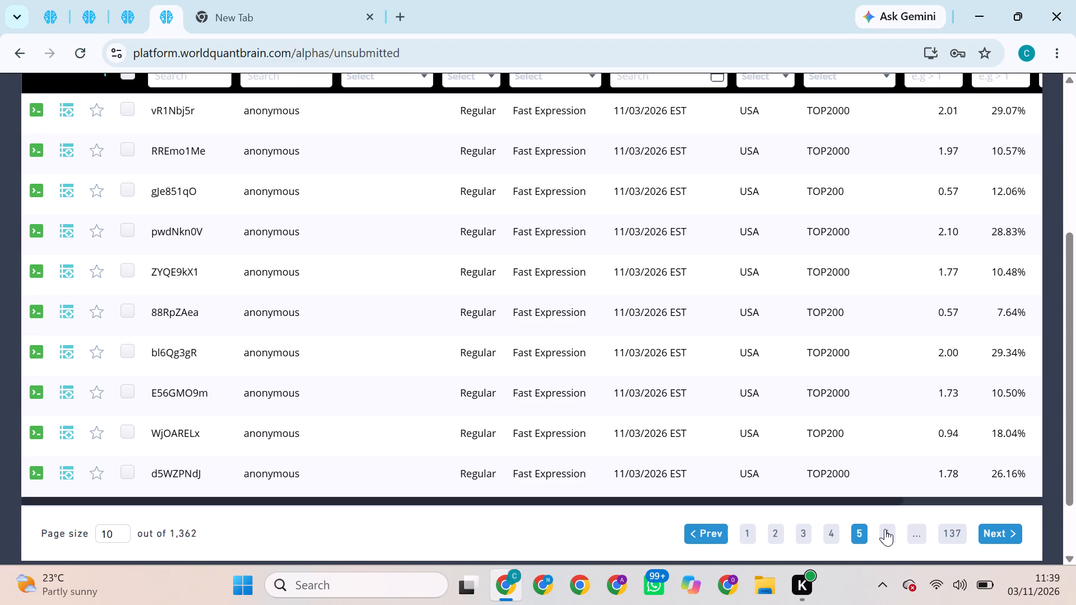
pyautogui.click(885, 529)
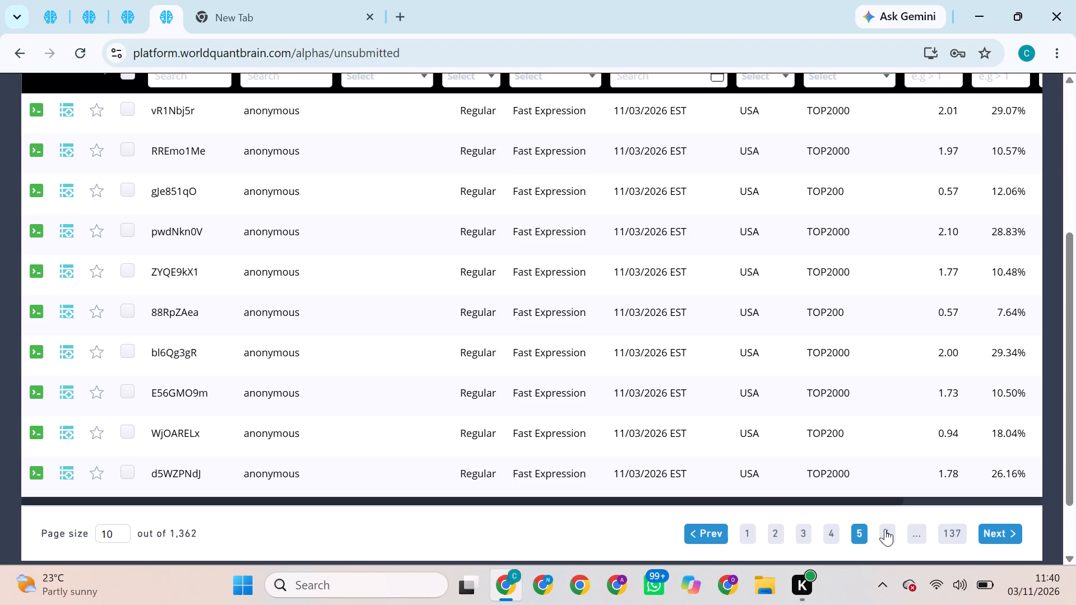
pyautogui.click(885, 529)
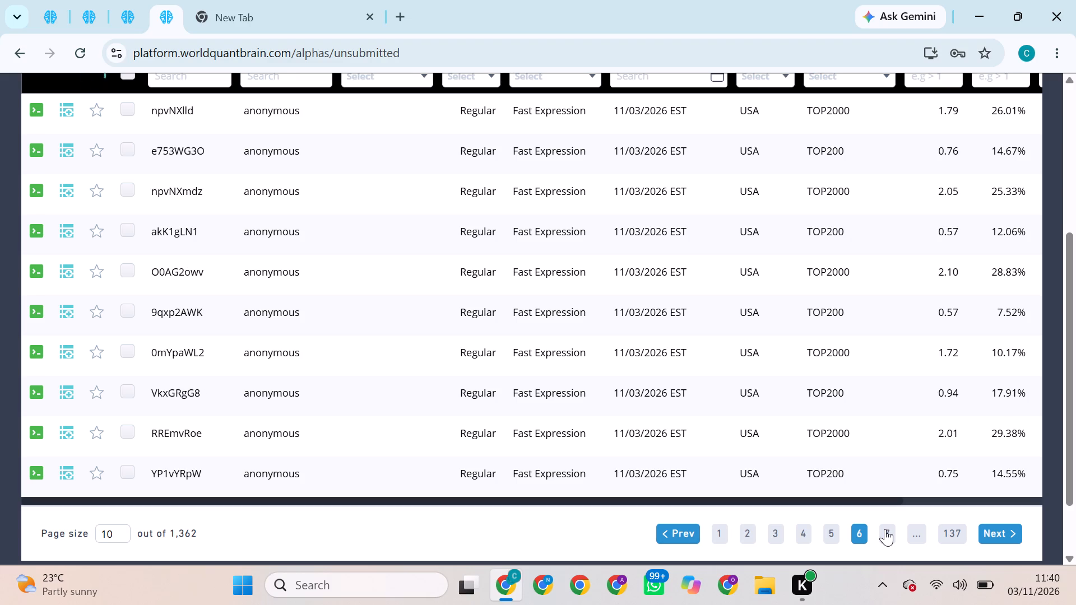
pyautogui.click(885, 529)
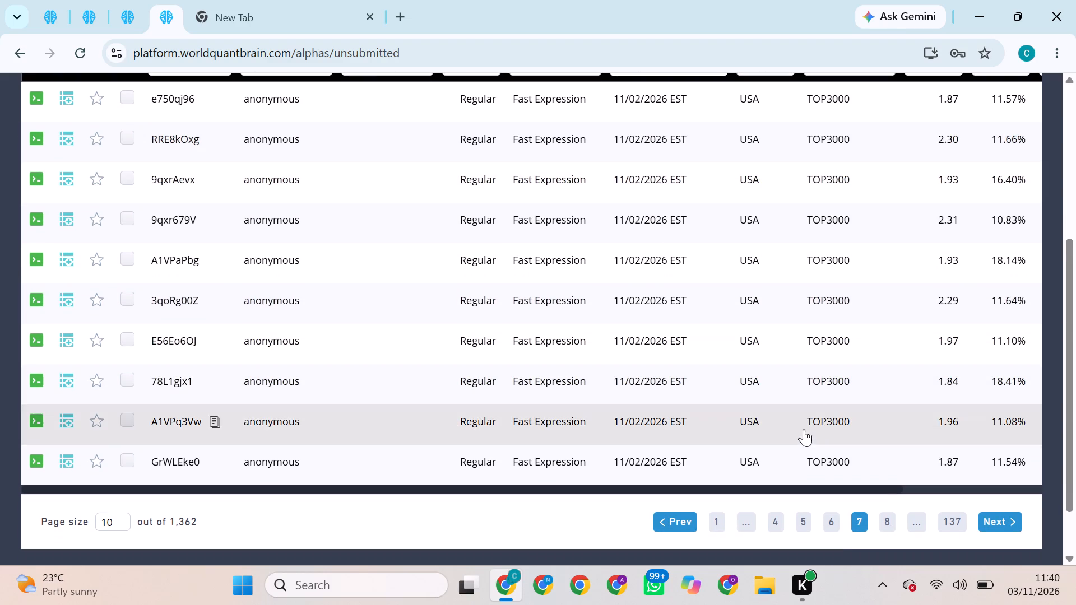
pyautogui.click(832, 518)
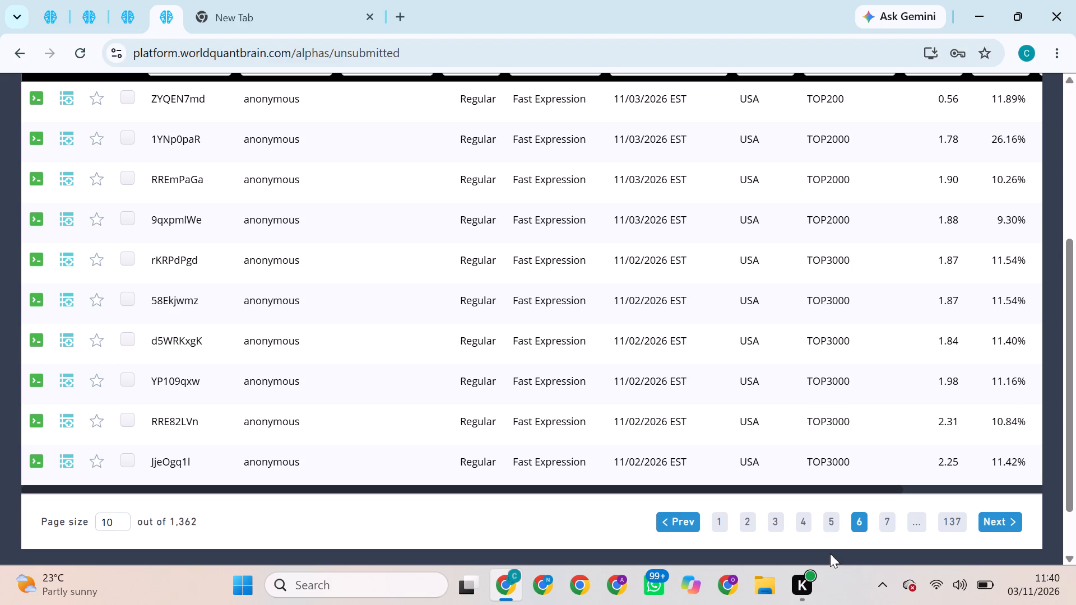
pyautogui.scroll(7, 830, 553)
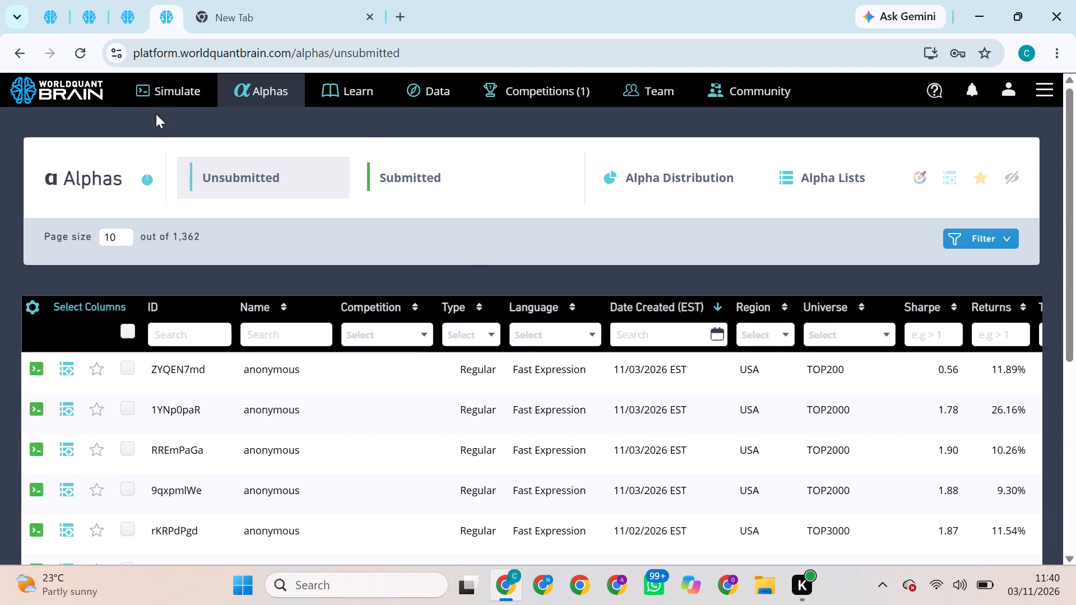
pyautogui.click(160, 82)
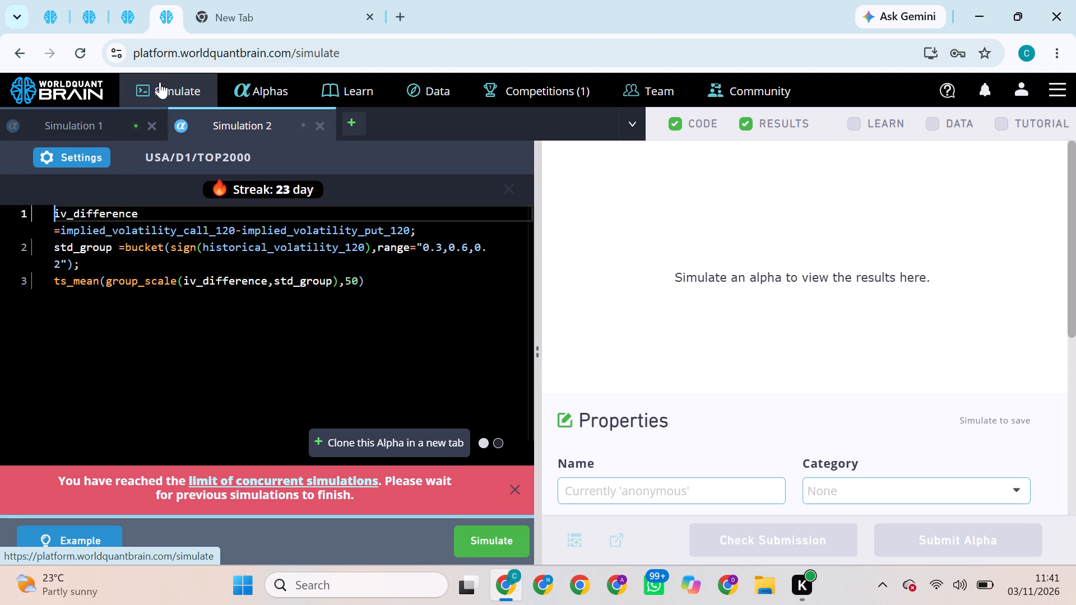
# Set the first page's TOP200 iv_difference alpha neutralization to Industry, apply the settings and simulate it.
pyautogui.click(47, 17)
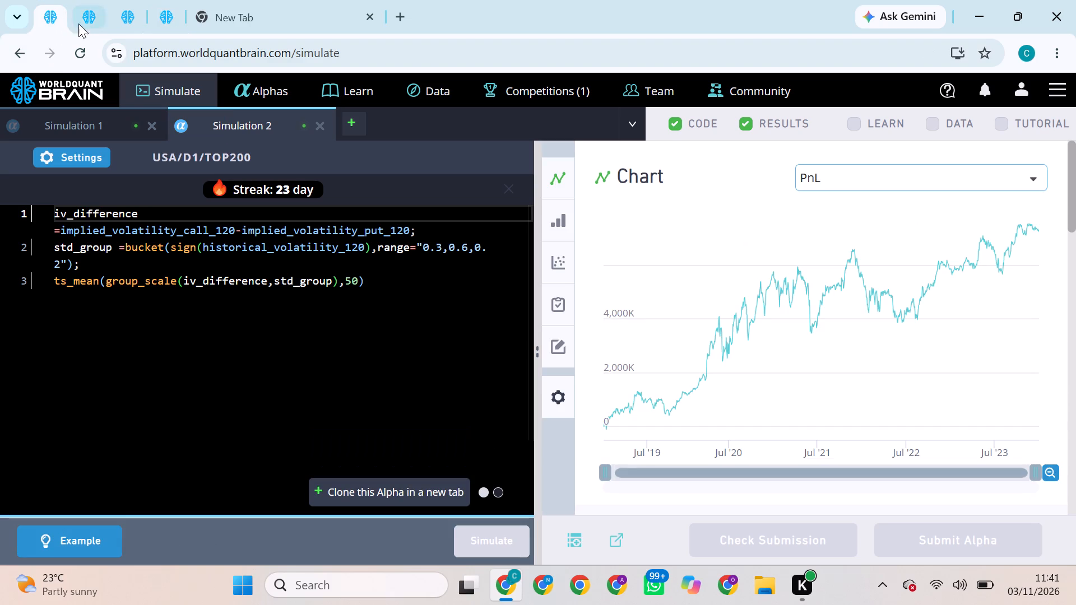
pyautogui.click(89, 158)
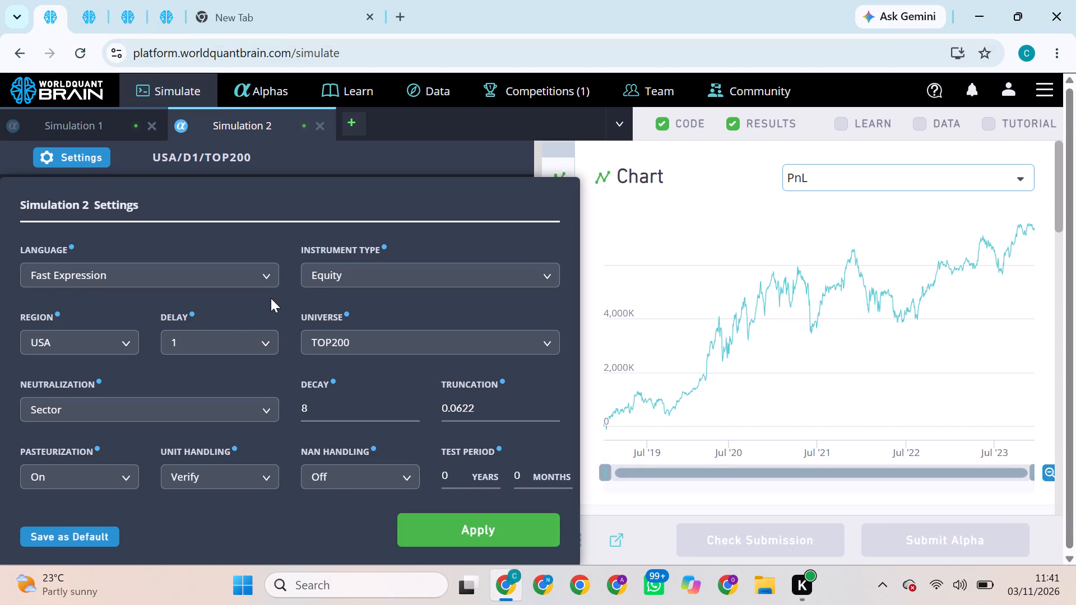
pyautogui.click(185, 404)
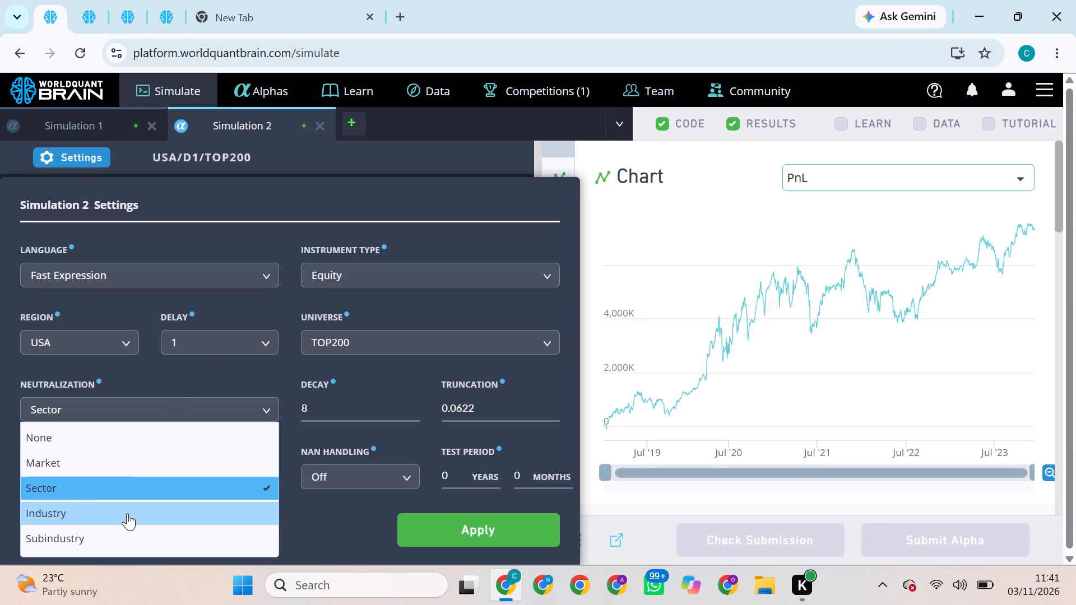
pyautogui.click(127, 513)
pyautogui.click(439, 517)
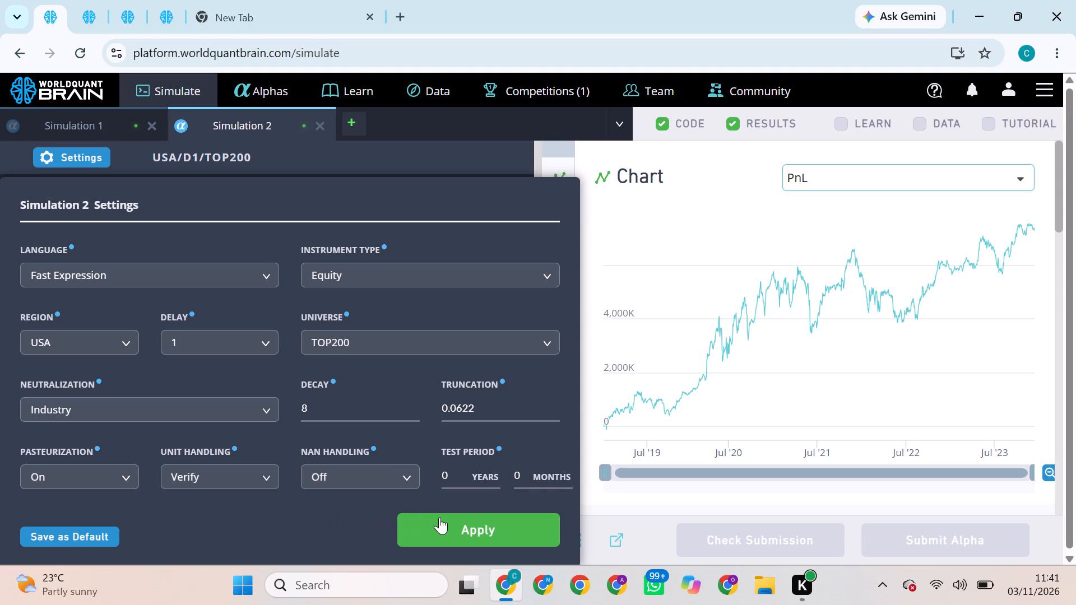
pyautogui.click(499, 533)
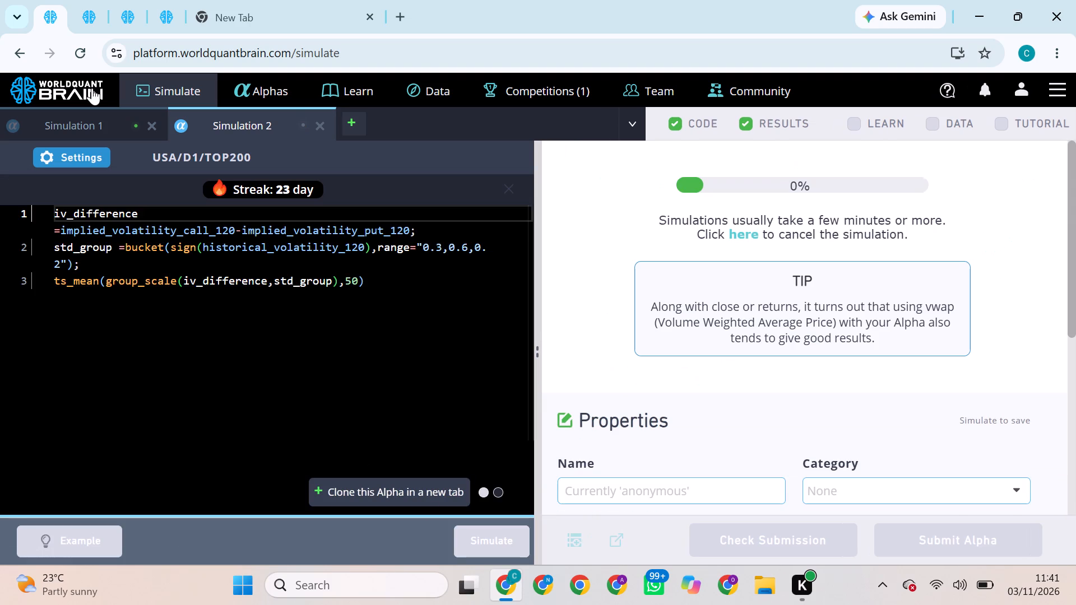
# Submit the second page's simulated TOP2000 iv_difference alpha.
pyautogui.click(81, 23)
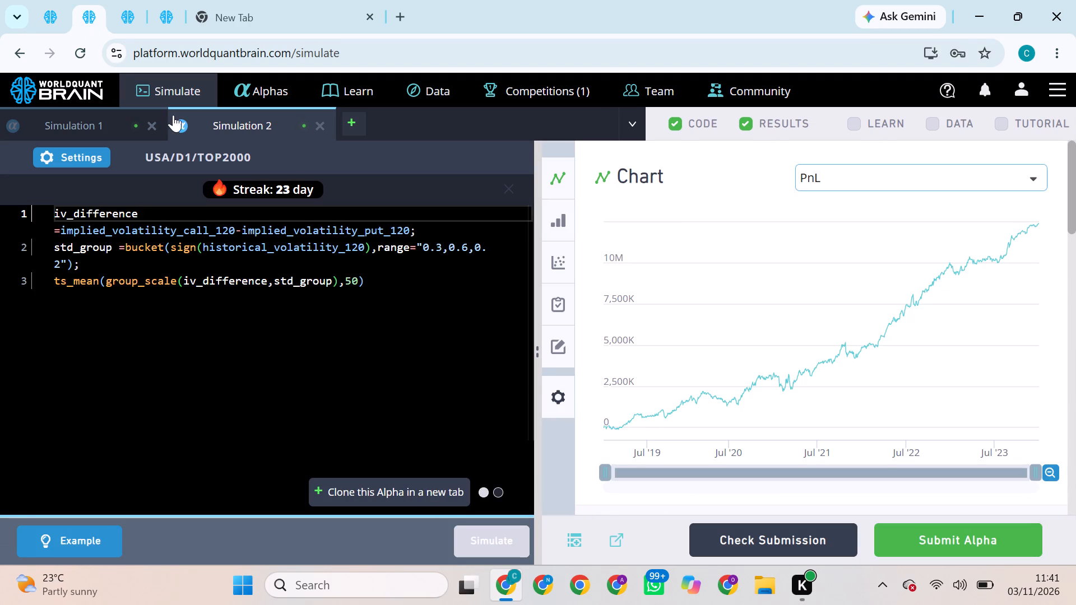
pyautogui.click(959, 545)
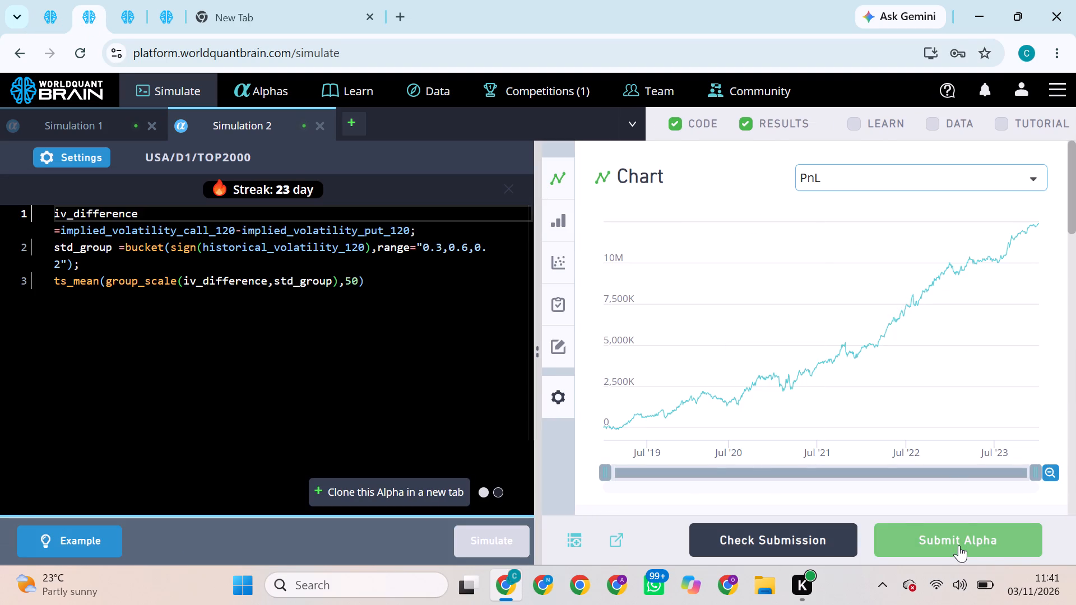
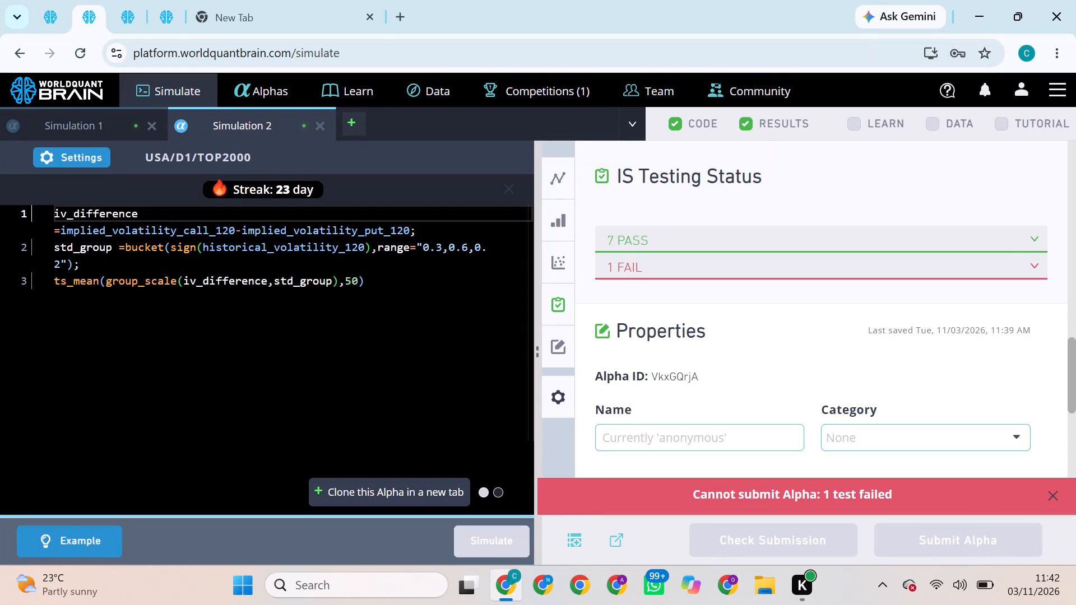
# Set the iv_difference alpha's neutralization to Market and decay to 5, apply the settings and simulate it.
pyautogui.click(69, 149)
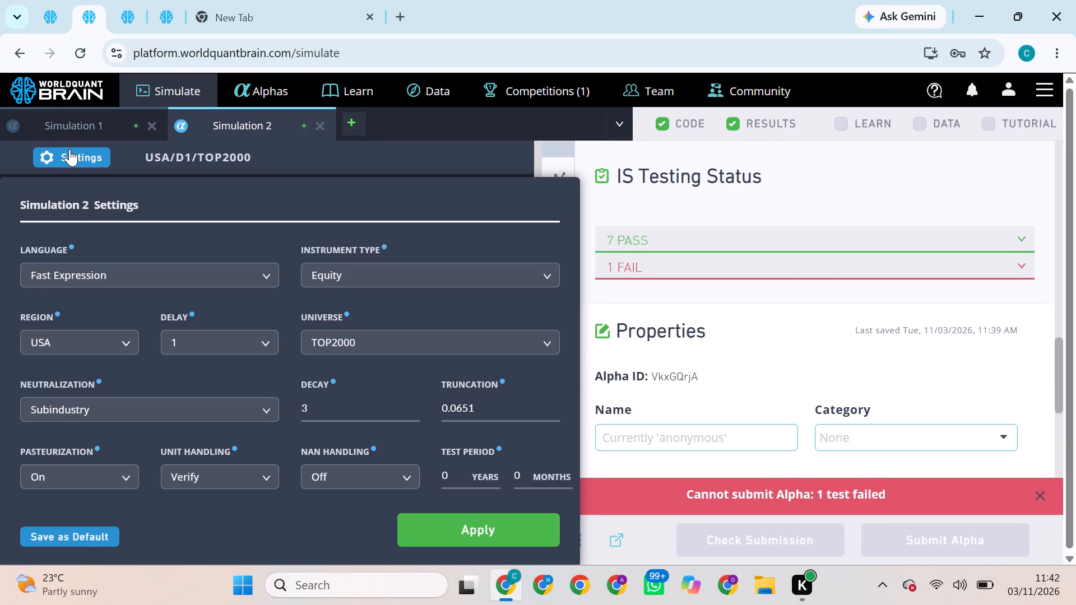
pyautogui.click(140, 407)
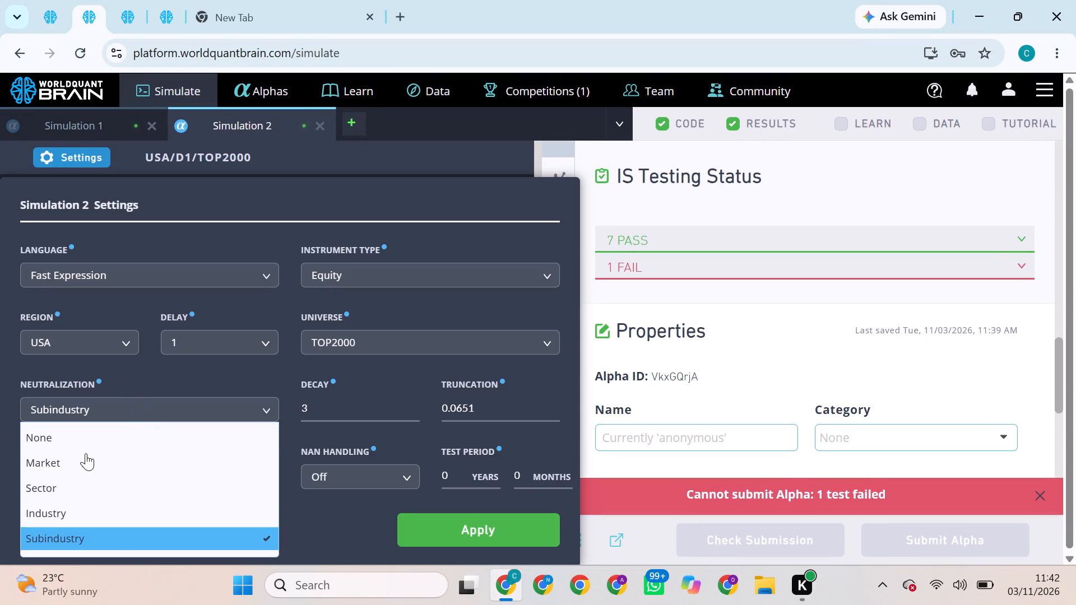
pyautogui.click(86, 453)
pyautogui.click(327, 398)
pyautogui.press('BackSpace')
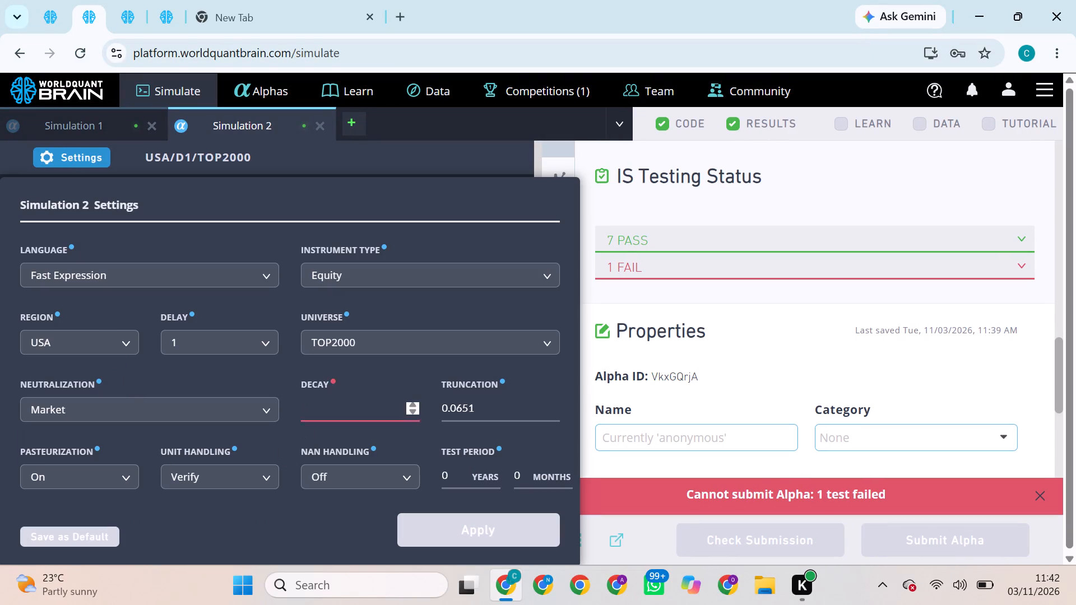
pyautogui.press('5')
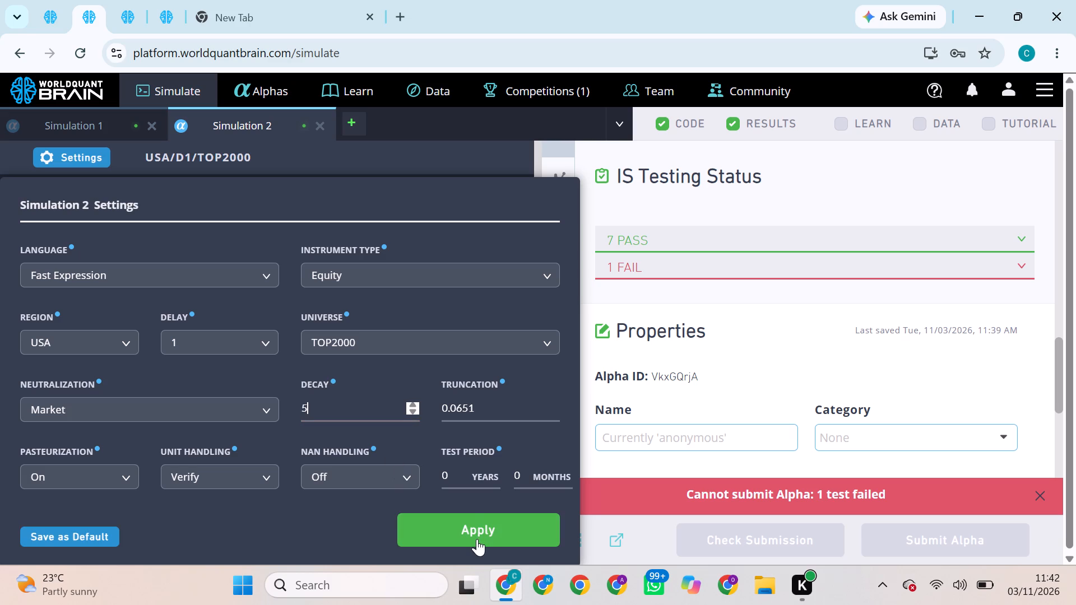
pyautogui.click(477, 539)
pyautogui.click(503, 534)
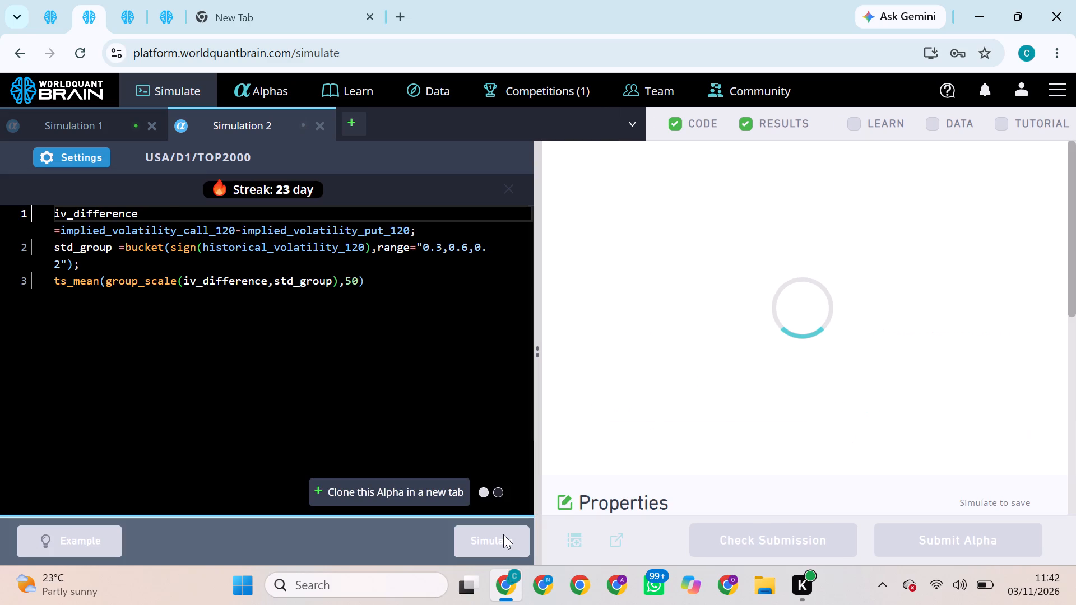
# Check the other simulation tabs and rerun the TOP2000 iv_difference simulation blocked by the concurrent limit in the fourth browser tab.
pyautogui.click(66, 8)
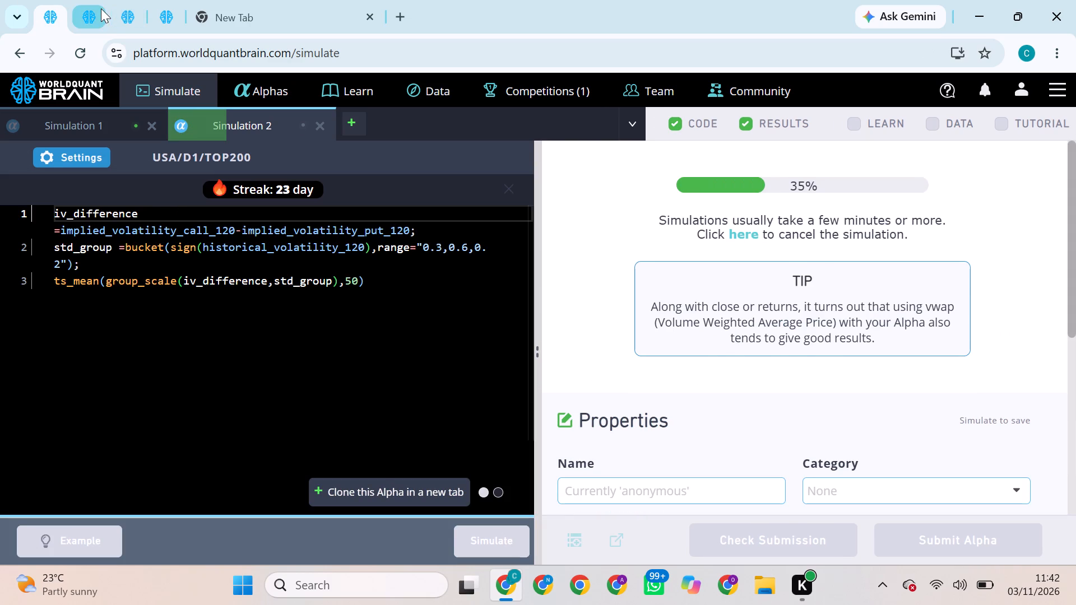
pyautogui.moveTo(101, 8); pyautogui.dragTo(127, 13)
pyautogui.click(127, 13)
pyautogui.click(85, 17)
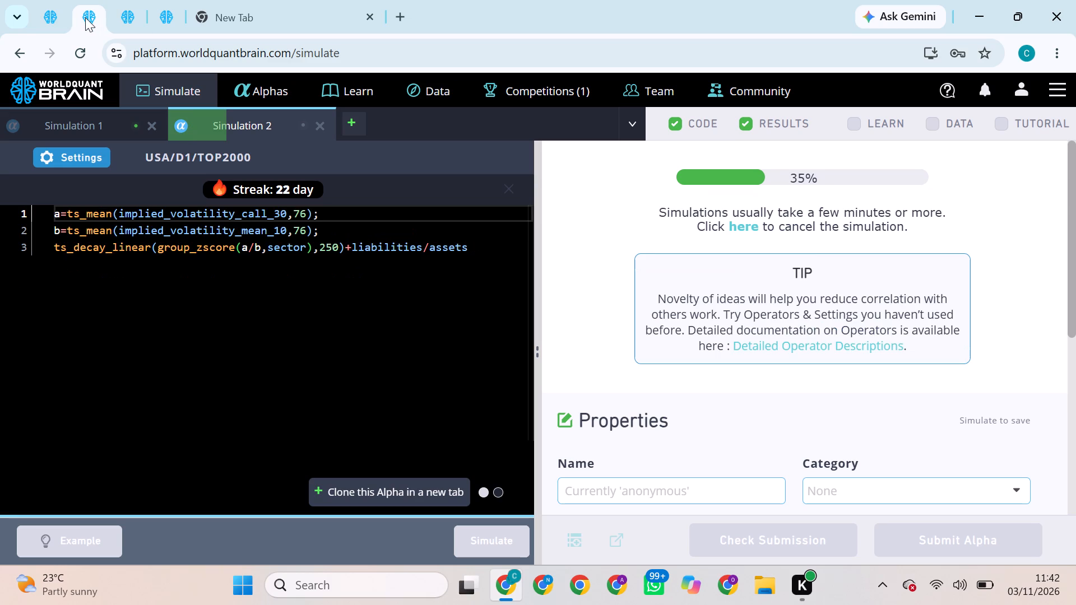
pyautogui.click(173, 19)
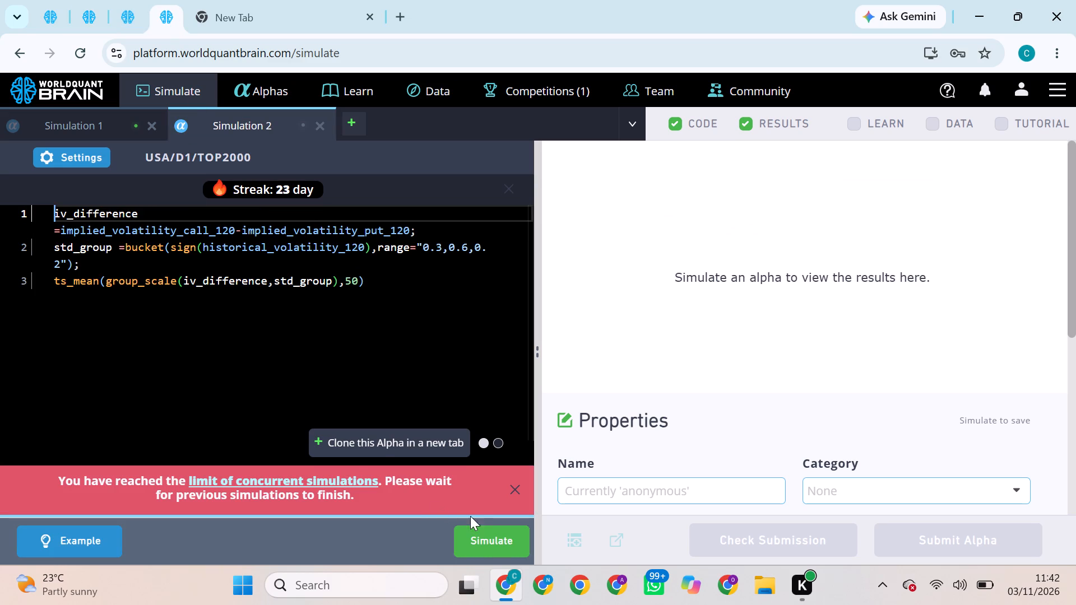
pyautogui.click(487, 545)
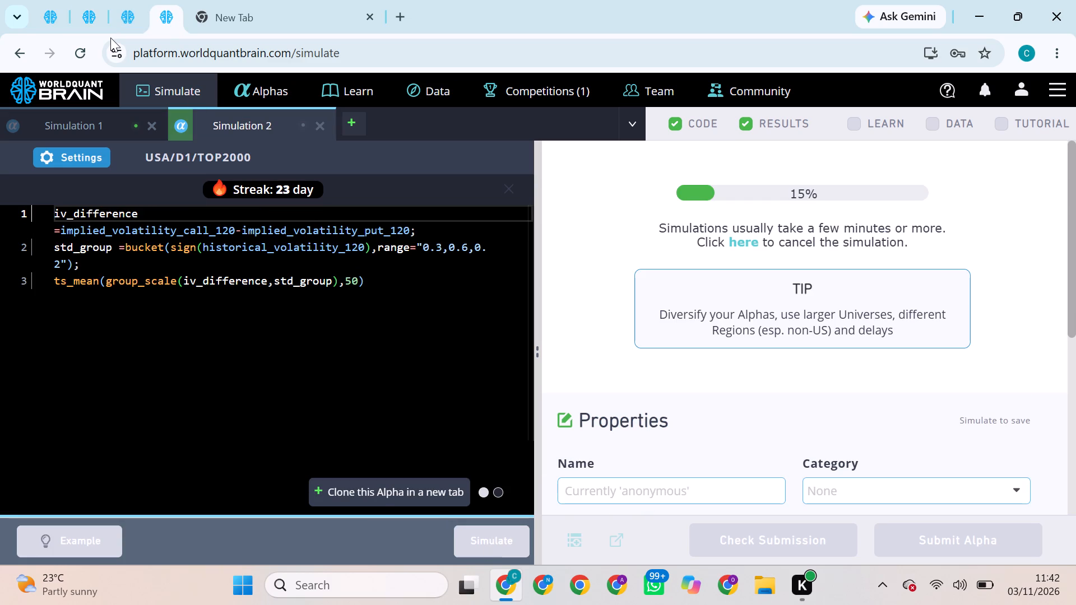
# Reveal the test period for the finished ts_decay_linear alpha and try to submit it.
pyautogui.click(45, 3)
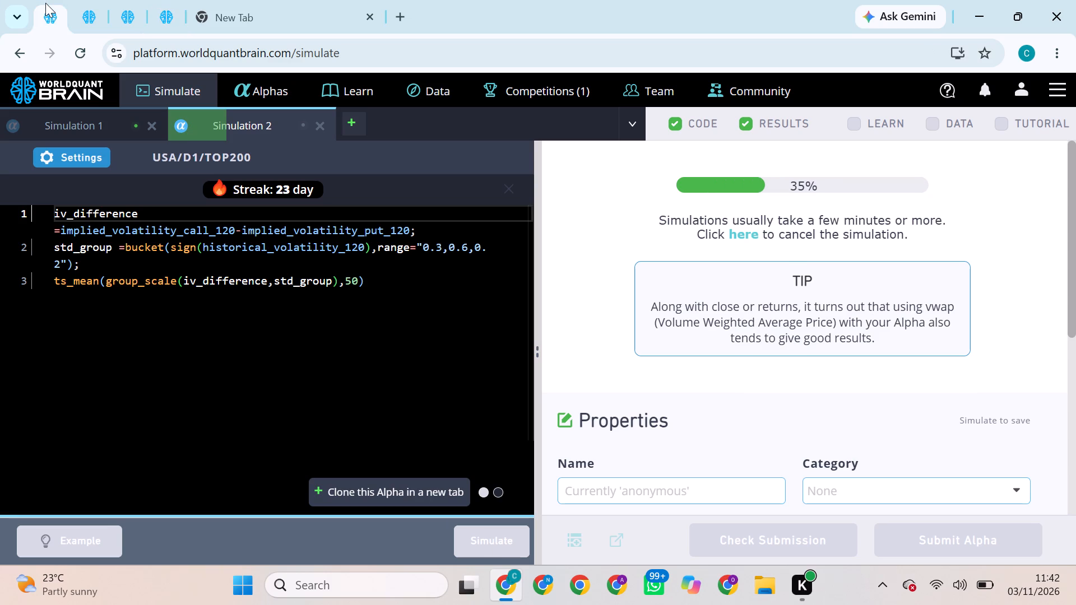
pyautogui.click(86, 0)
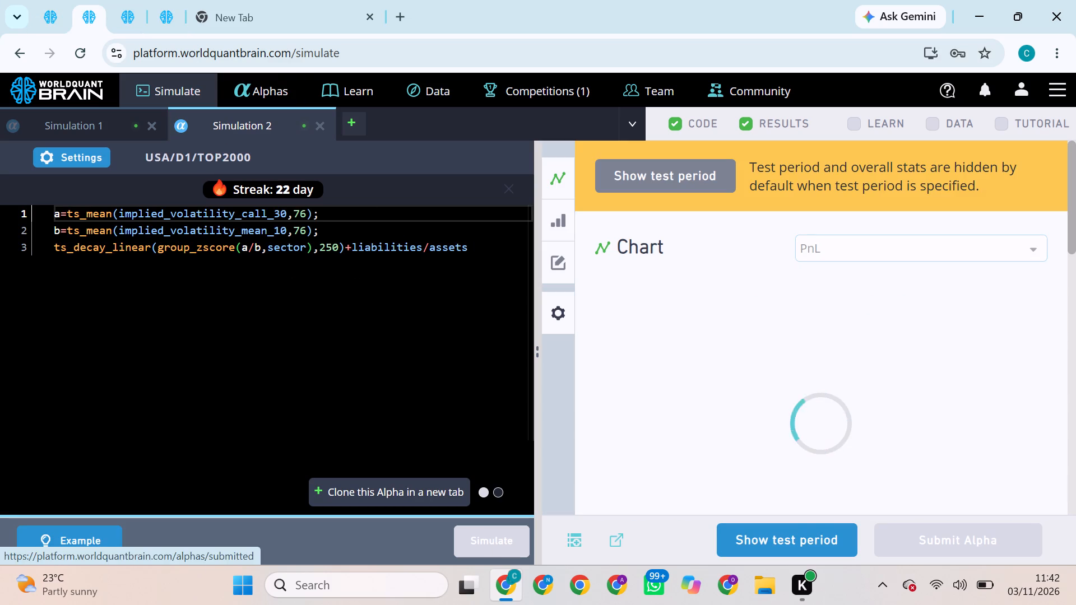
pyautogui.click(803, 533)
pyautogui.click(936, 531)
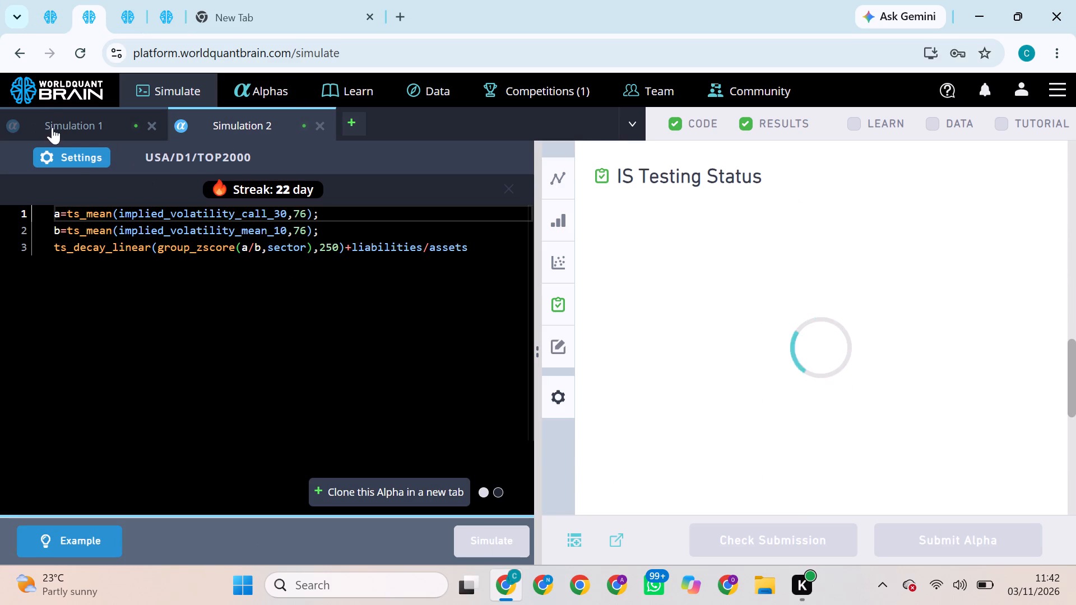
# Set the ts_decay_linear alpha's neutralization to Market, decay to 6 and truncation to 0.0212, apply and simulate it.
pyautogui.click(77, 160)
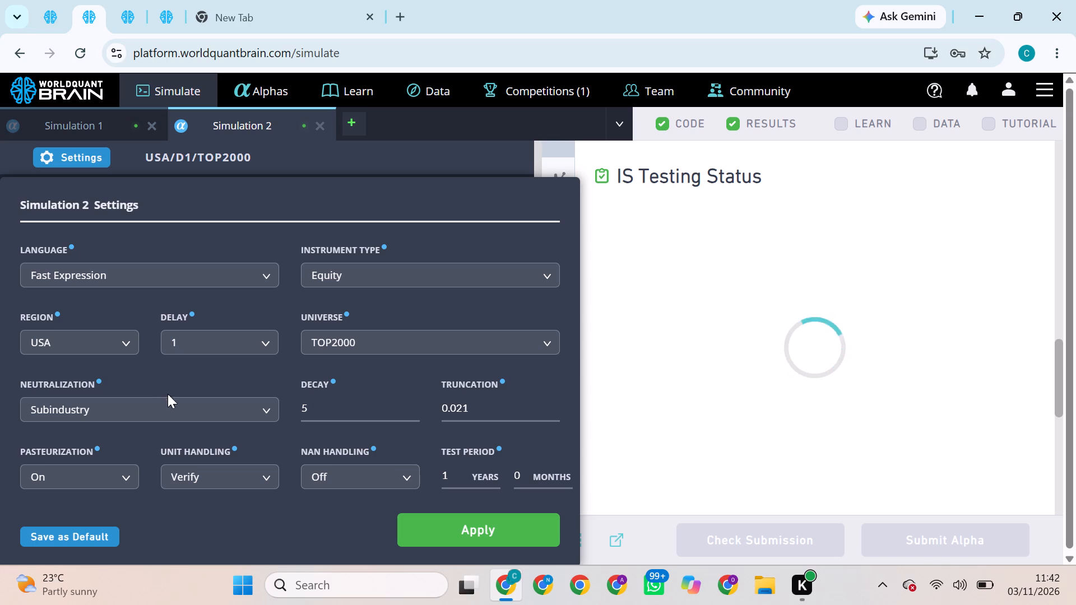
pyautogui.click(177, 406)
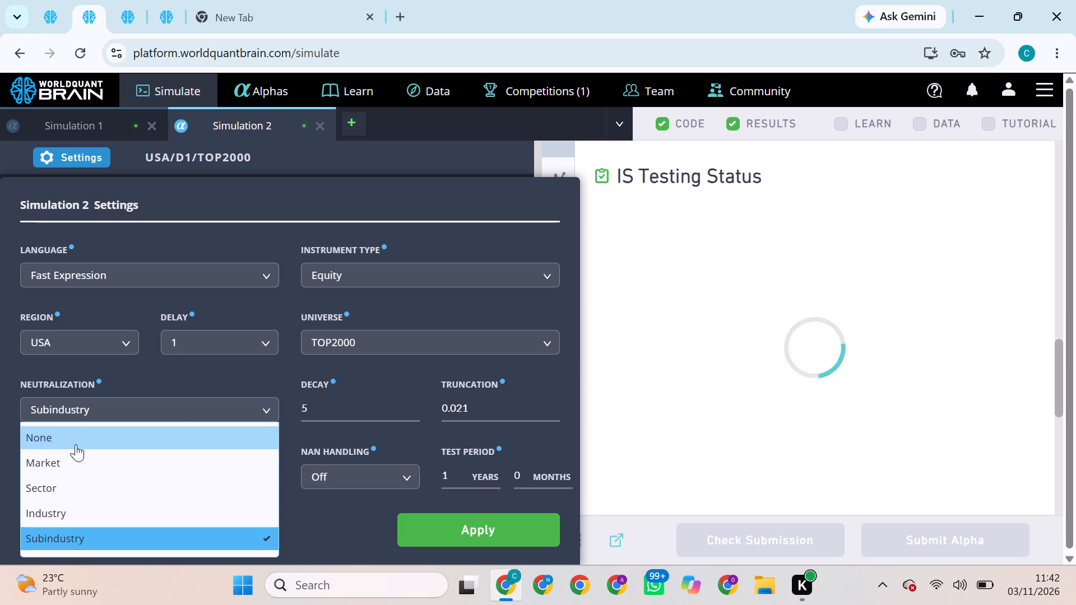
pyautogui.click(76, 459)
pyautogui.click(308, 409)
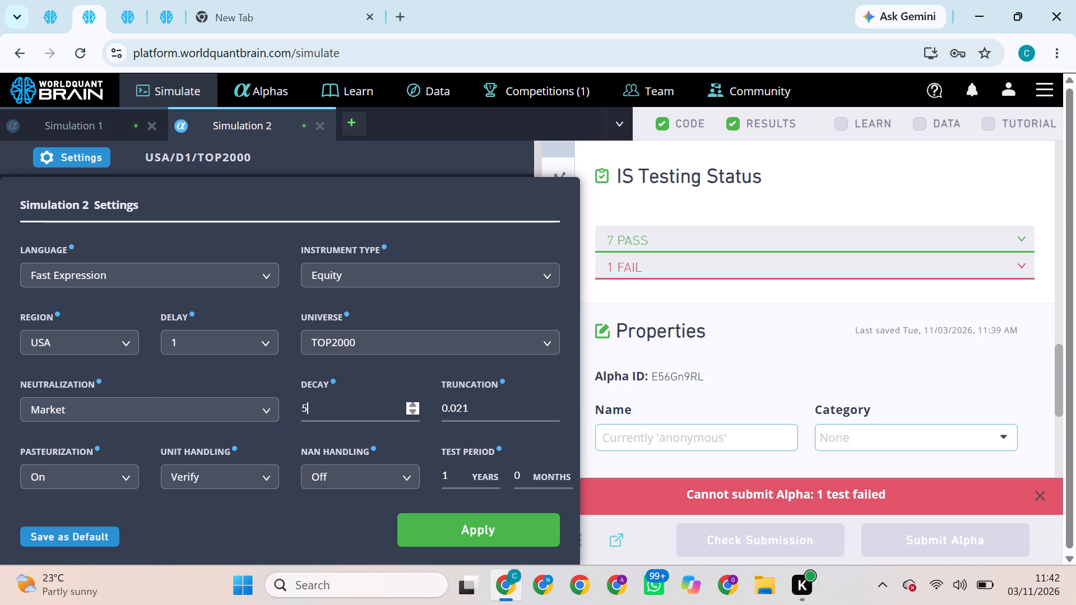
pyautogui.press('BackSpace')
pyautogui.press('6')
pyautogui.click(470, 395)
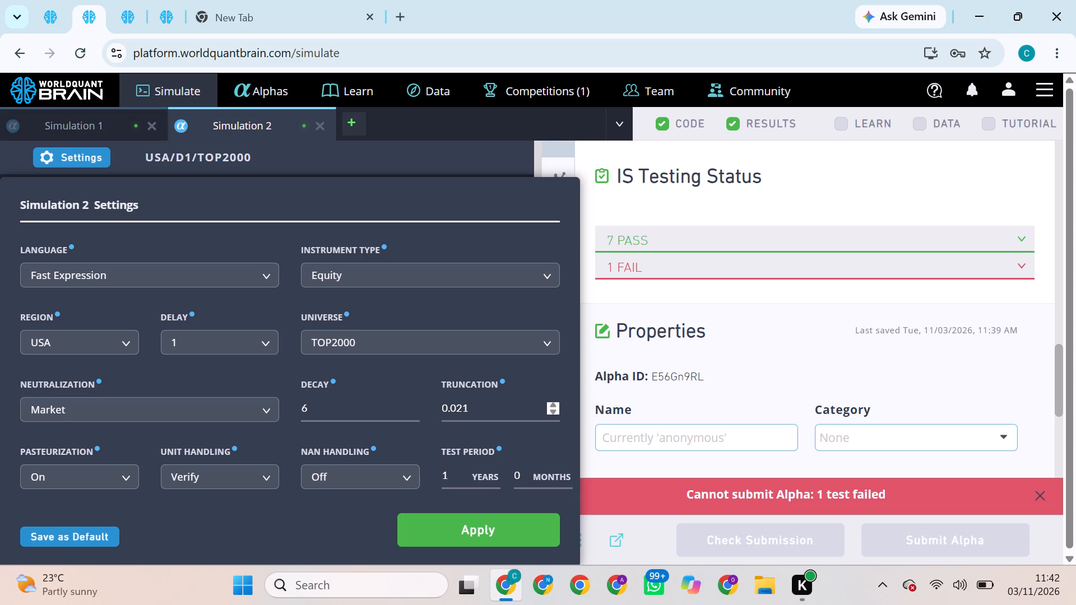
pyautogui.click(470, 404)
pyautogui.press('2')
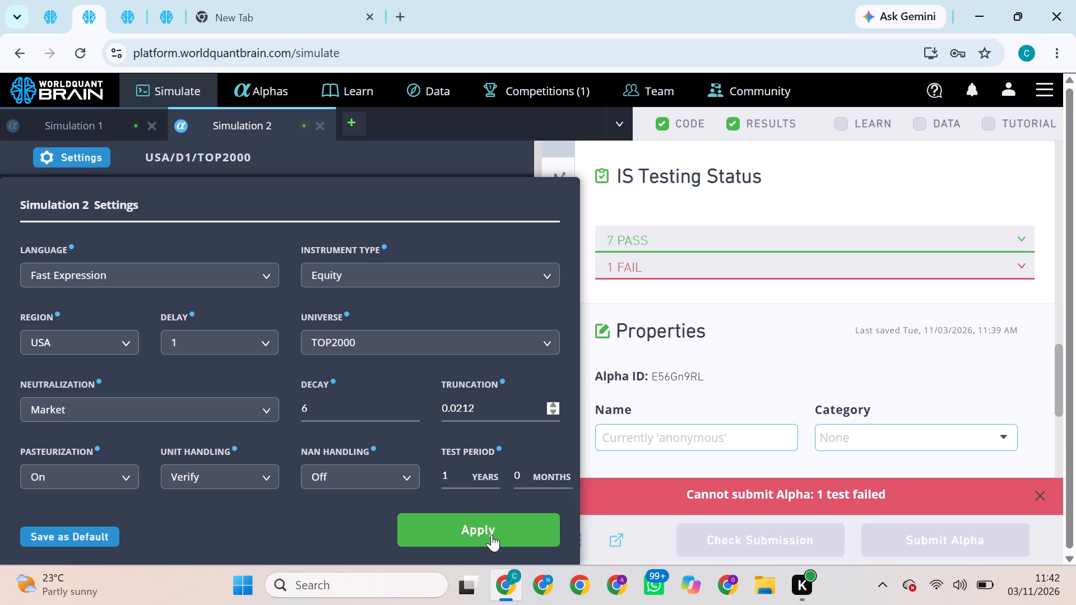
pyautogui.click(491, 534)
pyautogui.click(491, 535)
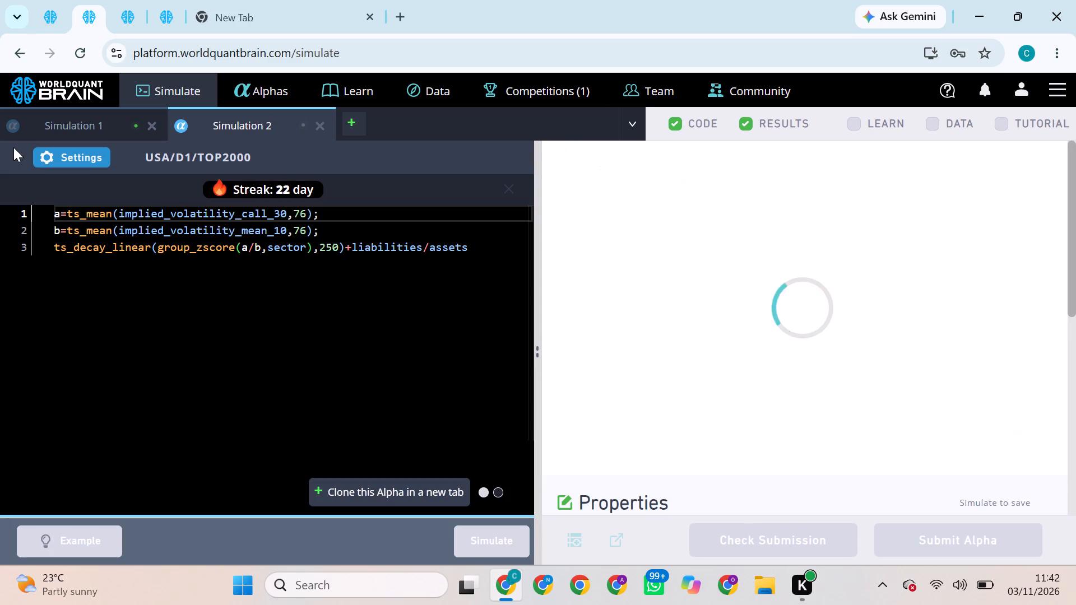
# Check the running simulations, set the TOP200 iv_difference alpha's neutralization to Subindustry, apply it and try to simulate.
pyautogui.click(39, 15)
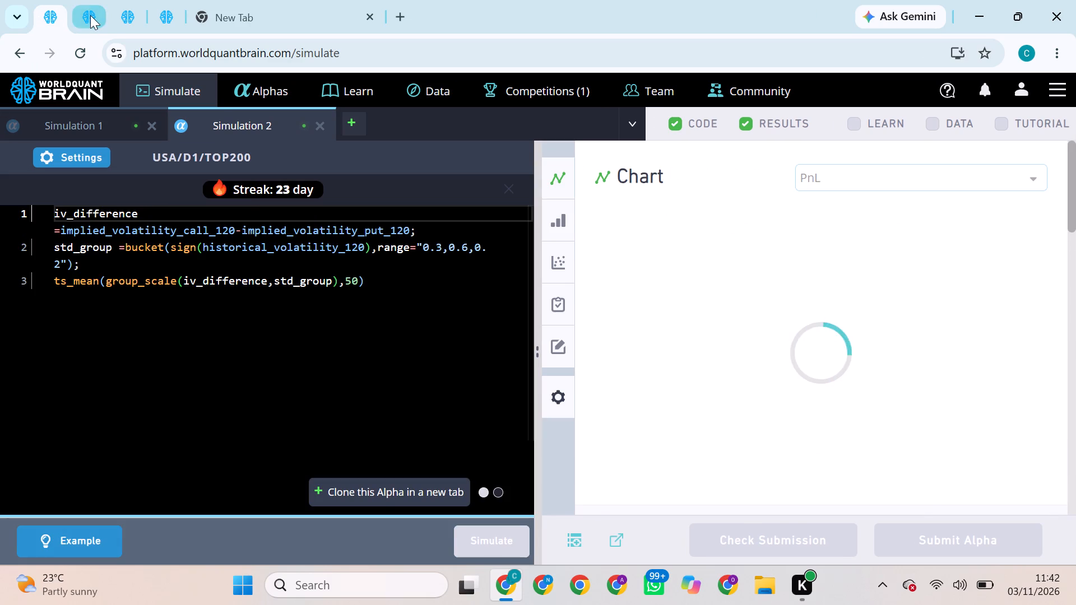
pyautogui.click(91, 15)
pyautogui.click(127, 15)
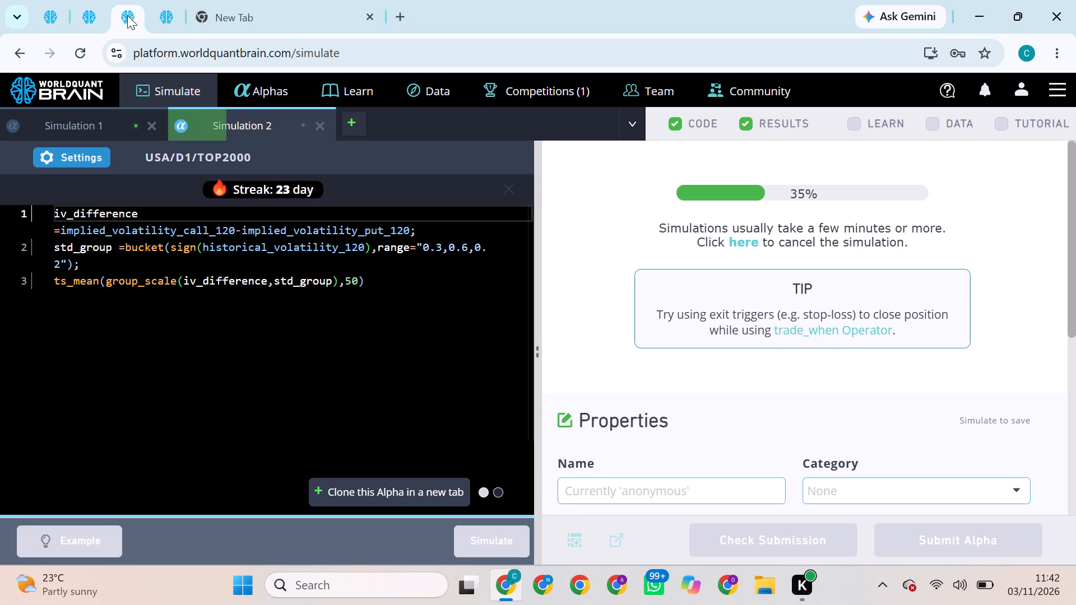
pyautogui.click(161, 15)
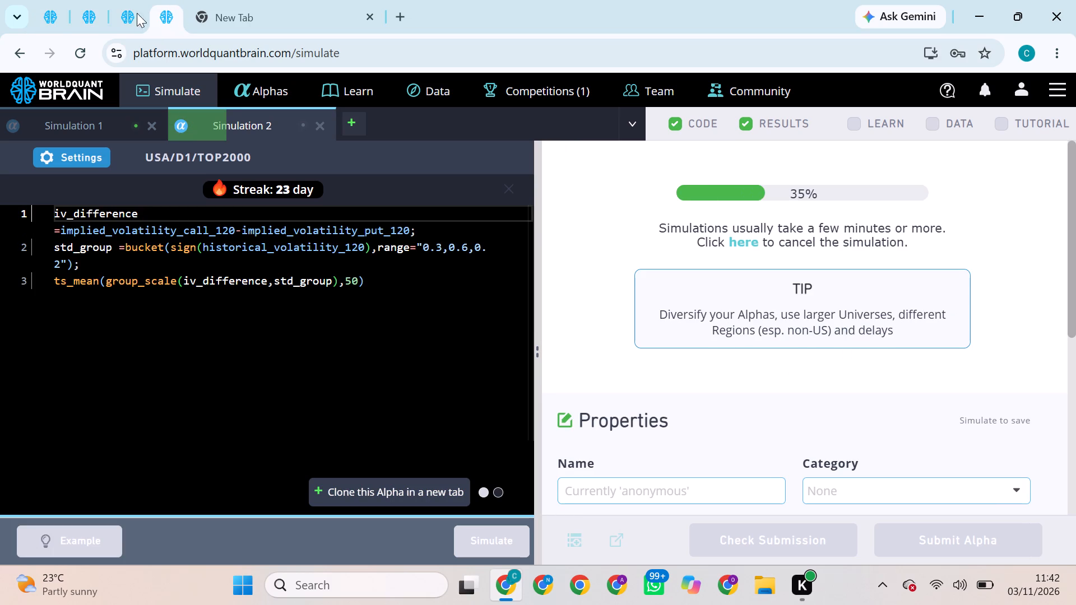
pyautogui.click(52, 21)
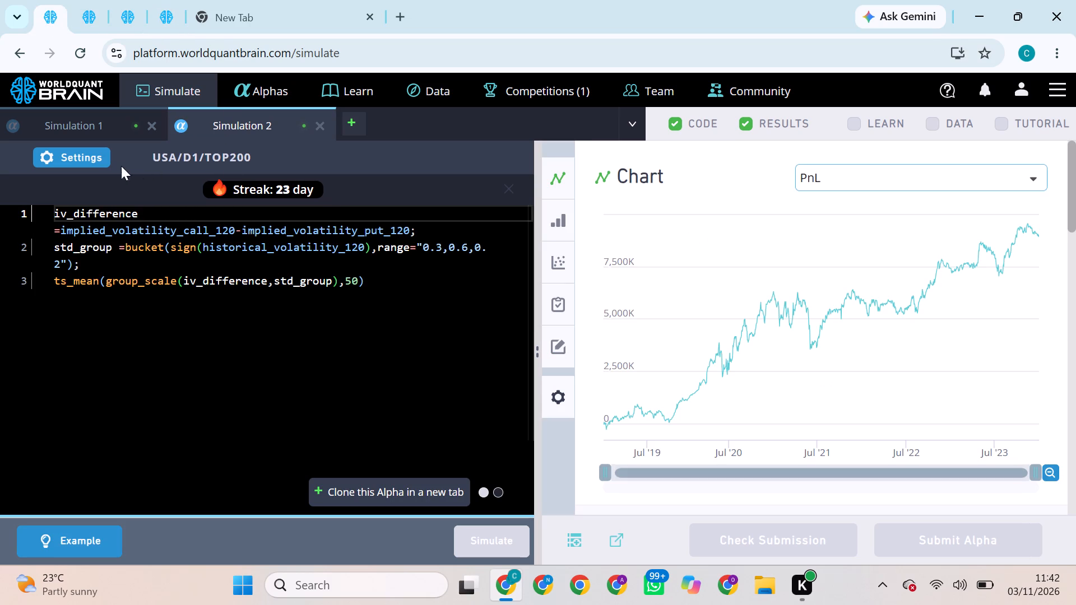
pyautogui.click(99, 155)
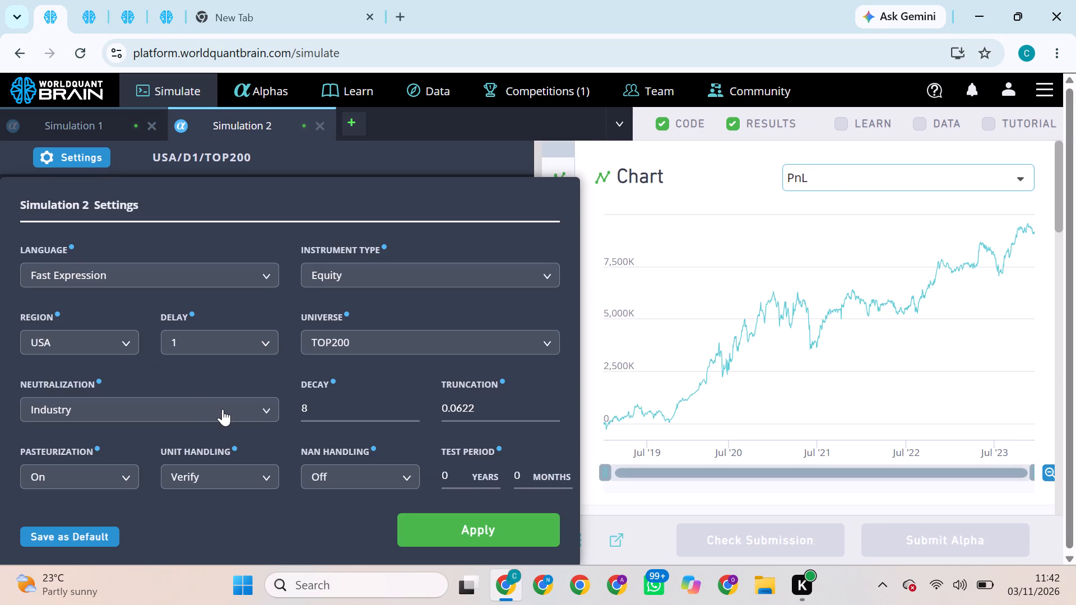
pyautogui.doubleClick(222, 409)
pyautogui.click(222, 409)
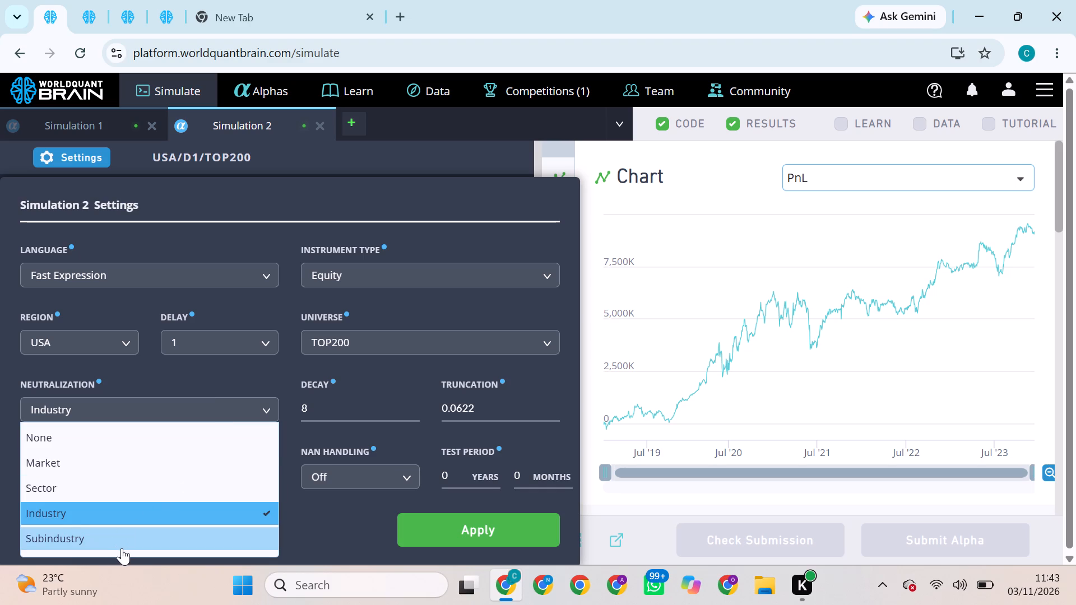
pyautogui.click(124, 548)
pyautogui.click(429, 532)
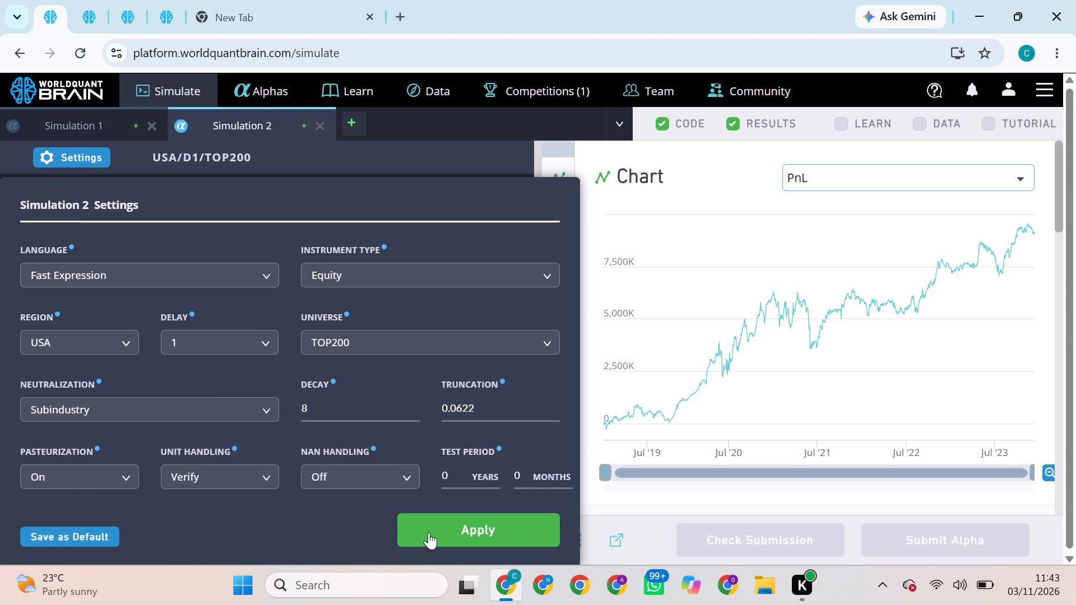
pyautogui.click(502, 533)
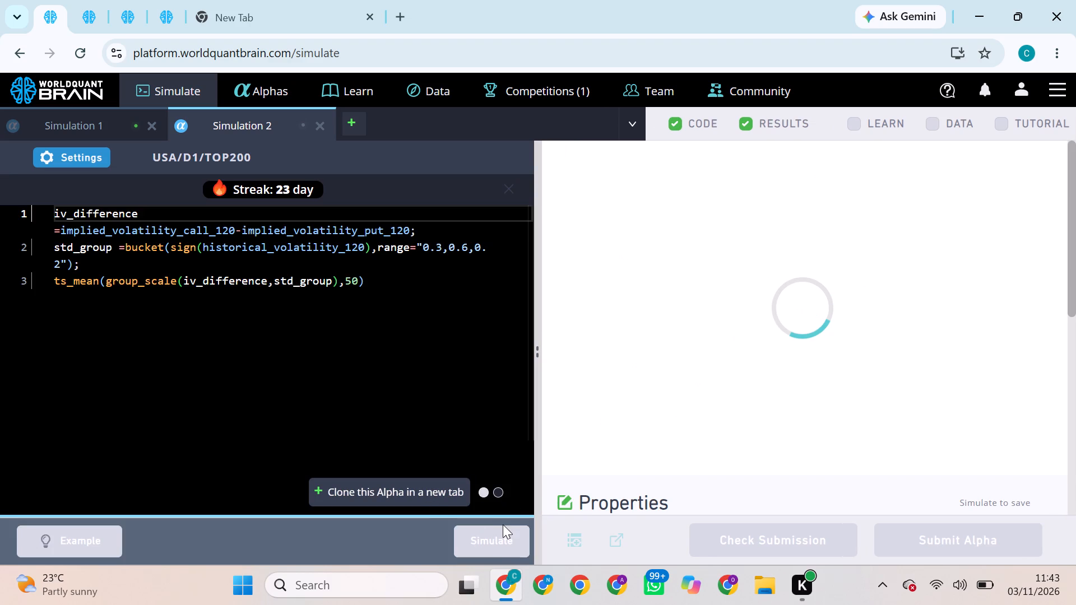
pyautogui.click(497, 539)
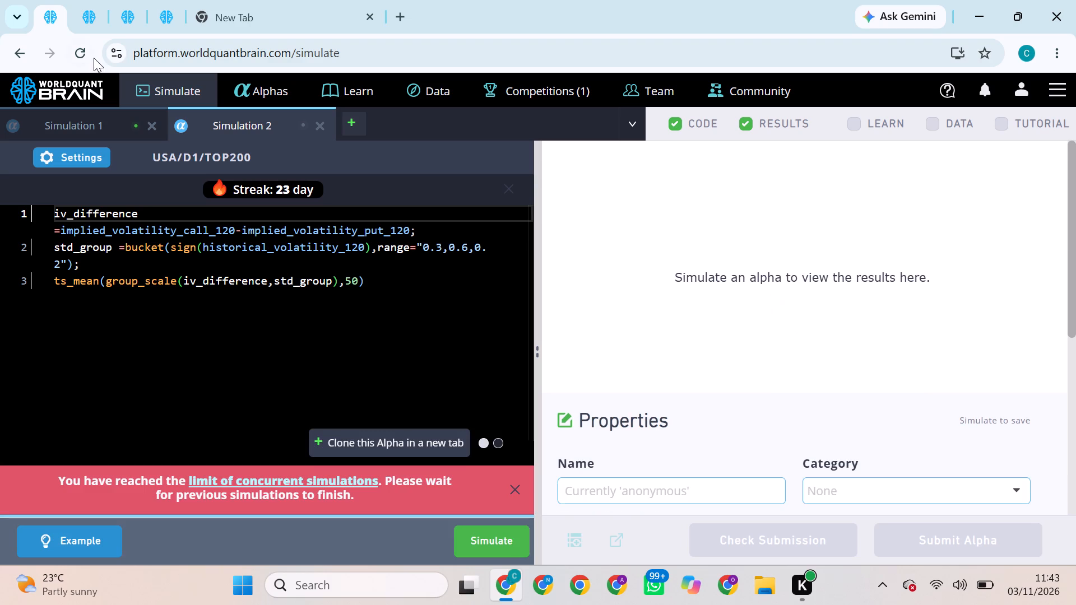
# Check the progress of the simulations running in the other browser tabs for a free simulation slot.
pyautogui.click(85, 16)
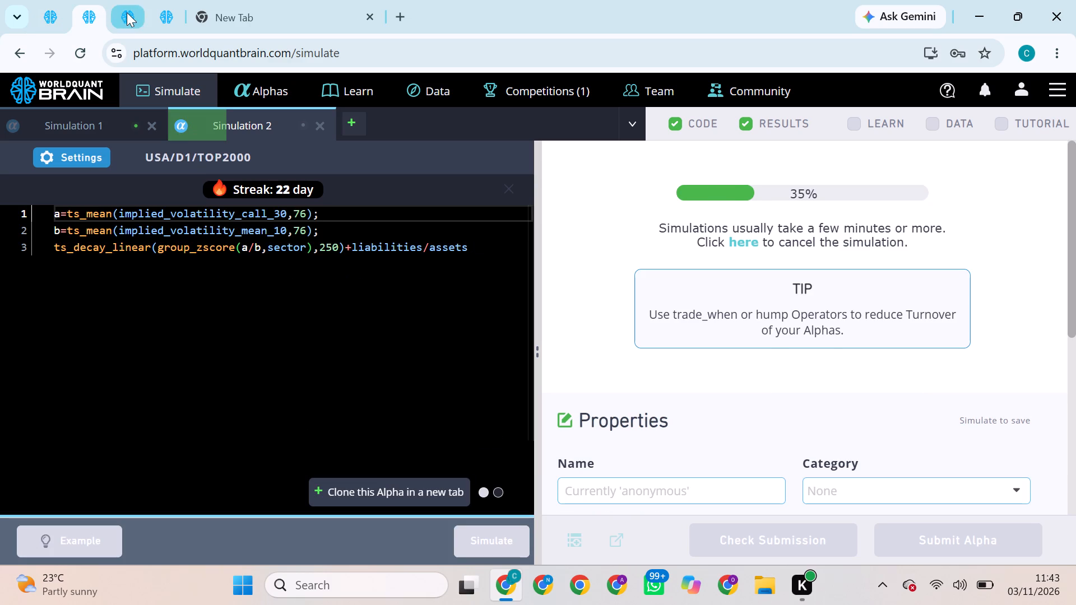
pyautogui.click(127, 12)
pyautogui.click(150, 12)
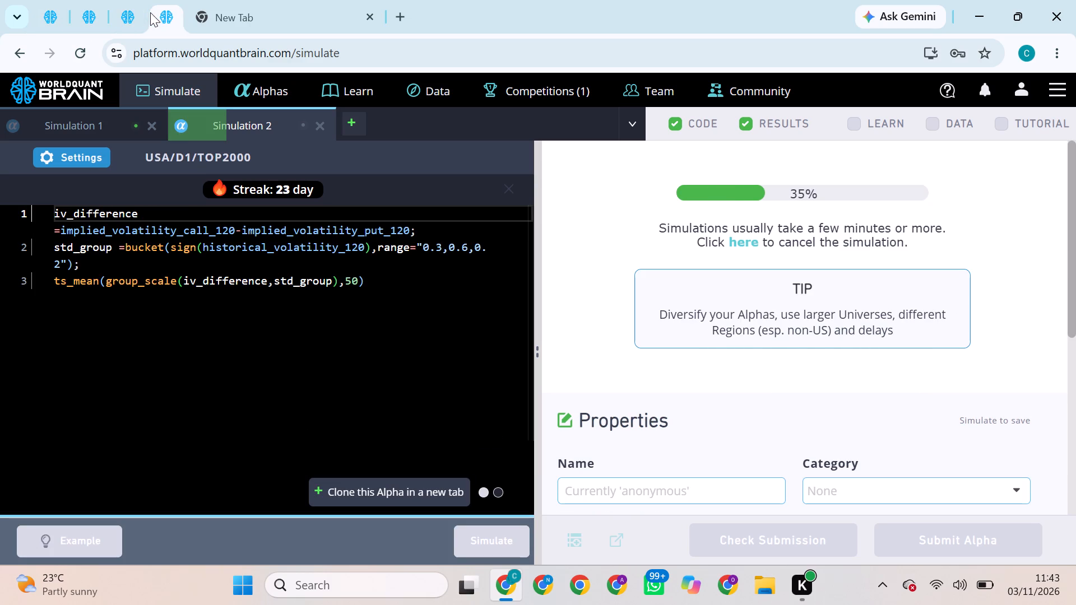
pyautogui.click(54, 15)
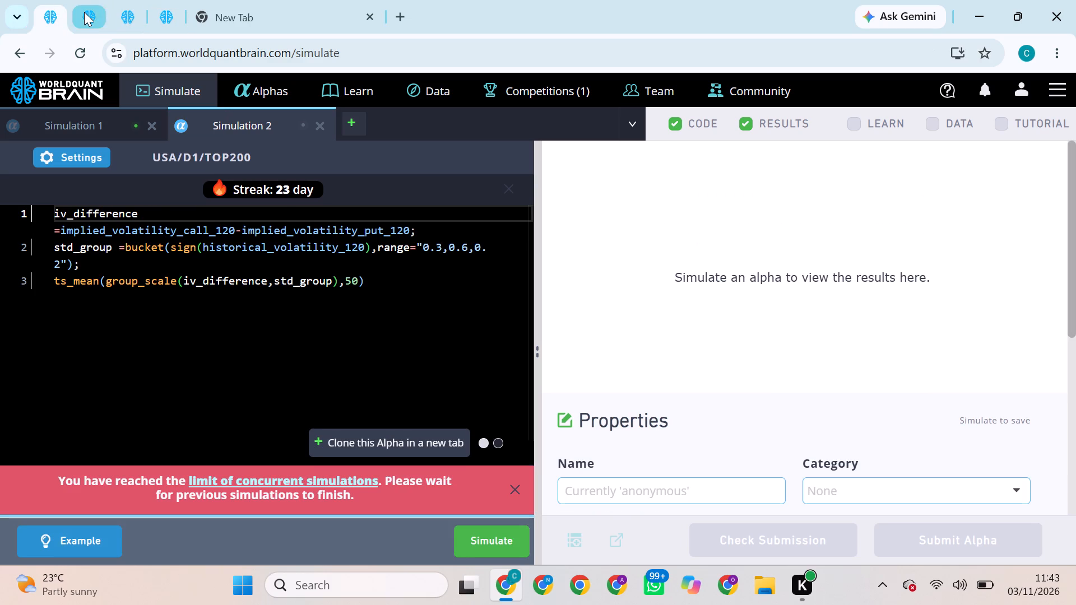
pyautogui.click(84, 12)
pyautogui.click(127, 7)
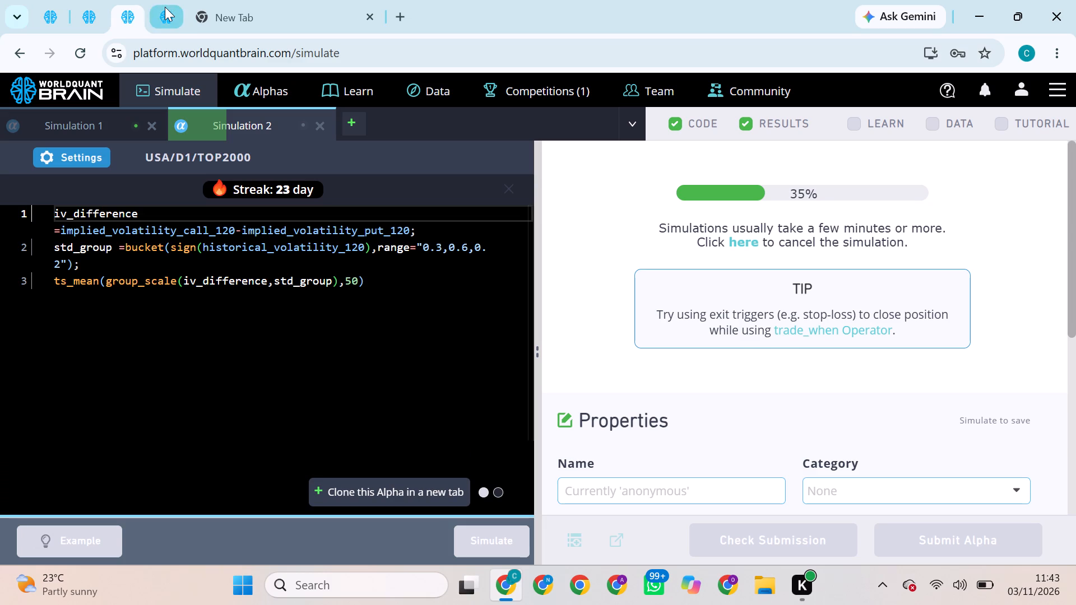
pyautogui.click(165, 7)
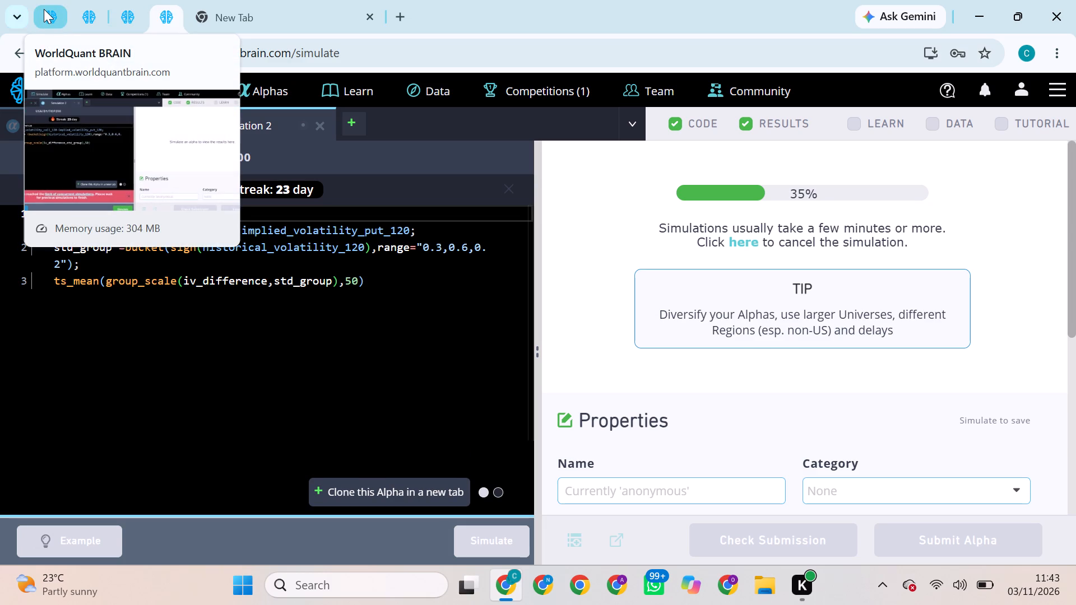
pyautogui.click(44, 9)
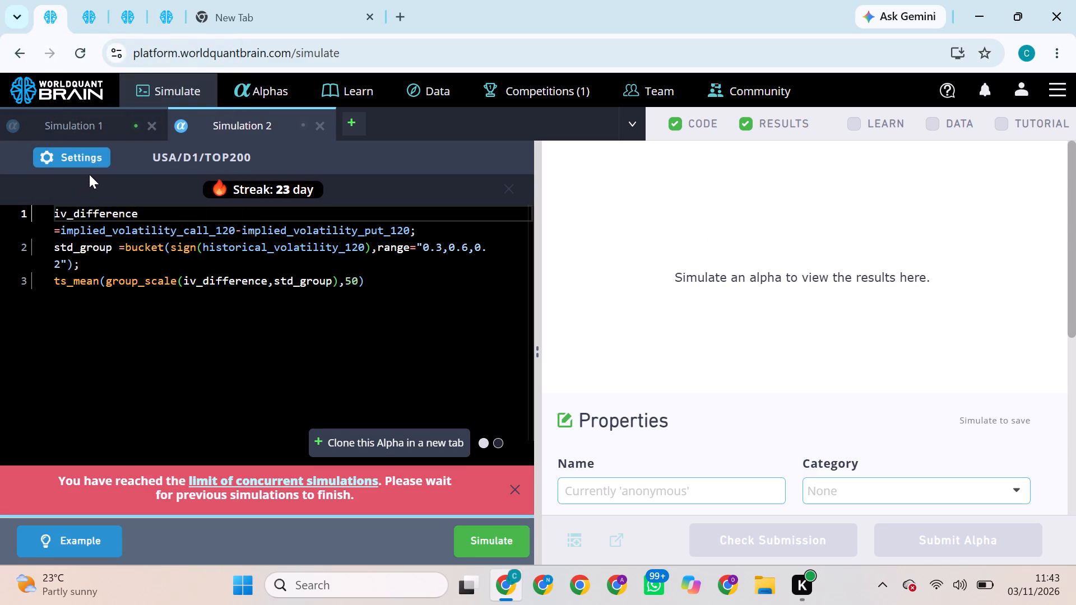
# Simulate the TOP200 iv_difference alpha again with its Subindustry neutralization.
pyautogui.click(481, 539)
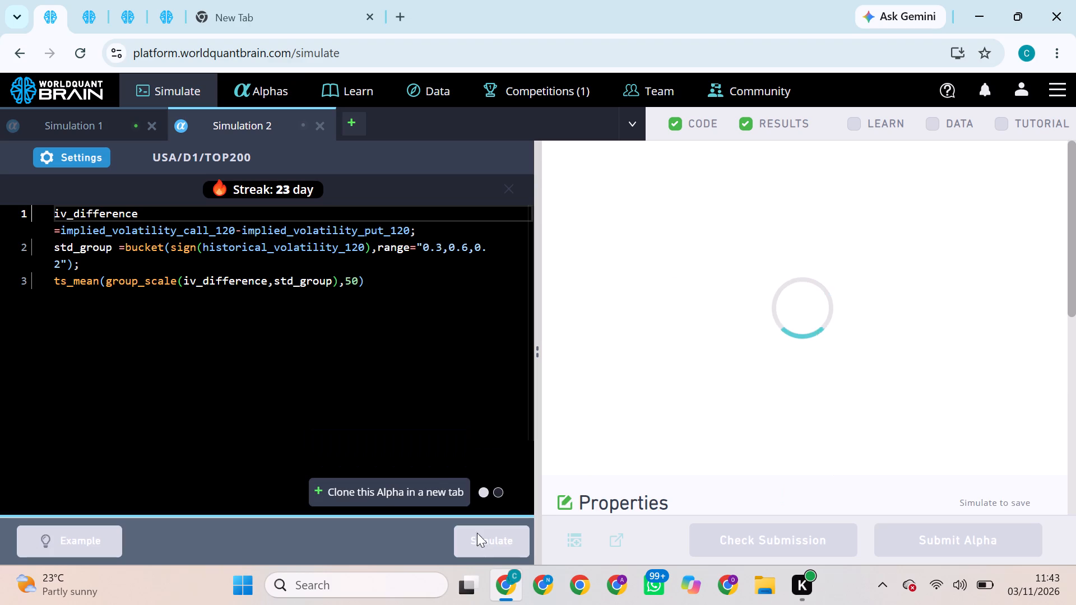
# Find the finished TOP2000 iv_difference alpha with decay 5 and truncation 0.0651, and try to submit it.
pyautogui.click(86, 8)
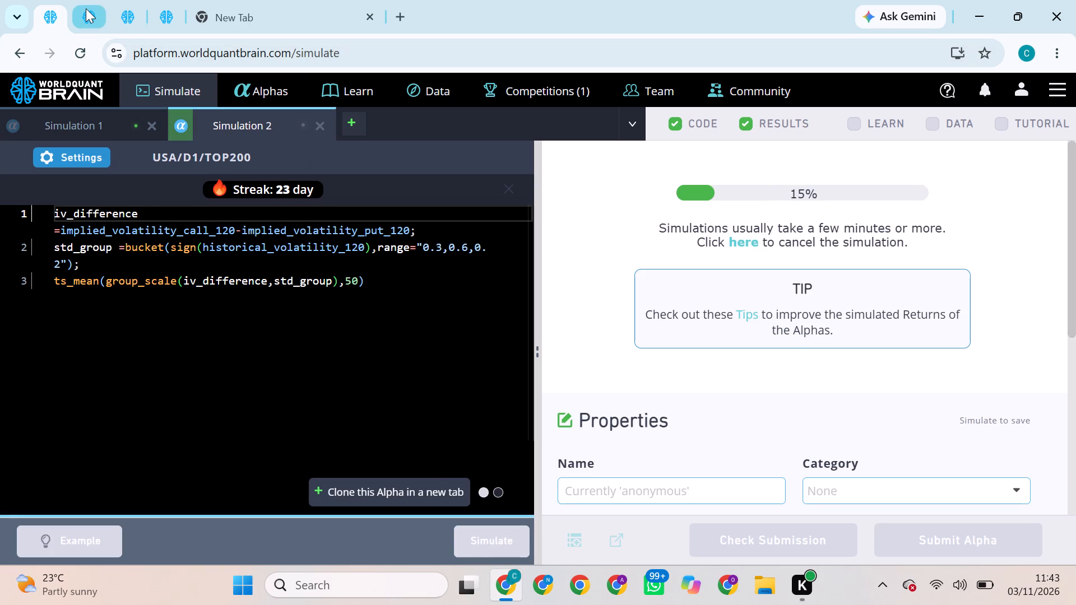
pyautogui.click(120, 10)
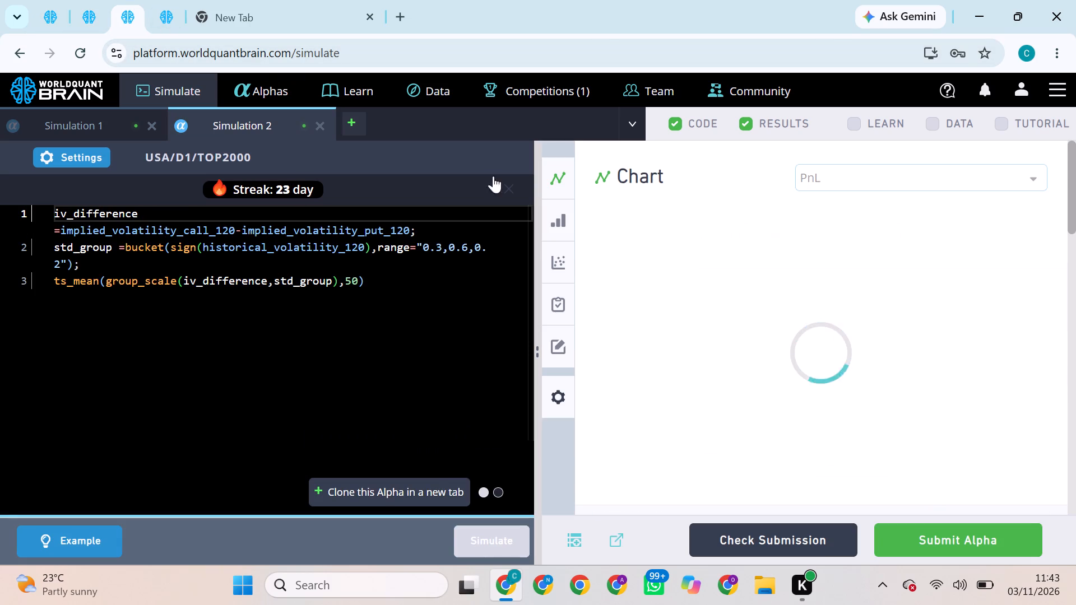
pyautogui.click(940, 543)
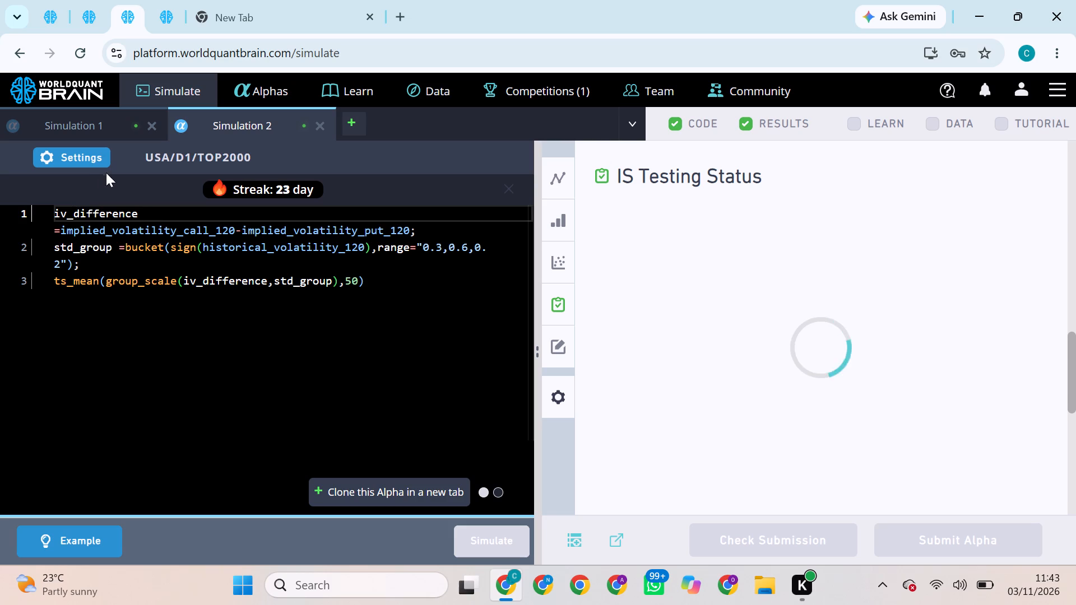
# Set the neutralization of this TOP2000 iv_difference alpha to Sector, apply it and simulate.
pyautogui.click(85, 157)
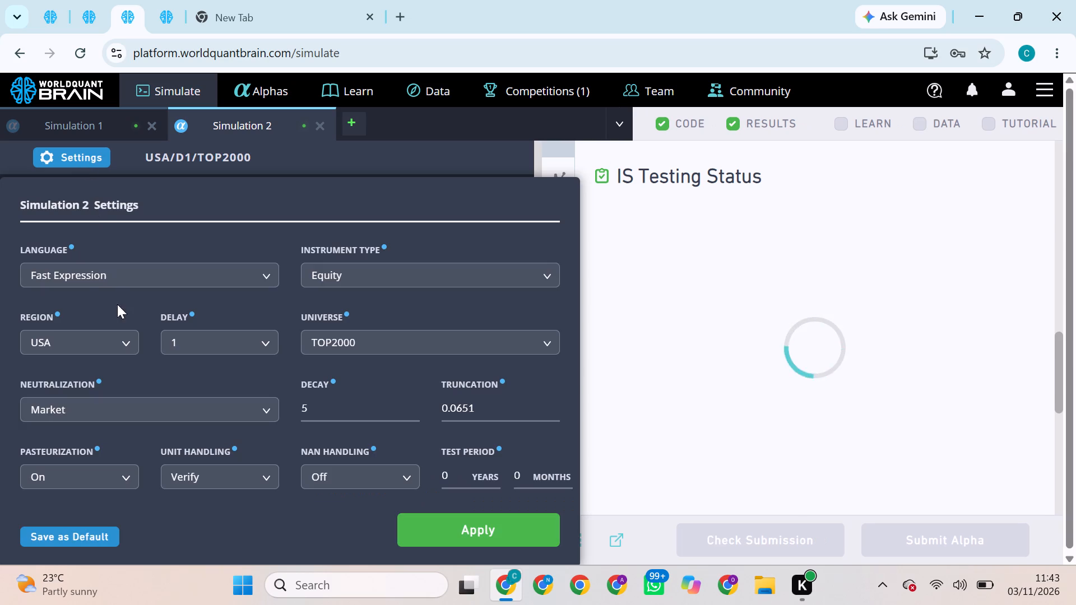
pyautogui.click(189, 406)
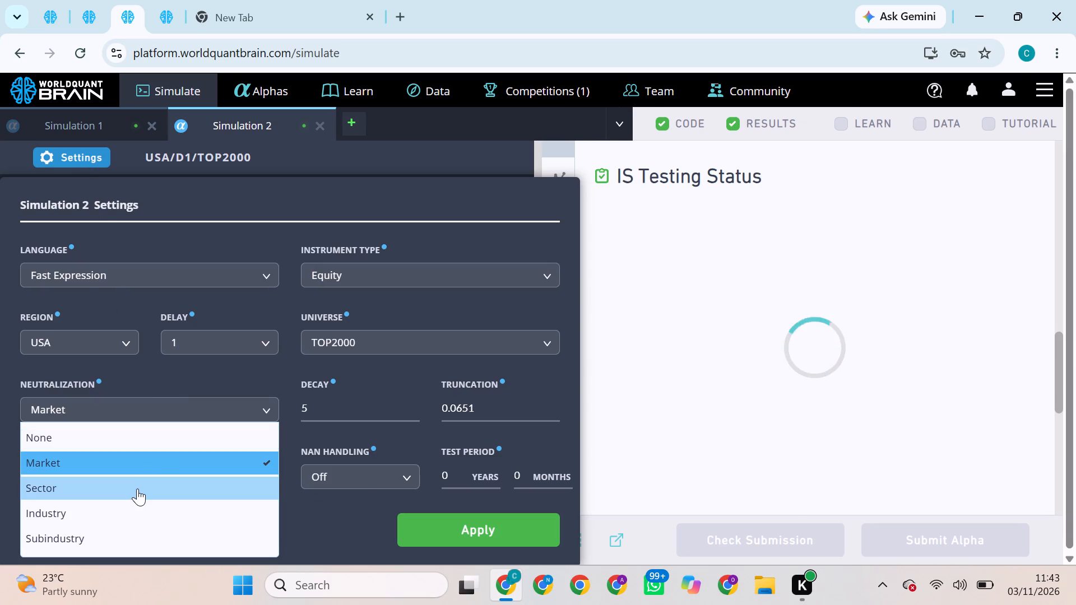
pyautogui.click(137, 488)
pyautogui.click(450, 532)
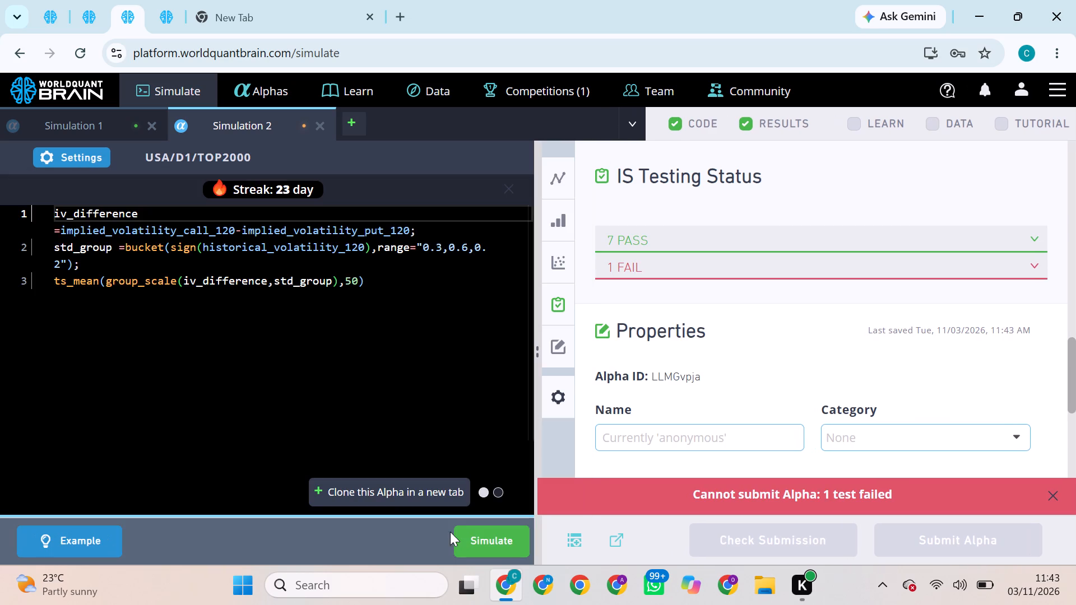
pyautogui.click(501, 544)
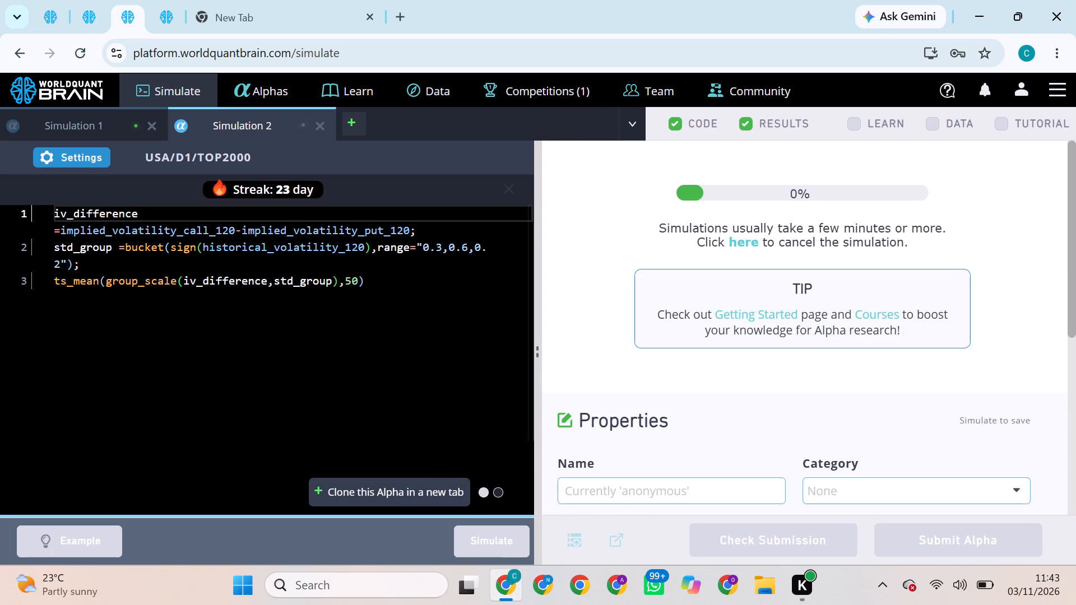
# Try to submit the other TOP2000 iv_difference alpha, the one with decay 6 and truncation 0.0612.
pyautogui.click(166, 12)
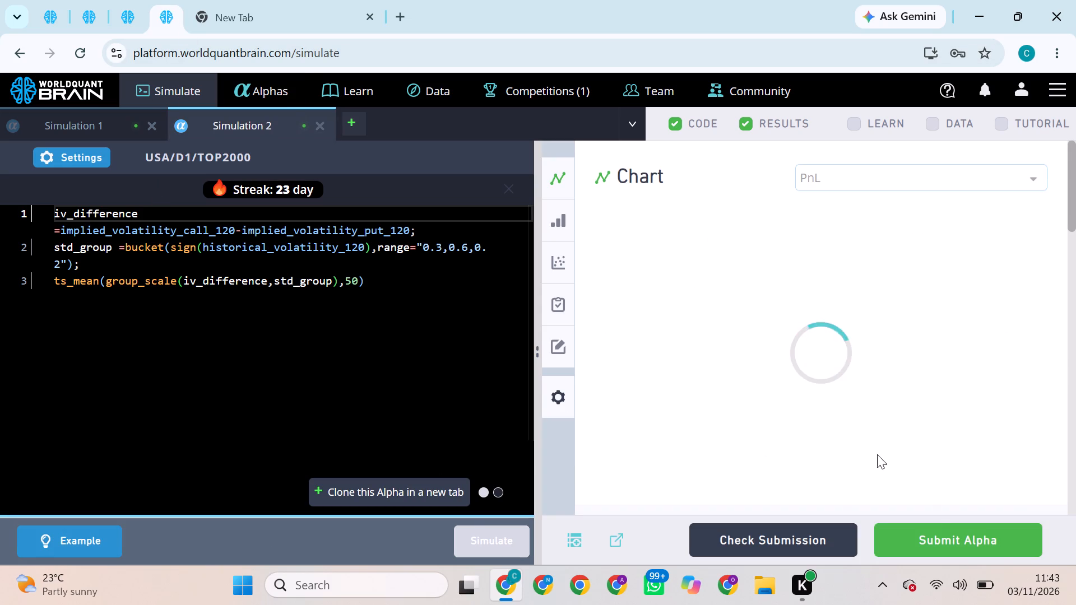
pyautogui.click(940, 533)
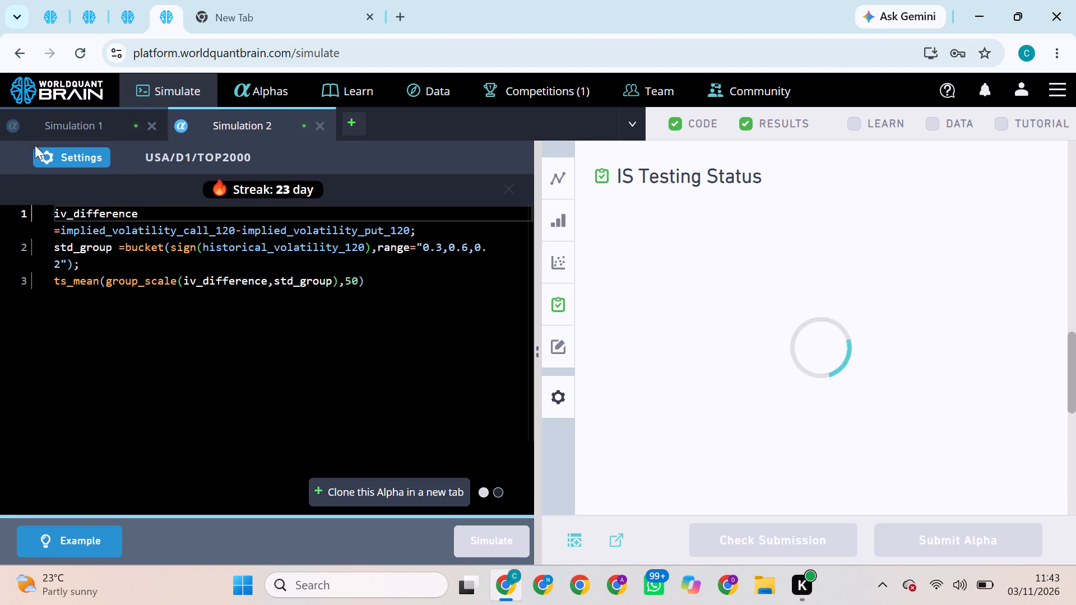
# Set the neutralization of the decay 6 TOP2000 iv_difference alpha to Subindustry, apply it and try to simulate.
pyautogui.click(73, 154)
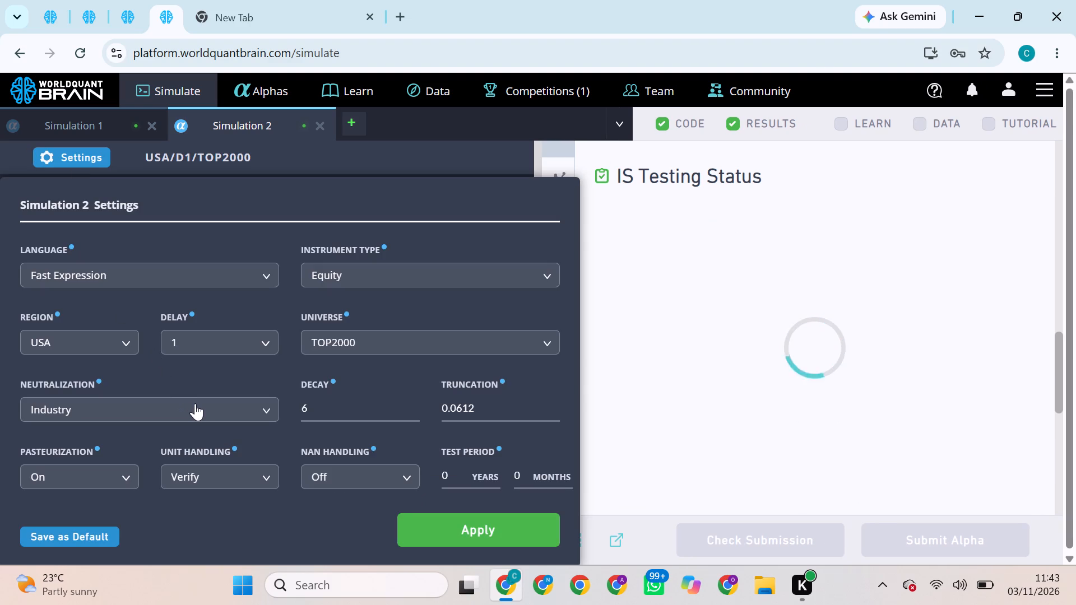
pyautogui.click(195, 403)
pyautogui.click(184, 532)
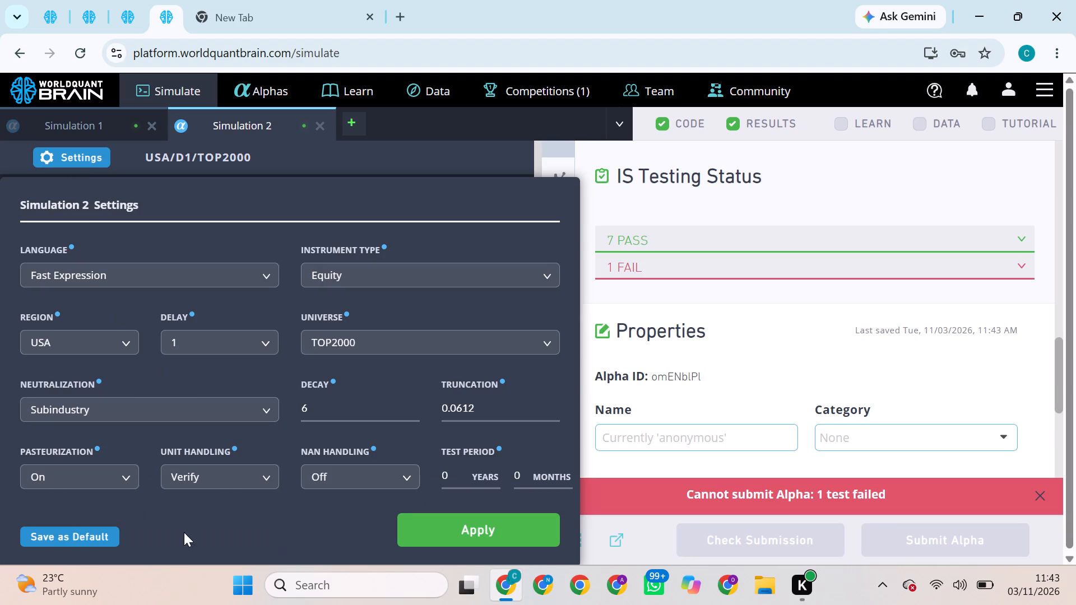
pyautogui.click(494, 534)
pyautogui.click(509, 538)
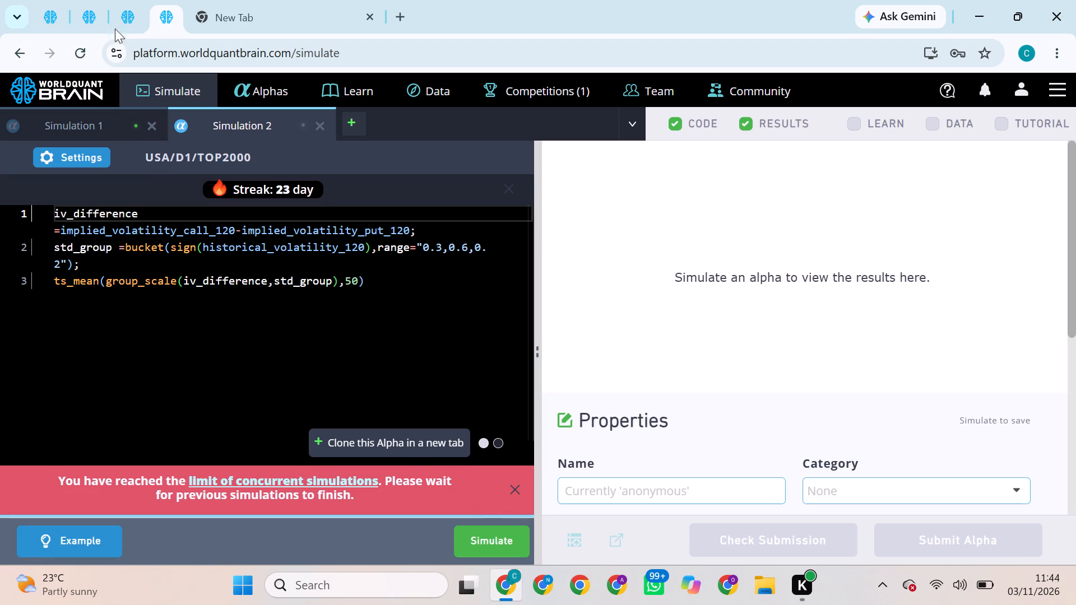
# Check the running simulations, reveal the test period of the ts_decay_linear alpha once finished, and try to submit it.
pyautogui.click(119, 8)
pyautogui.click(94, 10)
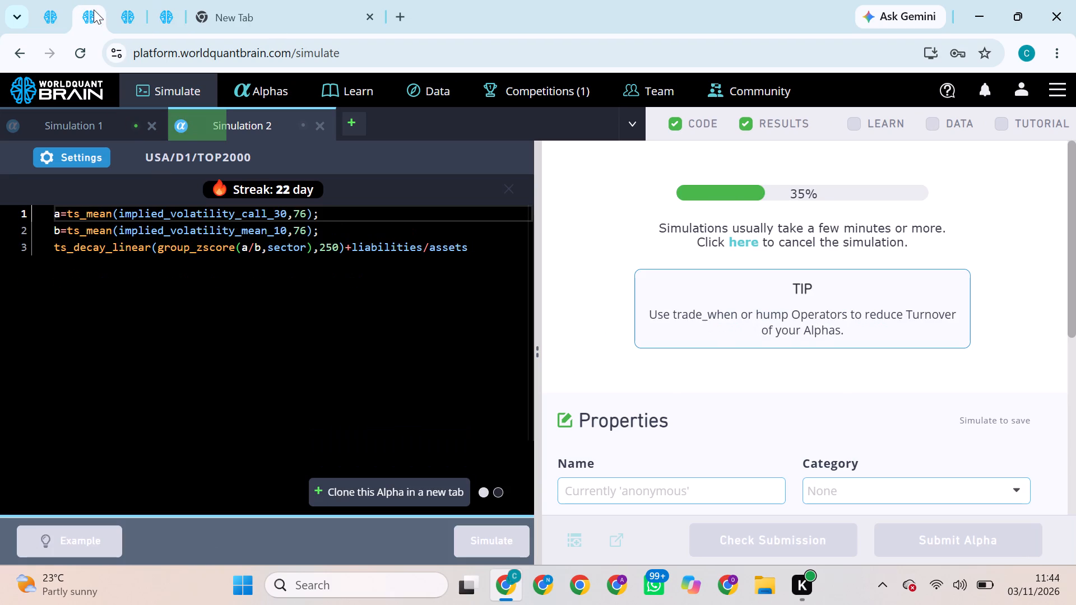
pyautogui.click(53, 9)
pyautogui.click(86, 9)
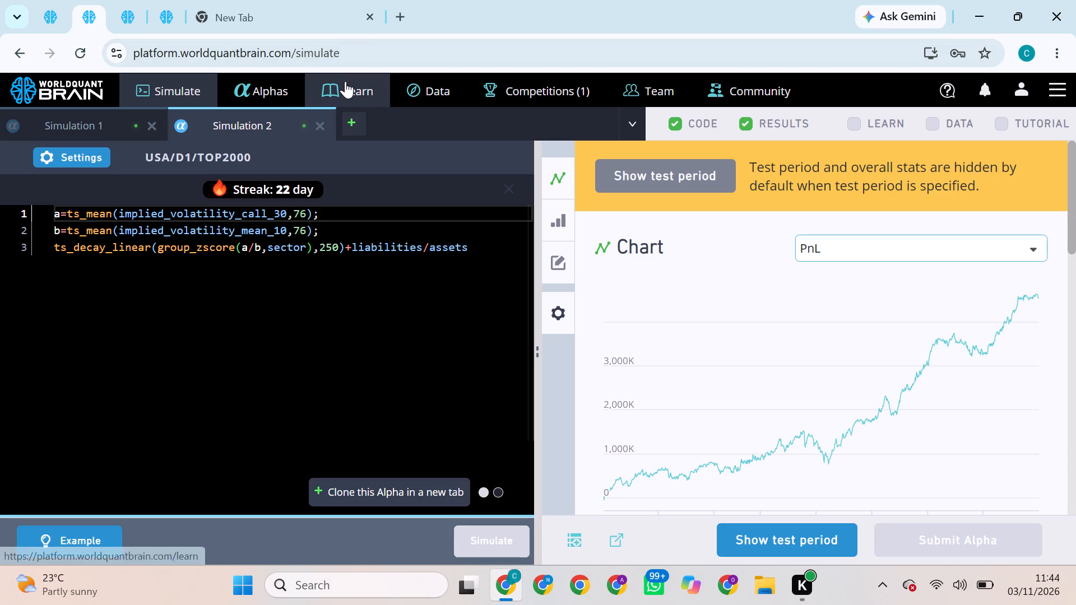
pyautogui.click(783, 530)
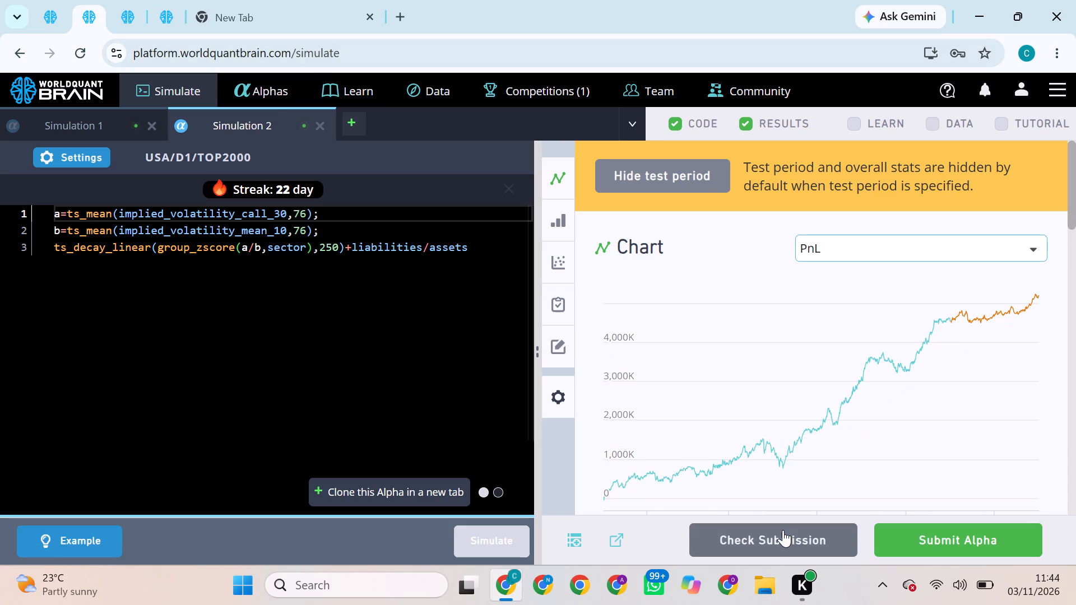
pyautogui.click(903, 545)
# Check the TOP200 simulation's progress, set the ts_decay_linear alpha's neutralization to Sector, apply it and simulate.
pyautogui.click(39, 2)
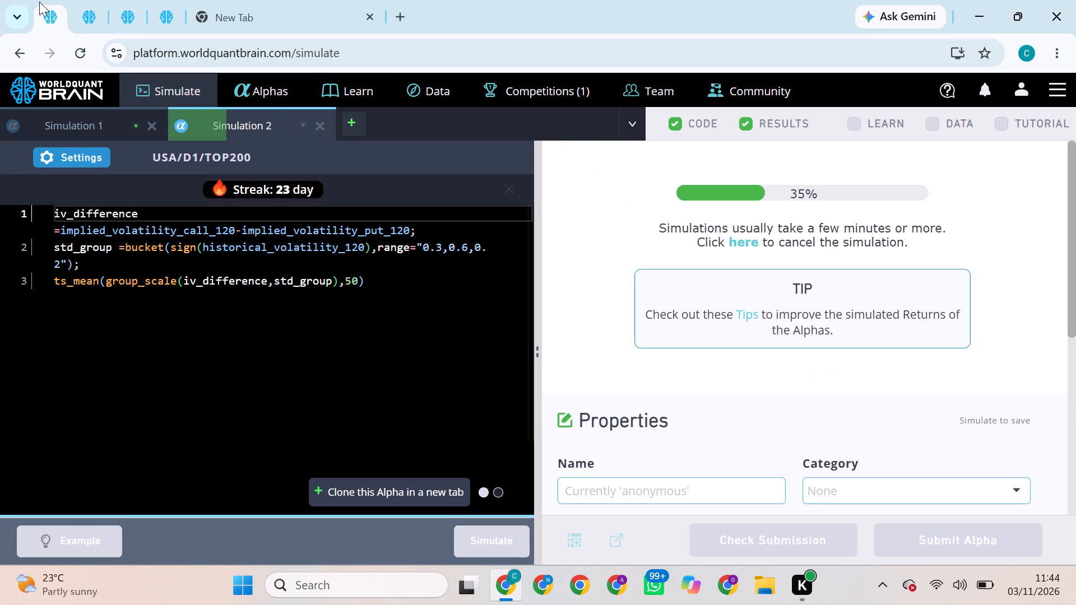
pyautogui.click(64, 0)
pyautogui.click(94, 12)
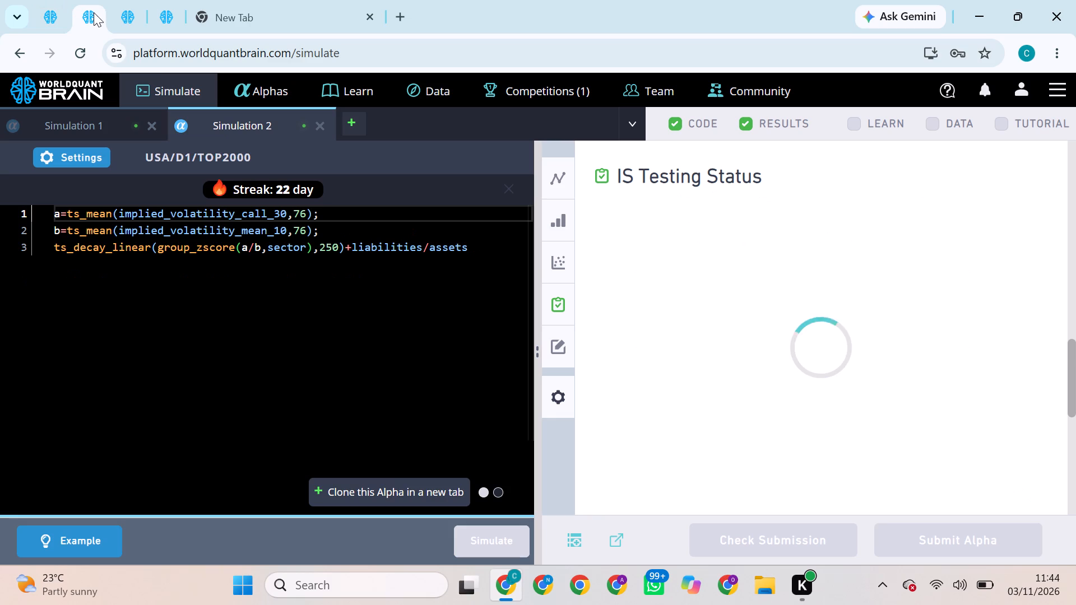
pyautogui.click(87, 159)
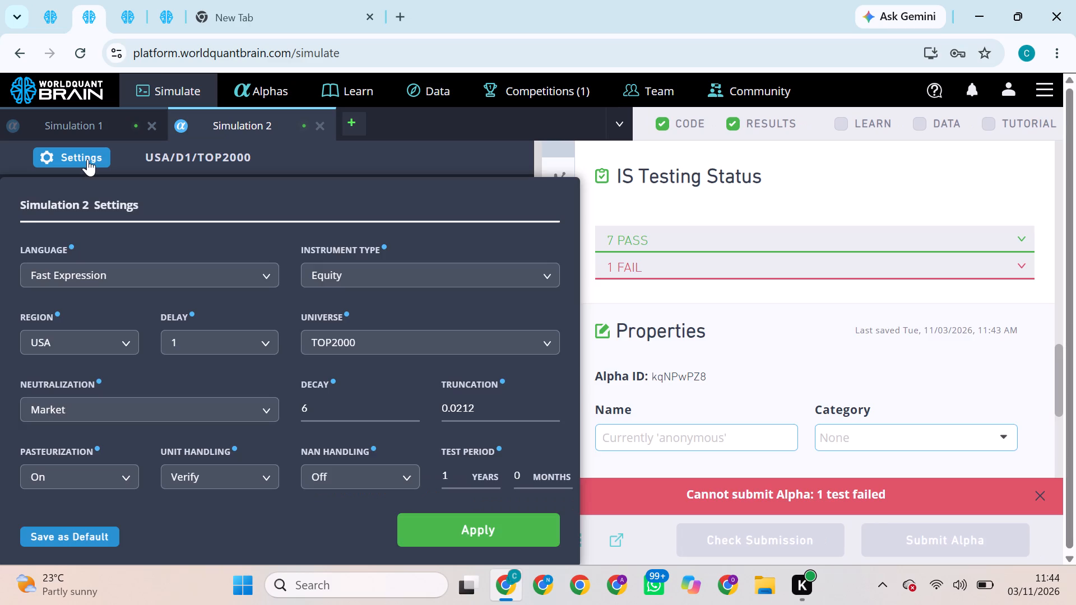
pyautogui.click(166, 415)
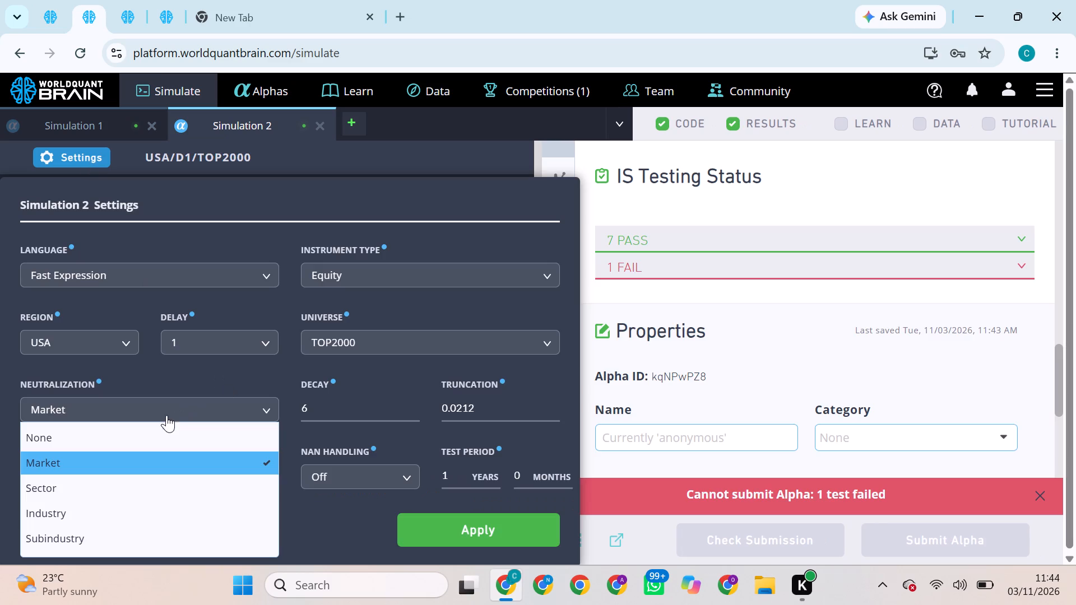
pyautogui.click(104, 489)
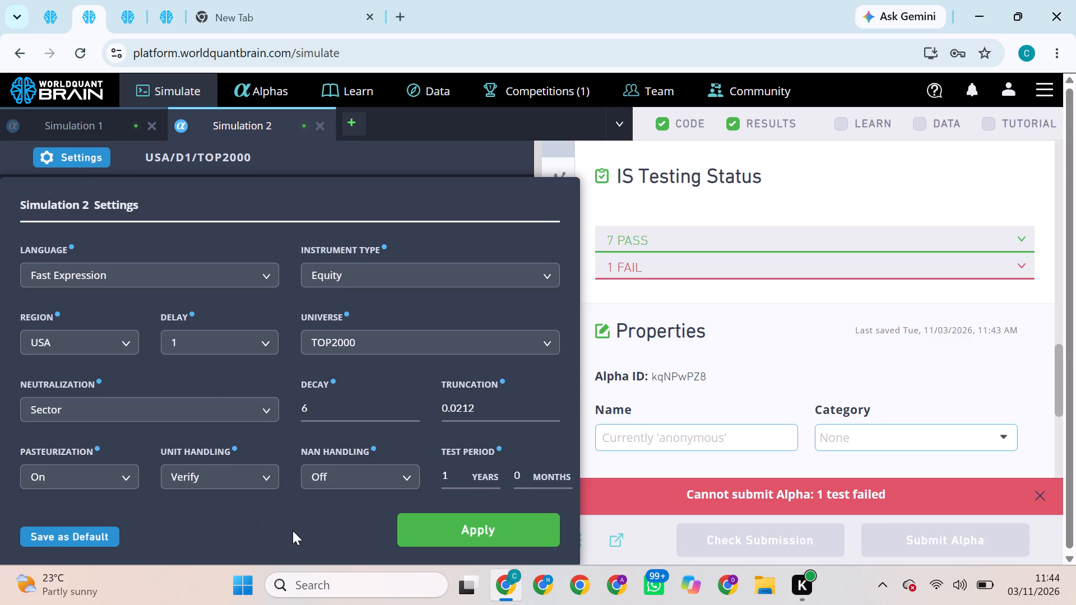
pyautogui.click(424, 536)
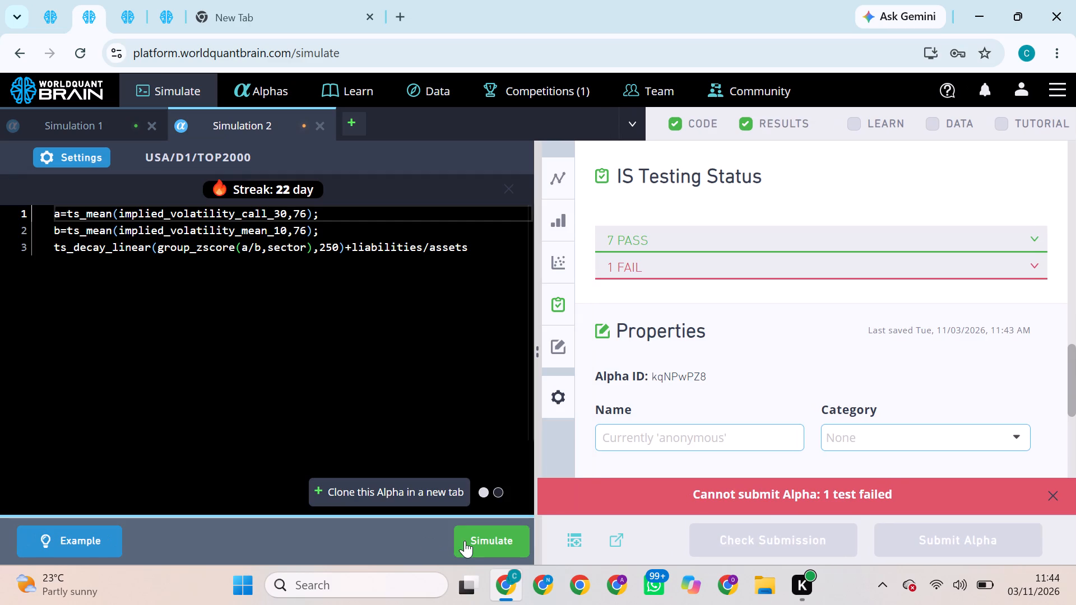
pyautogui.click(465, 541)
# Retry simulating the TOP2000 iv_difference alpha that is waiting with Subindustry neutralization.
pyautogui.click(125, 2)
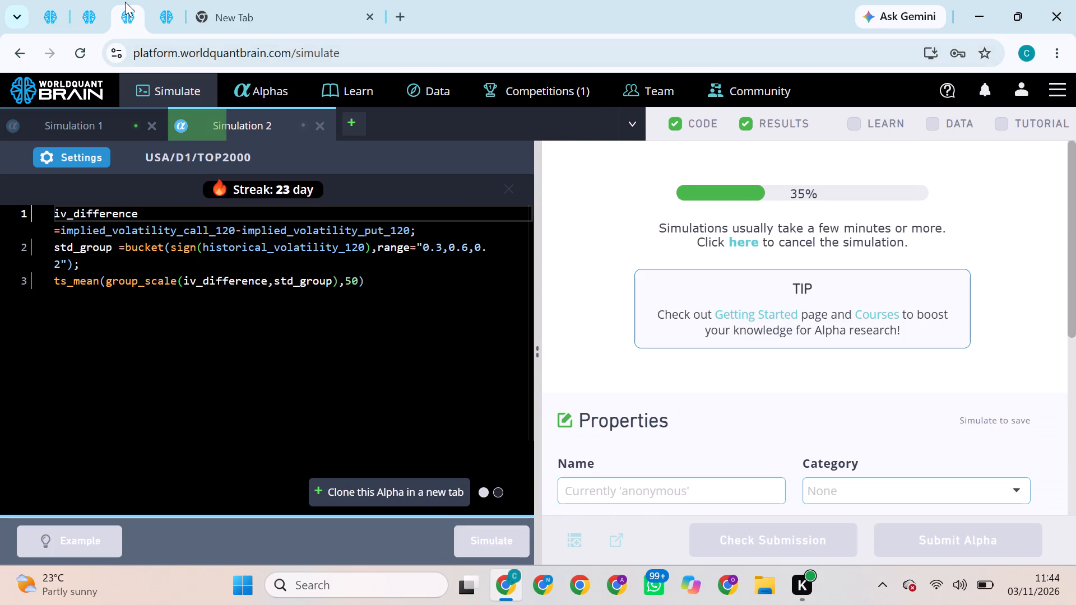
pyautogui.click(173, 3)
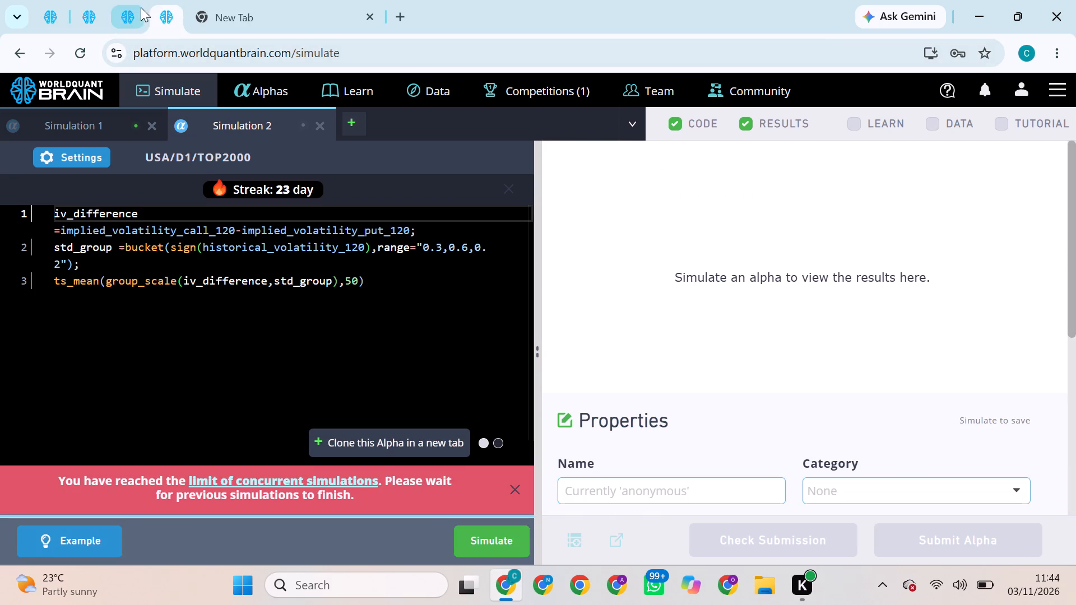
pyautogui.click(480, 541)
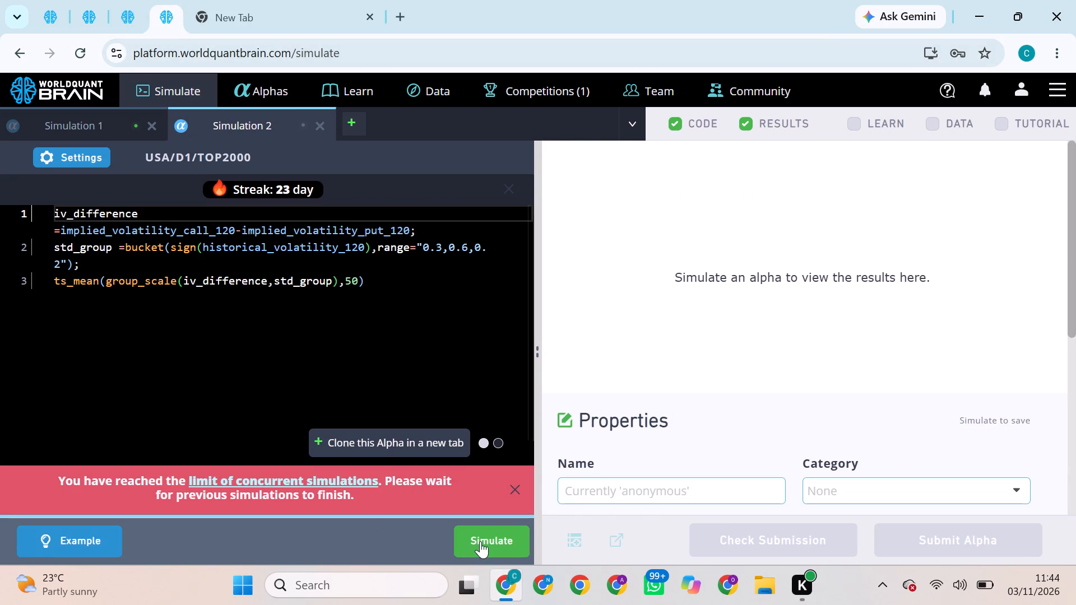
# Check the running simulations, set the TOP200 iv_difference alpha's neutralization to Market, apply it and simulate.
pyautogui.click(121, 0)
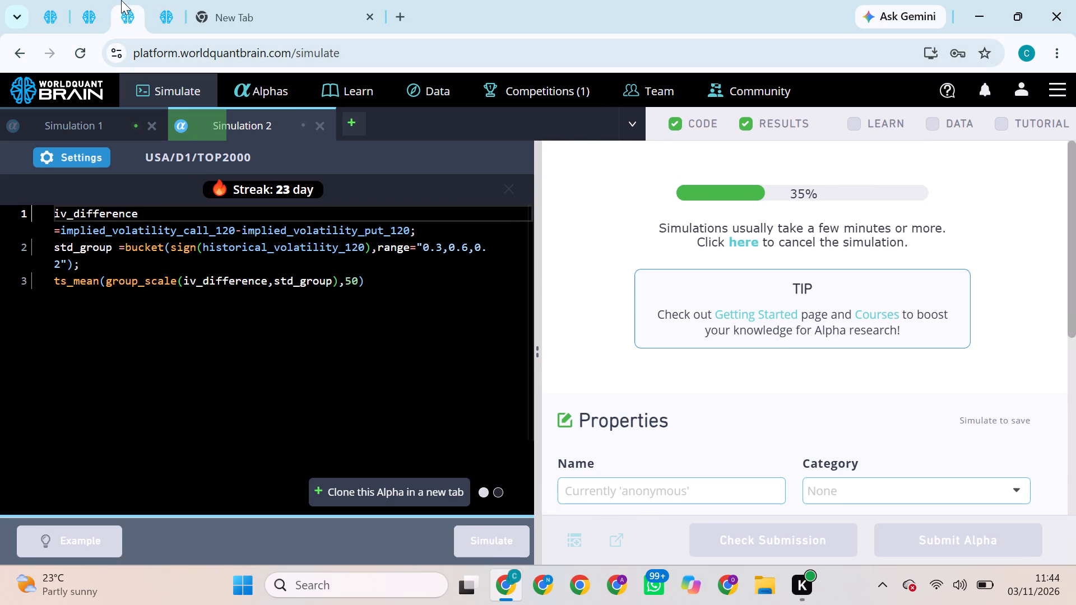
pyautogui.click(83, 15)
pyautogui.click(46, 3)
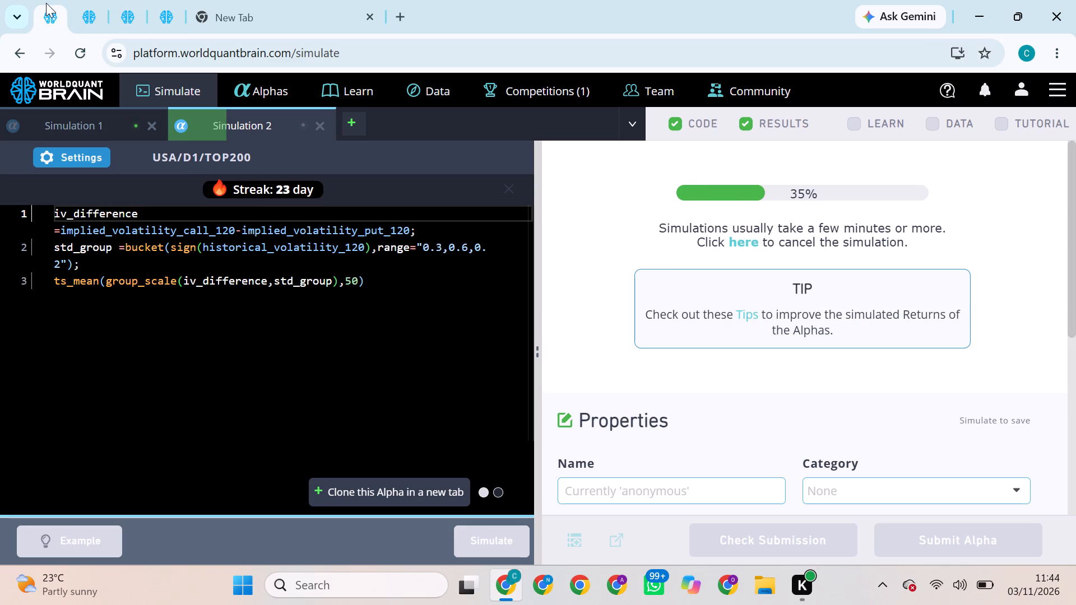
pyautogui.click(73, 162)
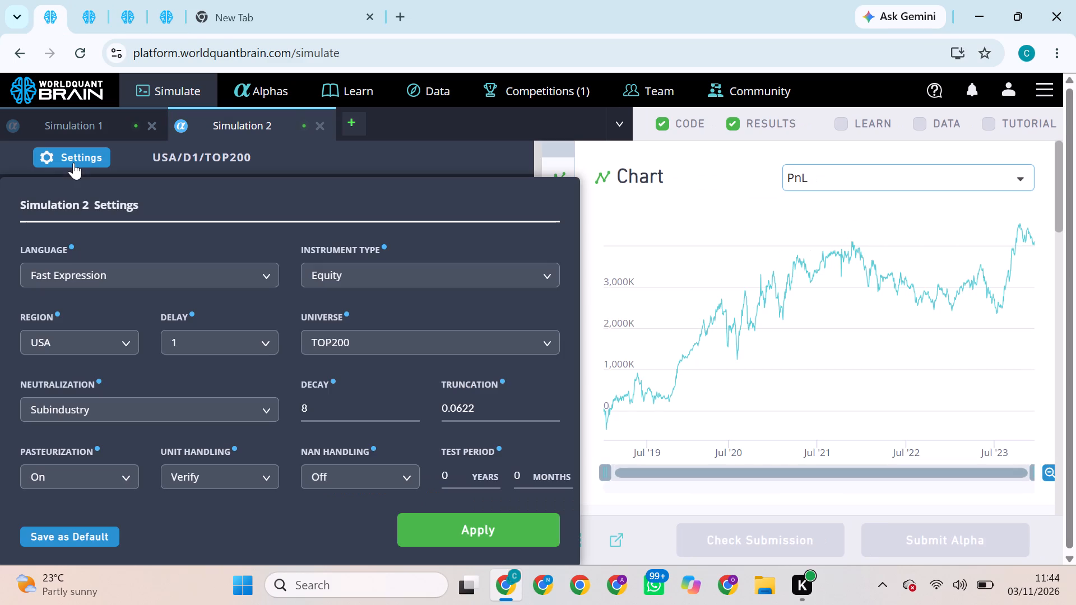
pyautogui.click(73, 405)
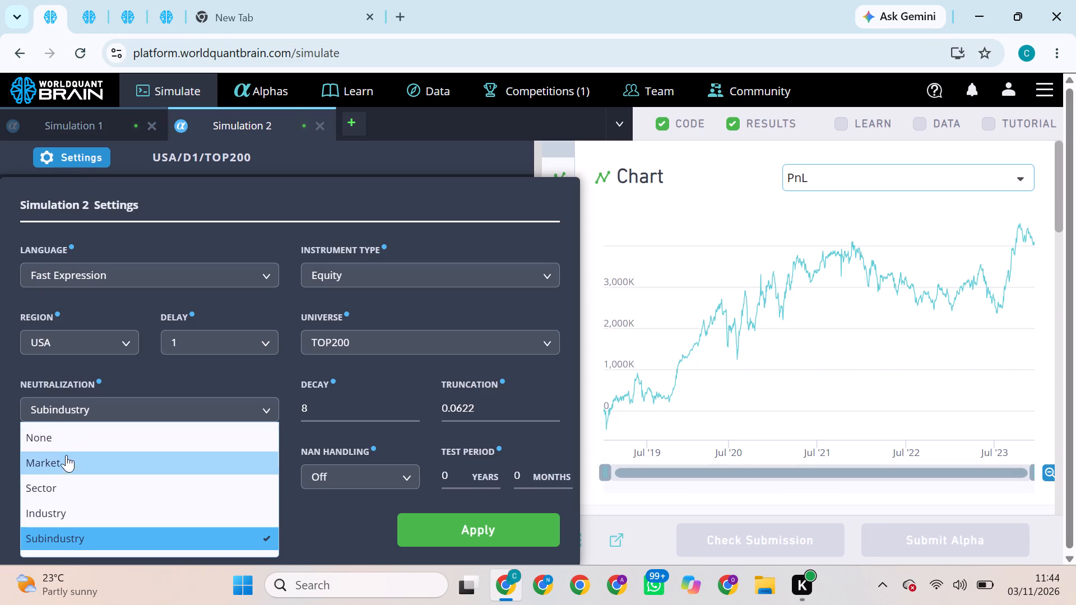
pyautogui.click(66, 462)
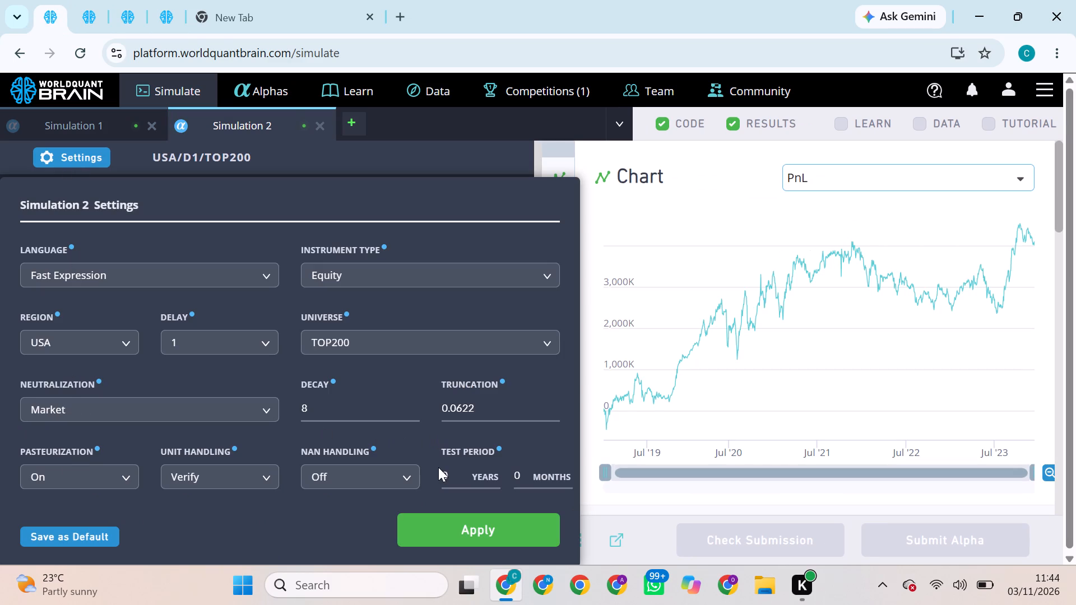
pyautogui.click(432, 542)
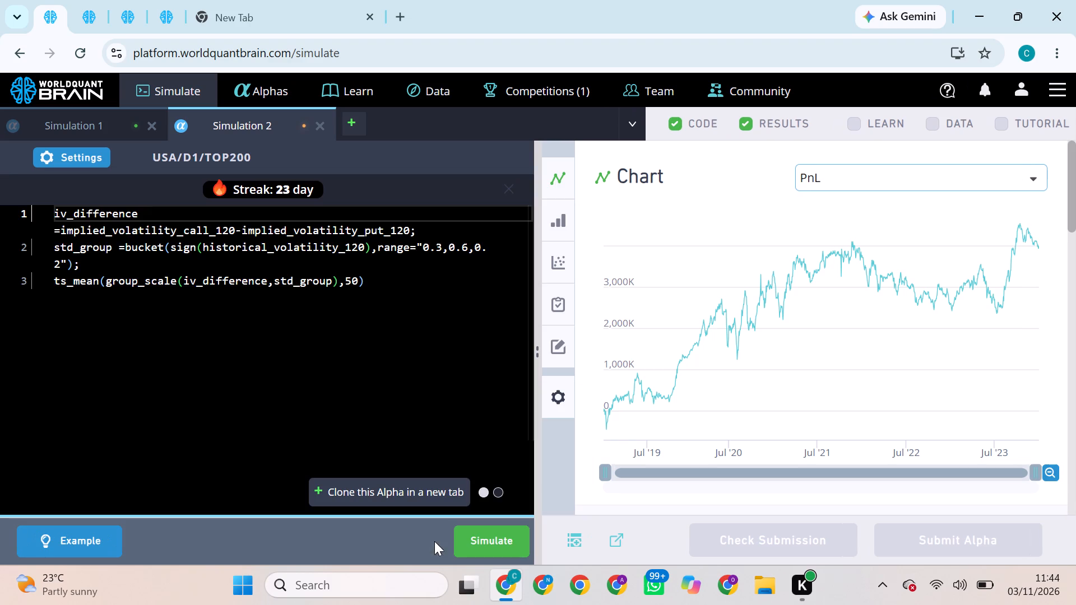
pyautogui.click(466, 560)
pyautogui.click(480, 543)
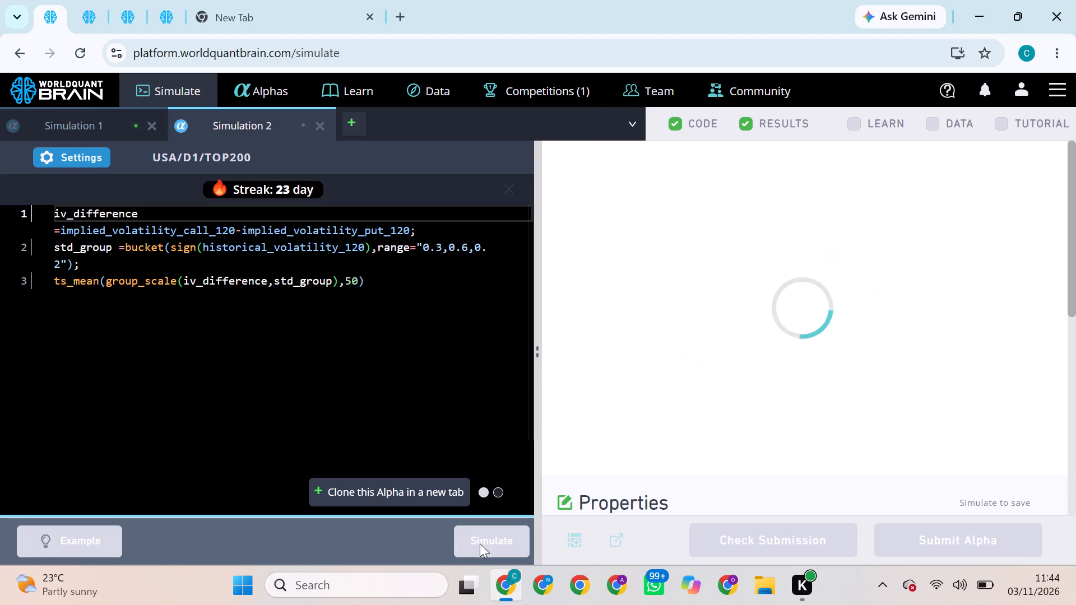
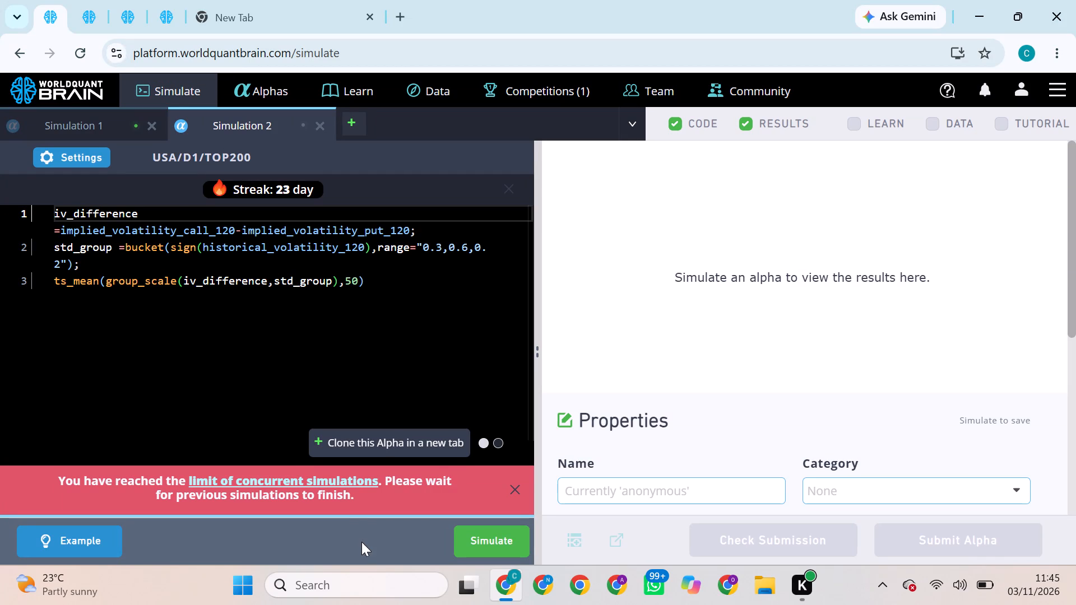
# Retry simulating the TOP200 iv_difference alpha that is waiting with Market neutralization.
pyautogui.click(479, 551)
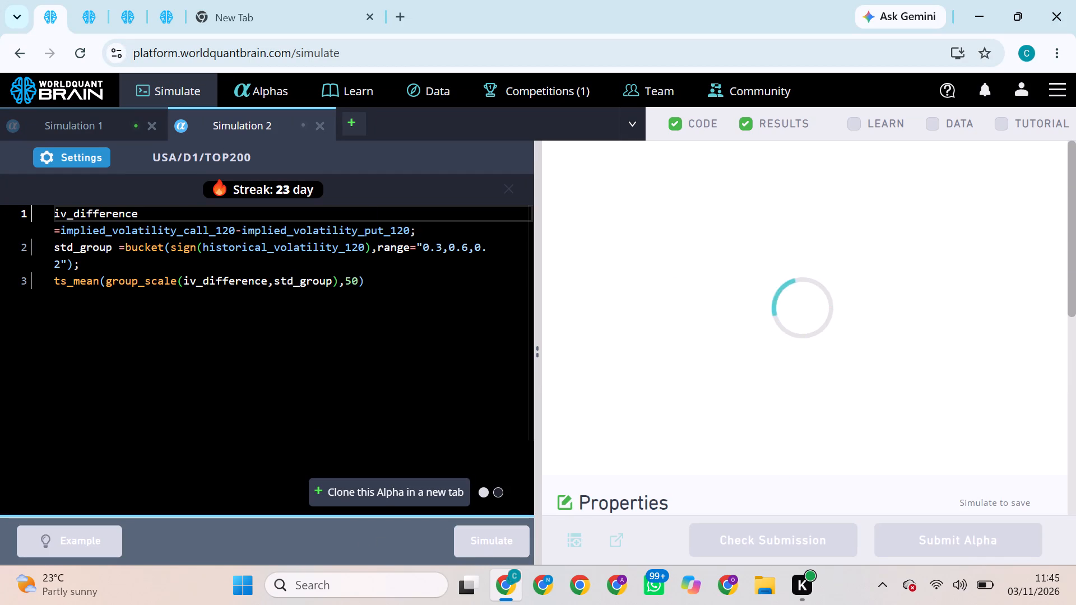
# Reveal the test period of the finished ts_decay_linear alpha with Sector neutralization and try to submit it.
pyautogui.click(96, 20)
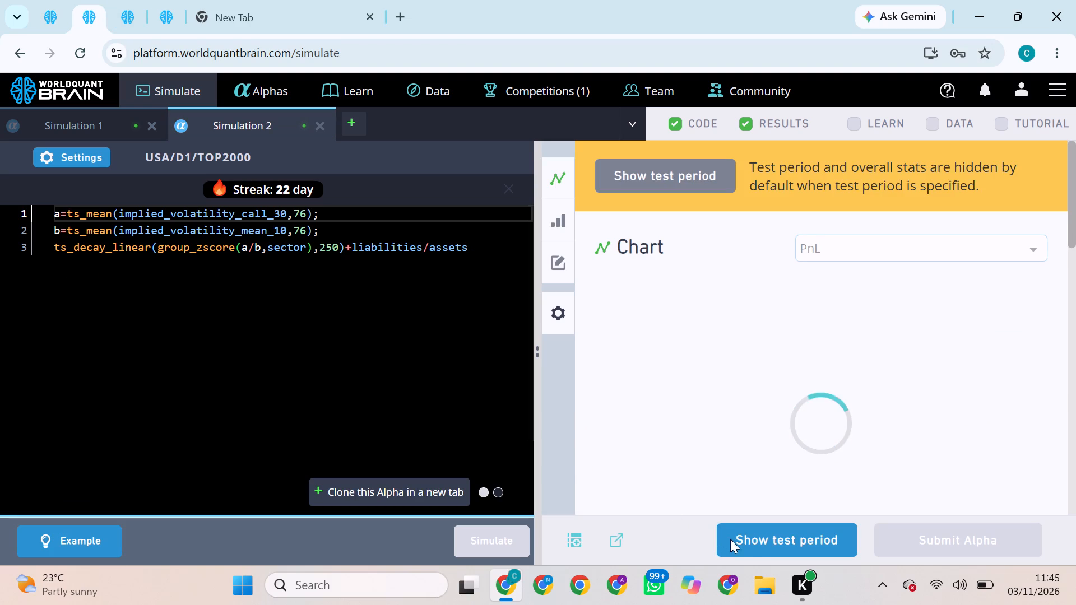
pyautogui.click(758, 542)
pyautogui.click(936, 547)
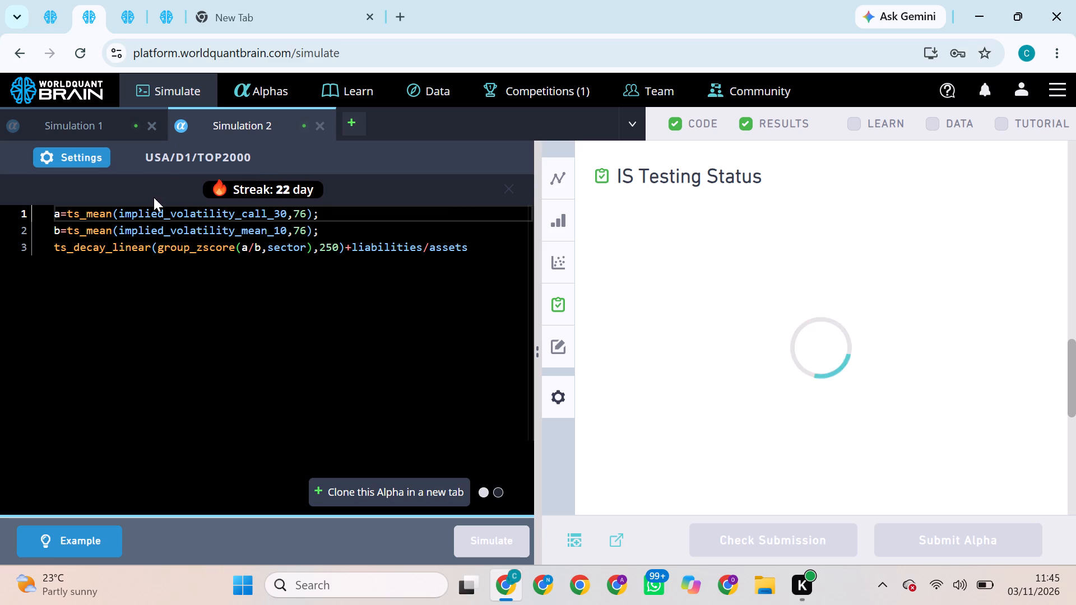
# Set the ts_decay_linear alpha's neutralization to Industry, apply the settings and simulate it.
pyautogui.click(84, 160)
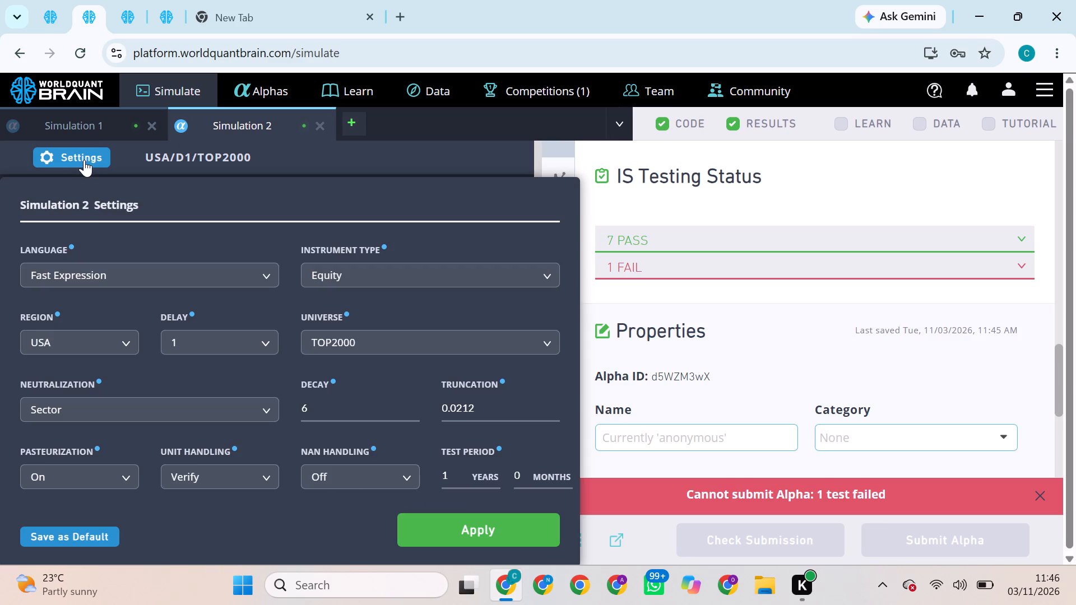
pyautogui.click(84, 409)
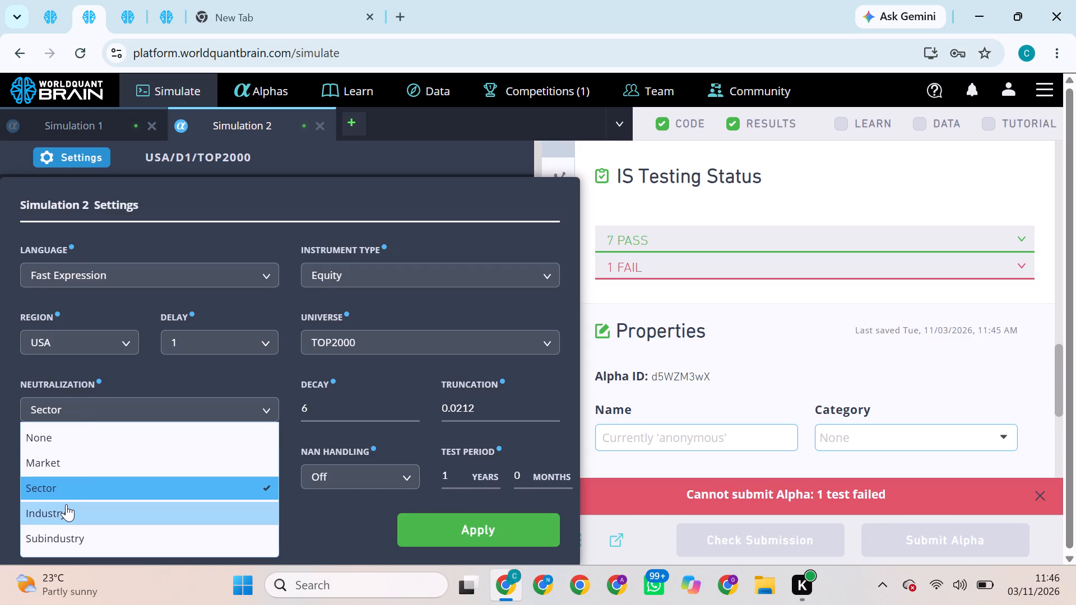
pyautogui.click(66, 504)
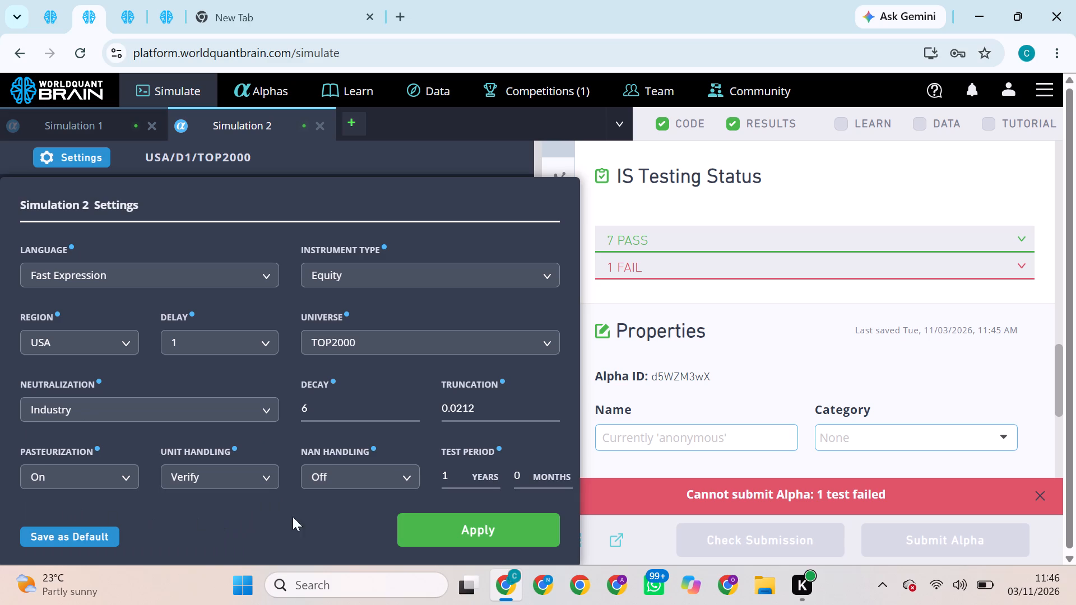
pyautogui.click(459, 534)
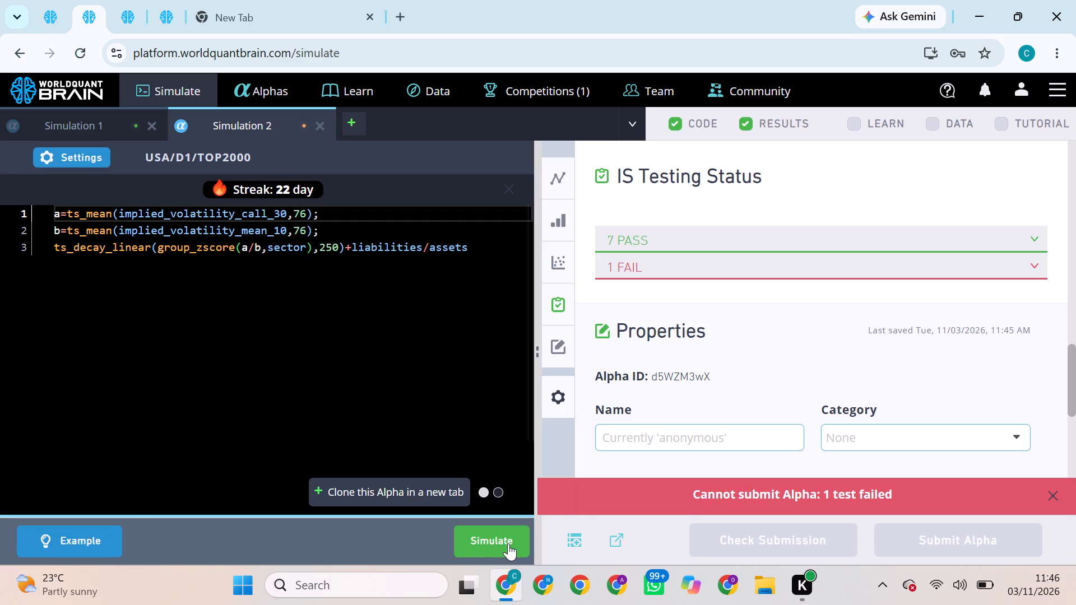
pyautogui.click(508, 543)
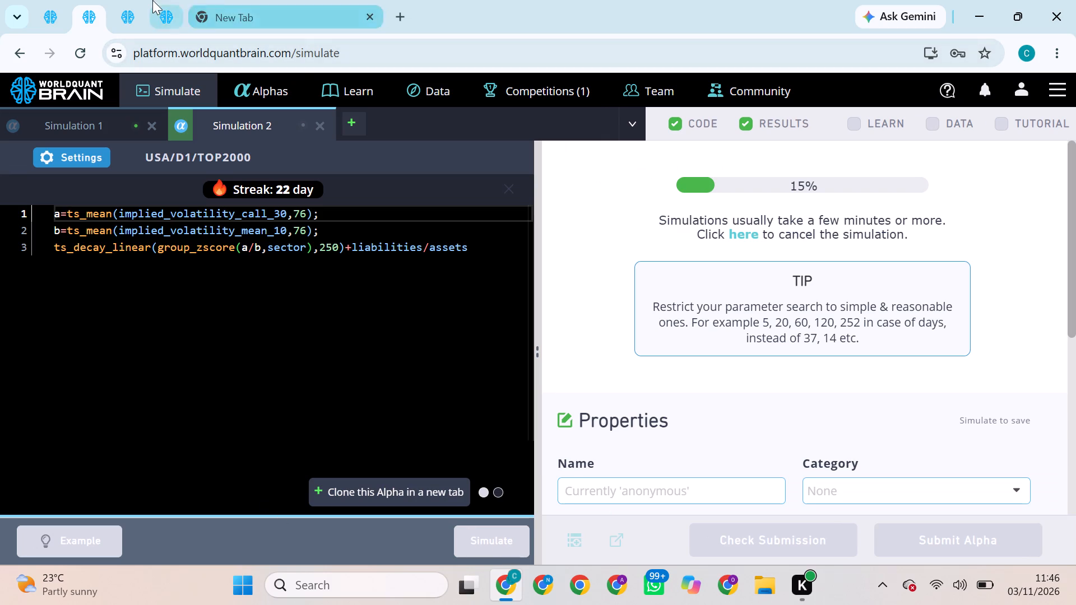
# Check the TOP200 simulation's progress and try to submit the finished TOP2000 iv_difference alpha with Sector neutralization and 0.0651 truncation.
pyautogui.click(44, 4)
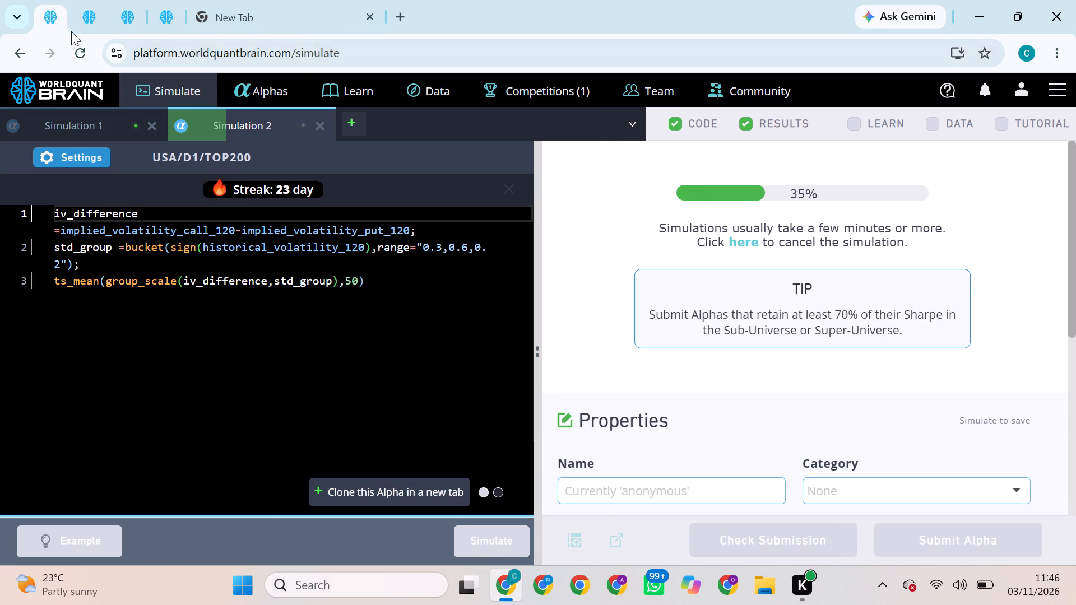
pyautogui.click(71, 31)
pyautogui.click(124, 20)
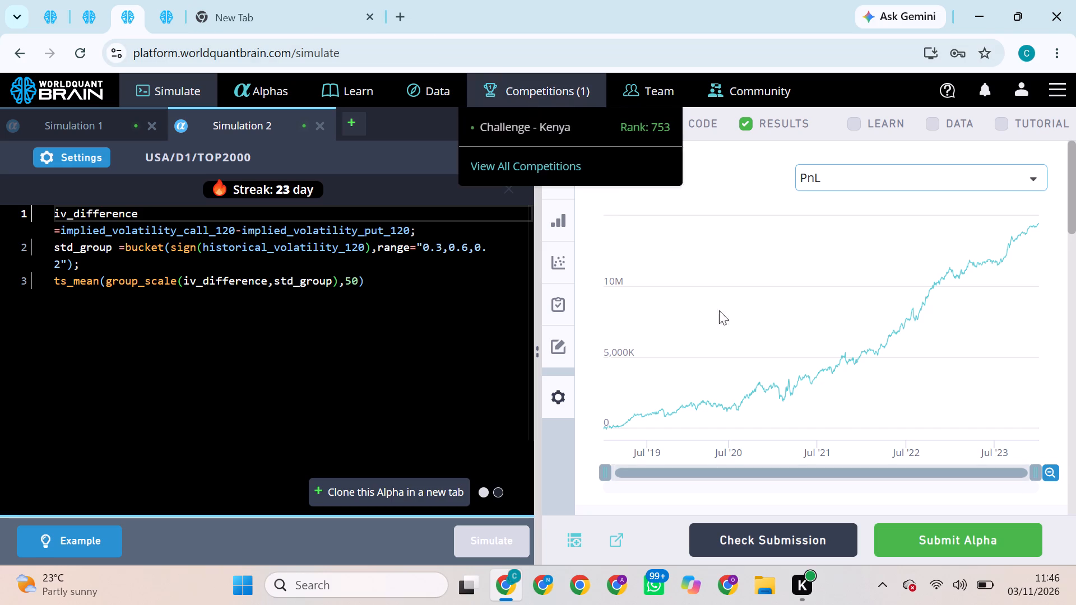
pyautogui.click(986, 533)
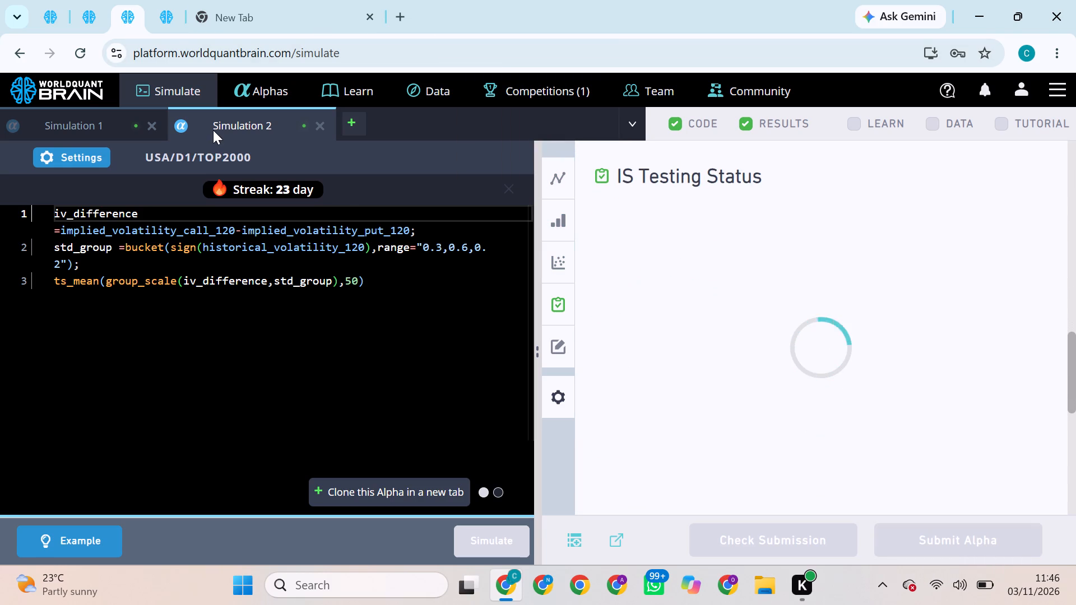
# Try to submit the other finished TOP2000 iv_difference alpha, the one with Subindustry neutralization and 0.0612 truncation.
pyautogui.click(175, 18)
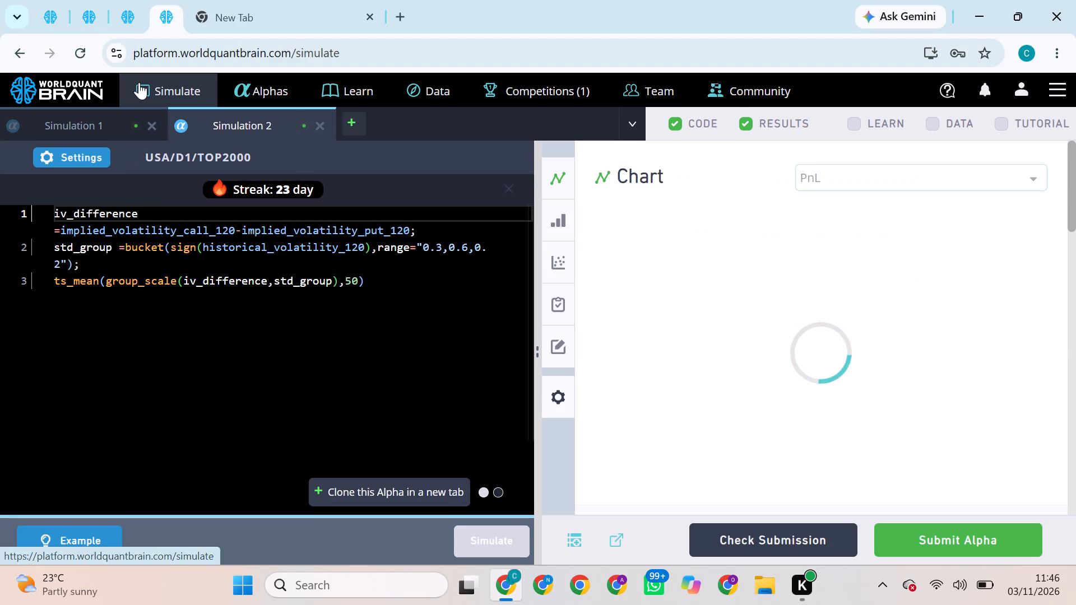
pyautogui.click(919, 545)
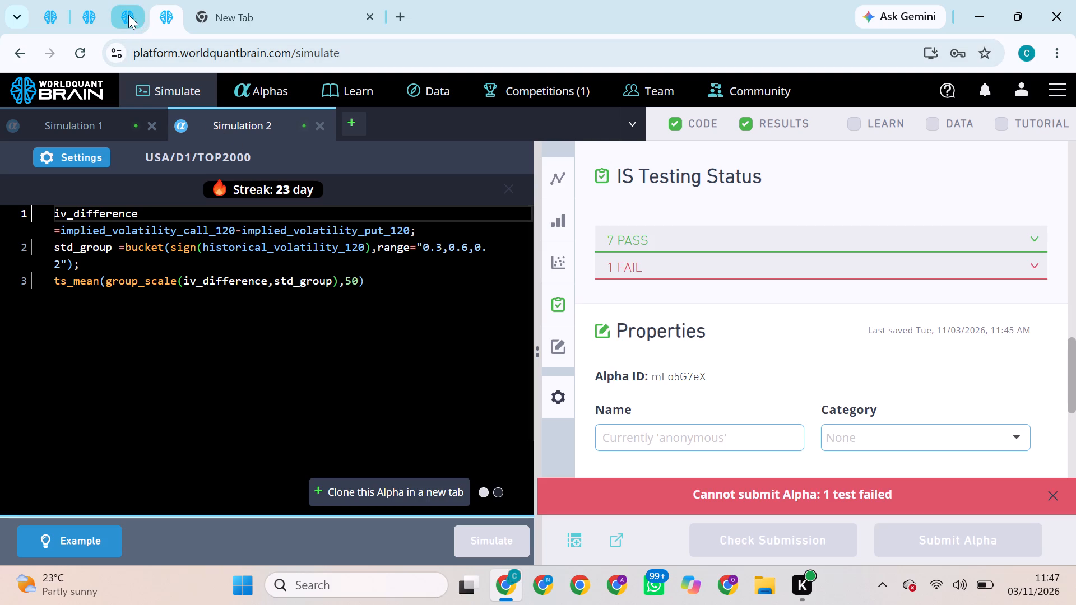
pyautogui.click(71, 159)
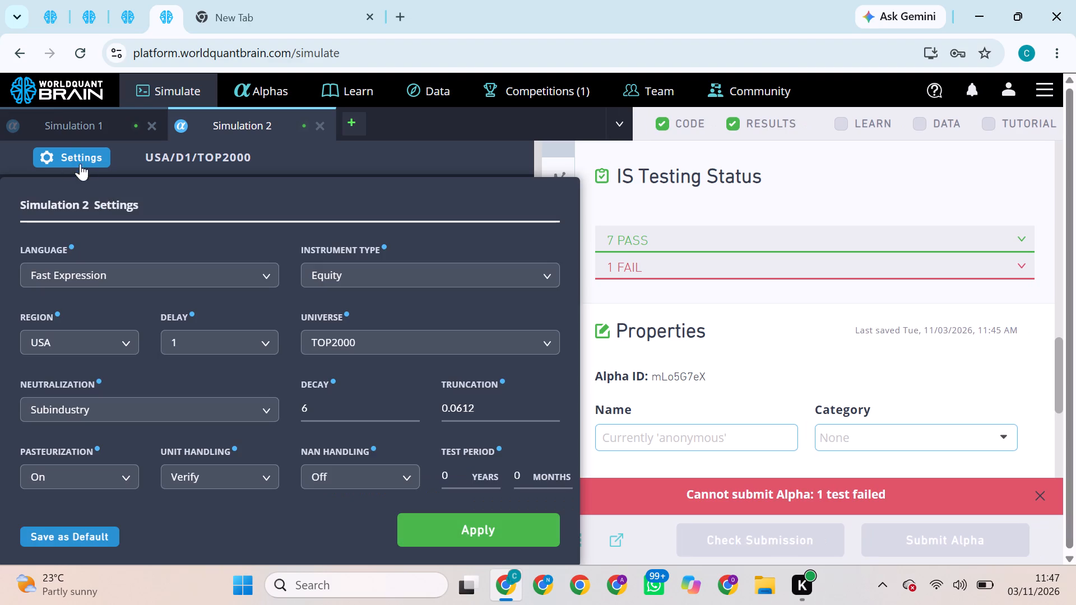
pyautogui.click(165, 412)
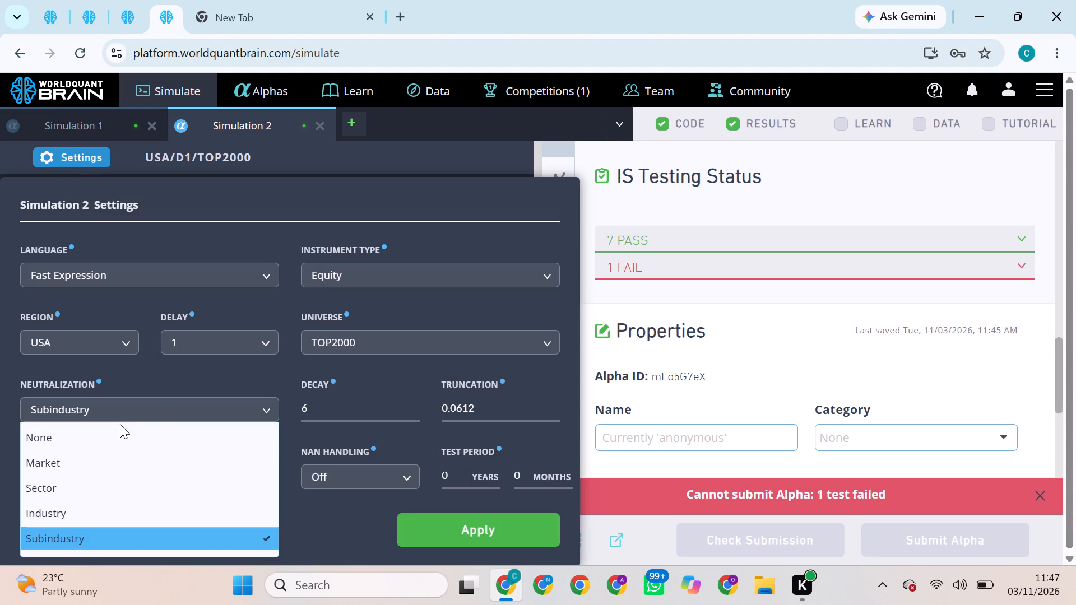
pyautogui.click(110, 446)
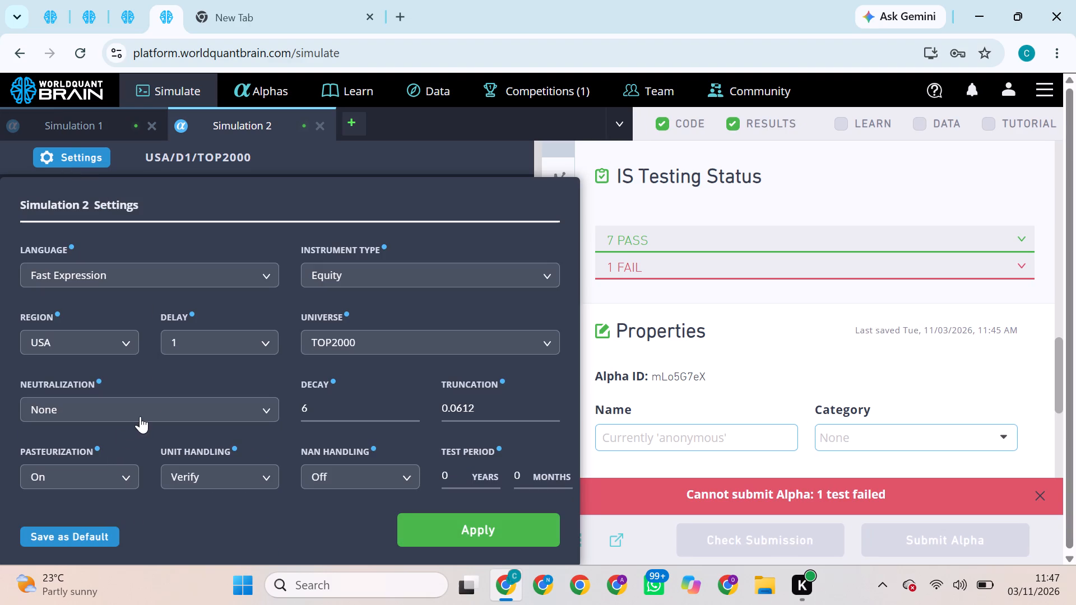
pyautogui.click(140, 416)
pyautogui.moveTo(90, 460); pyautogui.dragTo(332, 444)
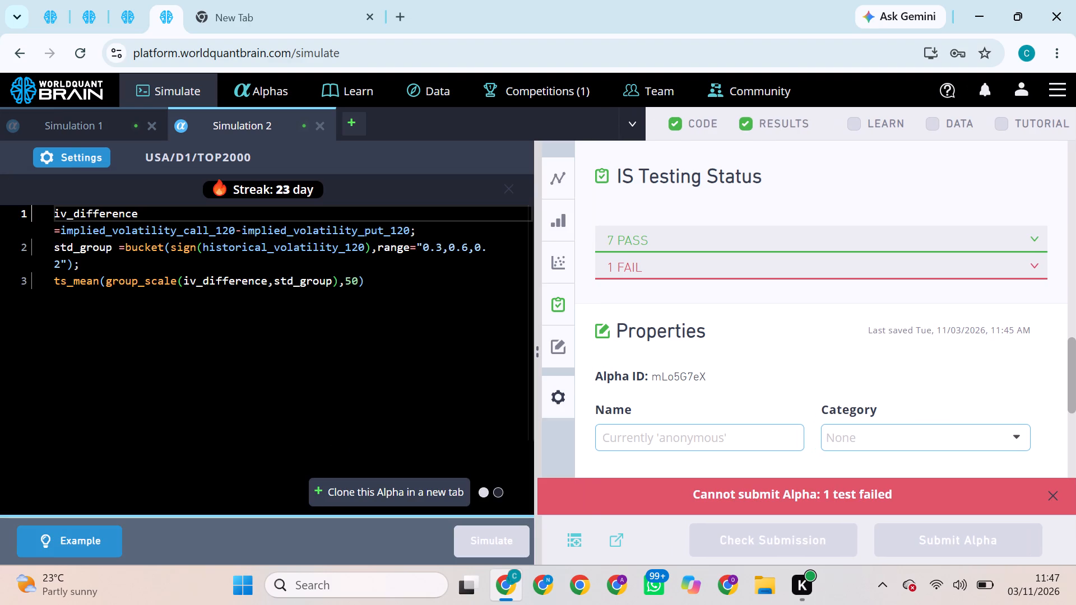
# For the TOP2000 iv_difference alpha with 0.0612 truncation, set neutralization to Market and decay to 7, apply and simulate.
pyautogui.click(93, 159)
pyautogui.click(107, 413)
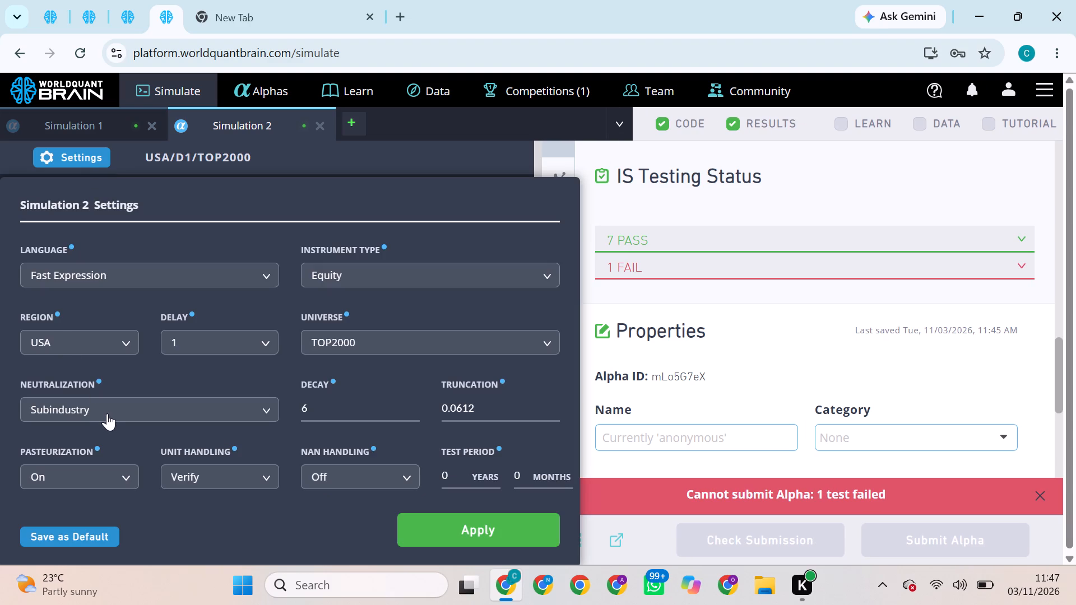
pyautogui.click(59, 460)
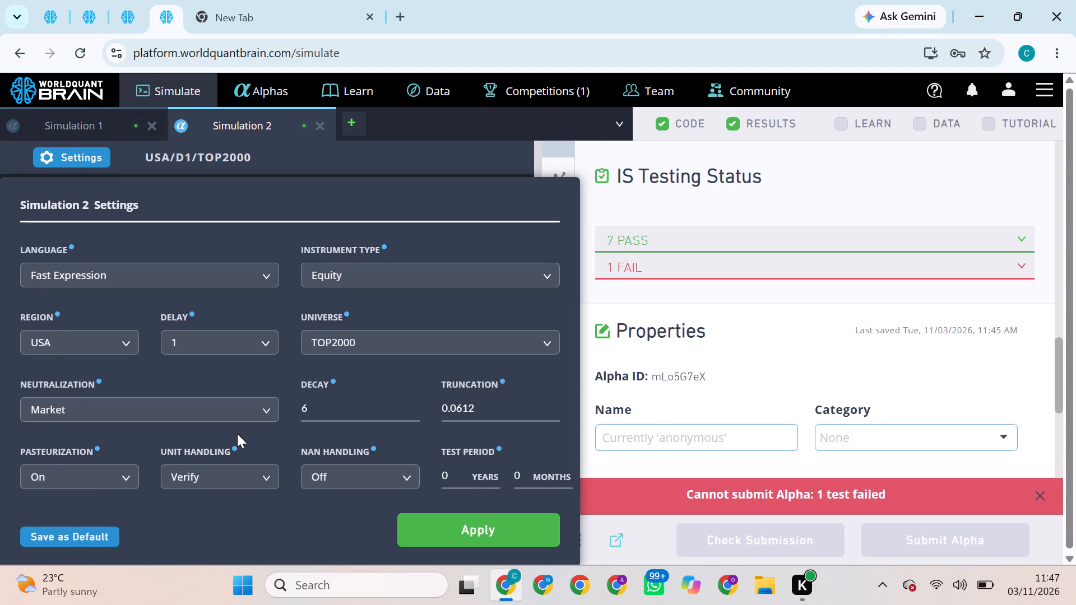
pyautogui.click(318, 407)
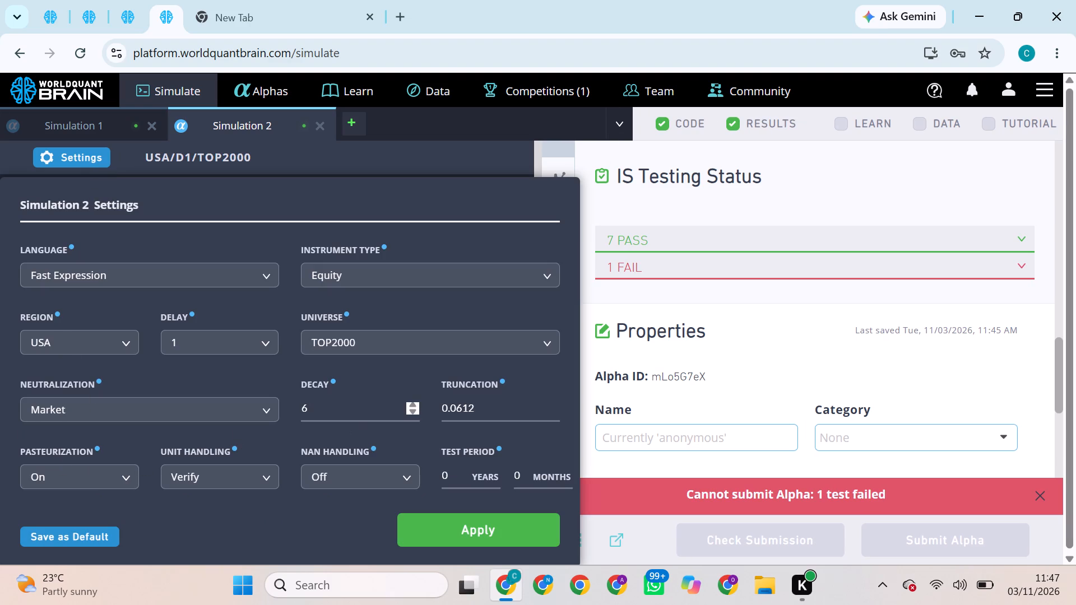
pyautogui.press('BackSpace')
pyautogui.press('7')
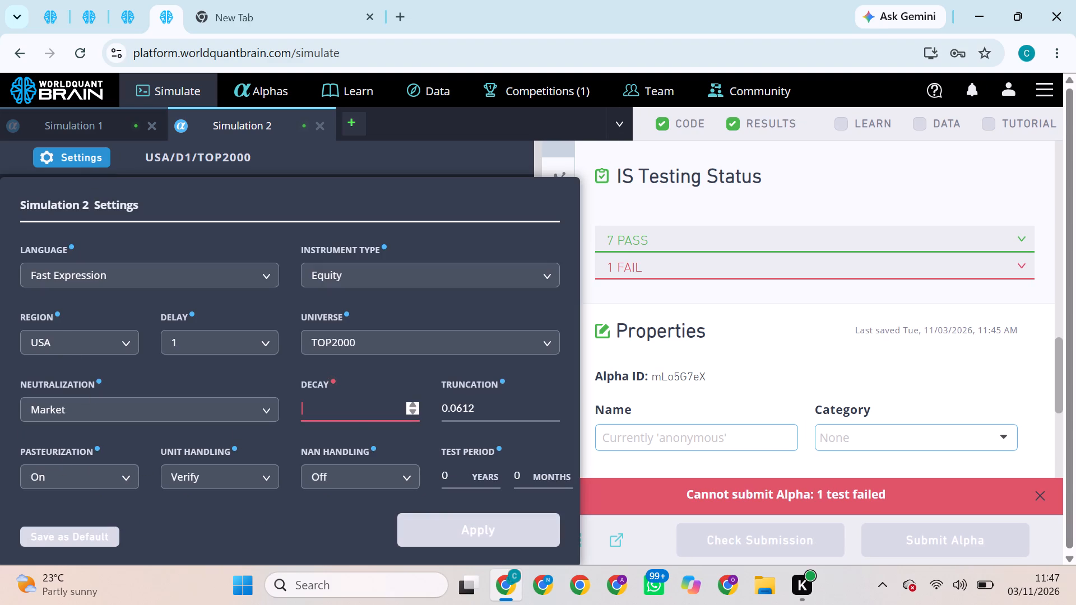
pyautogui.click(441, 535)
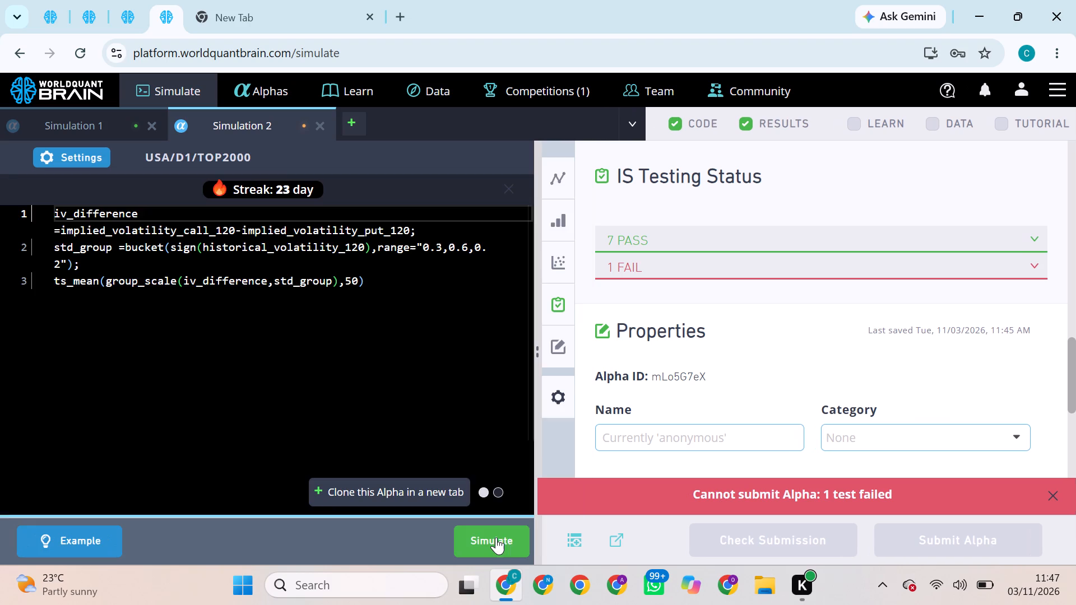
pyautogui.click(508, 537)
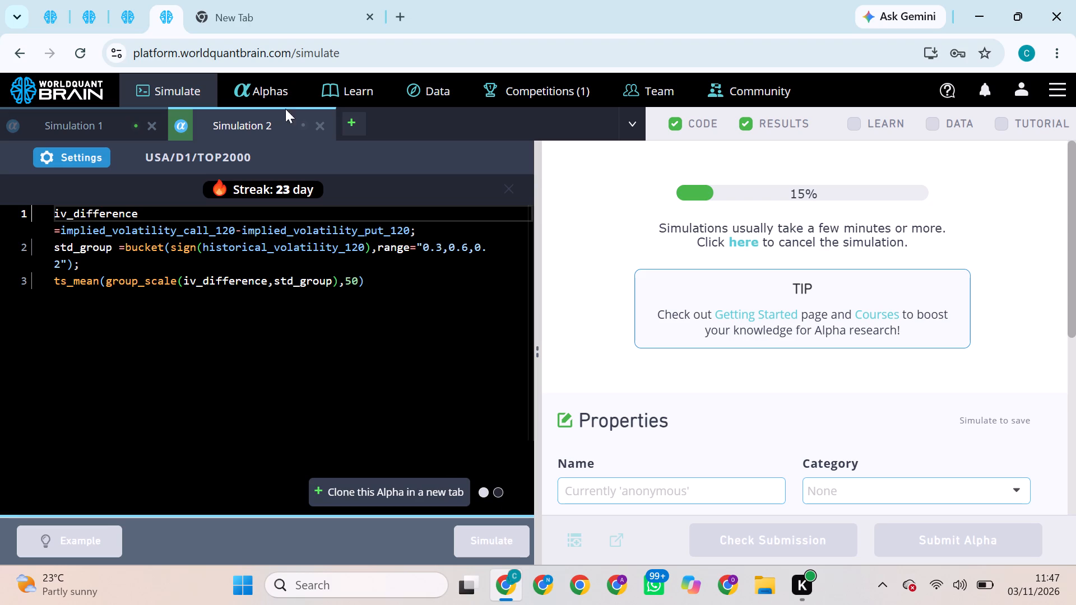
# Set the neutralization of the TOP2000 iv_difference alpha with 0.0651 truncation to Industry, apply it and simulate.
pyautogui.click(118, 0)
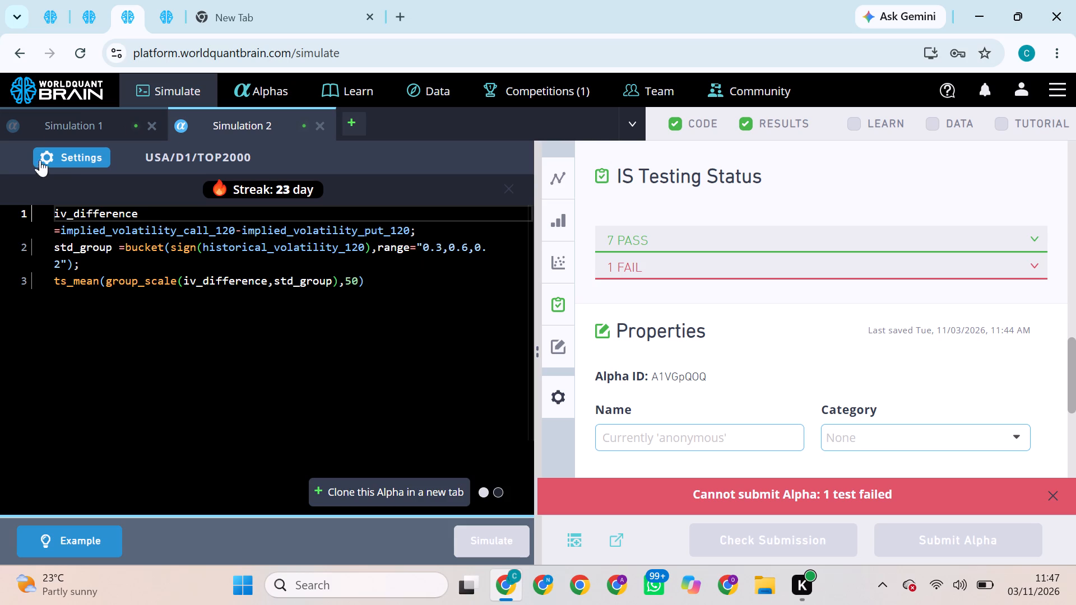
pyautogui.click(59, 169)
pyautogui.click(80, 159)
pyautogui.click(113, 412)
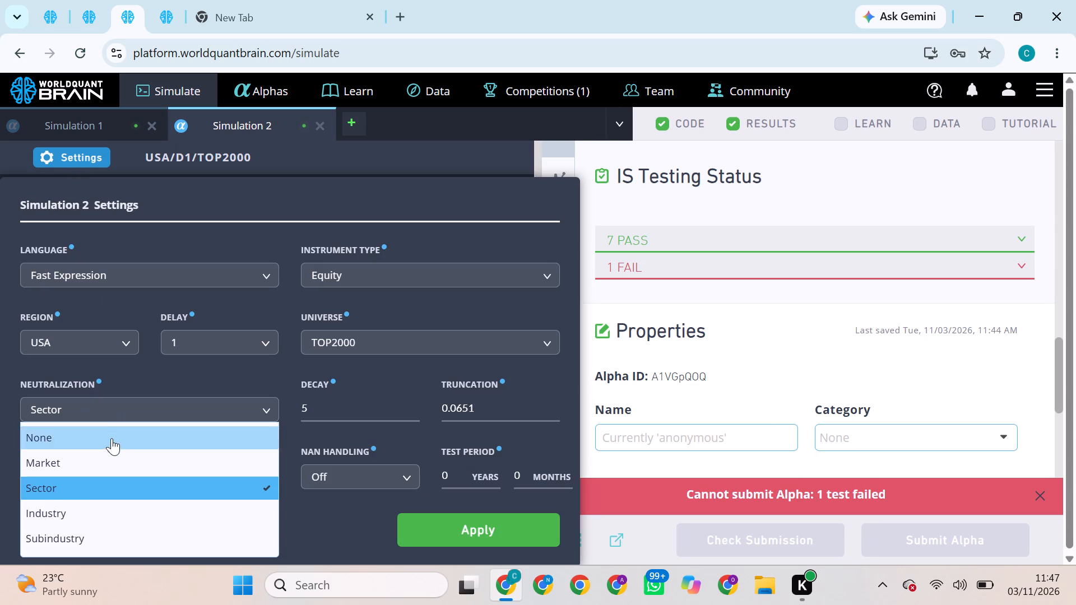
pyautogui.click(79, 516)
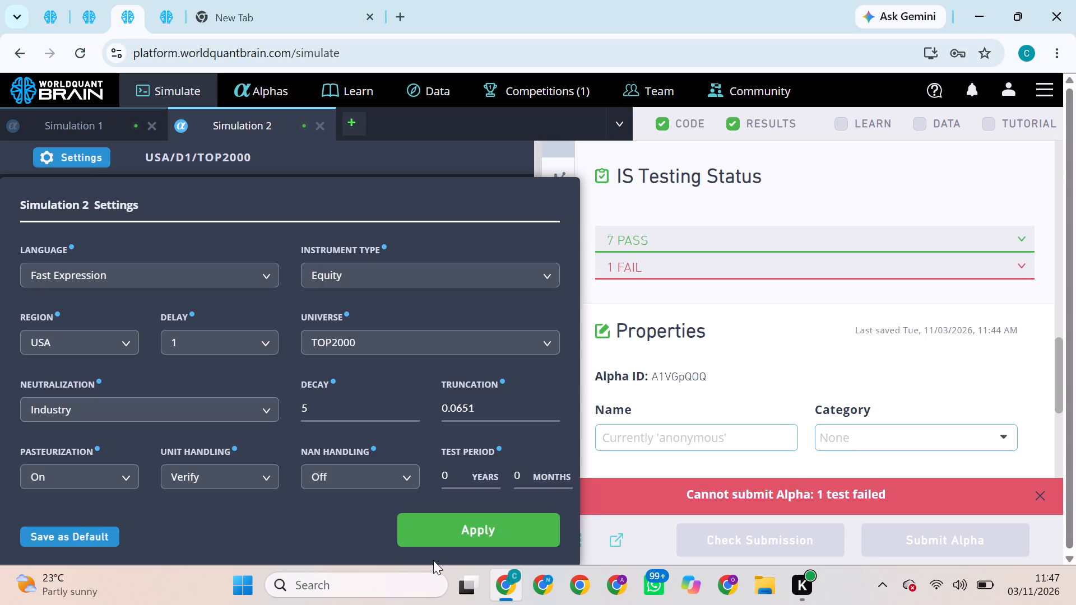
pyautogui.click(494, 529)
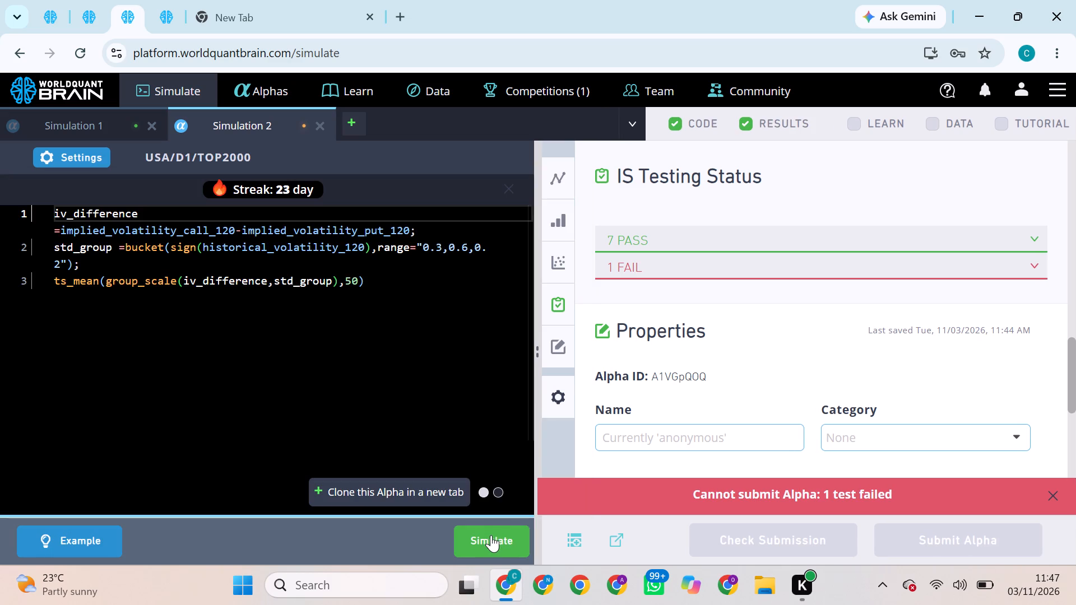
pyautogui.click(491, 538)
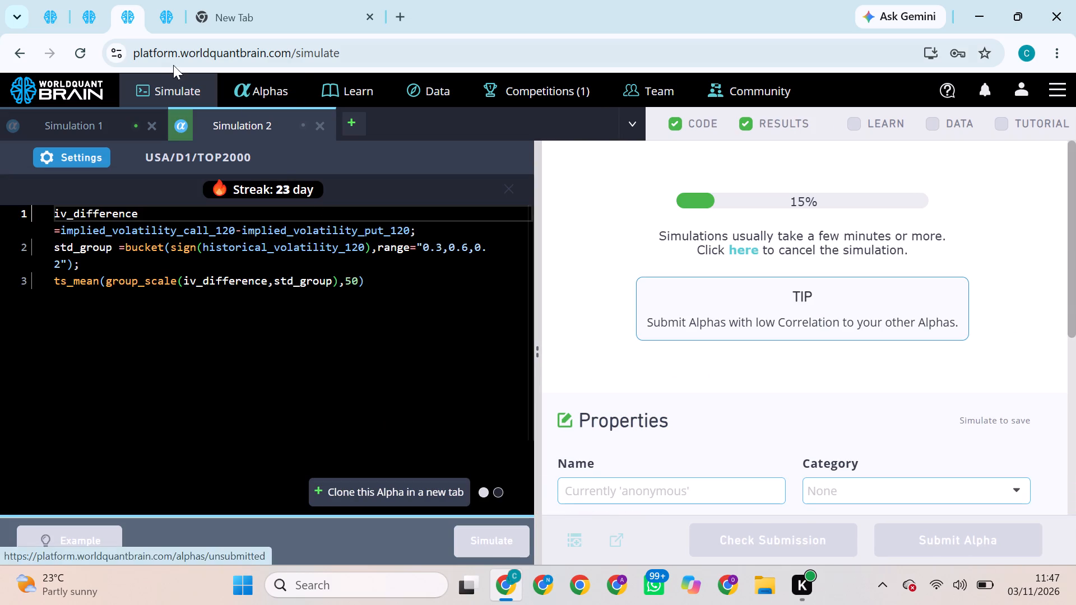
# Reveal the test period of the ts_decay_linear alpha simulated with Industry neutralization and try to submit it.
pyautogui.click(86, 20)
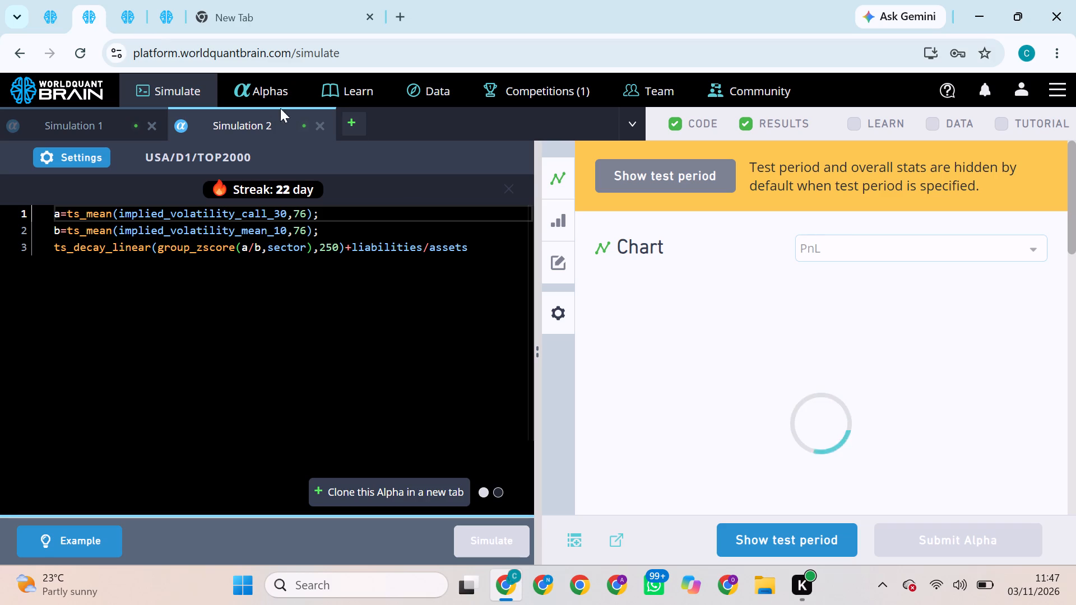
pyautogui.click(795, 547)
pyautogui.click(929, 542)
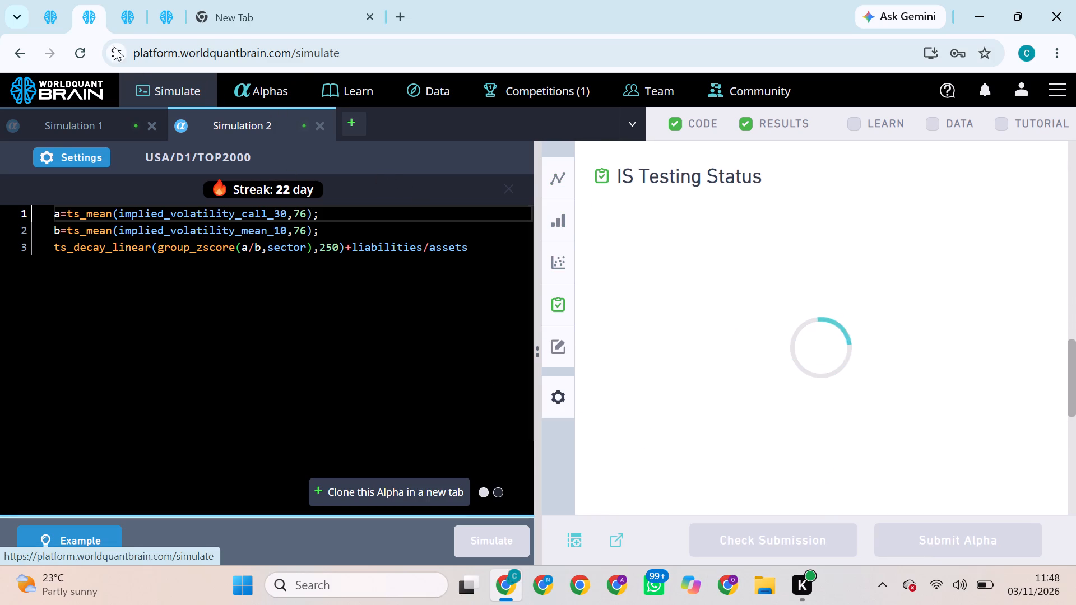
# Set the neutralization of the TOP200 iv_difference alpha to Sector, apply it and simulate.
pyautogui.click(60, 18)
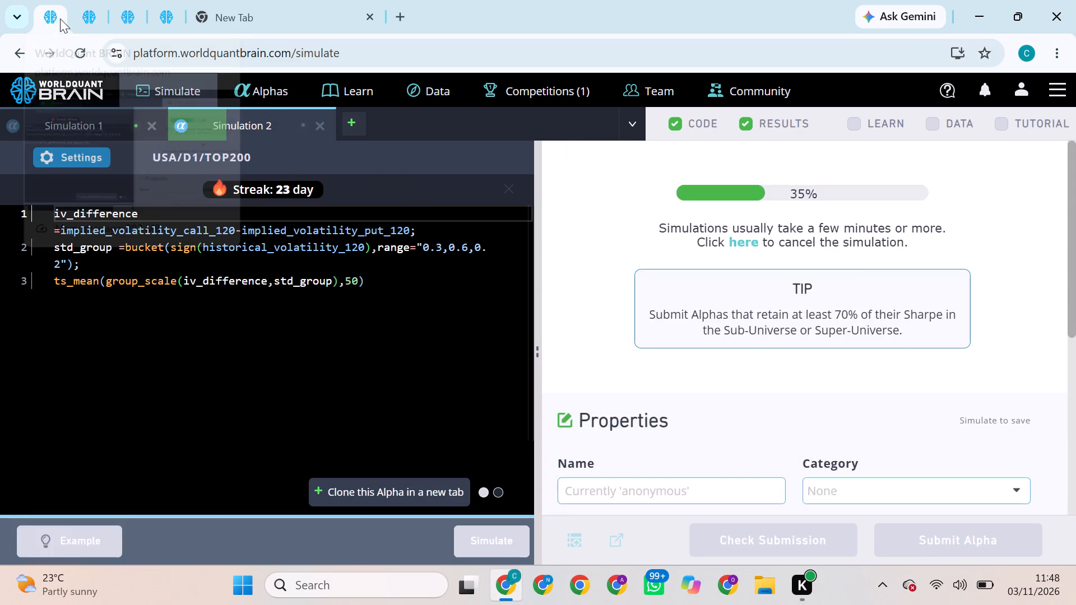
pyautogui.click(101, 157)
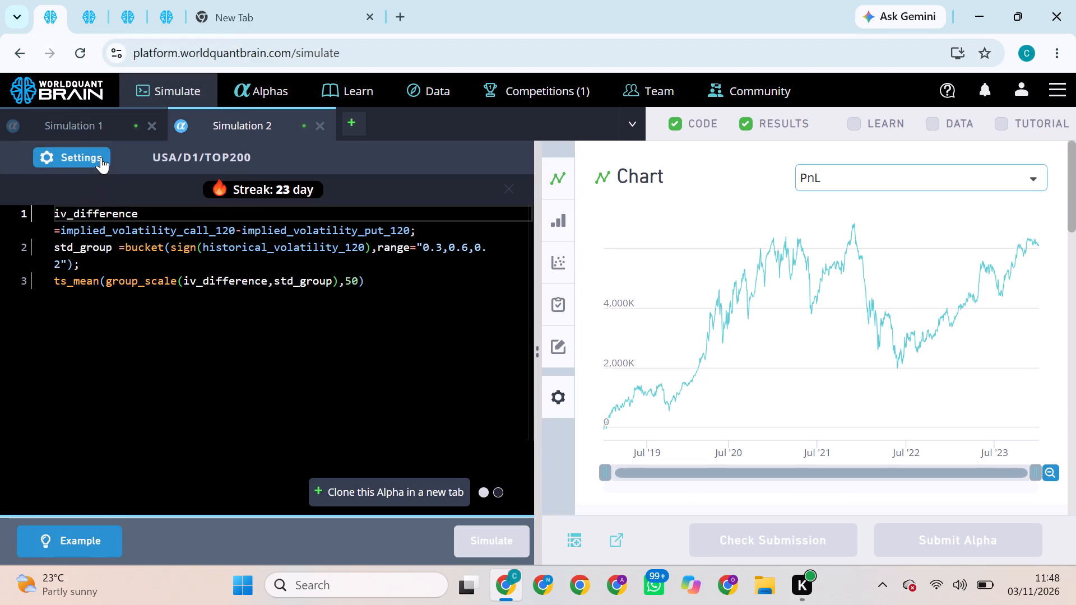
pyautogui.click(61, 415)
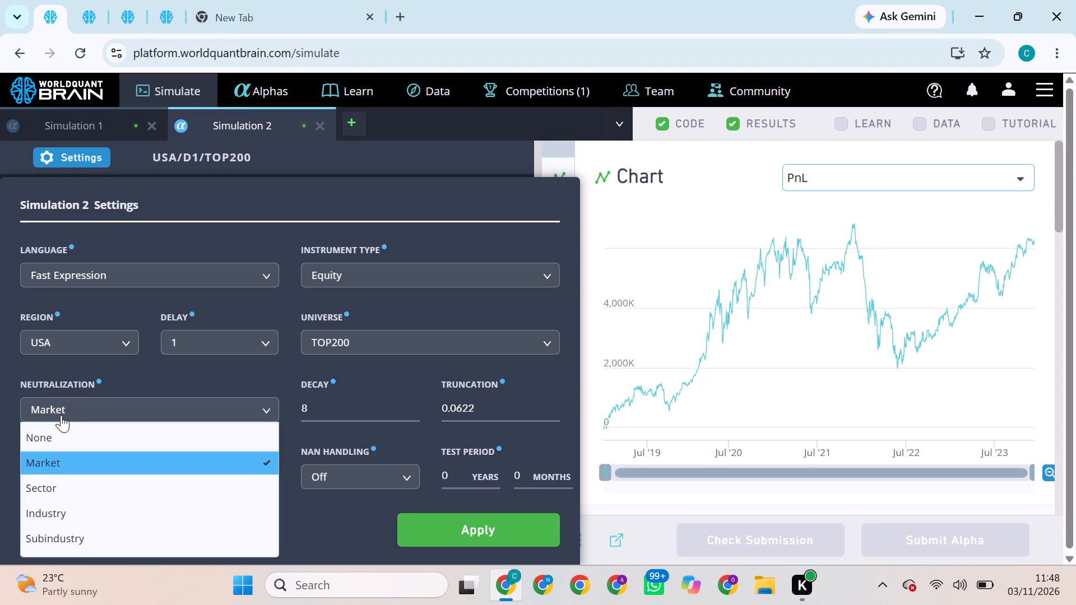
pyautogui.click(60, 491)
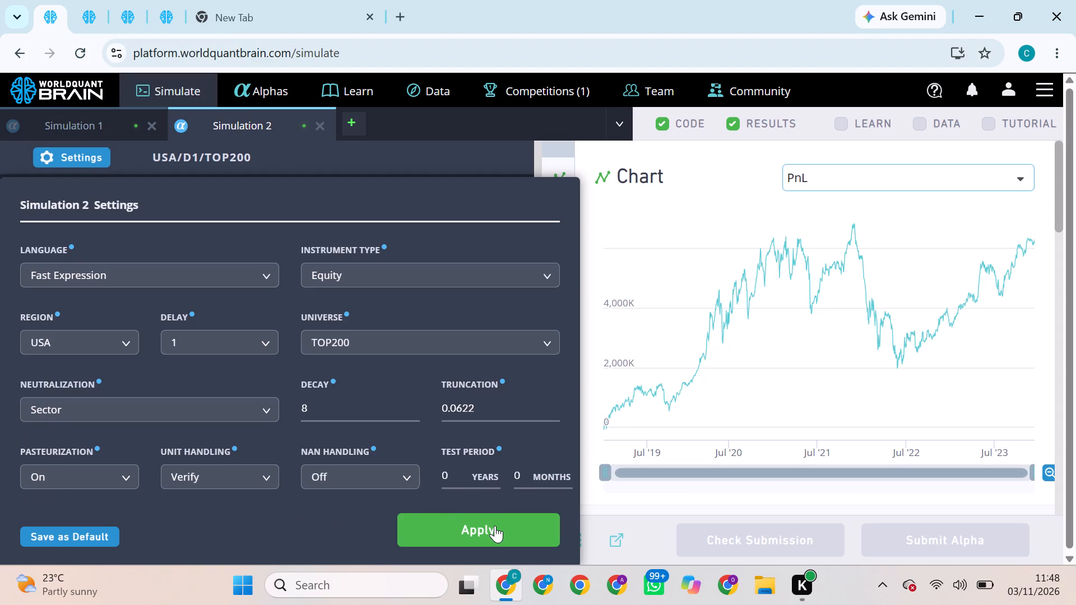
pyautogui.click(495, 528)
pyautogui.click(514, 536)
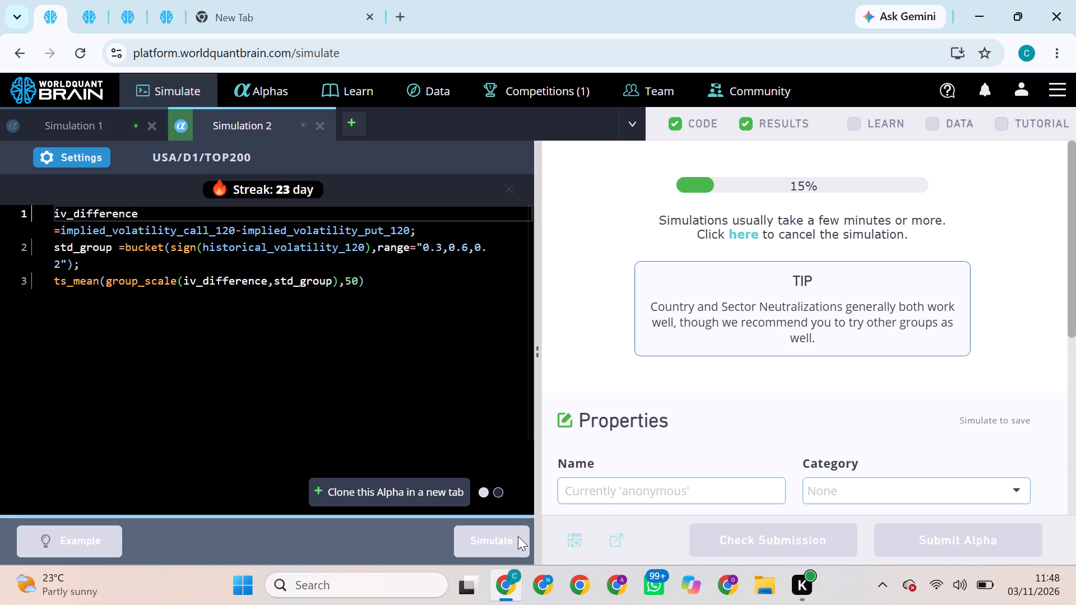
# Set the neutralization of the TOP2000 ts_decay_linear alpha to Subindustry, apply it and simulate.
pyautogui.click(96, 13)
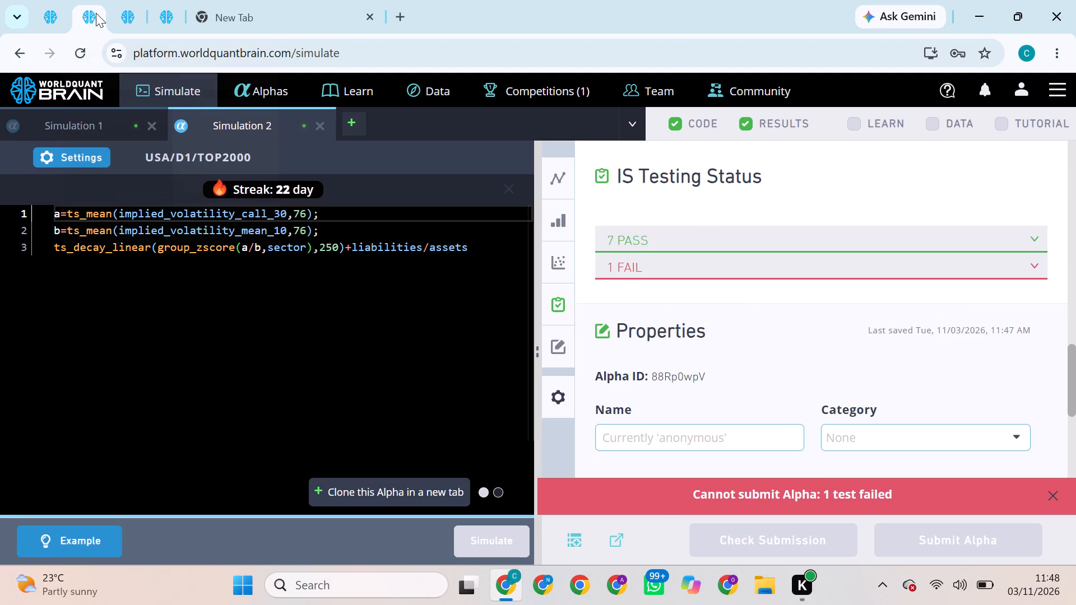
pyautogui.click(45, 18)
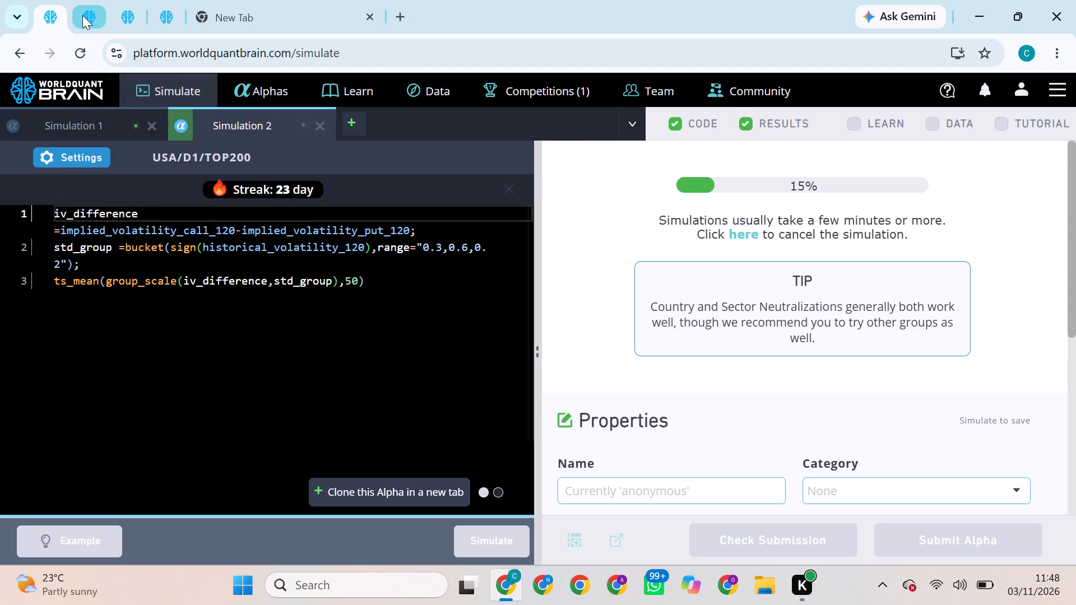
pyautogui.click(82, 15)
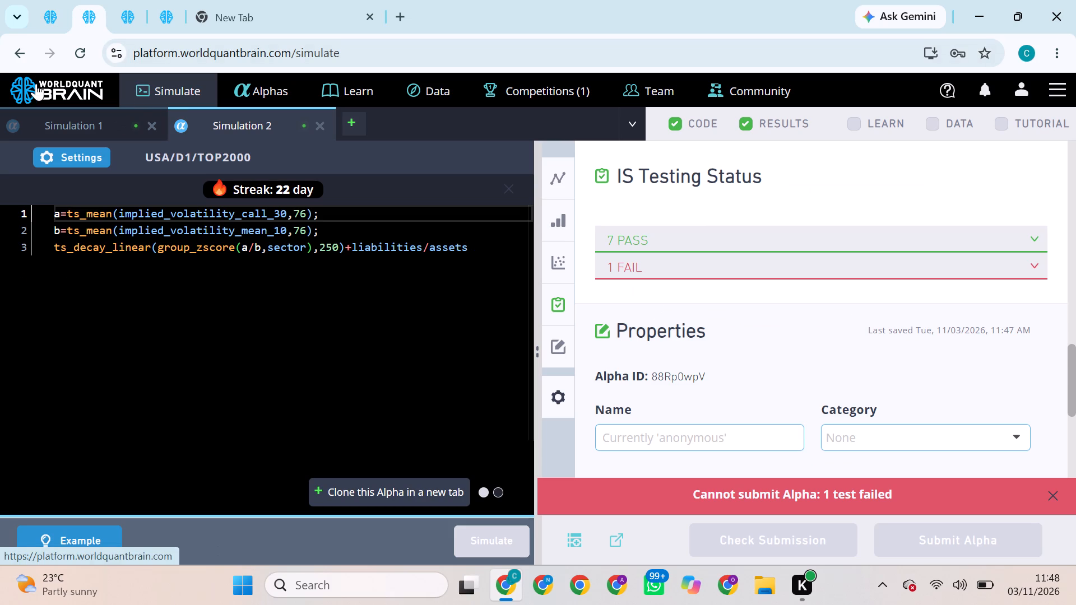
pyautogui.click(67, 164)
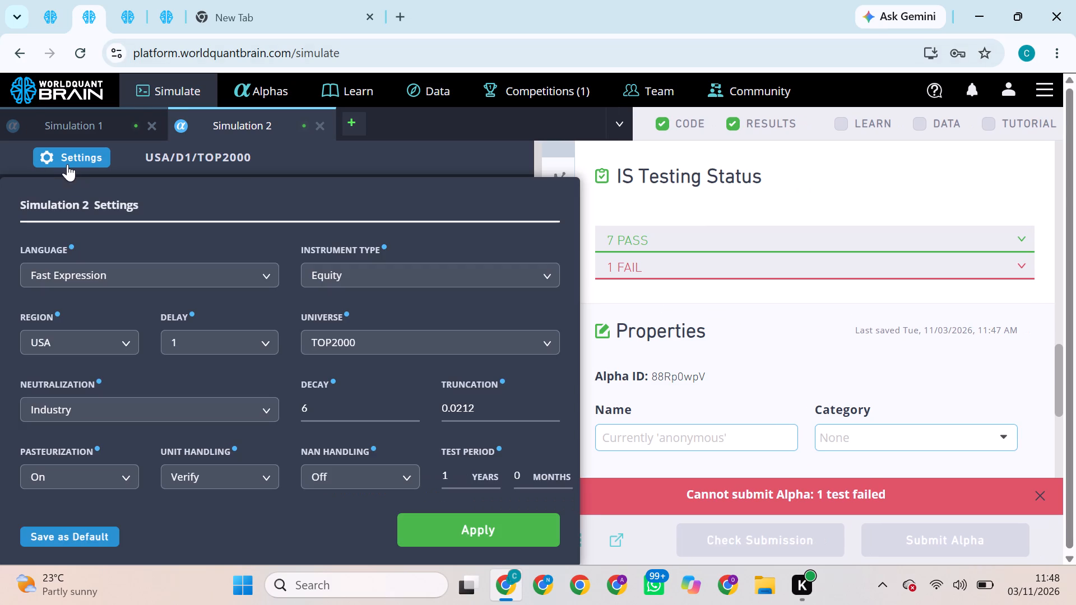
pyautogui.click(84, 412)
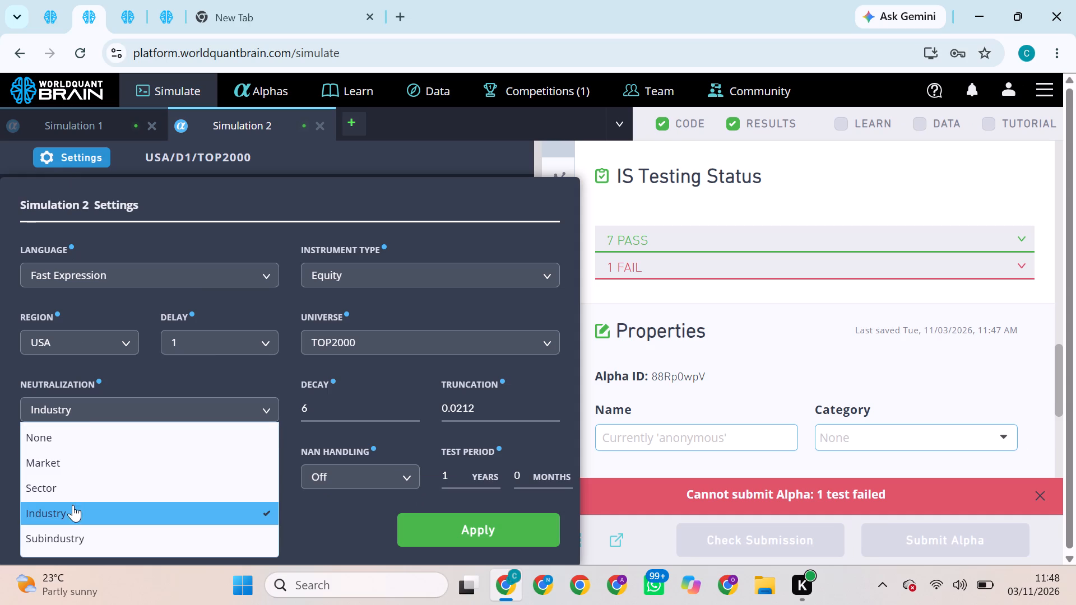
pyautogui.click(69, 537)
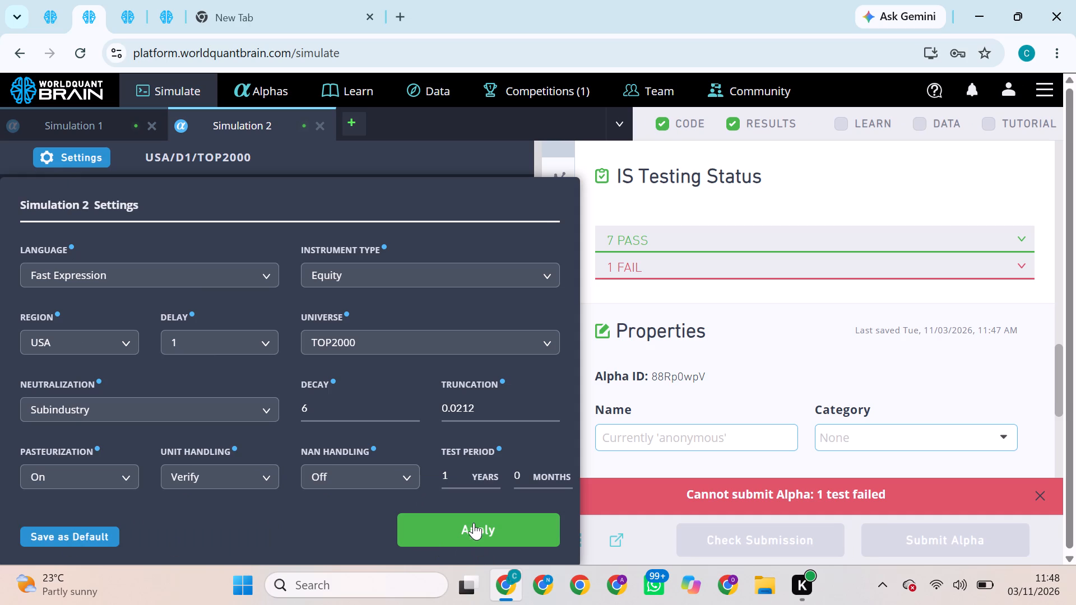
pyautogui.click(474, 520)
pyautogui.click(494, 530)
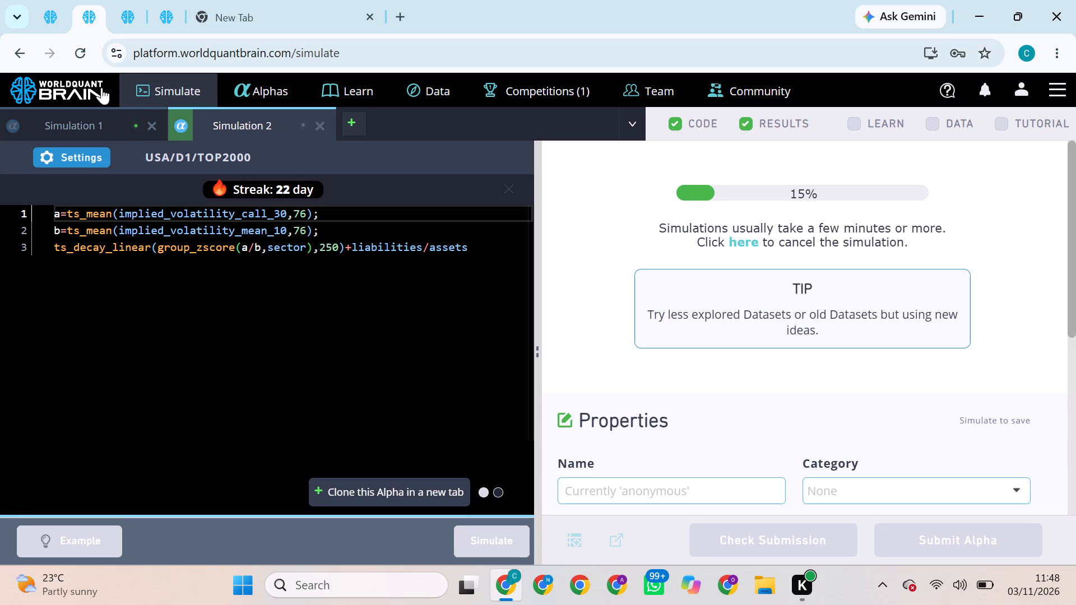
# Try to submit the finished TOP2000 iv_difference alpha with Industry neutralization and 0.0651 truncation.
pyautogui.click(58, 25)
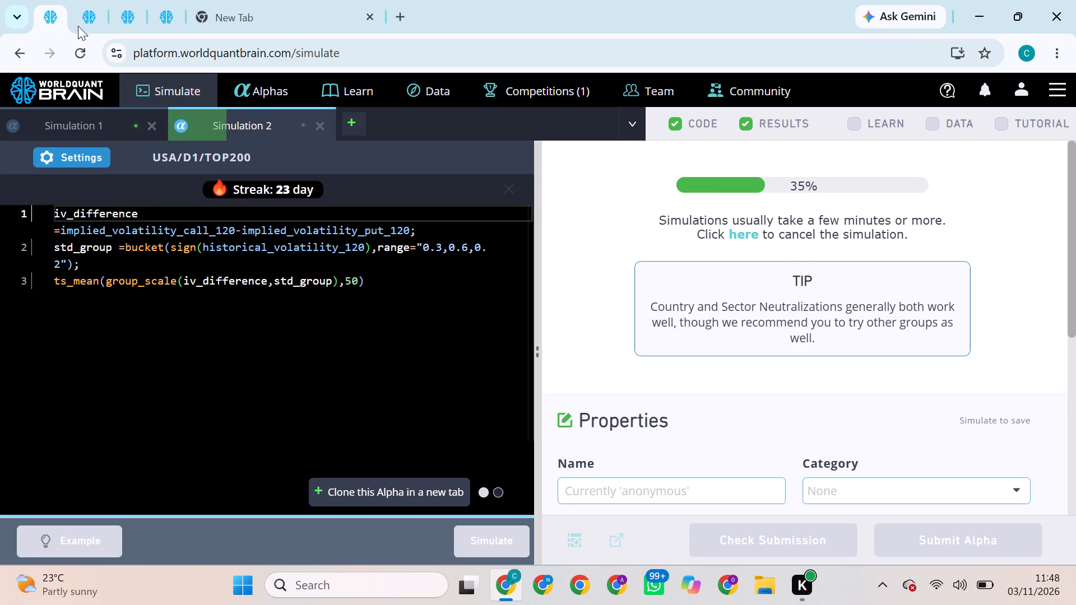
pyautogui.moveTo(95, 23); pyautogui.dragTo(133, 17)
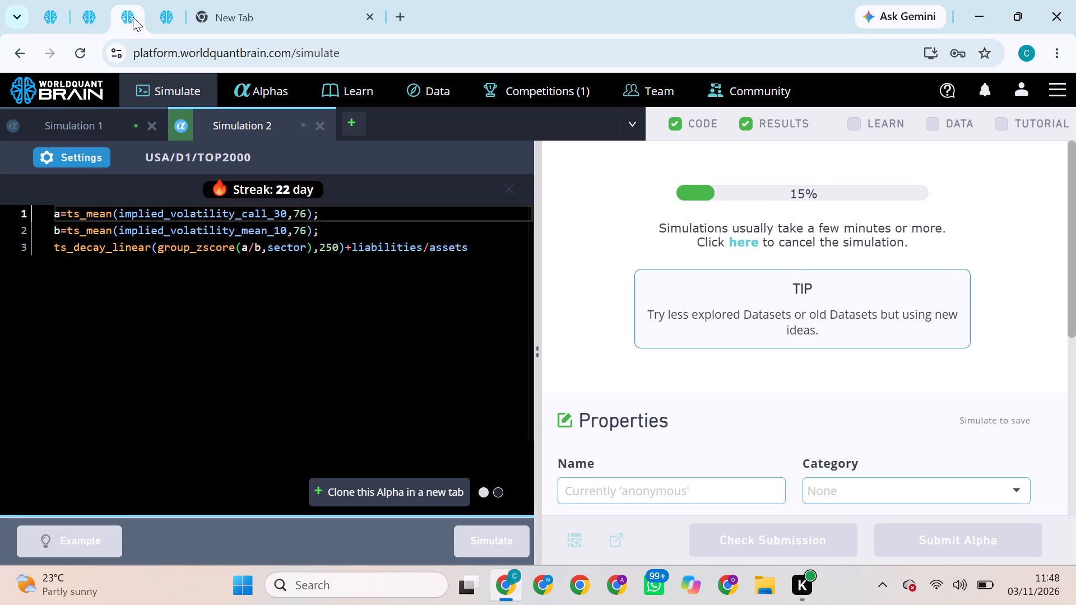
pyautogui.click(96, 18)
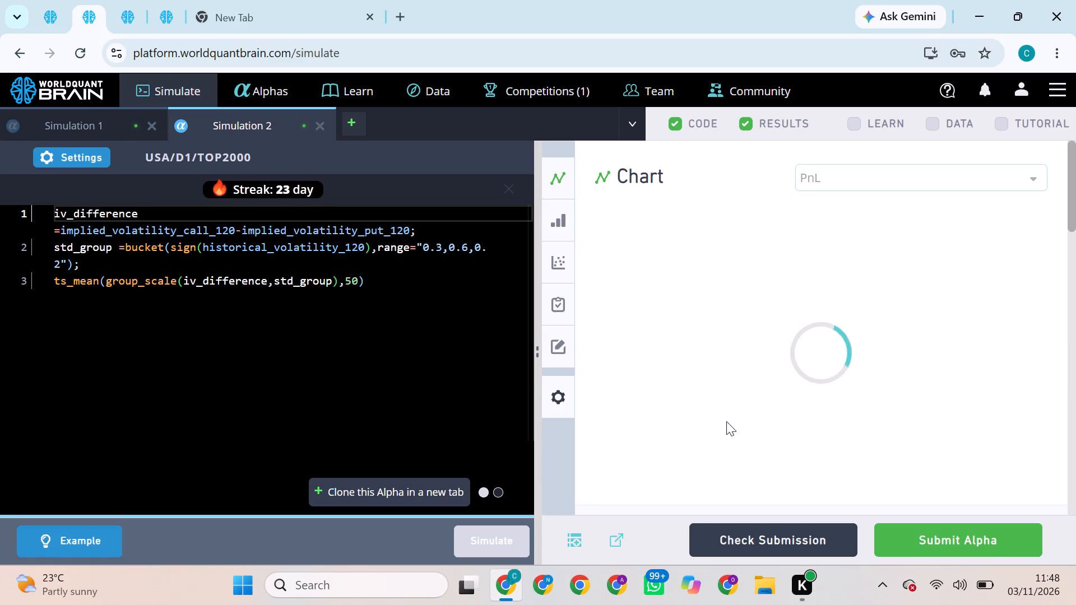
pyautogui.click(956, 543)
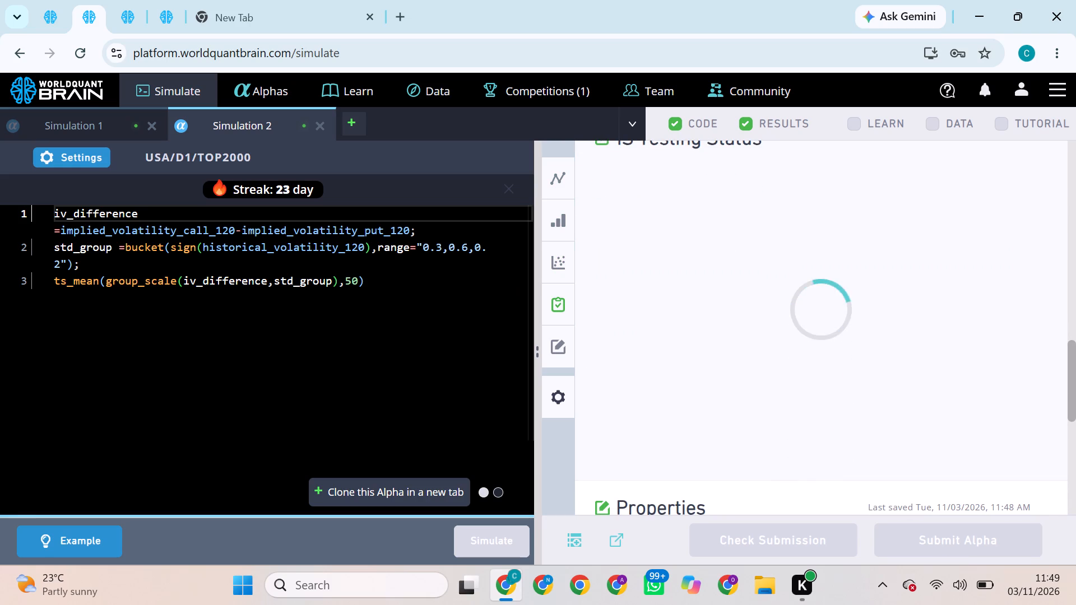
# Try to submit the finished TOP2000 iv_difference alpha with Market neutralization, decay 7 and 0.0612 truncation.
pyautogui.click(52, 11)
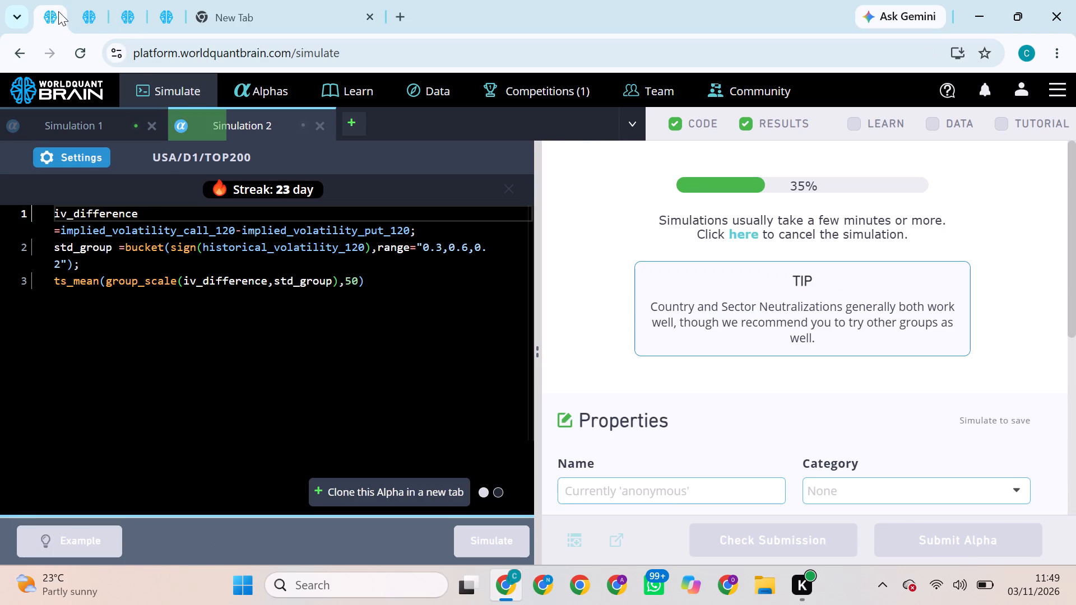
pyautogui.click(81, 12)
pyautogui.click(120, 14)
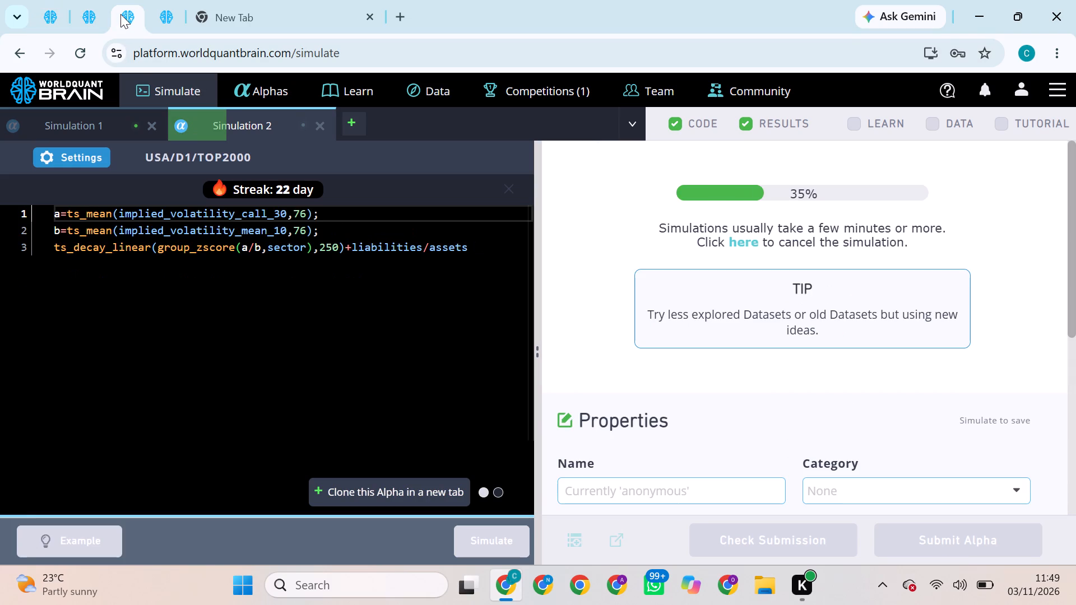
pyautogui.click(152, 17)
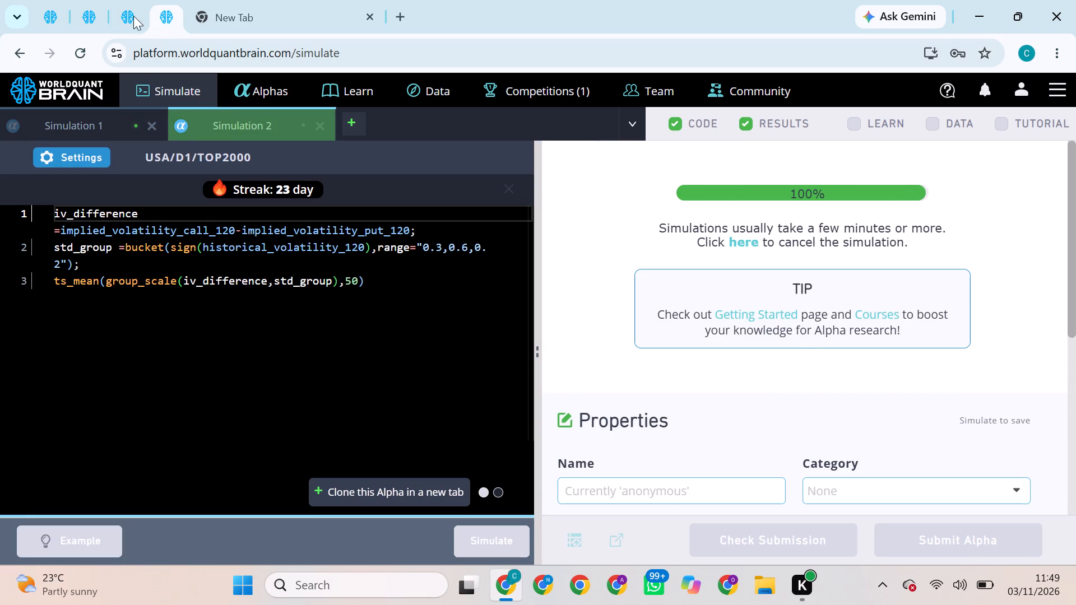
pyautogui.click(68, 159)
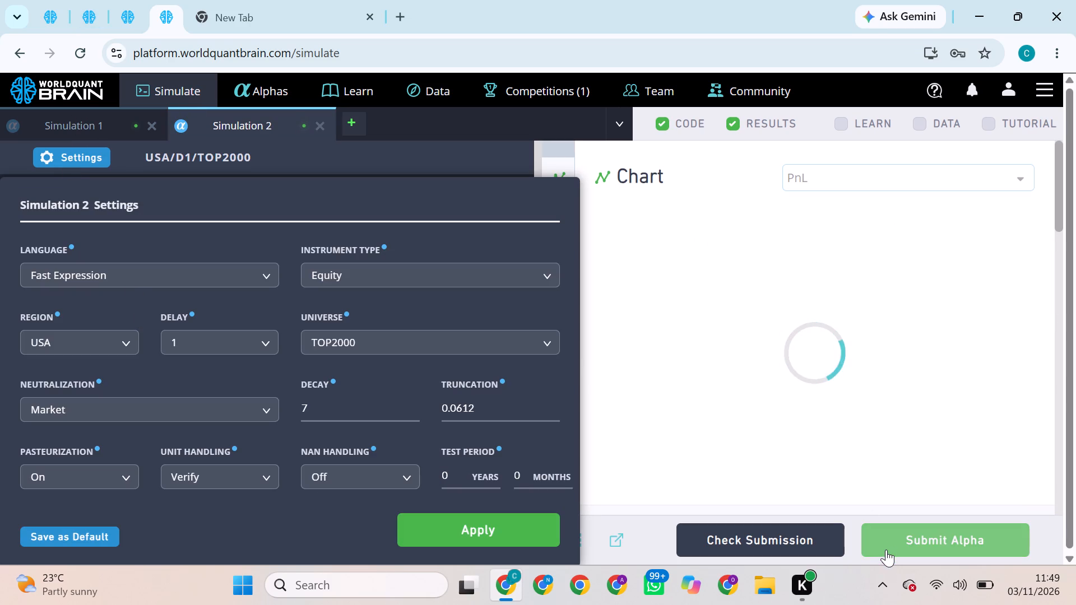
pyautogui.click(886, 550)
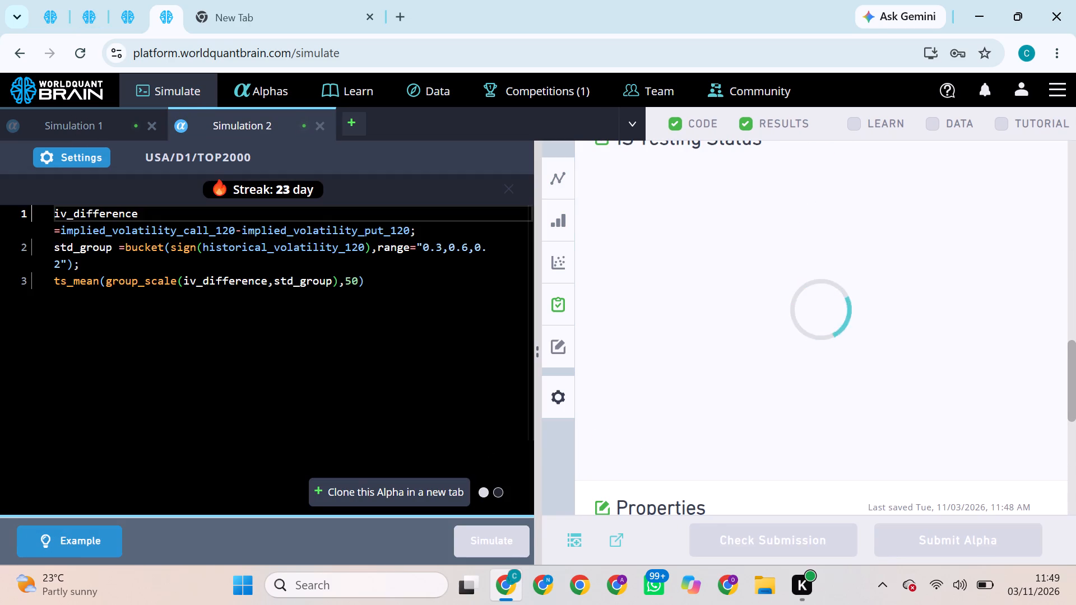
# Set the neutralization of the TOP2000 iv_difference alpha with 0.0612 truncation to Sector, apply it and simulate.
pyautogui.click(86, 165)
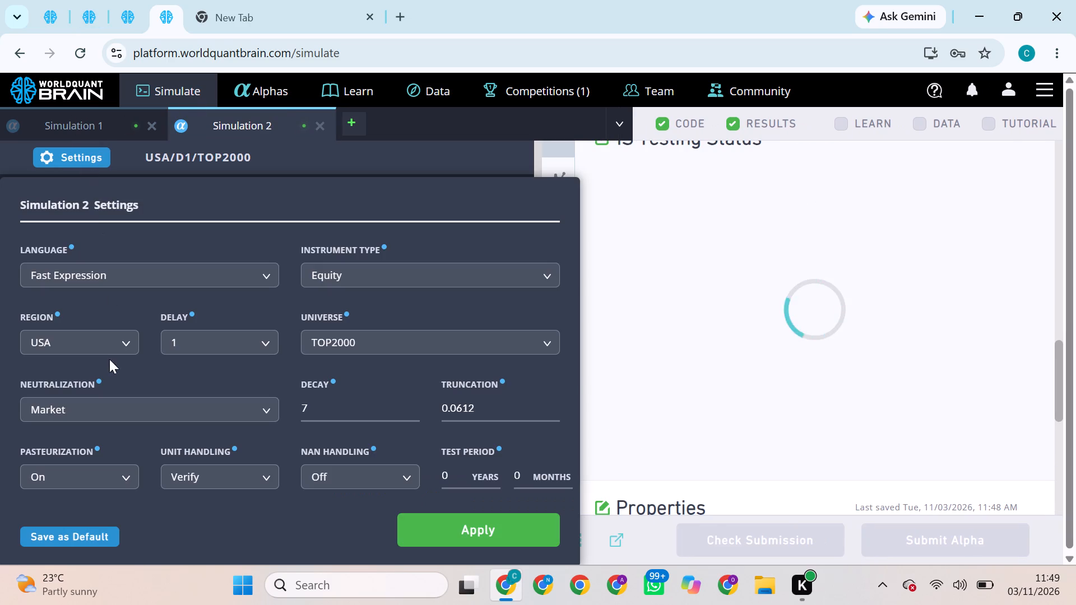
pyautogui.click(128, 411)
pyautogui.click(91, 484)
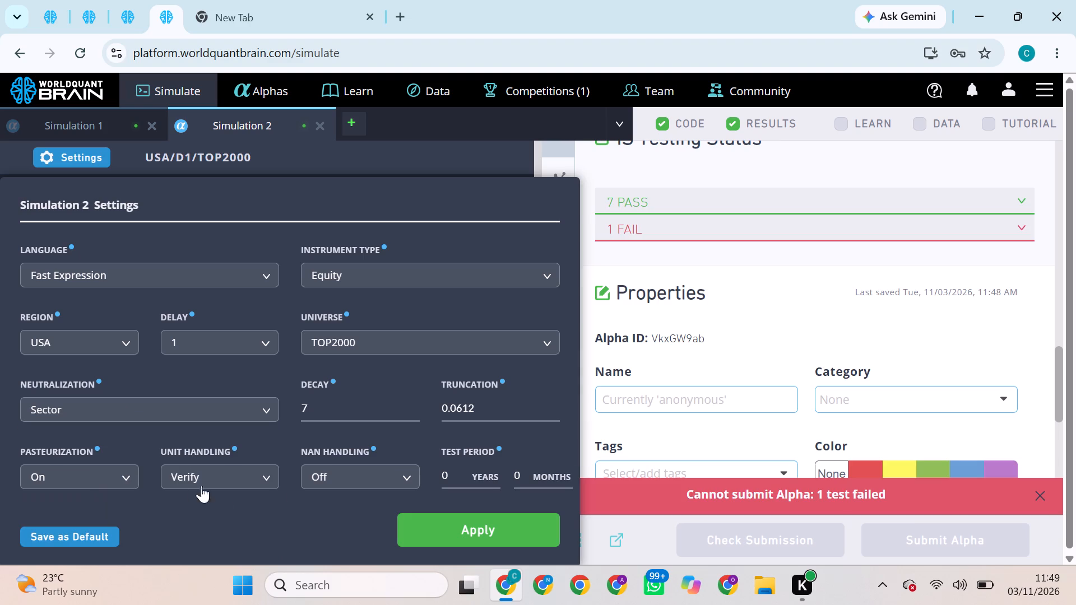
pyautogui.click(475, 522)
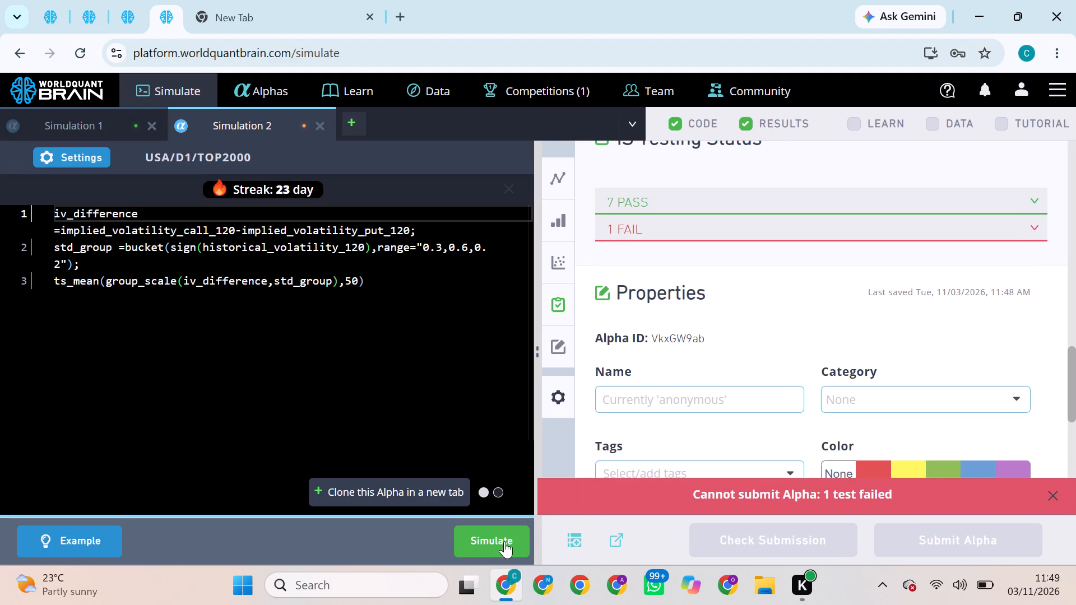
pyautogui.click(501, 543)
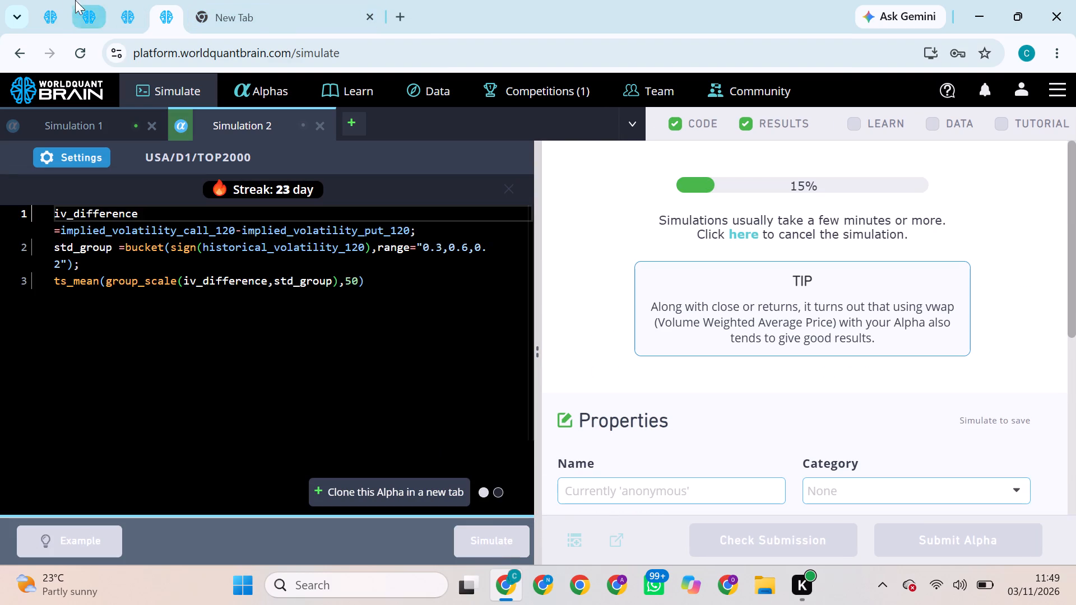
# Set the neutralization of the TOP200 iv_difference alpha to Industry, apply it and simulate.
pyautogui.click(47, 18)
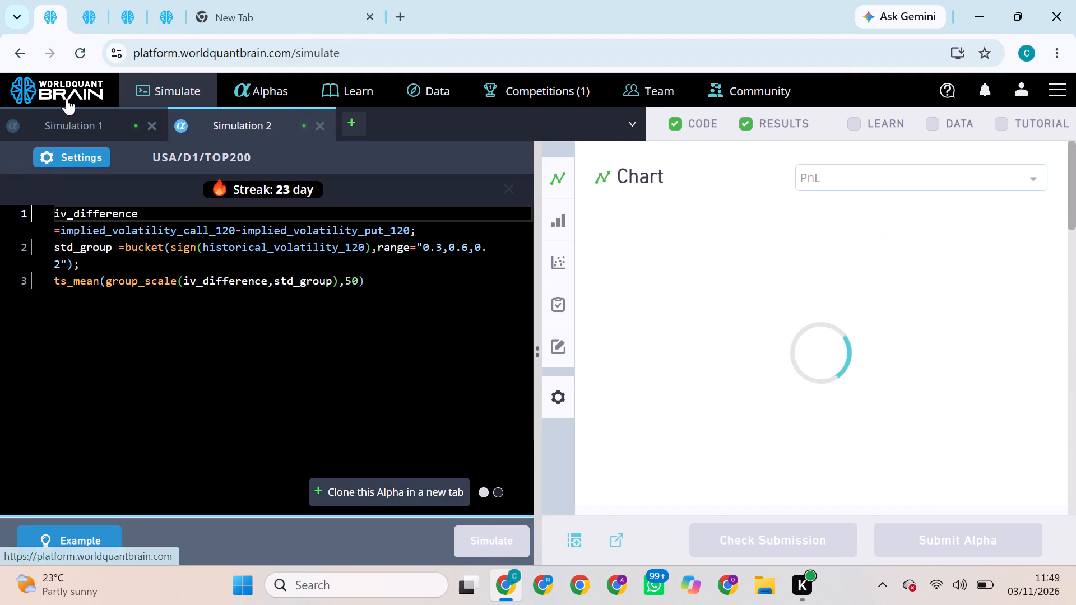
pyautogui.click(54, 156)
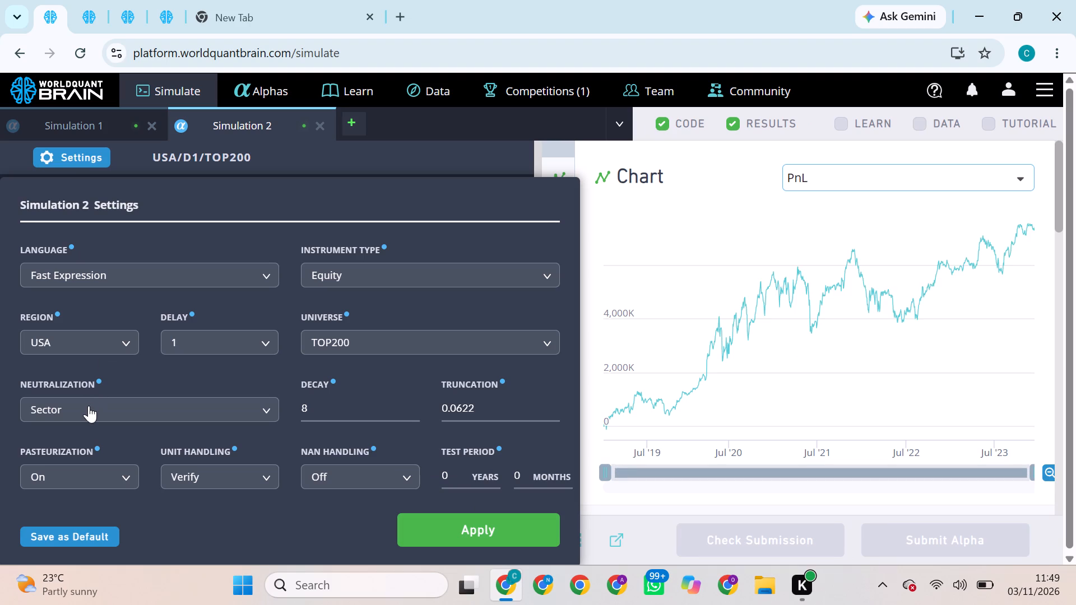
pyautogui.click(89, 406)
pyautogui.click(54, 518)
pyautogui.click(494, 528)
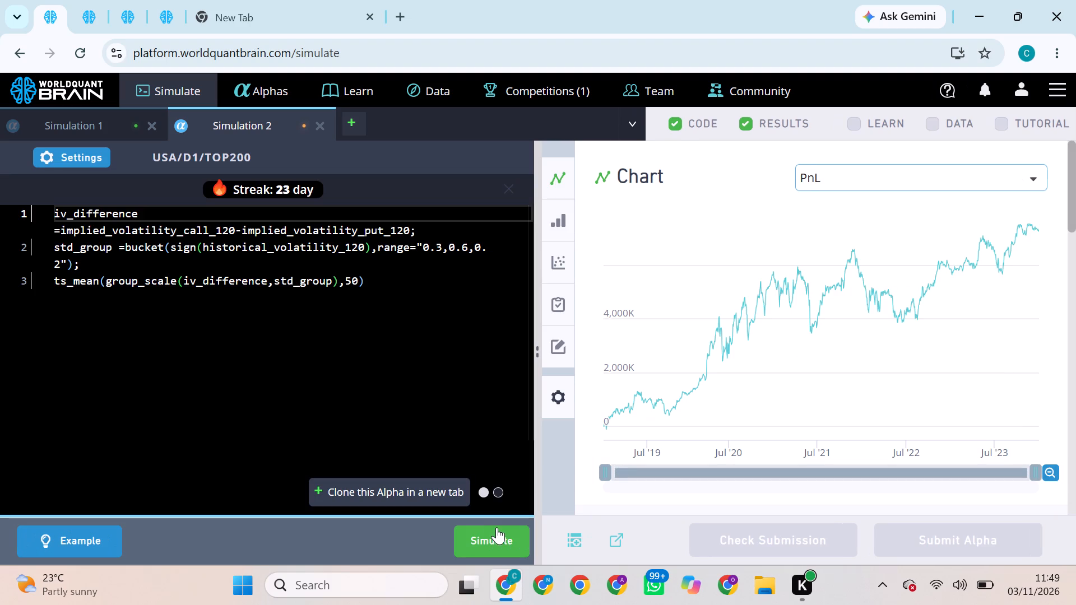
pyautogui.click(499, 532)
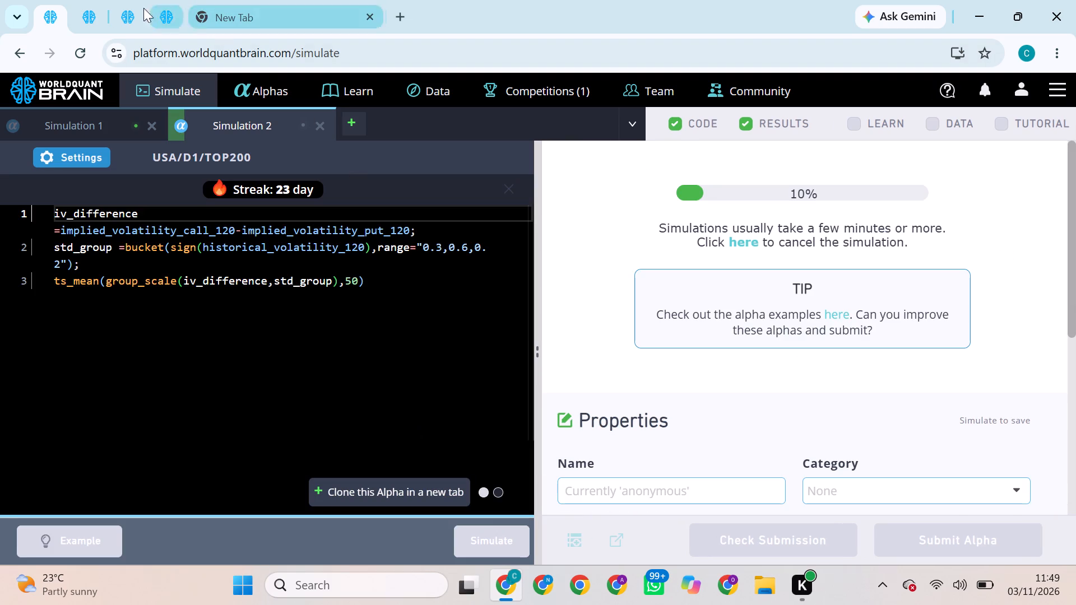
# Set the neutralization of the TOP2000 iv_difference alpha with 0.0651 truncation to Subindustry, apply it and simulate.
pyautogui.click(87, 15)
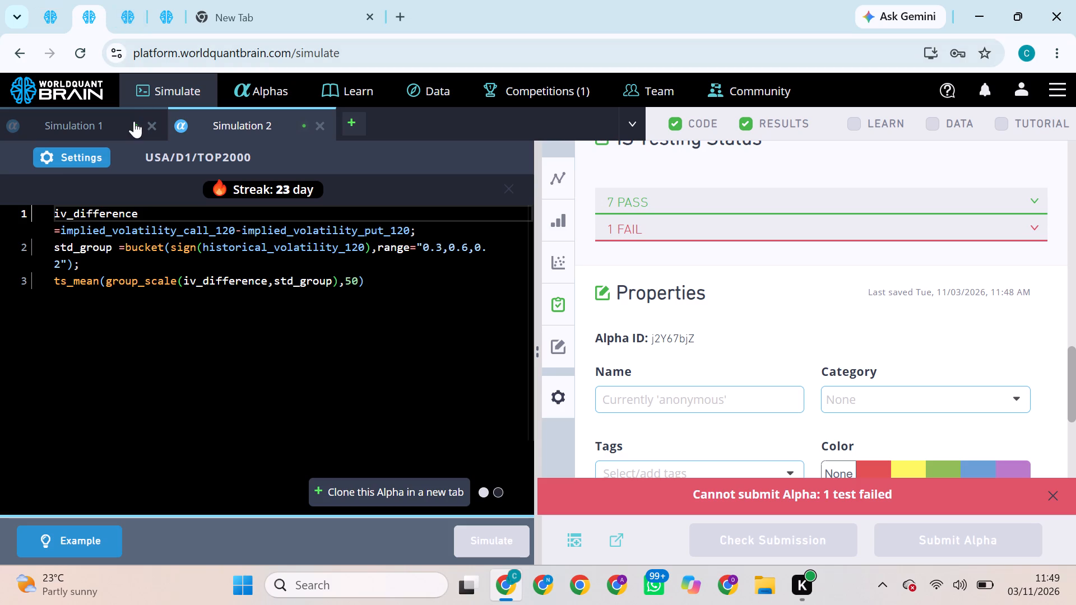
pyautogui.click(73, 159)
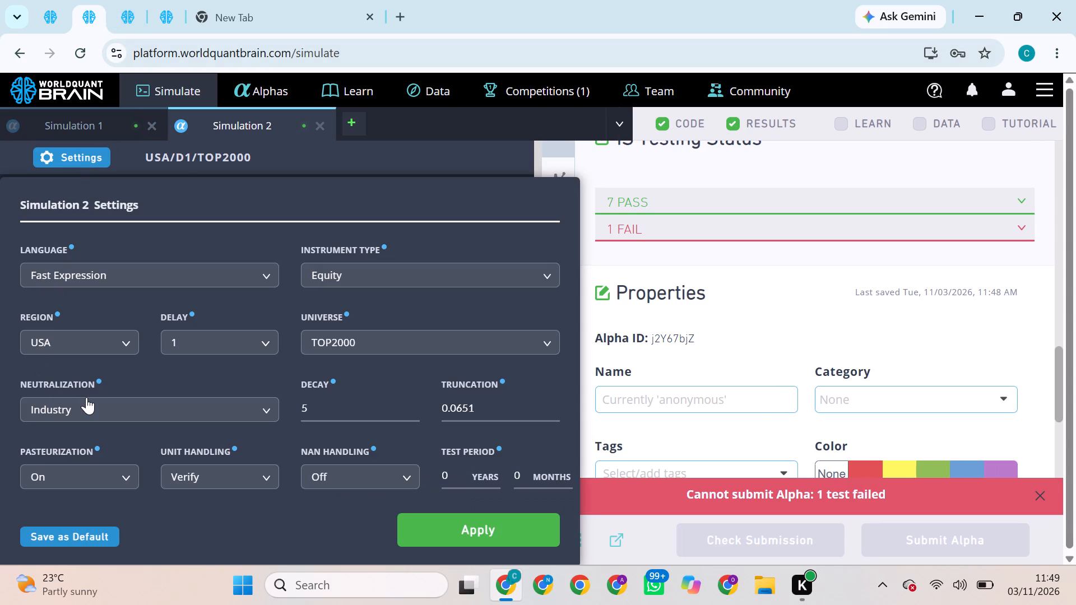
pyautogui.click(86, 397)
pyautogui.click(69, 541)
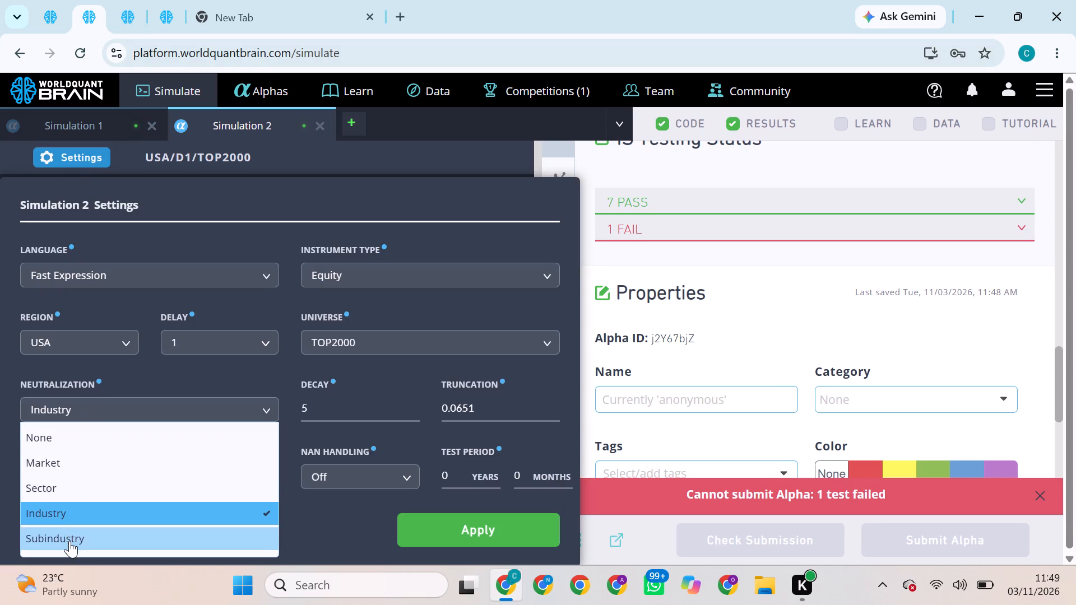
pyautogui.click(426, 537)
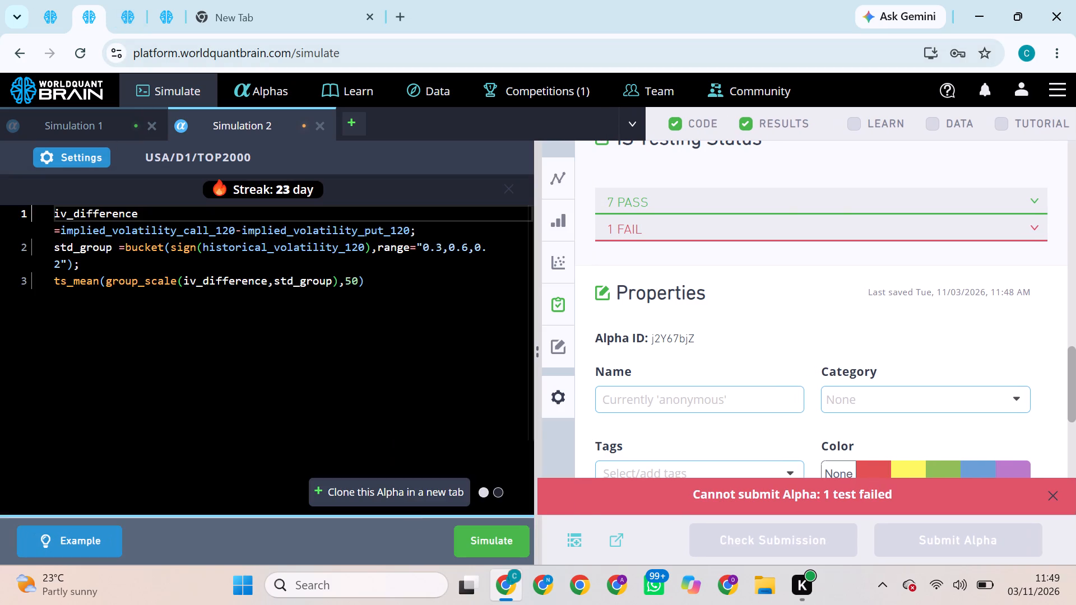
pyautogui.click(473, 541)
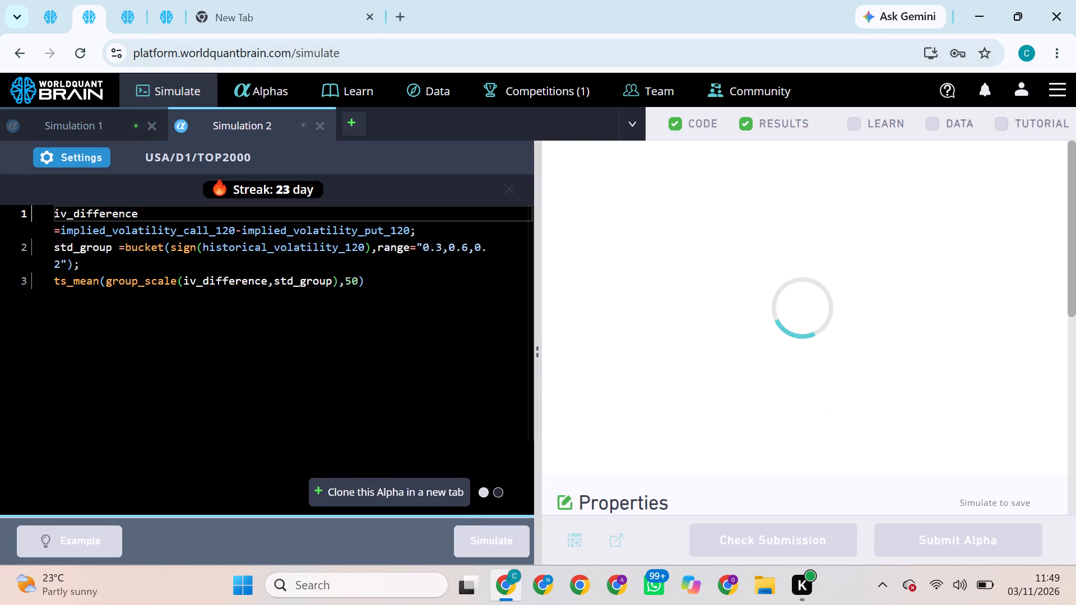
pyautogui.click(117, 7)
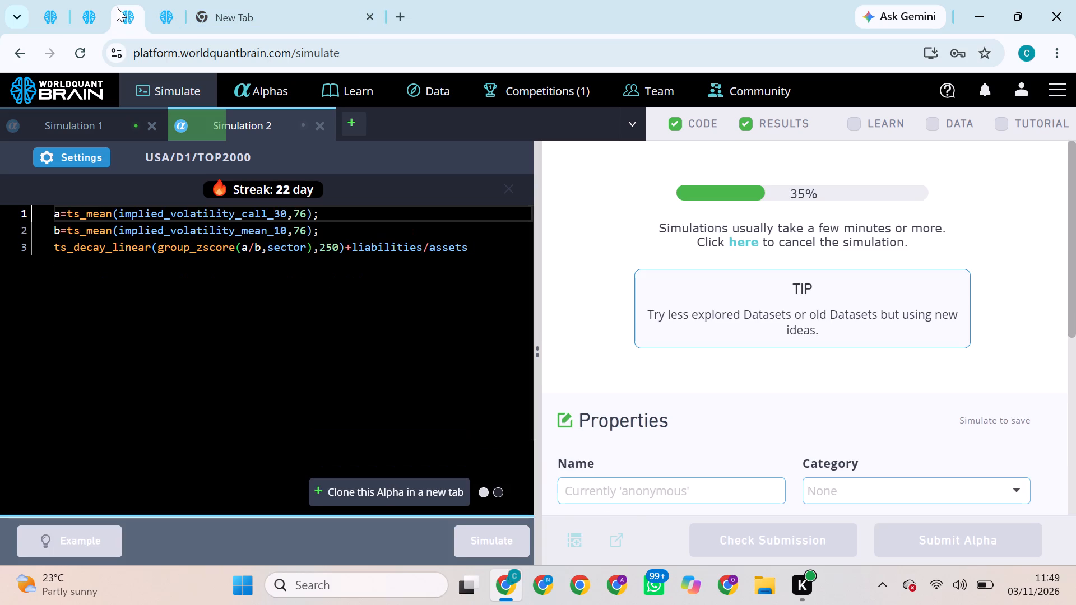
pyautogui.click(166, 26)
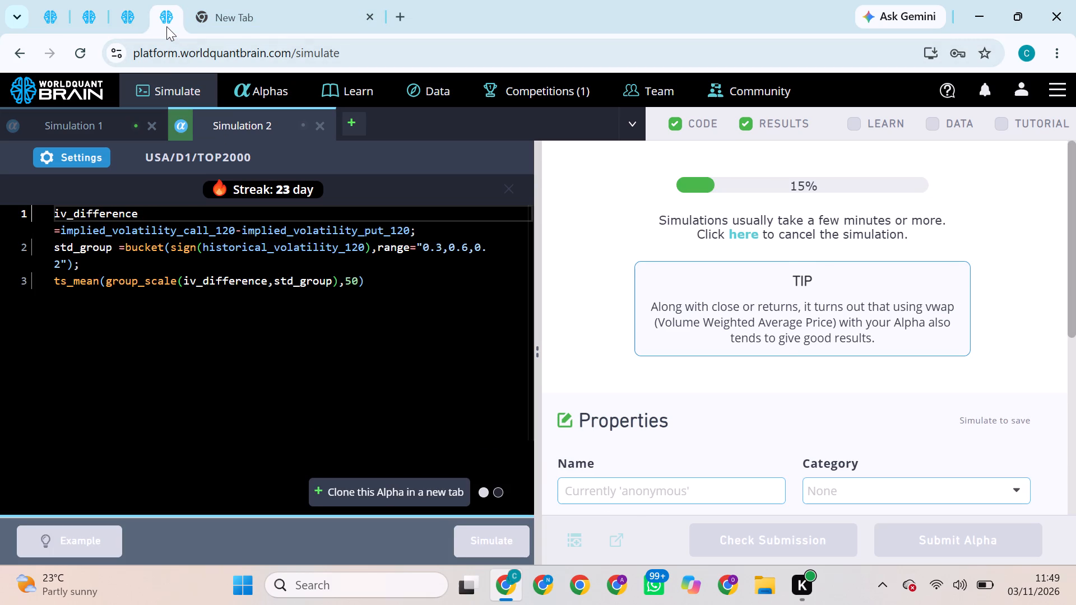
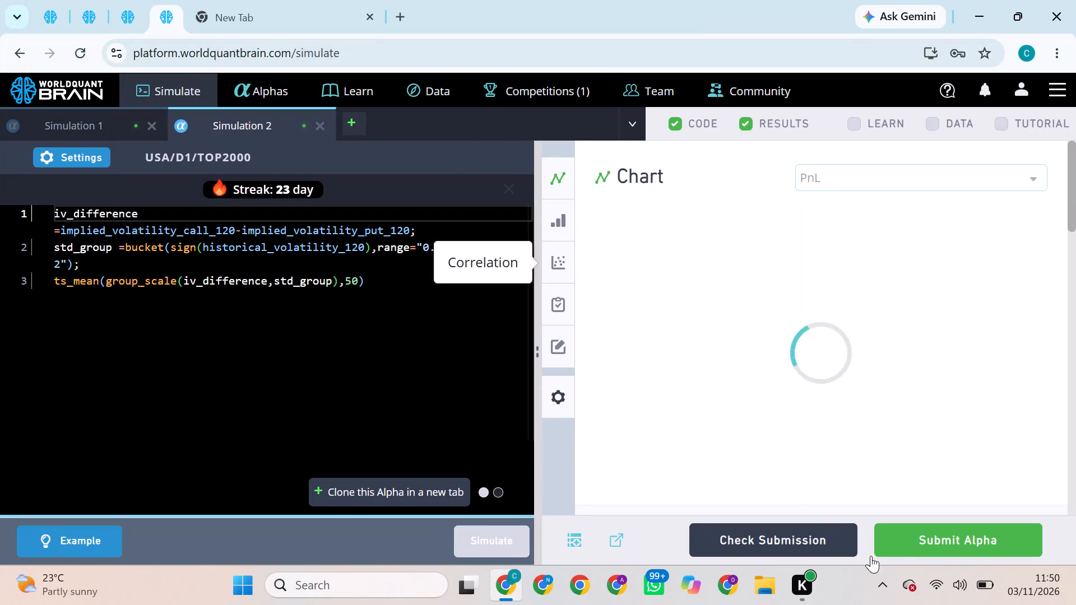
# Submit the simulated USA/D1/TOP2000 iv_difference alpha that uses the 120-day implied volatilities and a 50-day ts_mean.
pyautogui.click(936, 530)
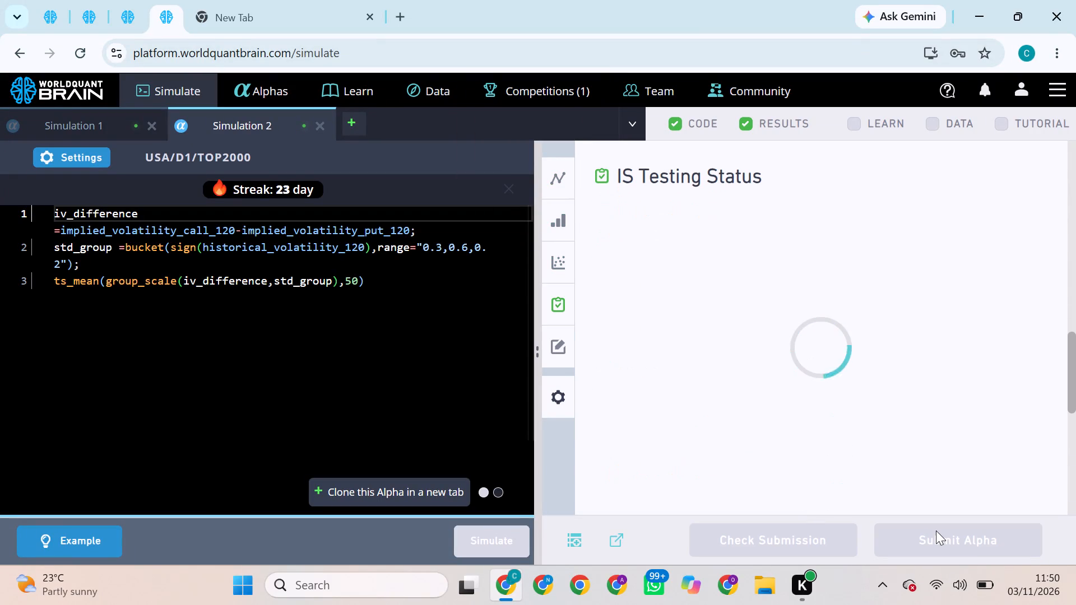
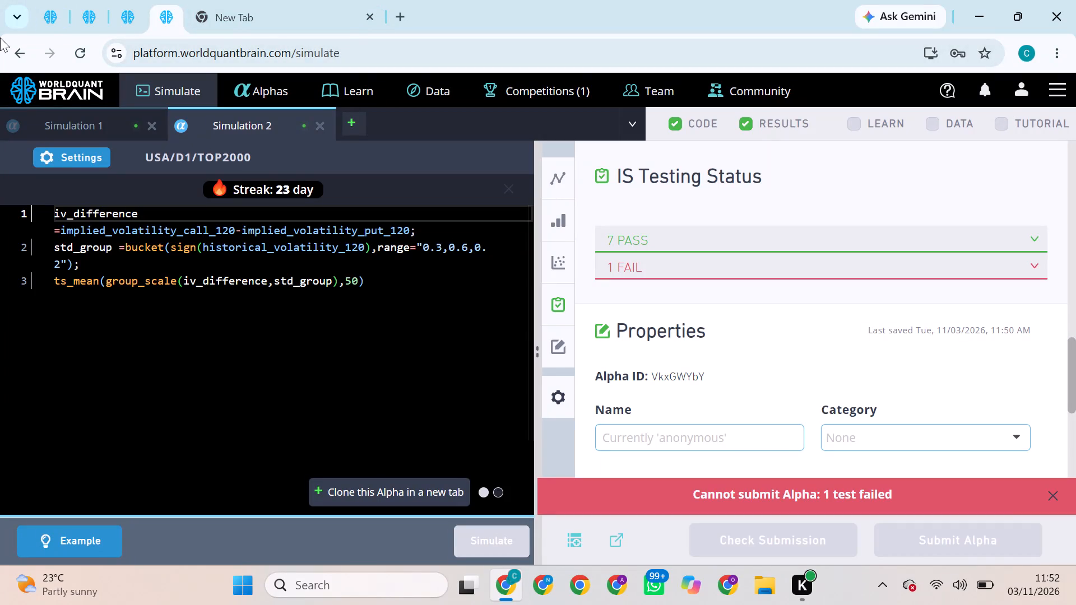
# Set the neutralization of the USA/D1/TOP200 iv_difference alpha to Subindustry, apply the settings and simulate it again.
pyautogui.click(51, 31)
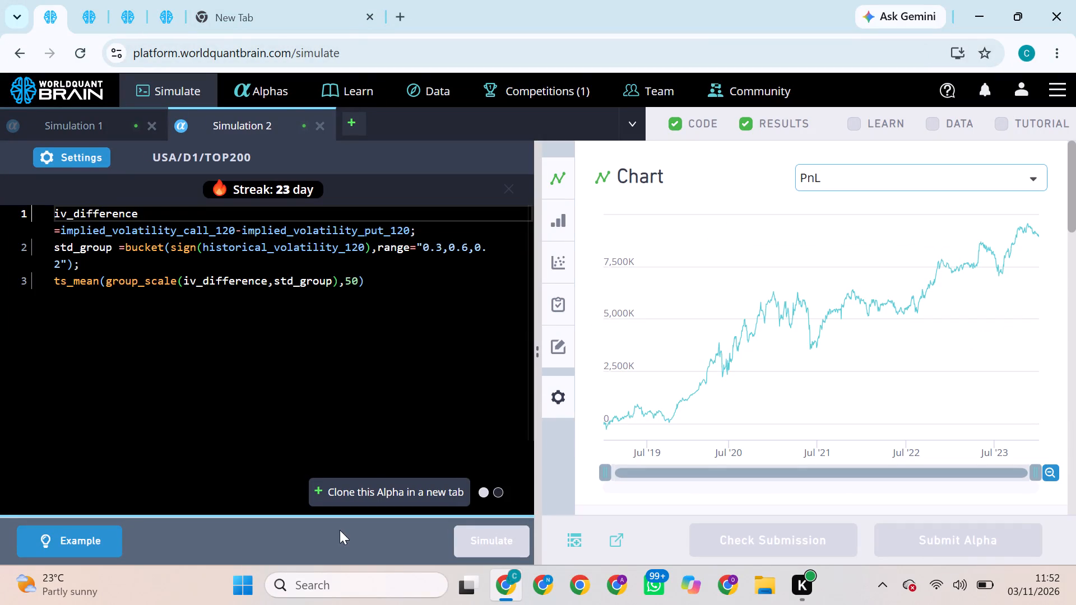
pyautogui.click(94, 160)
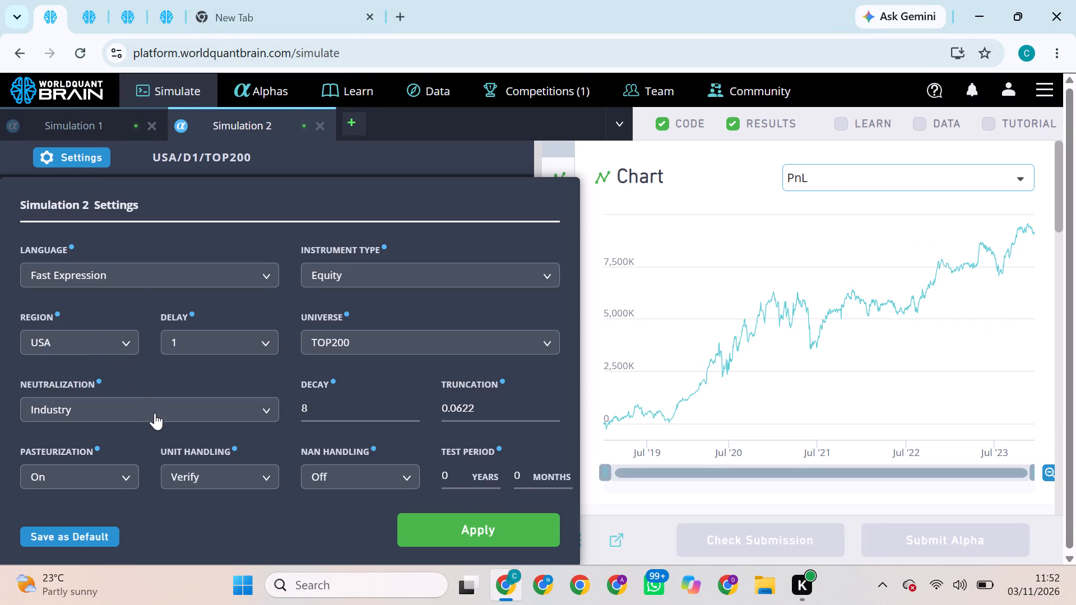
pyautogui.click(156, 415)
pyautogui.click(128, 539)
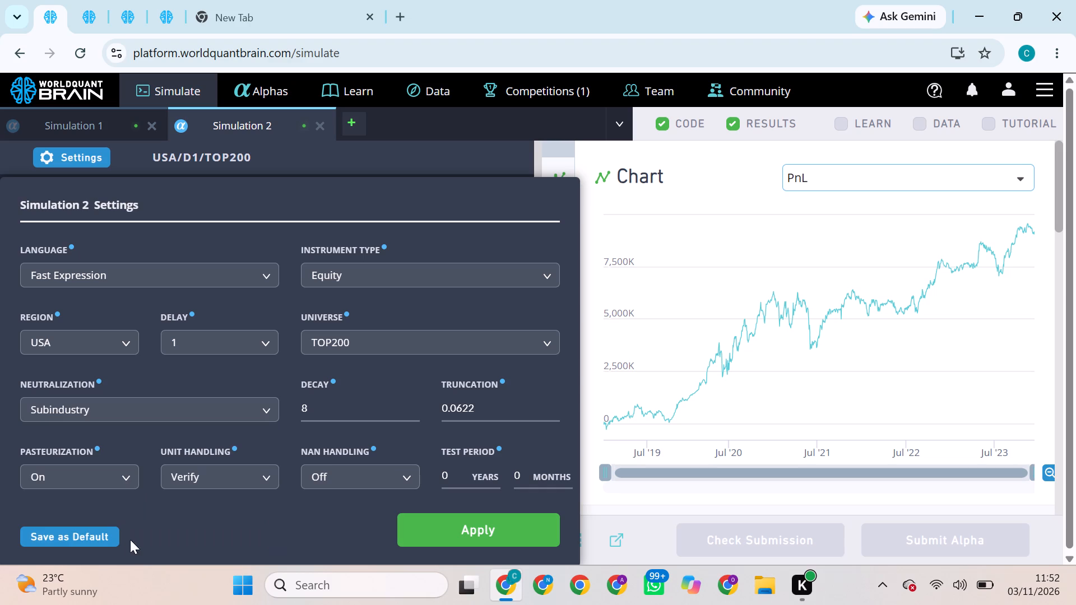
pyautogui.click(457, 540)
pyautogui.click(484, 540)
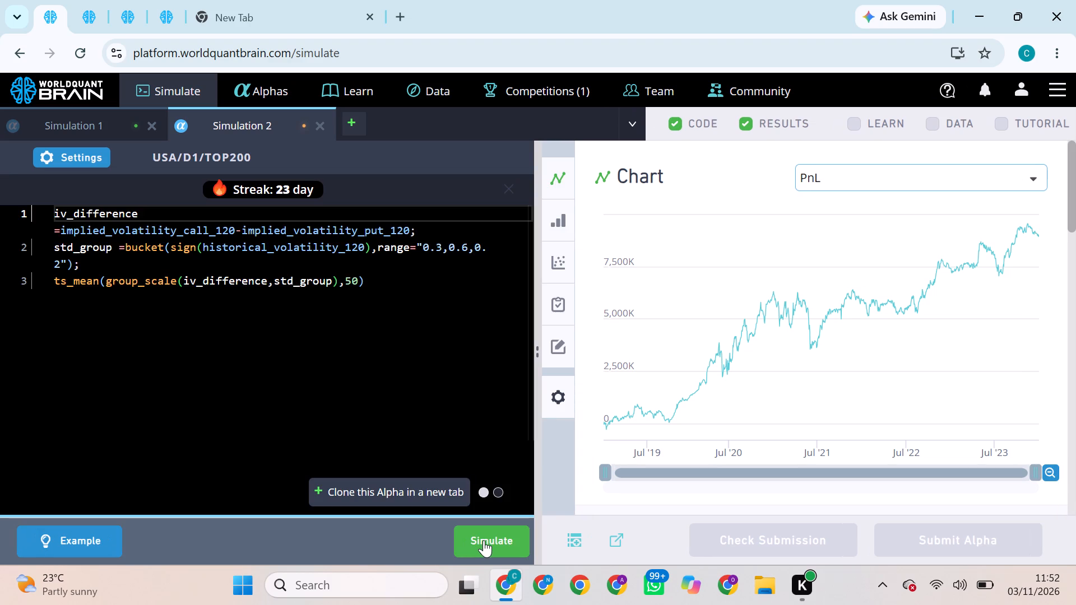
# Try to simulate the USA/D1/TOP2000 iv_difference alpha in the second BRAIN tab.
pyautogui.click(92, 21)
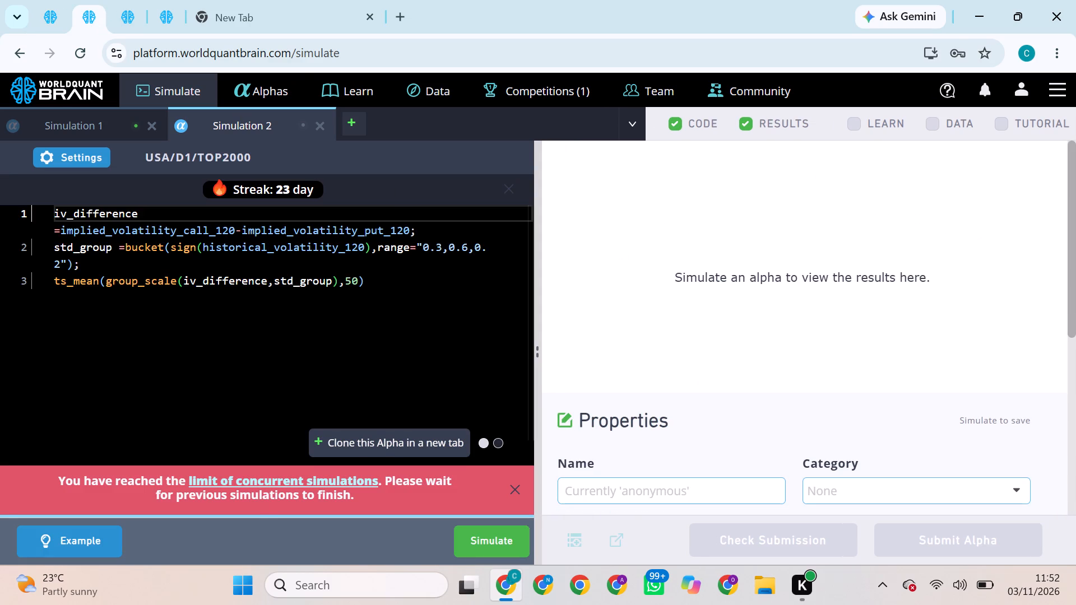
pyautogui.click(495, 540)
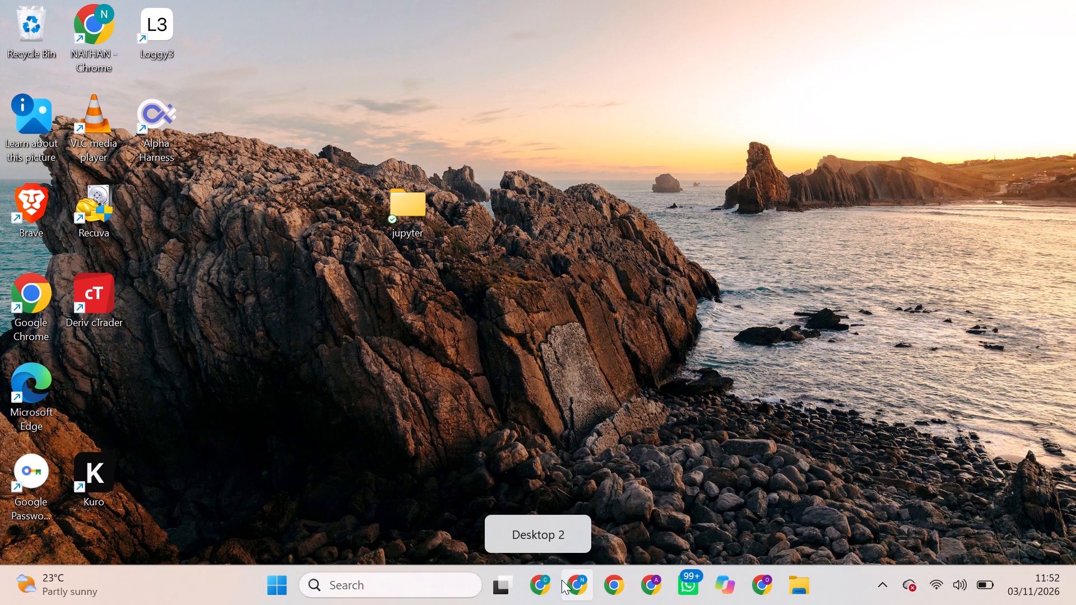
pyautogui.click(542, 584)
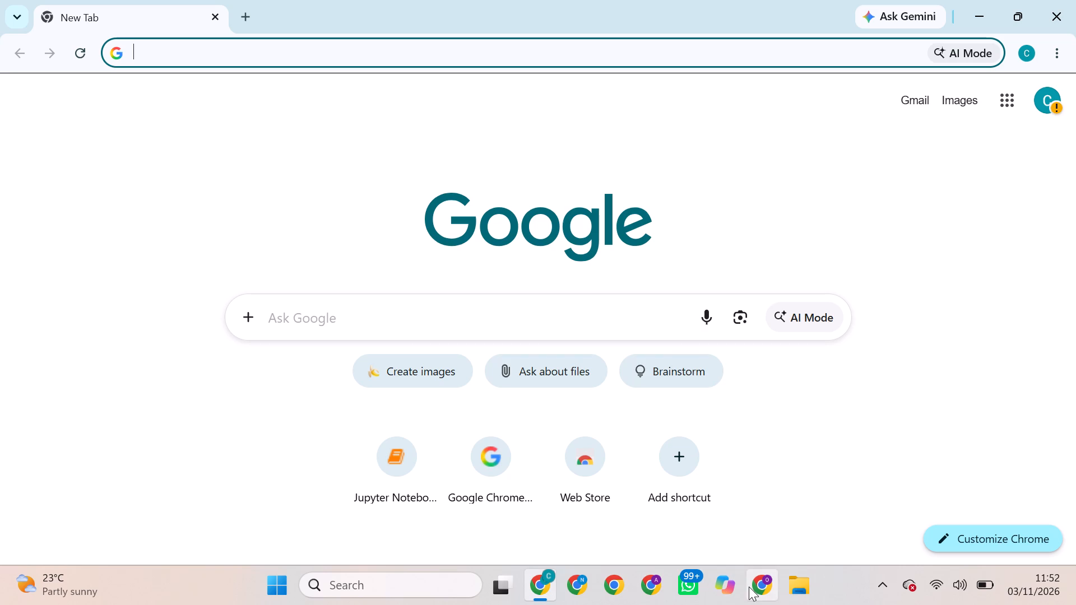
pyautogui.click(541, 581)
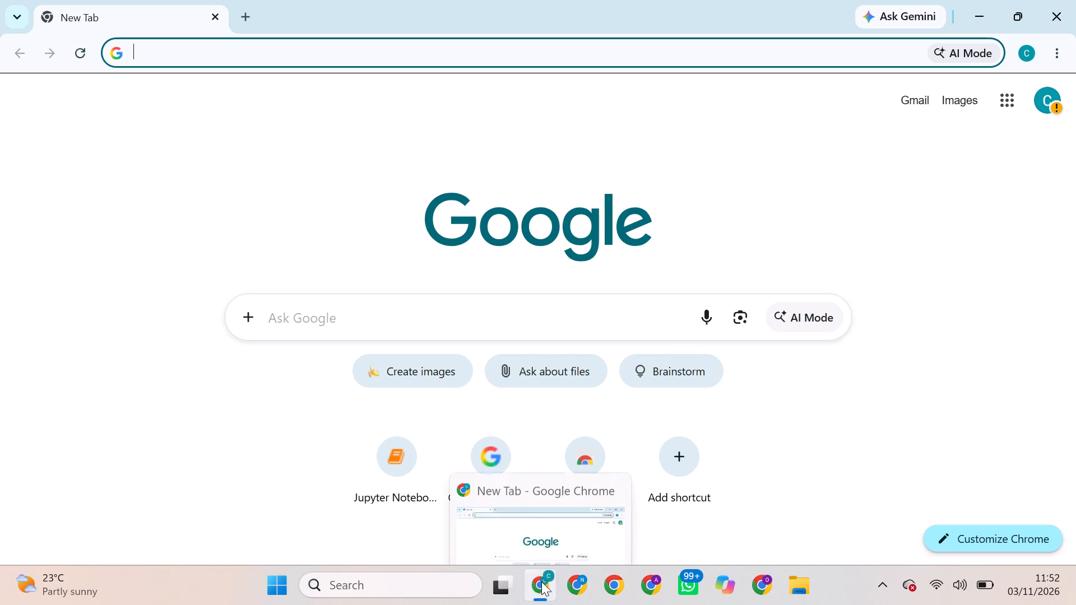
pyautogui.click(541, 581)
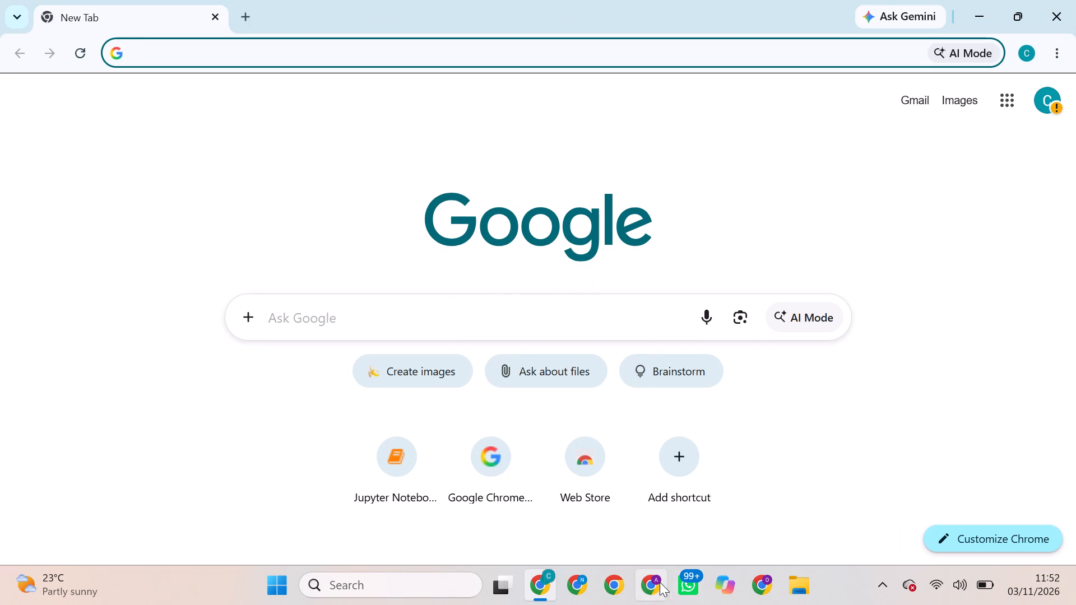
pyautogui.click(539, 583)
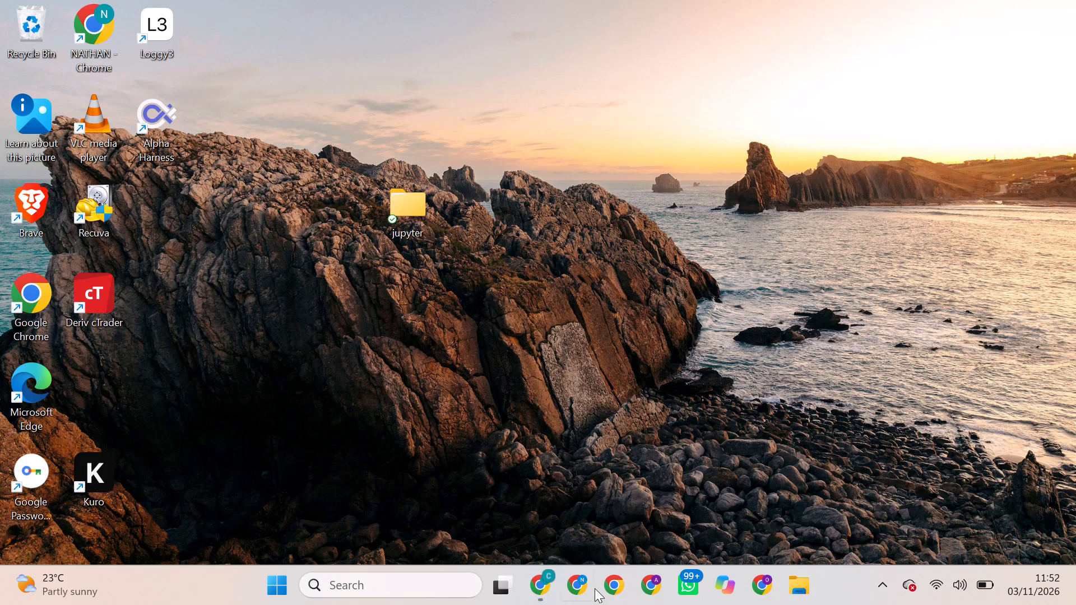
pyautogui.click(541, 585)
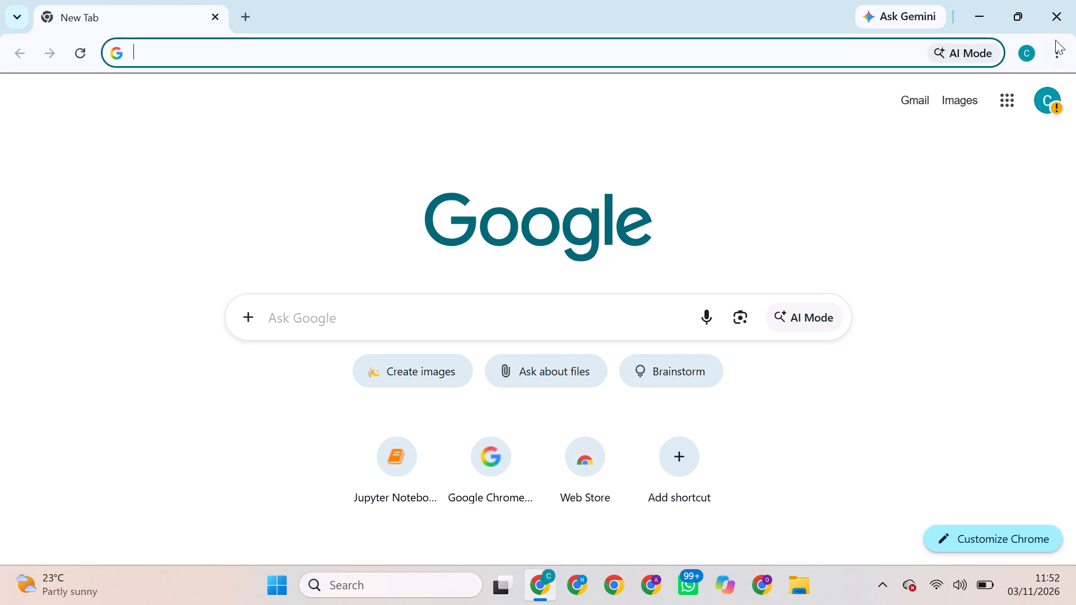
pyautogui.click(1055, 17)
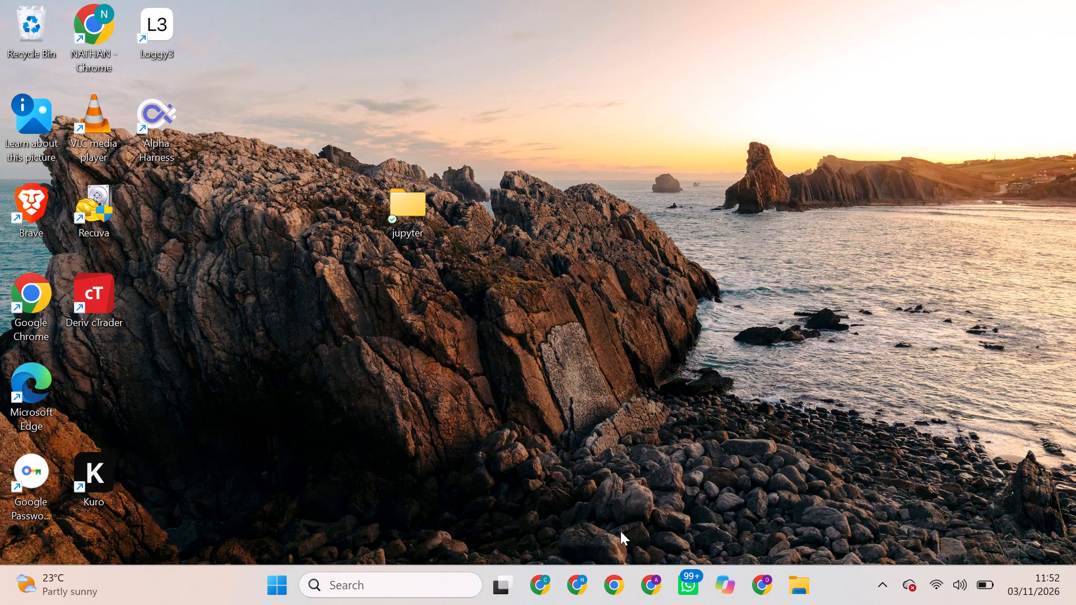
# Return to the already open WorldQuant BRAIN tabs in Chrome and check the progress of the TOP200 alpha's simulation.
pyautogui.click(544, 576)
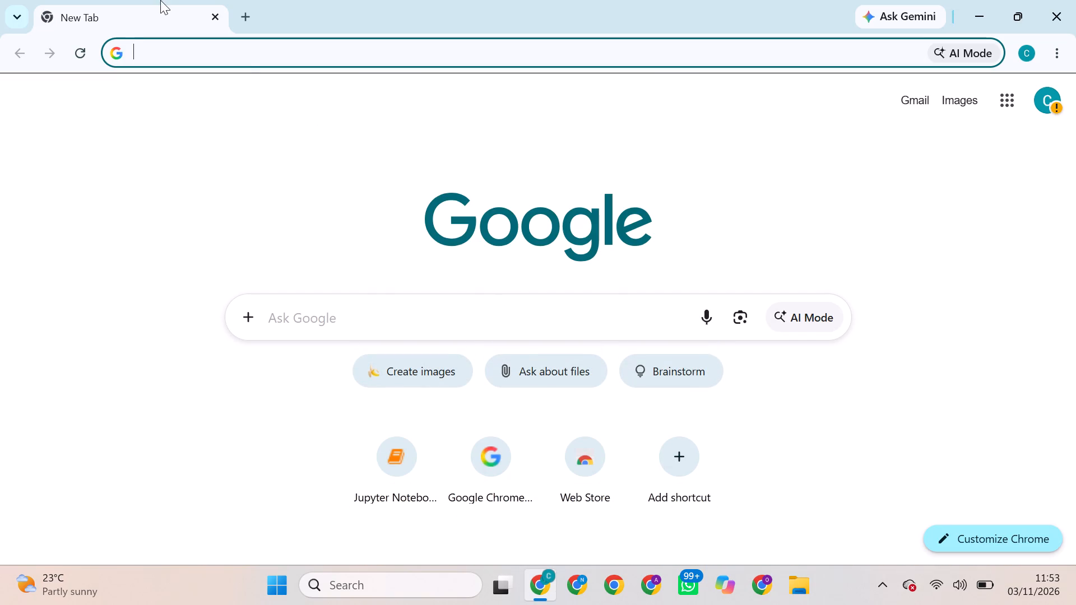
pyautogui.click(7, 12)
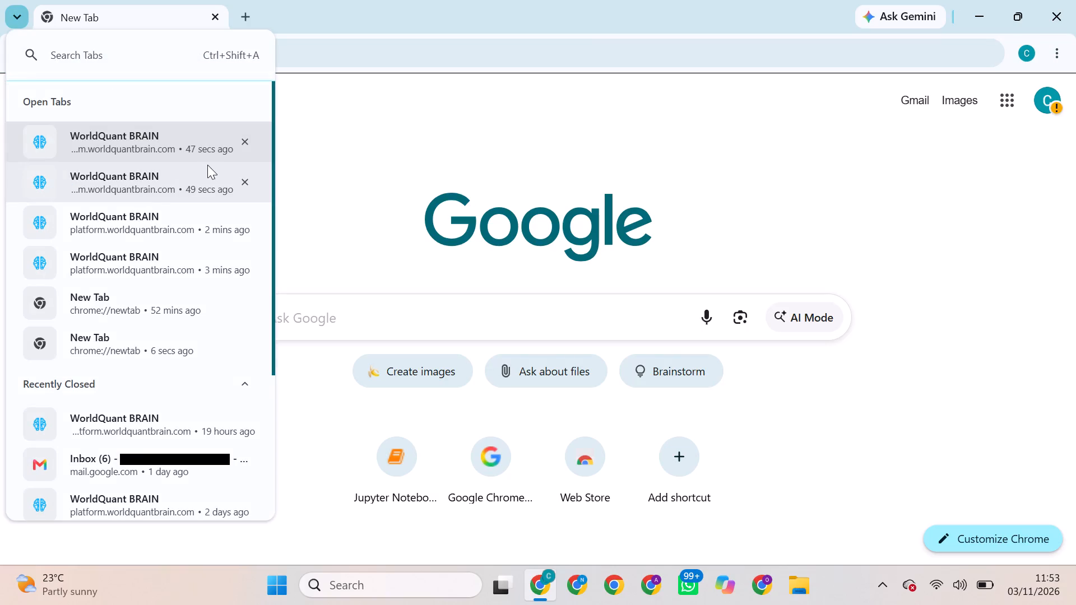
pyautogui.click(160, 153)
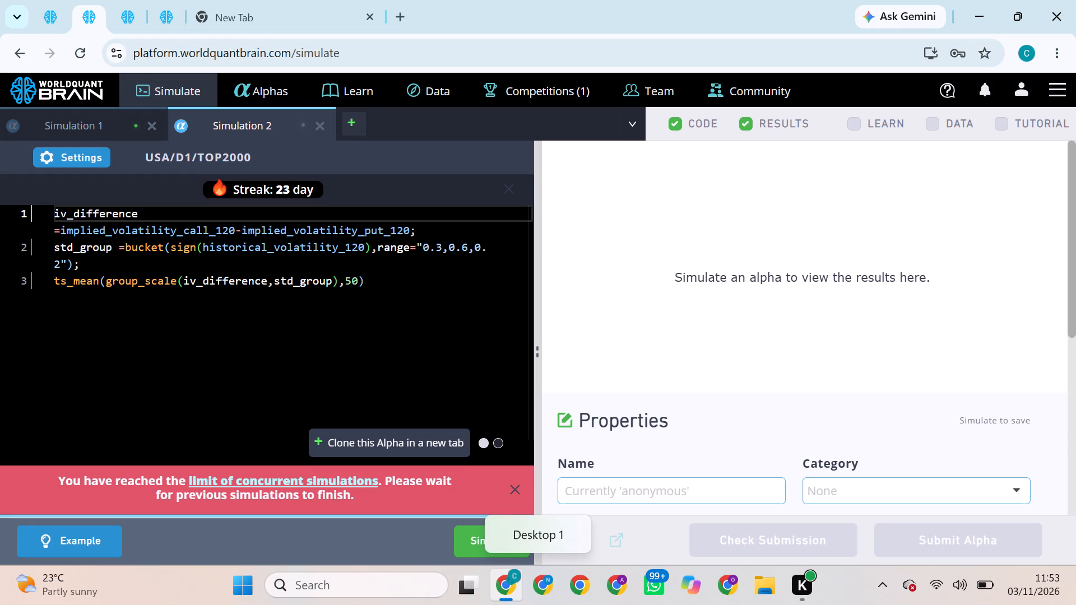
pyautogui.click(48, 23)
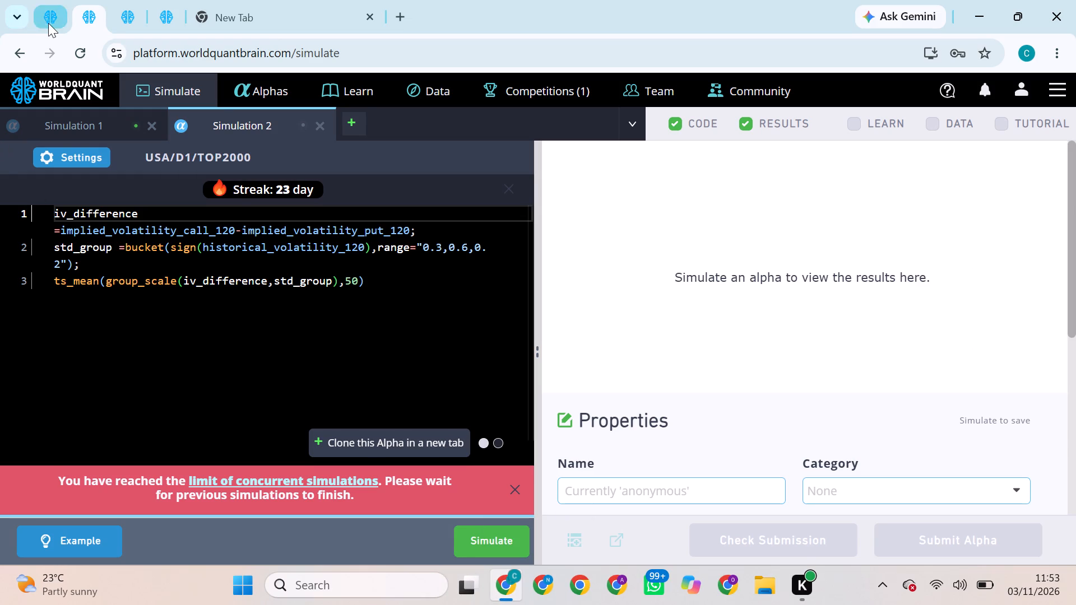
# Open the neutralization choices in the simulation settings of the USA/D1/TOP2000 alpha in the second BRAIN tab.
pyautogui.click(99, 22)
pyautogui.click(55, 158)
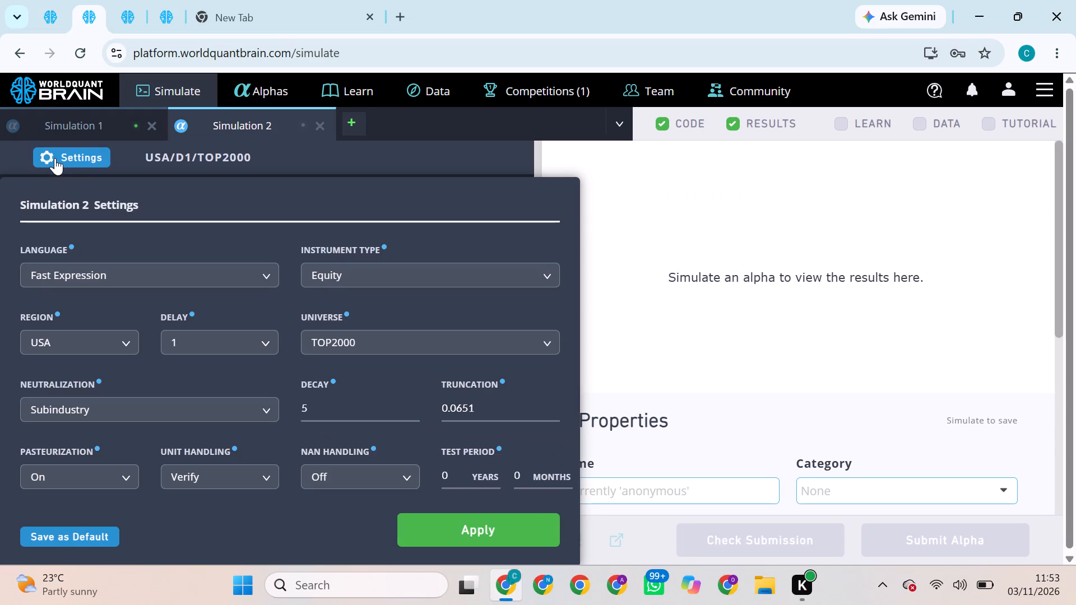
pyautogui.click(145, 409)
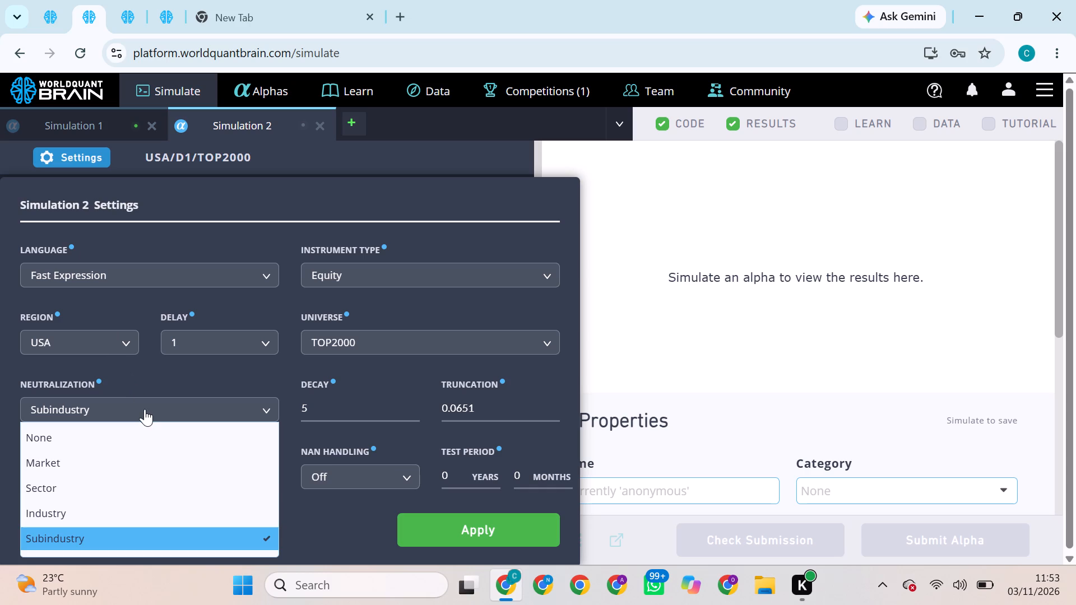
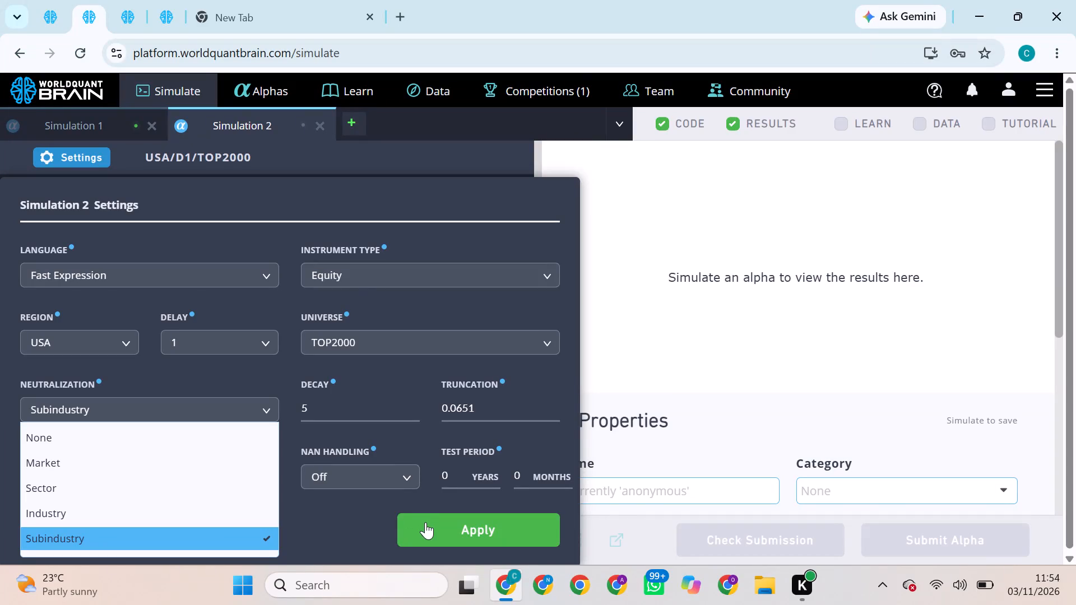
# Keep Subindustry neutralization for the USA/D1/TOP2000 iv_difference alpha in the second BRAIN tab, apply the settings and simulate it.
pyautogui.click(425, 522)
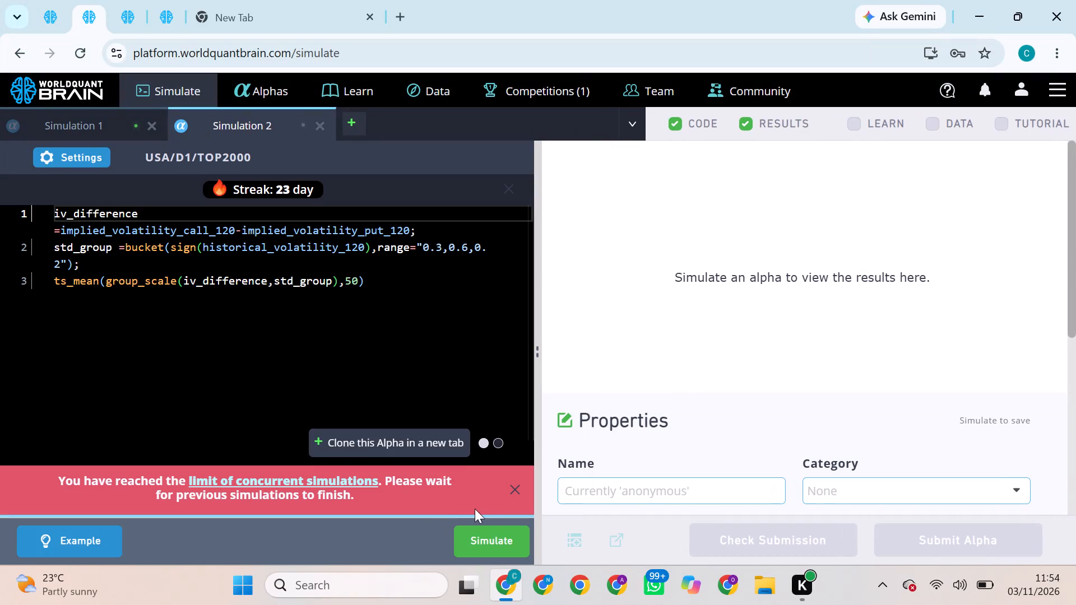
pyautogui.click(500, 536)
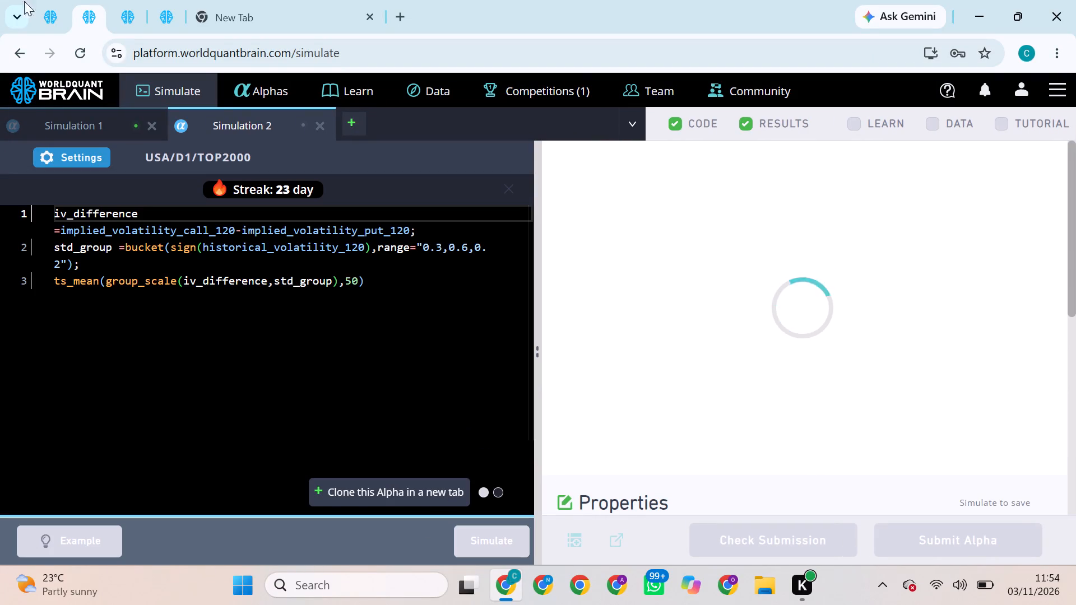
# Set the USA/D1/TOP200 iv_difference alpha in the first BRAIN tab to Market neutralization and decay 9, apply and simulate it.
pyautogui.click(35, 11)
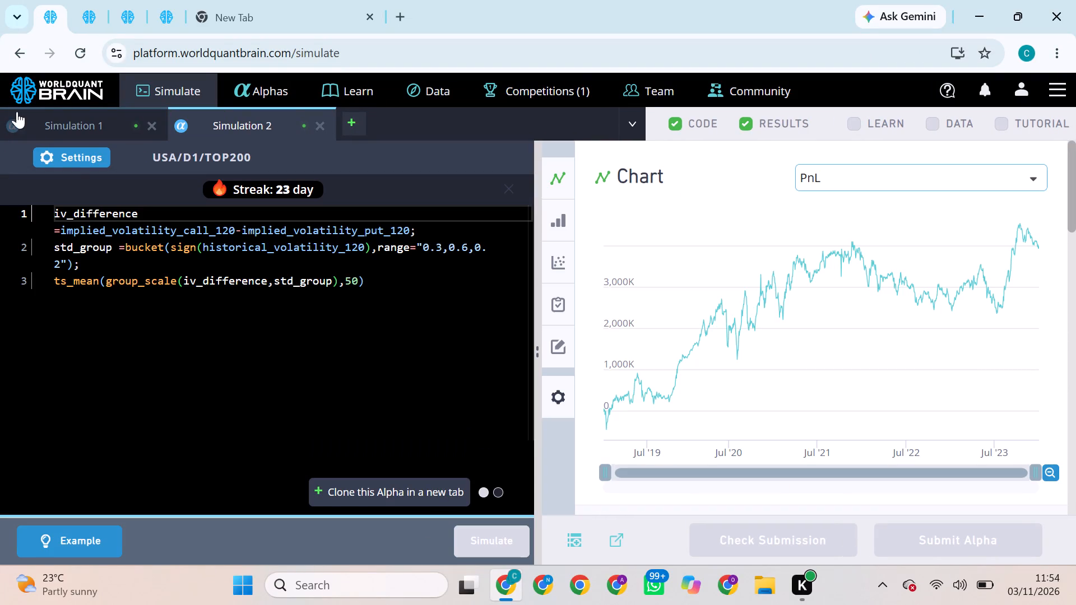
pyautogui.click(72, 159)
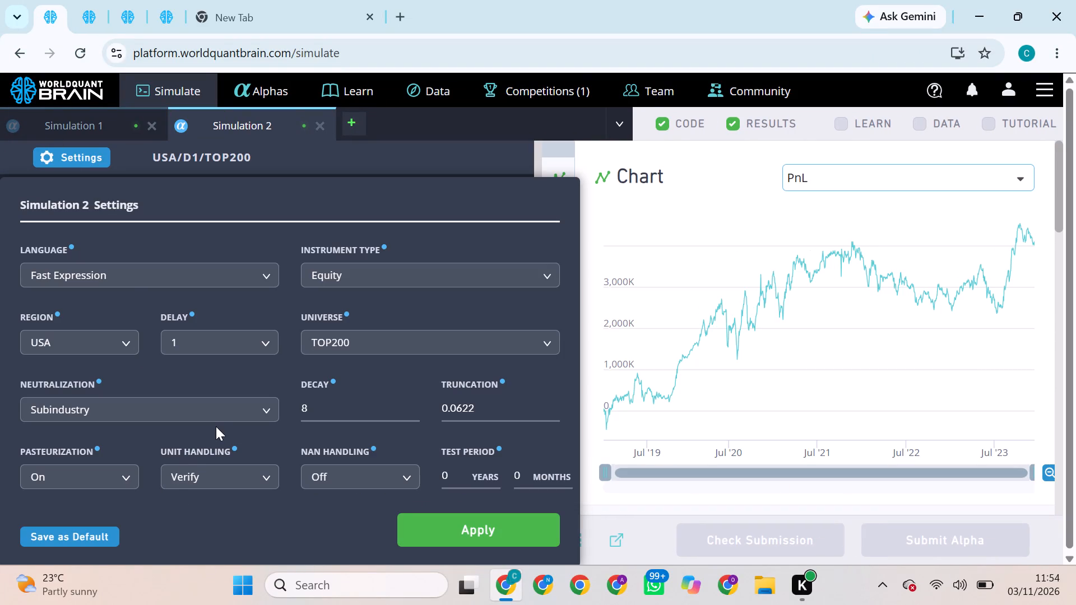
pyautogui.click(215, 417)
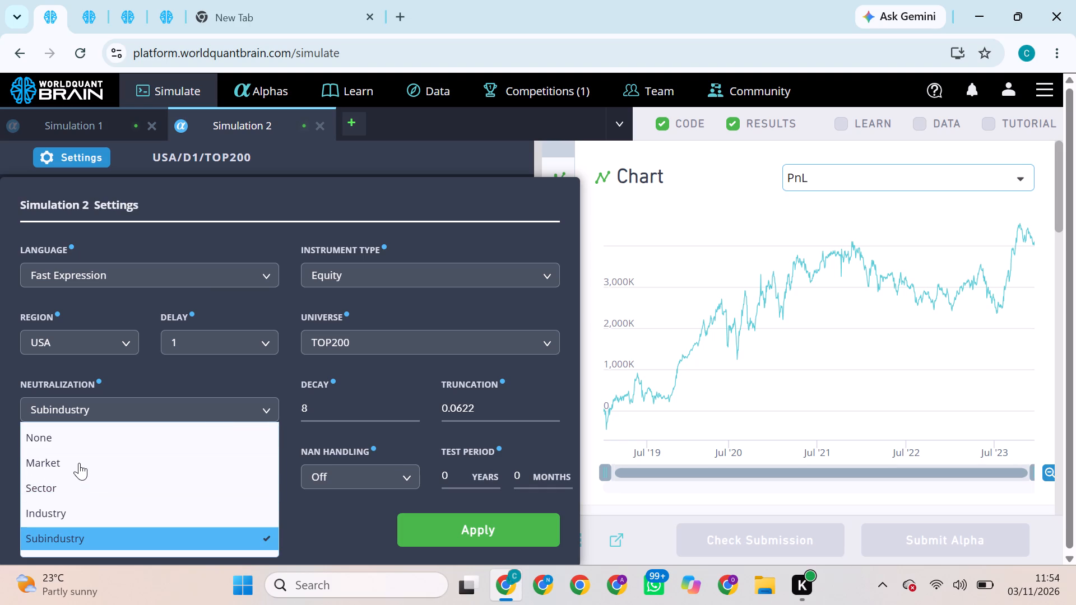
pyautogui.click(79, 463)
pyautogui.click(312, 400)
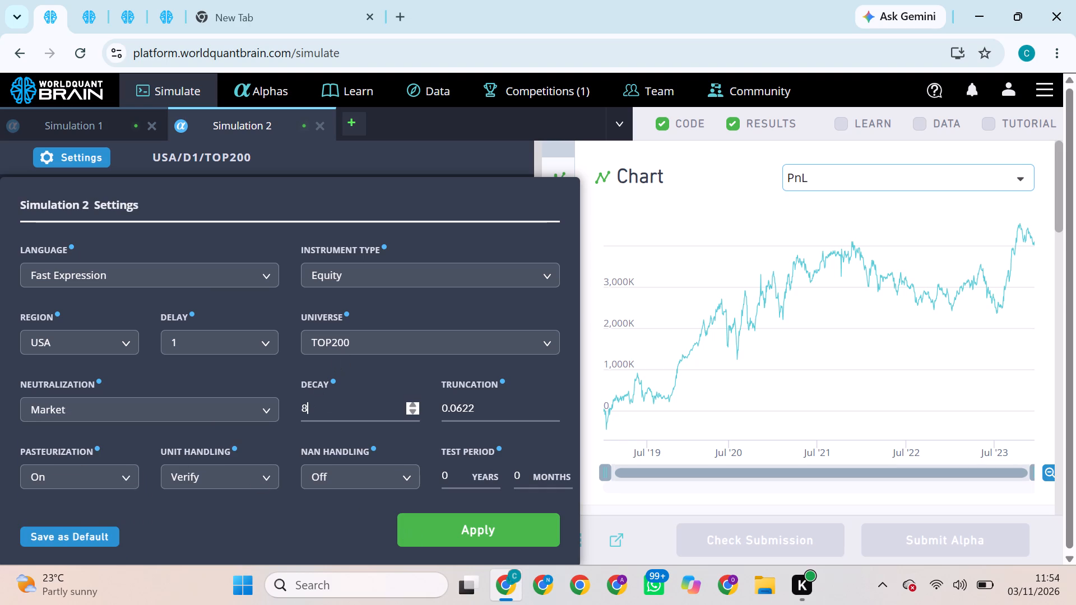
pyautogui.press('BackSpace')
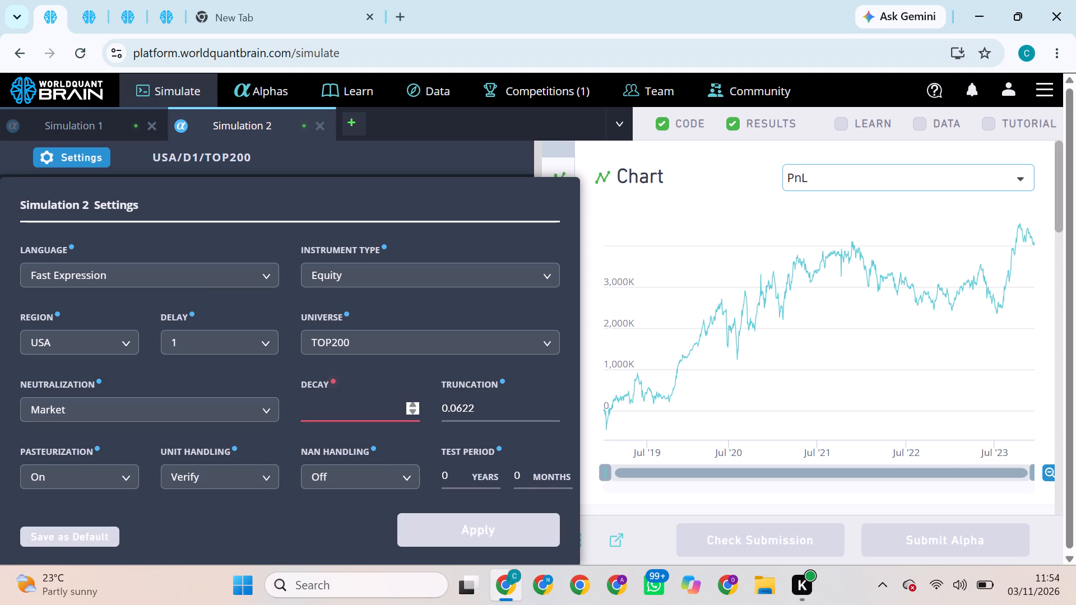
pyautogui.press('9')
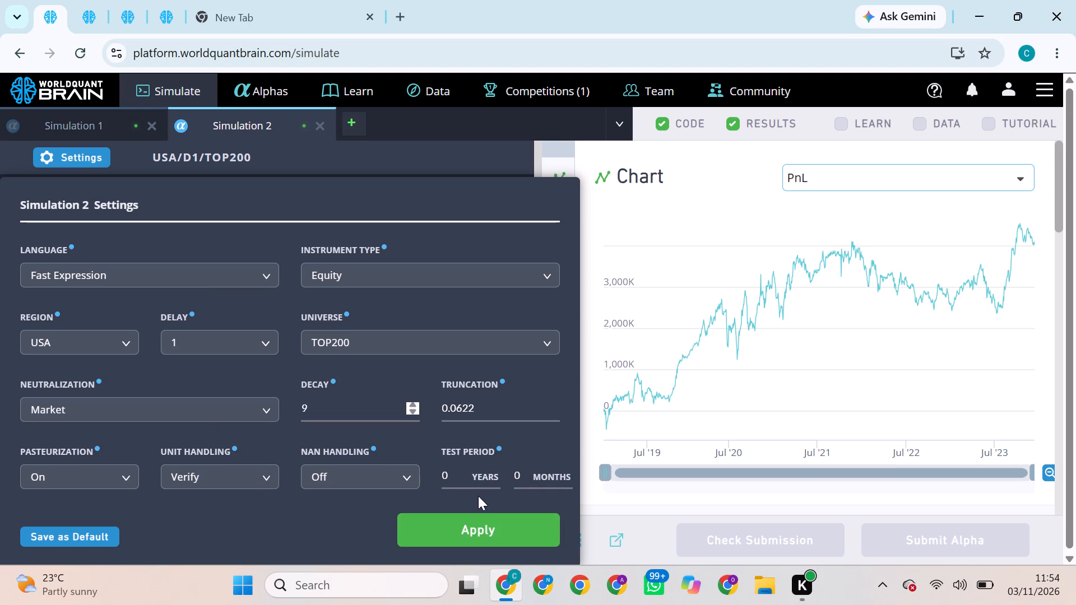
pyautogui.click(488, 526)
pyautogui.click(498, 546)
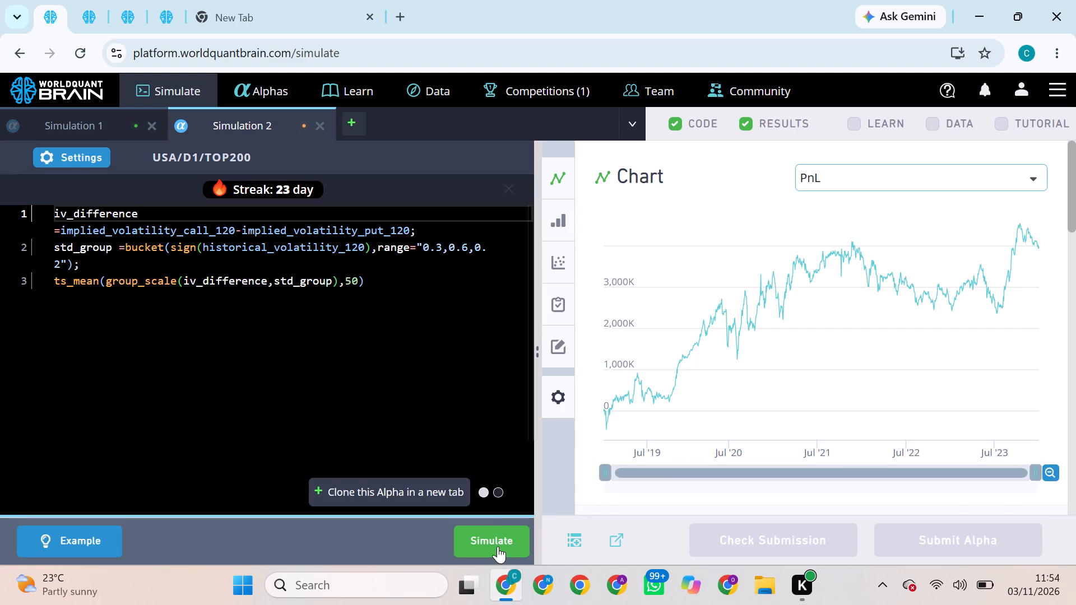
# Set the neutralization of the USA/D1/TOP2000 iv_difference alpha in the fourth BRAIN tab to Industry, apply the settings and simulate it.
pyautogui.click(71, 8)
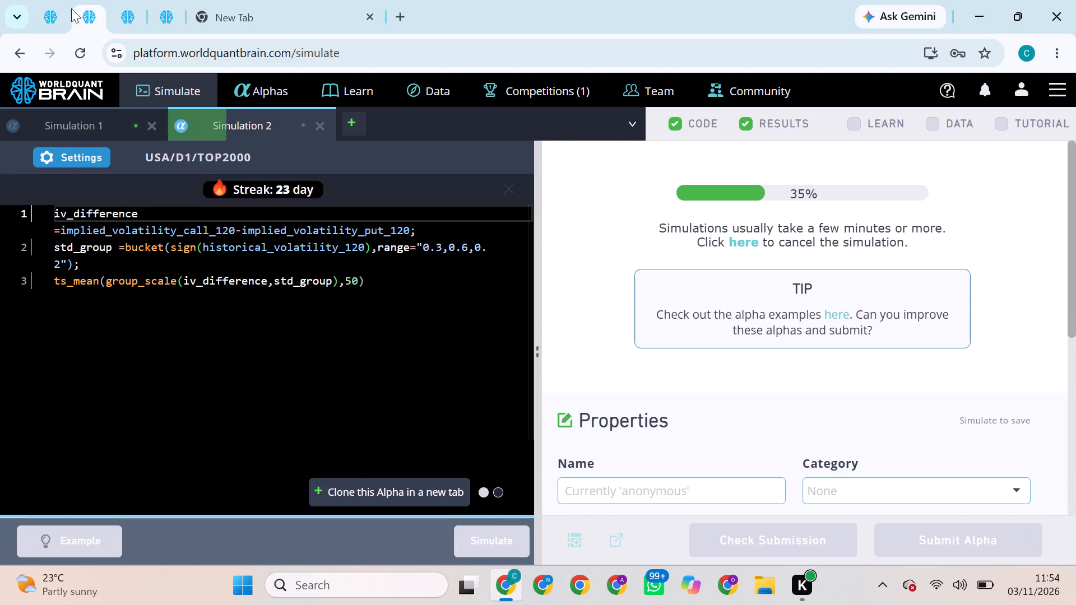
pyautogui.click(122, 15)
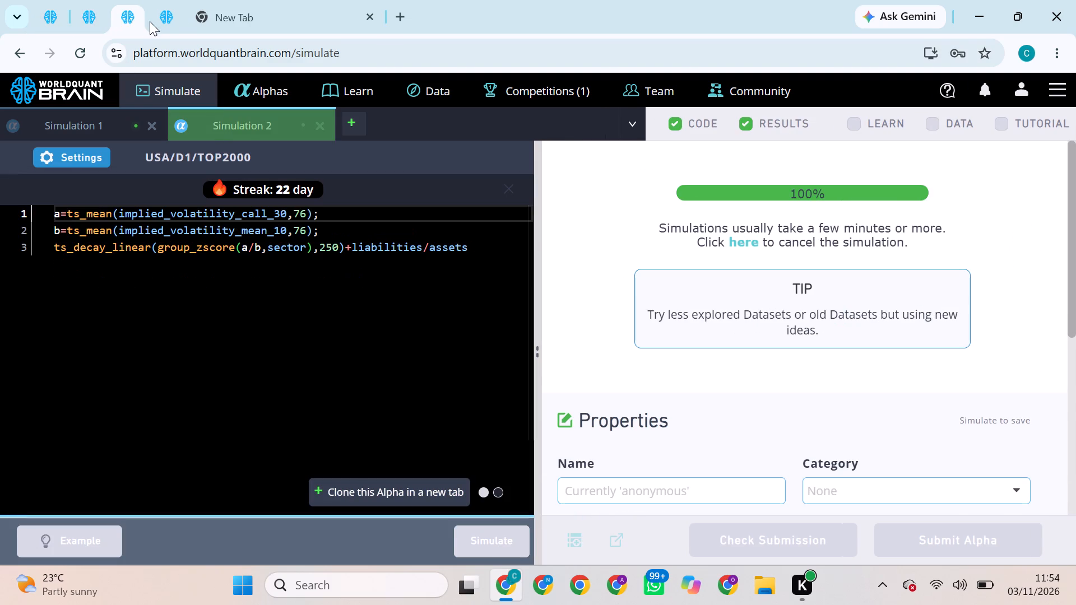
pyautogui.click(154, 21)
pyautogui.click(68, 161)
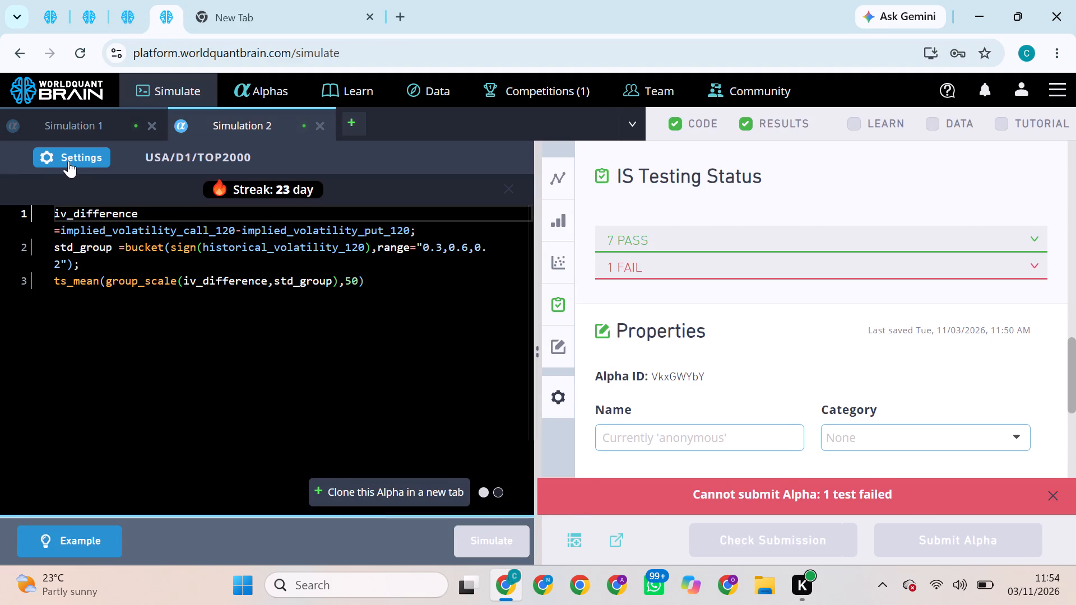
pyautogui.click(142, 402)
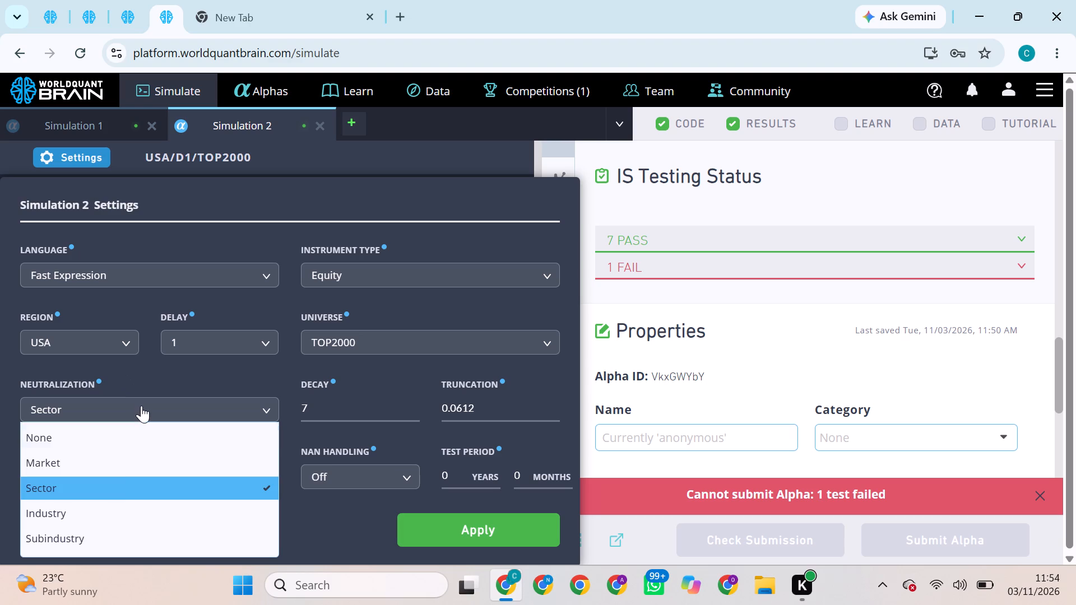
pyautogui.click(114, 515)
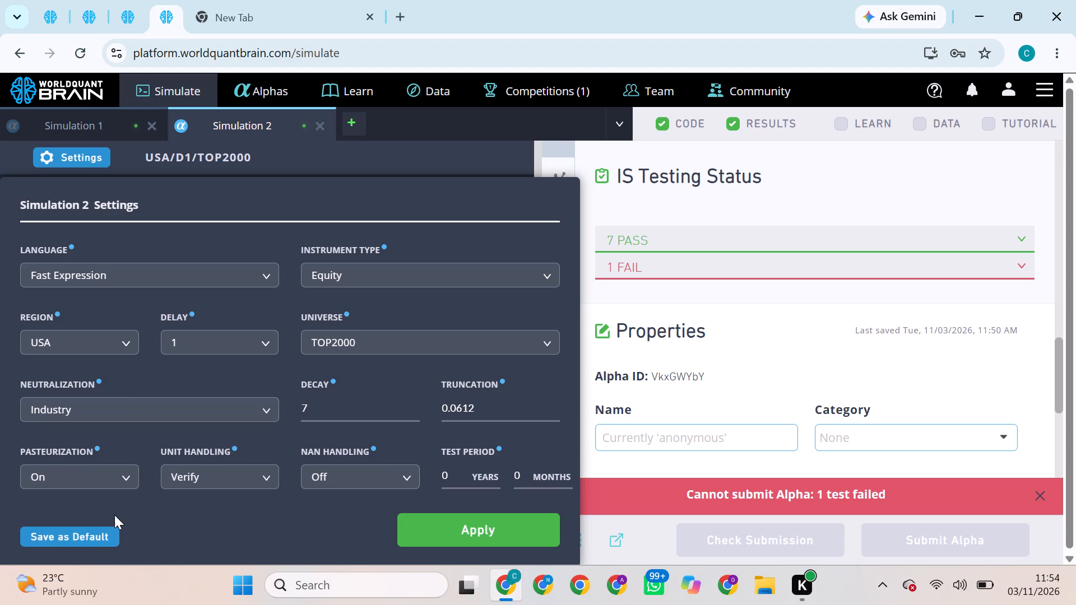
pyautogui.click(458, 531)
pyautogui.click(483, 535)
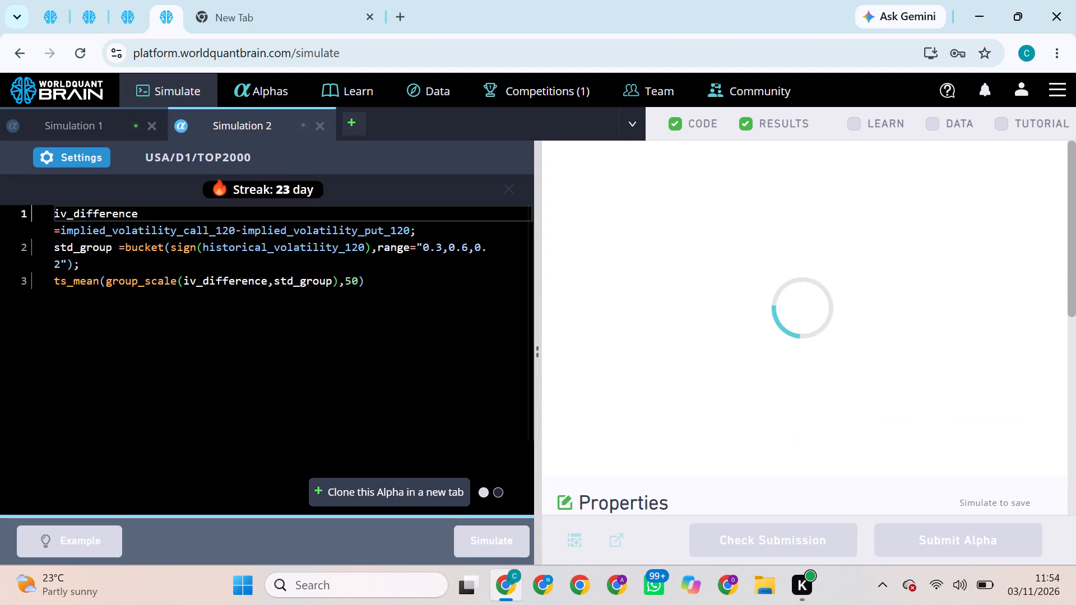
# Show the test period of the ts_decay_linear alpha in the third BRAIN tab and try to submit the alpha.
pyautogui.click(121, 11)
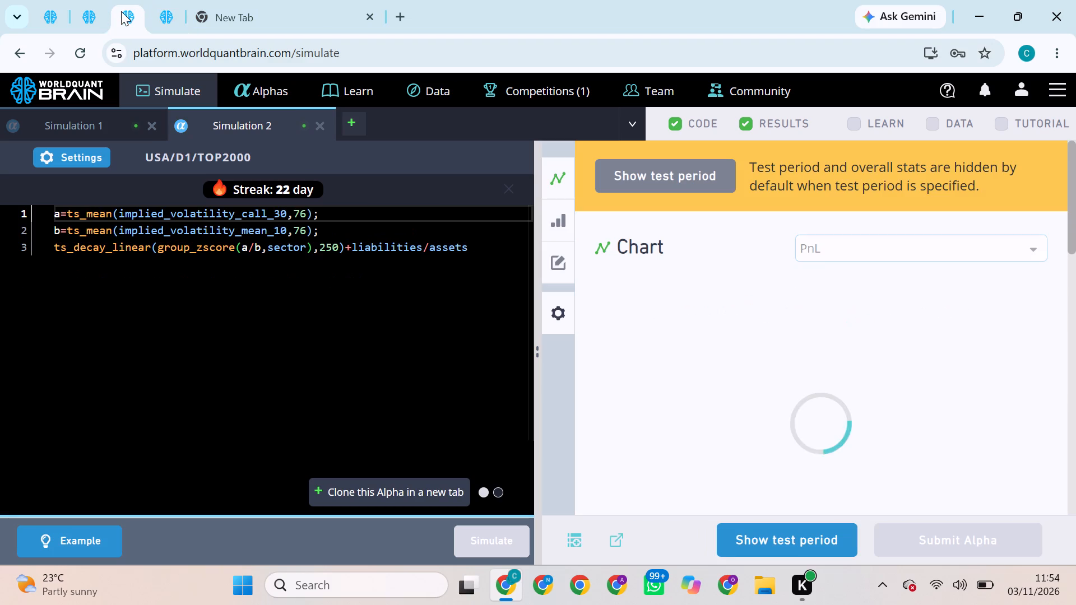
pyautogui.click(783, 530)
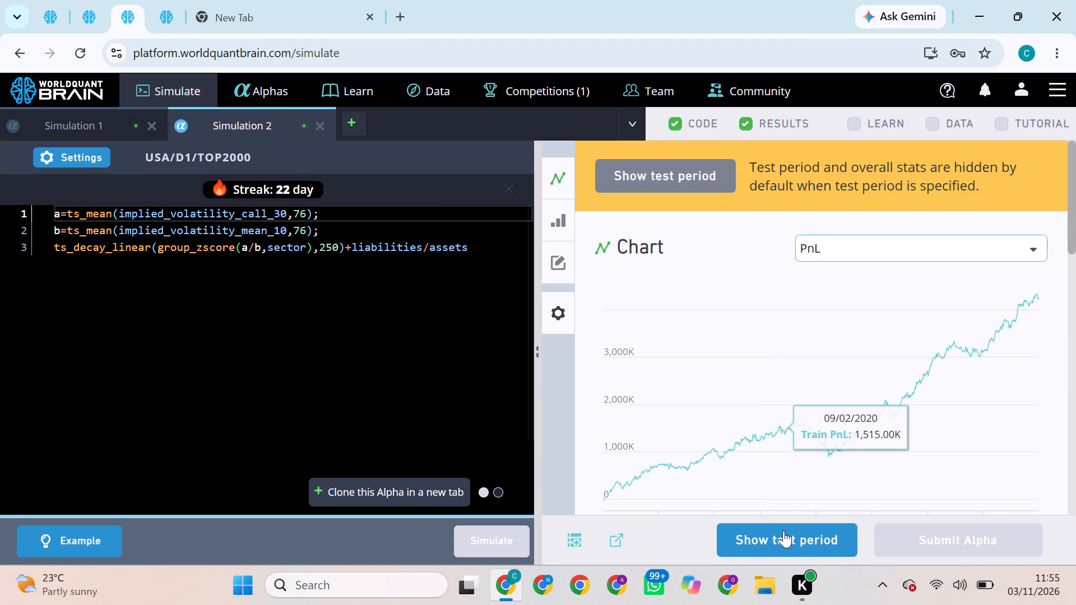
pyautogui.click(966, 539)
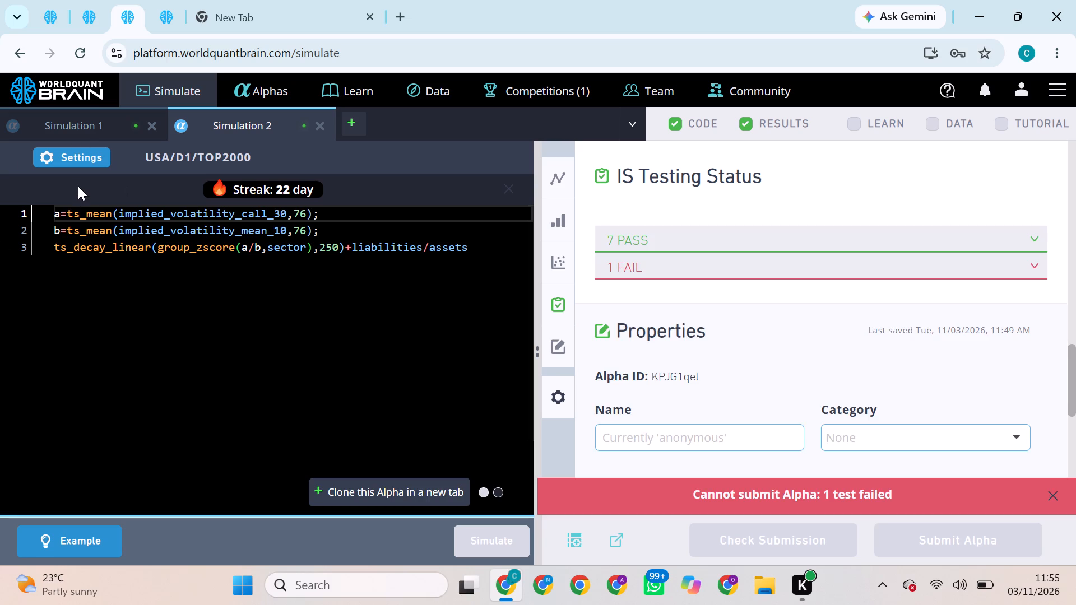
# Set the ts_decay_linear alpha to Market neutralization and decay 7, apply the settings and try to simulate it.
pyautogui.click(94, 161)
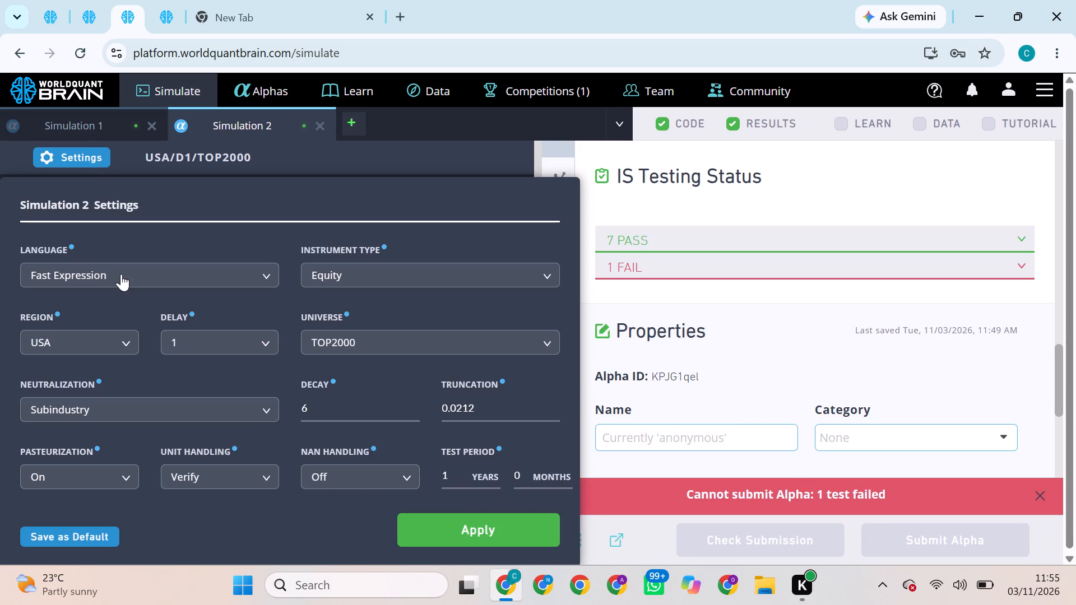
pyautogui.click(151, 408)
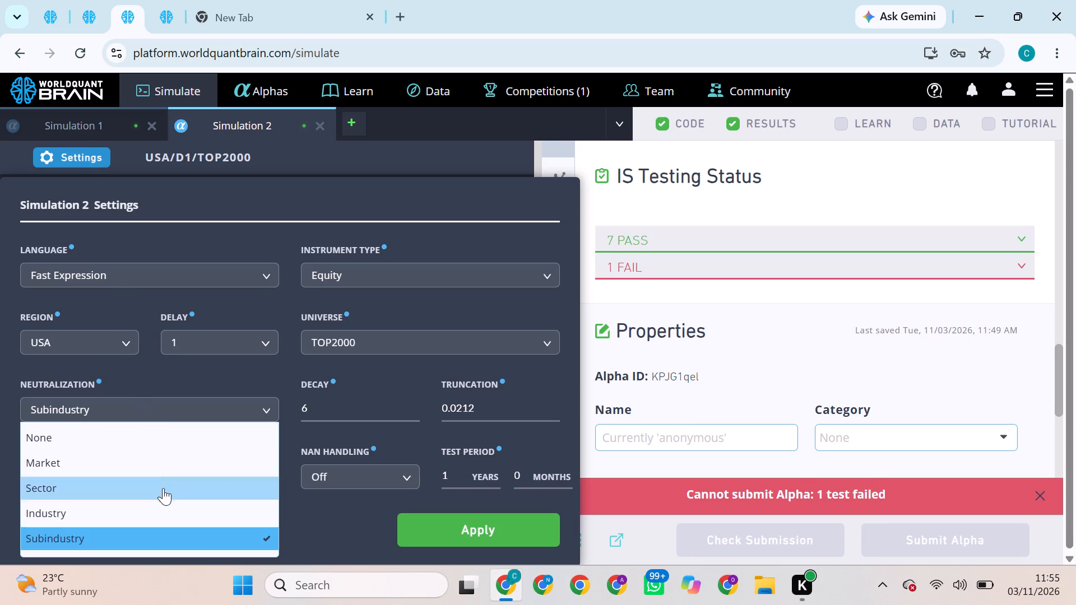
pyautogui.click(117, 470)
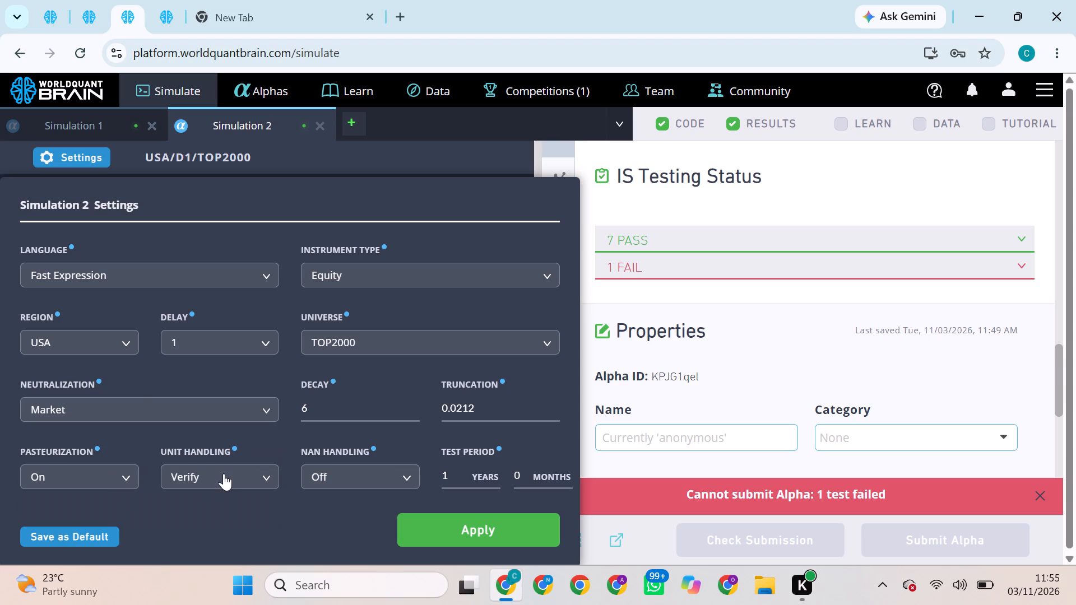
pyautogui.click(310, 403)
pyautogui.press('BackSpace')
pyautogui.press('7')
pyautogui.hscroll(3, 310, 403)
pyautogui.click(495, 530)
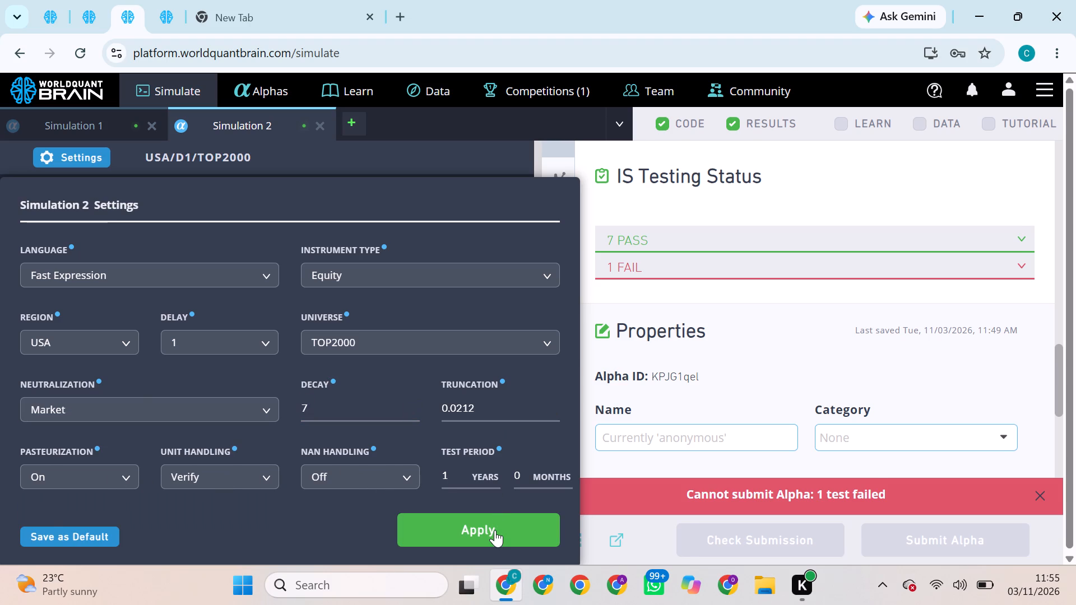
pyautogui.click(502, 544)
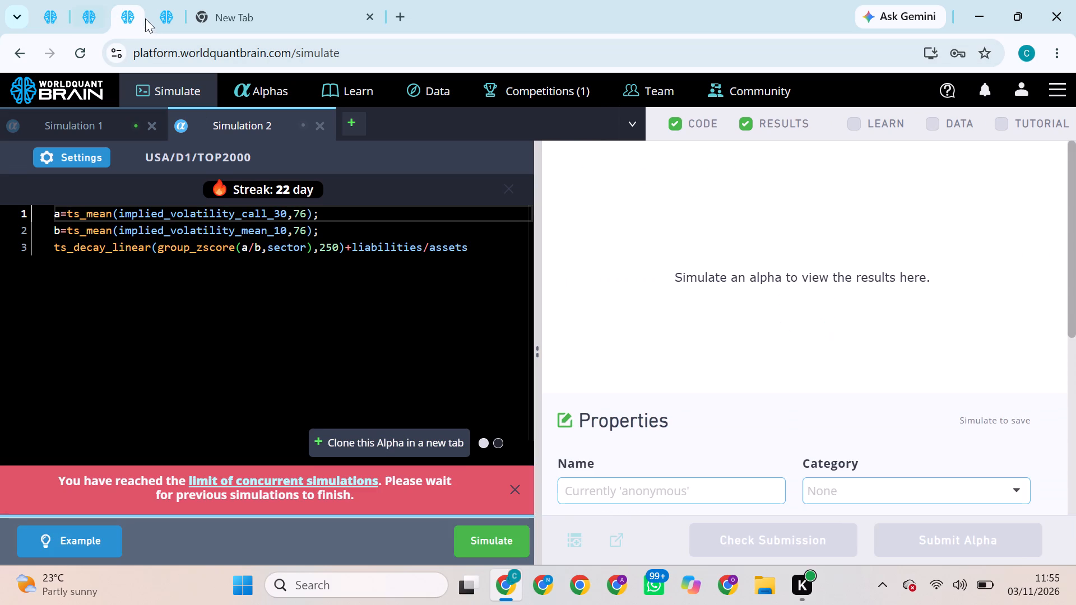
# Check the simulations running in the other BRAIN tabs, and simulate the ts_decay_linear alpha in the third tab again.
pyautogui.click(161, 18)
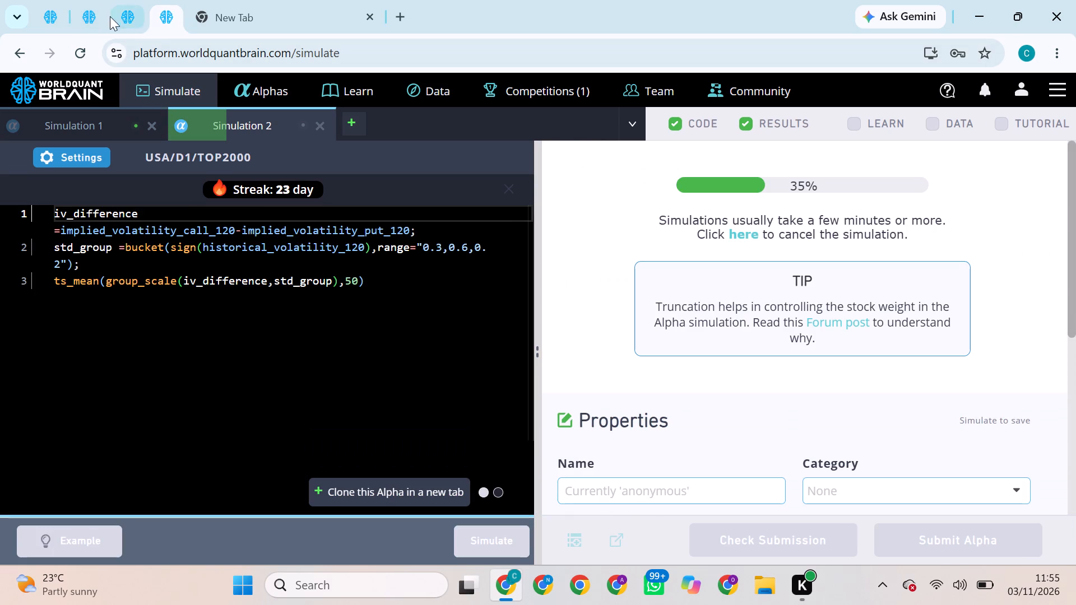
pyautogui.click(94, 15)
pyautogui.click(63, 15)
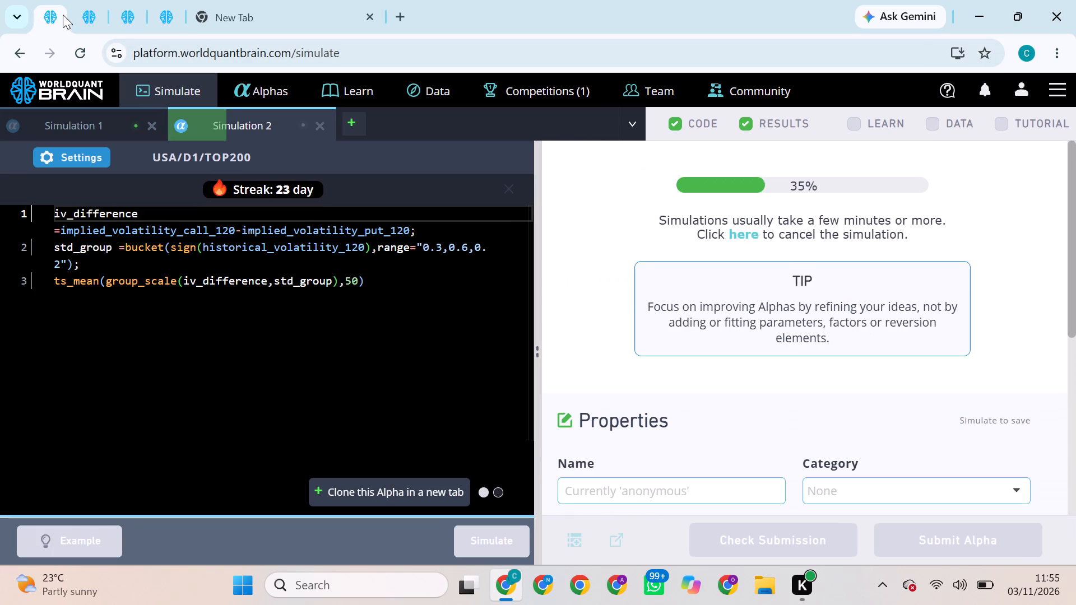
pyautogui.click(84, 14)
pyautogui.click(115, 11)
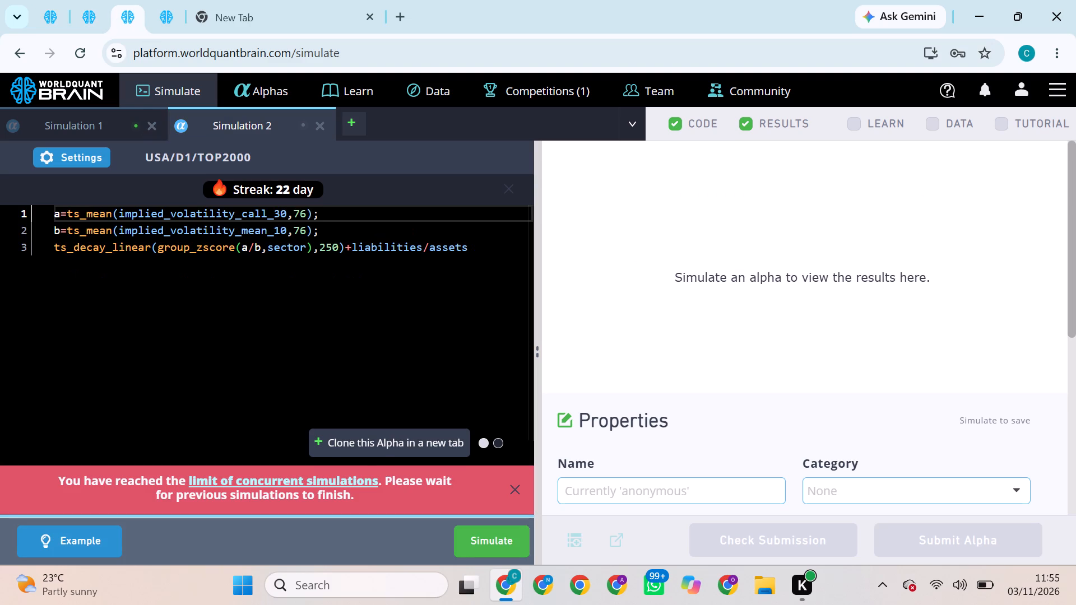
pyautogui.click(493, 534)
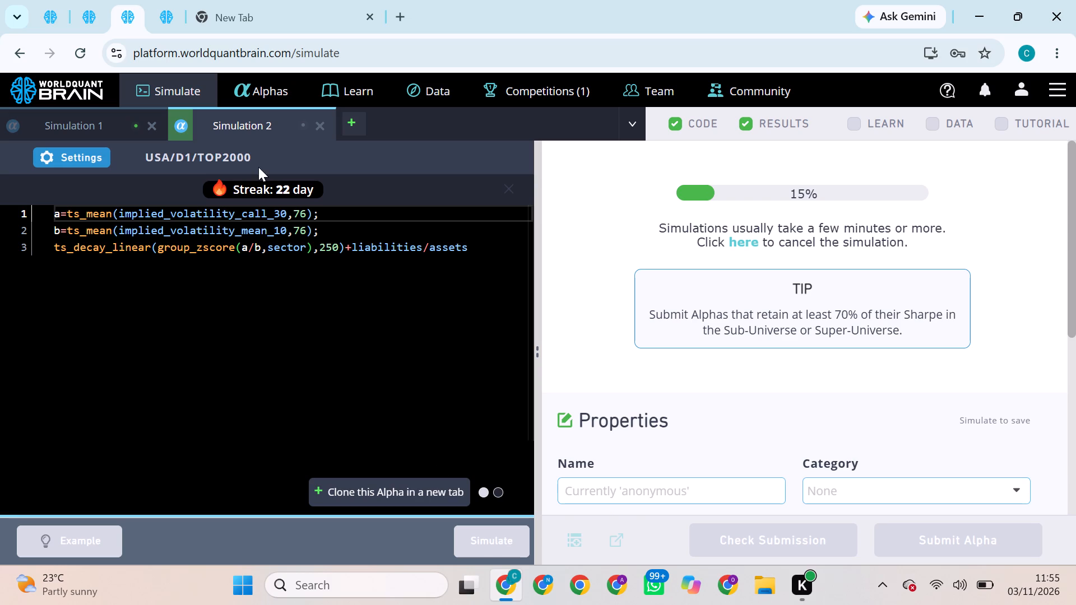
# Check the progress of the running simulations and try to submit the USA/D1/TOP2000 iv_difference alpha in the second BRAIN tab.
pyautogui.click(161, 22)
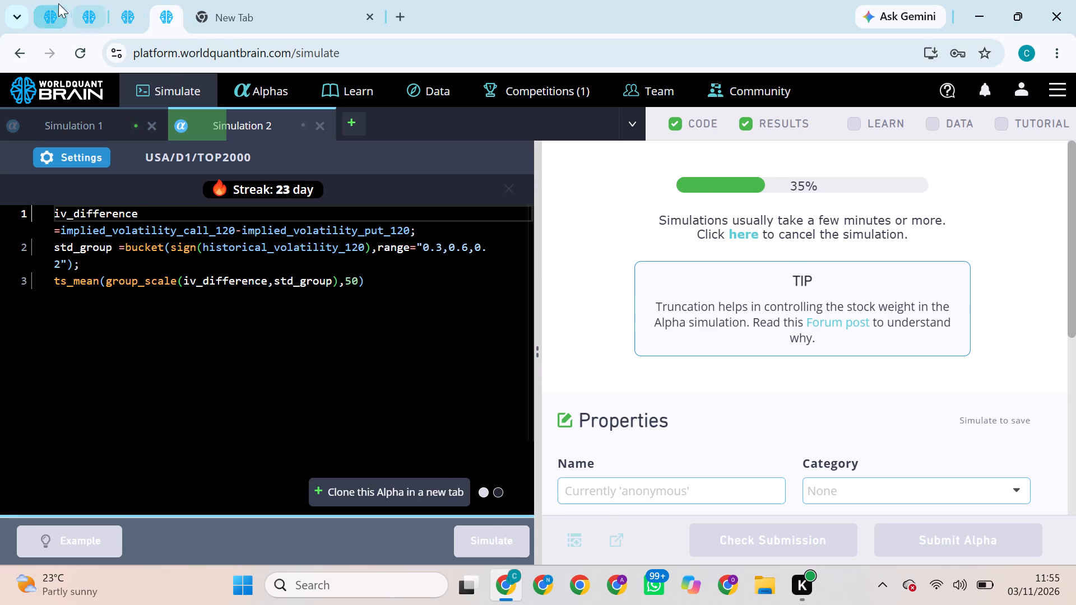
pyautogui.click(49, 18)
pyautogui.click(83, 19)
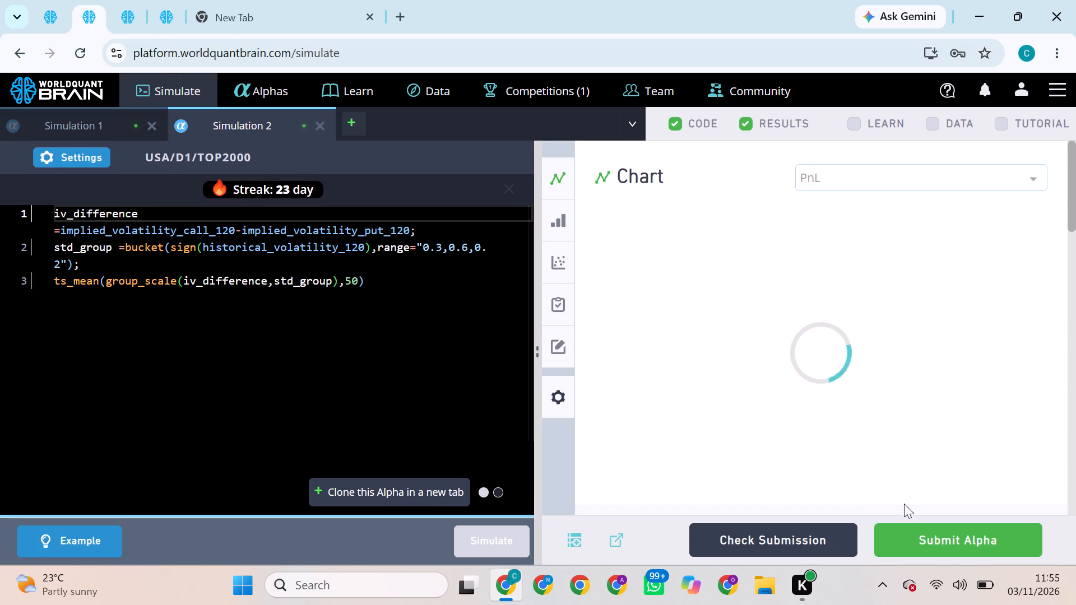
pyautogui.click(919, 550)
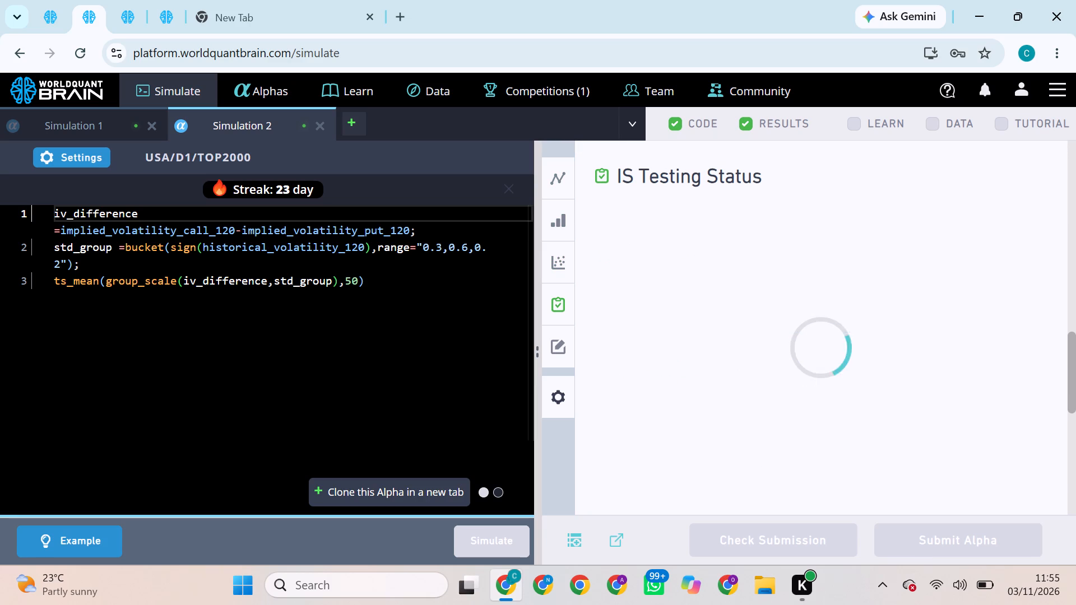
# Set the TOP2000 iv_difference alpha in the second BRAIN tab to Market neutralization, decay 6 and truncation 0.051, and simulate it.
pyautogui.click(92, 152)
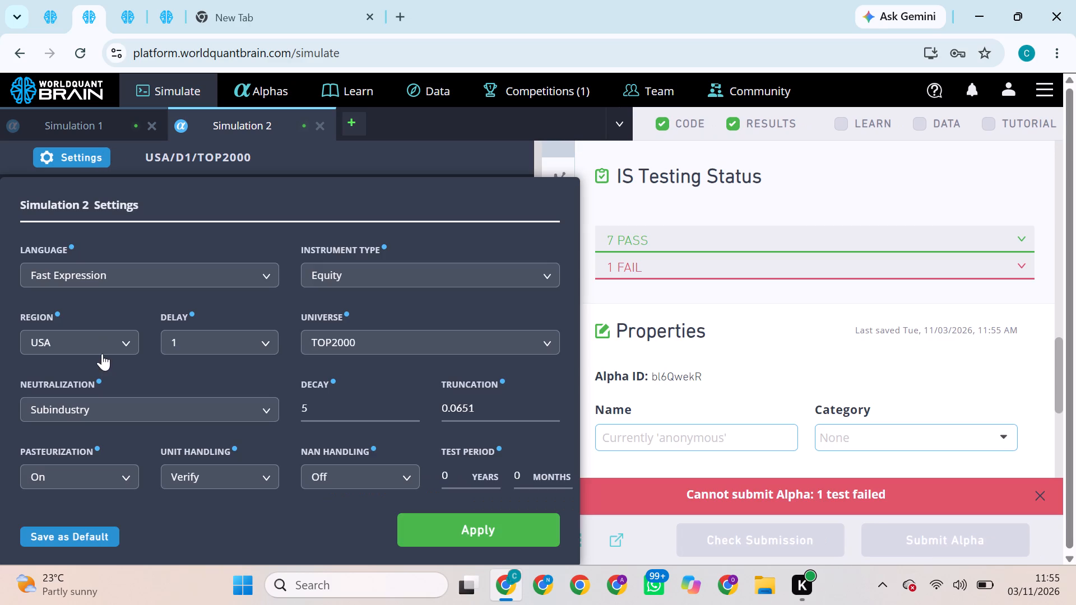
pyautogui.click(157, 412)
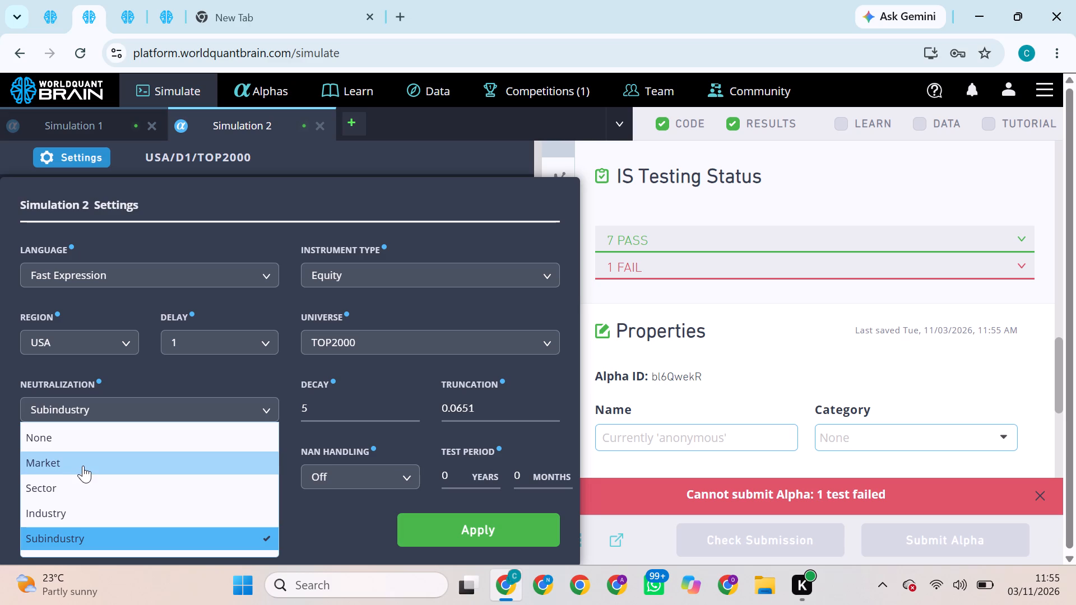
pyautogui.click(83, 466)
pyautogui.click(315, 406)
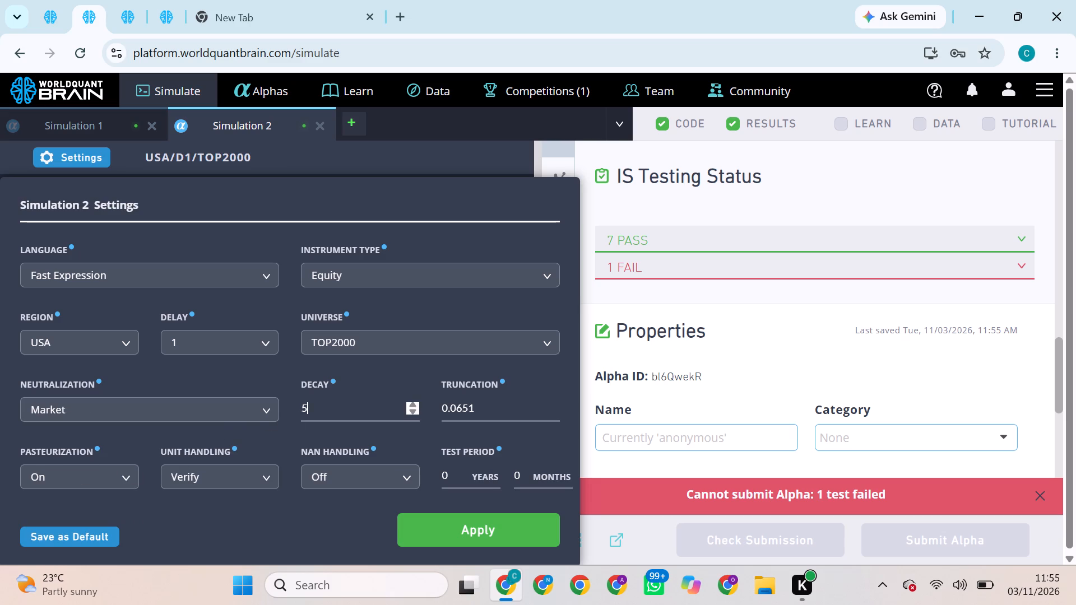
pyautogui.press('BackSpace')
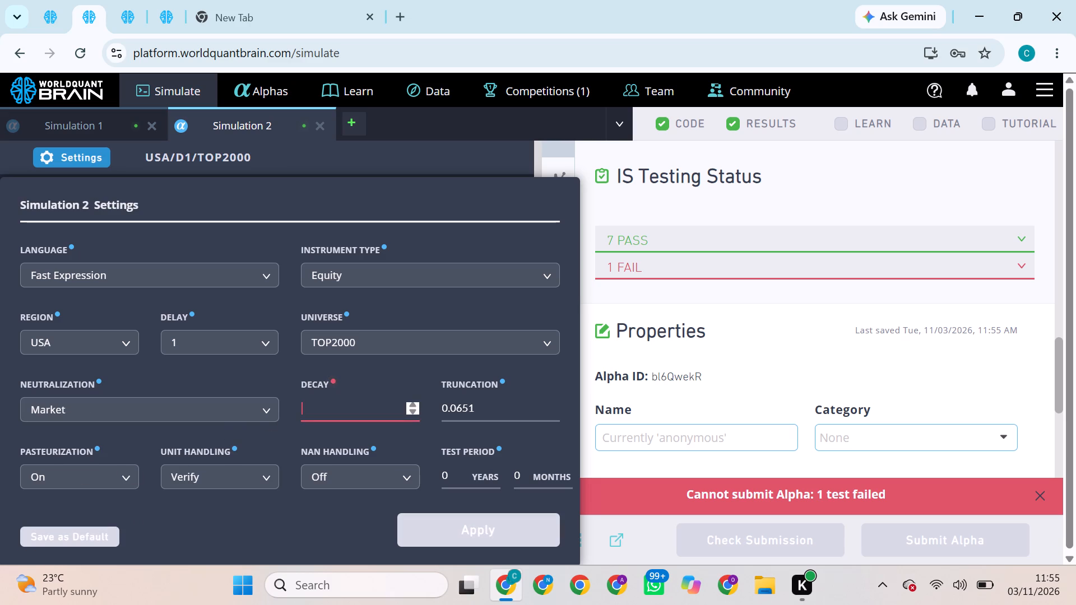
pyautogui.press('6')
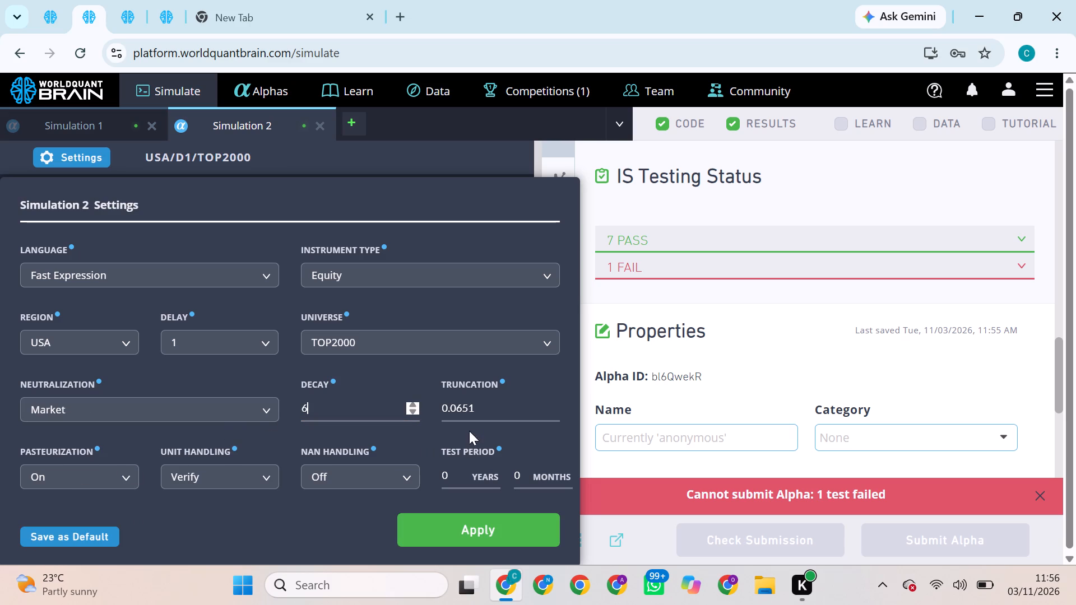
pyautogui.click(458, 403)
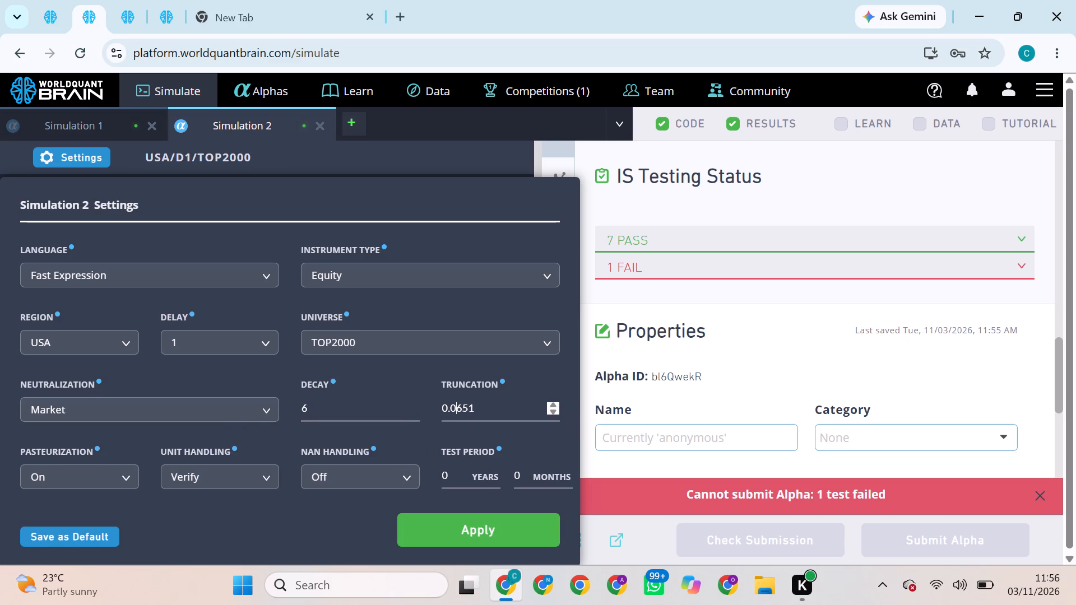
pyautogui.click(463, 407)
pyautogui.press('BackSpace')
pyautogui.click(493, 539)
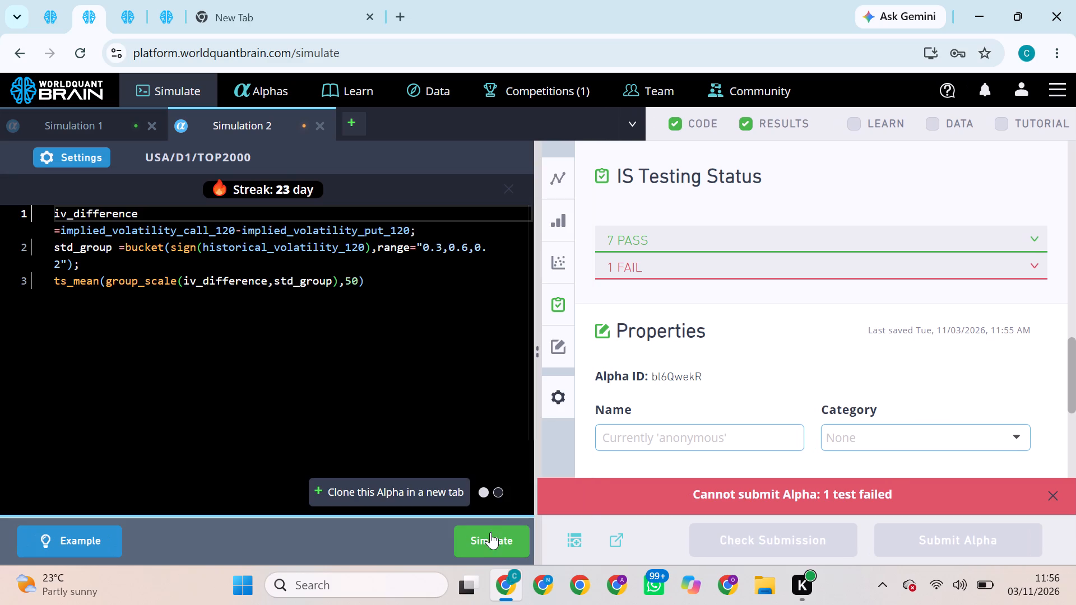
pyautogui.click(489, 530)
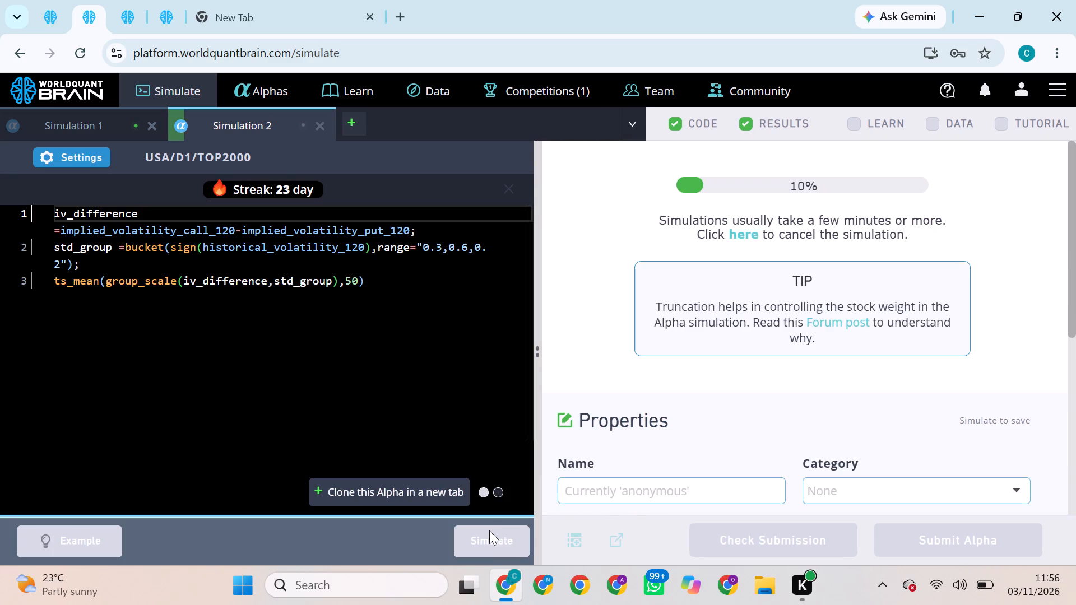
# Set the USA/D1/TOP200 iv_difference alpha in the first BRAIN tab to Sector neutralization and simulate it.
pyautogui.click(50, 26)
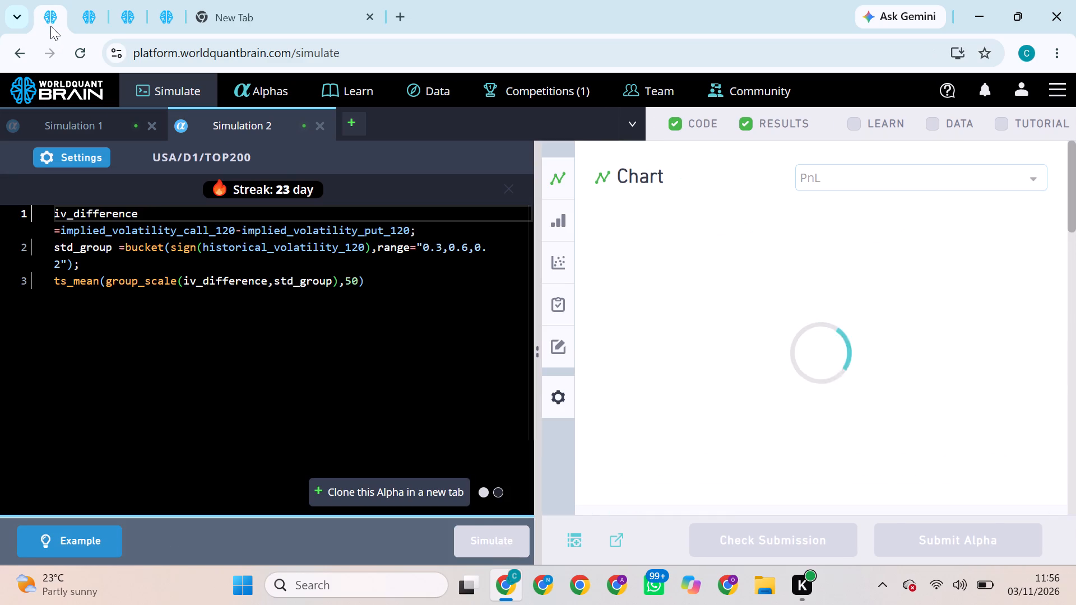
pyautogui.click(96, 156)
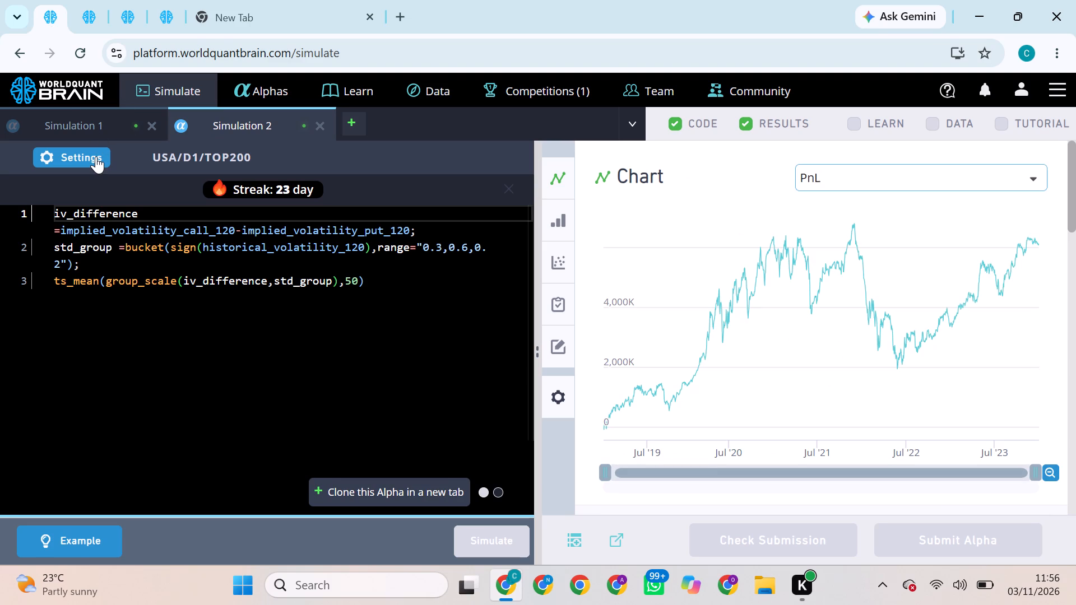
pyautogui.click(226, 411)
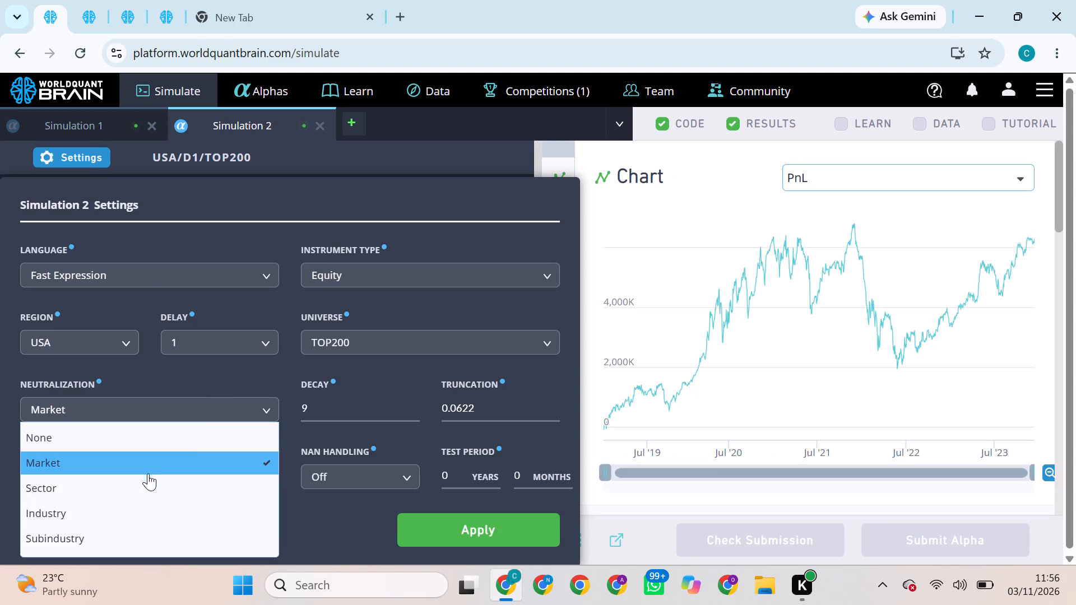
pyautogui.click(147, 492)
pyautogui.click(452, 537)
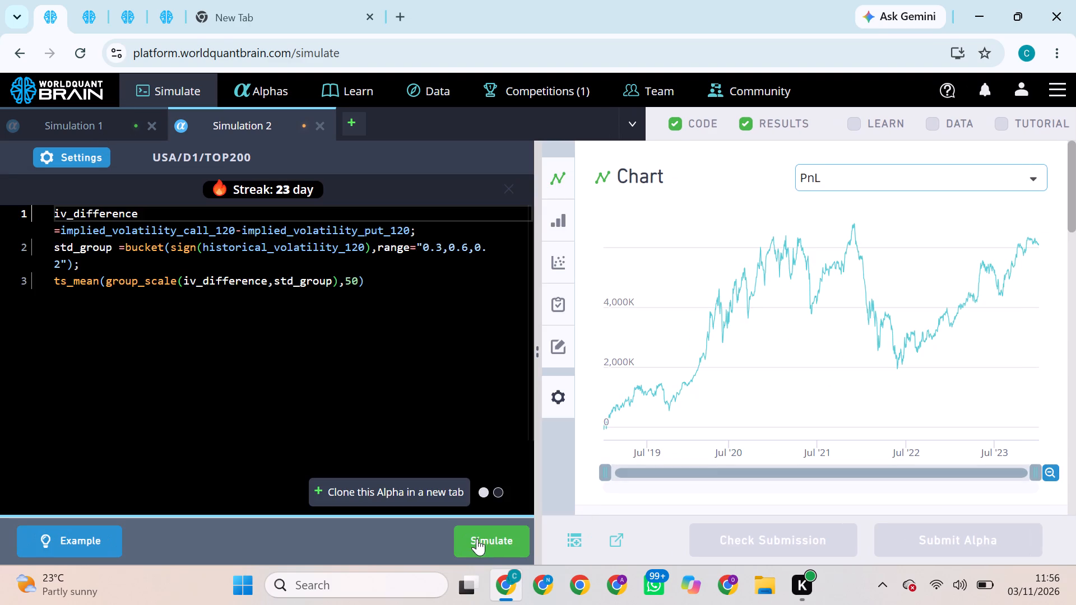
pyautogui.click(497, 546)
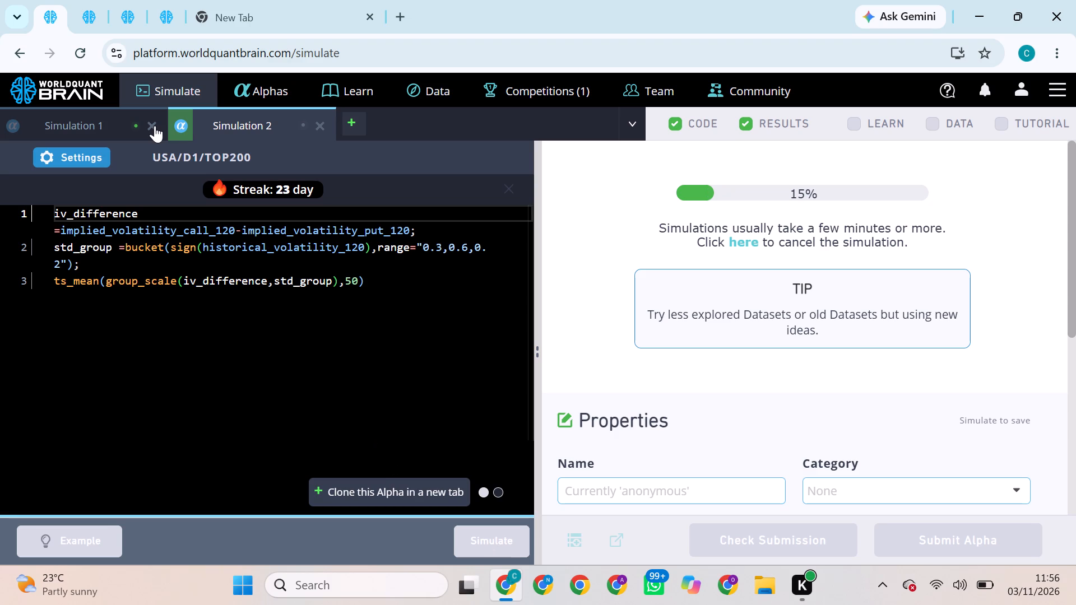
# Check the progress of the simulations in the first three BRAIN tabs, dismissing the streak pop-up in the third tab.
pyautogui.click(81, 6)
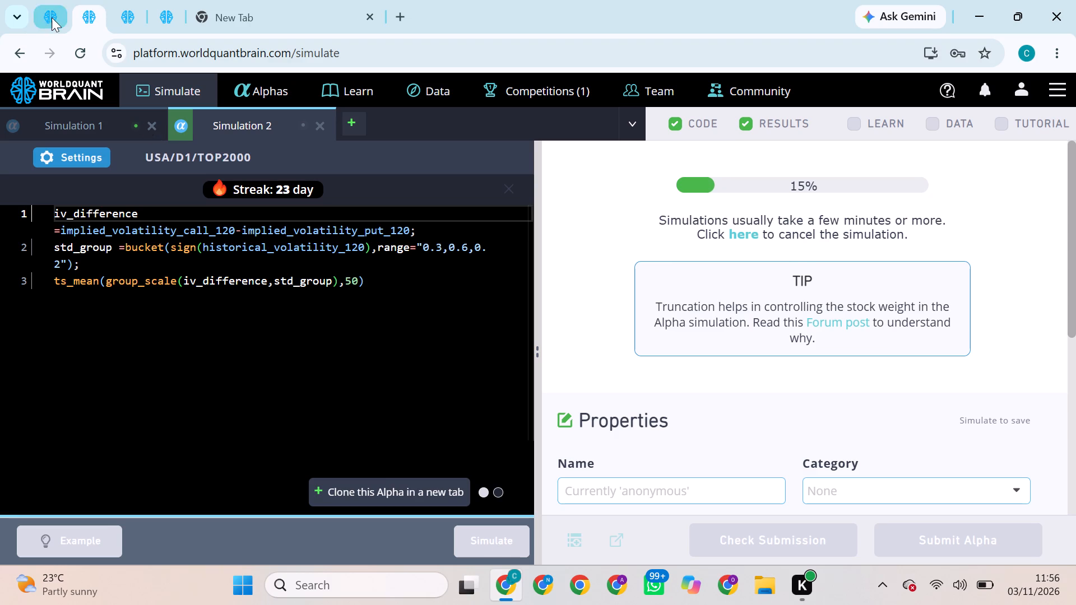
pyautogui.click(52, 18)
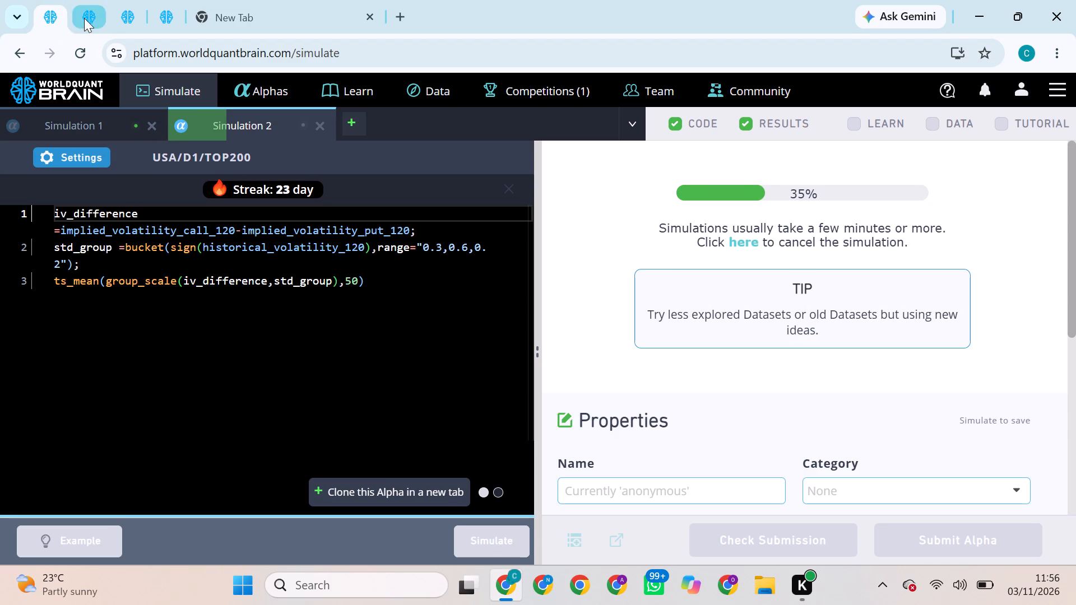
pyautogui.click(84, 18)
pyautogui.click(125, 22)
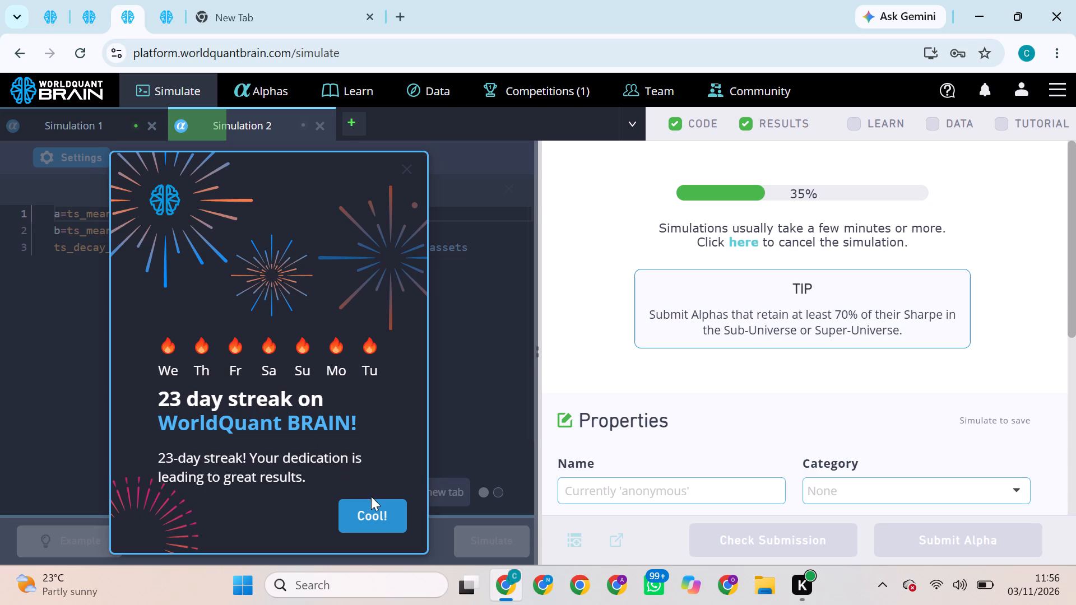
pyautogui.click(377, 509)
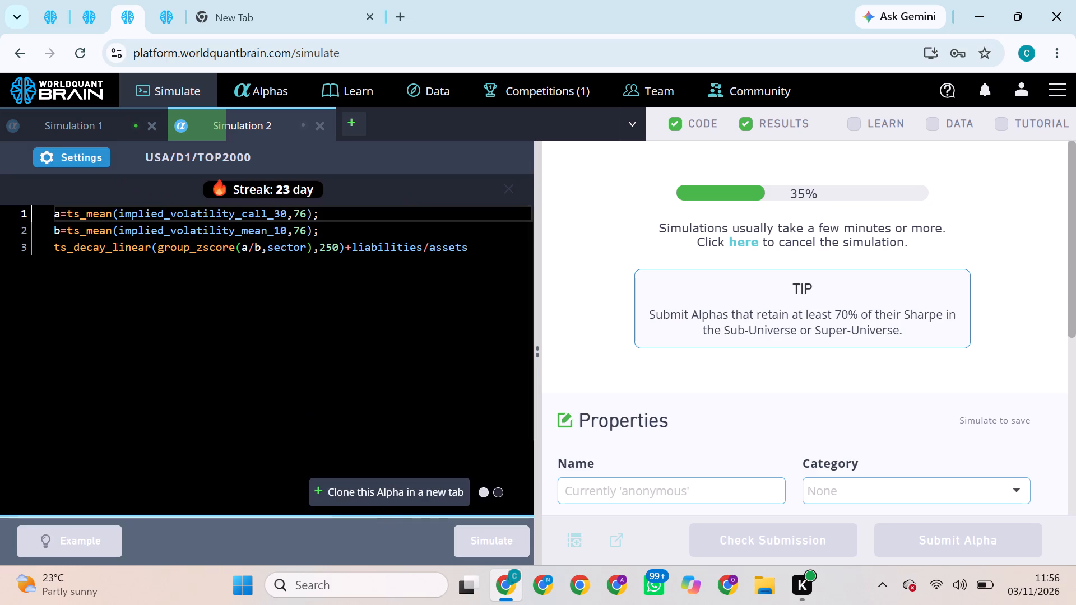
pyautogui.click(54, 17)
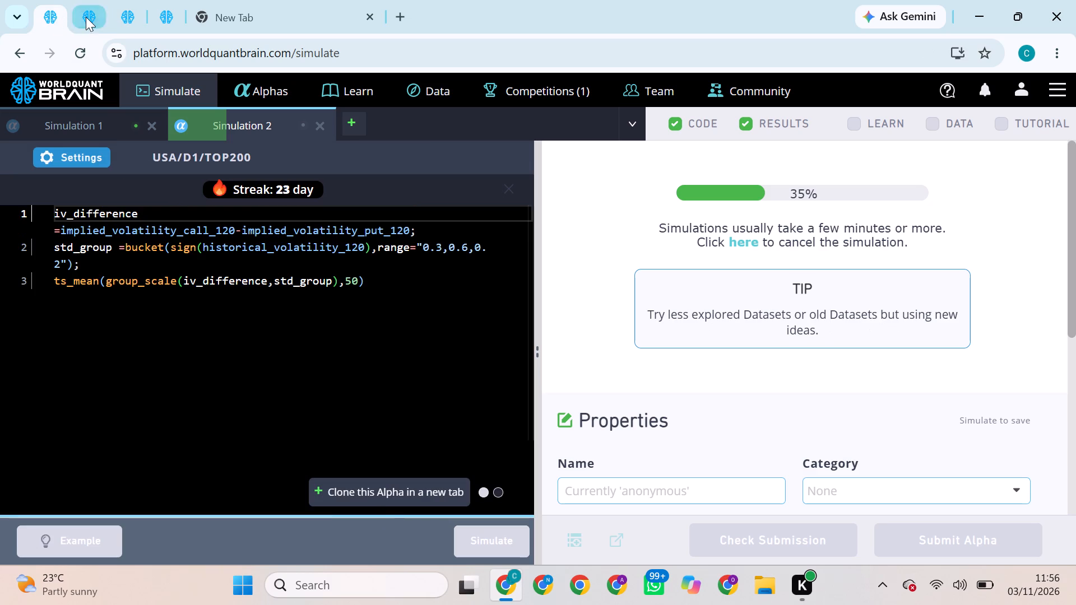
pyautogui.click(86, 17)
pyautogui.click(118, 17)
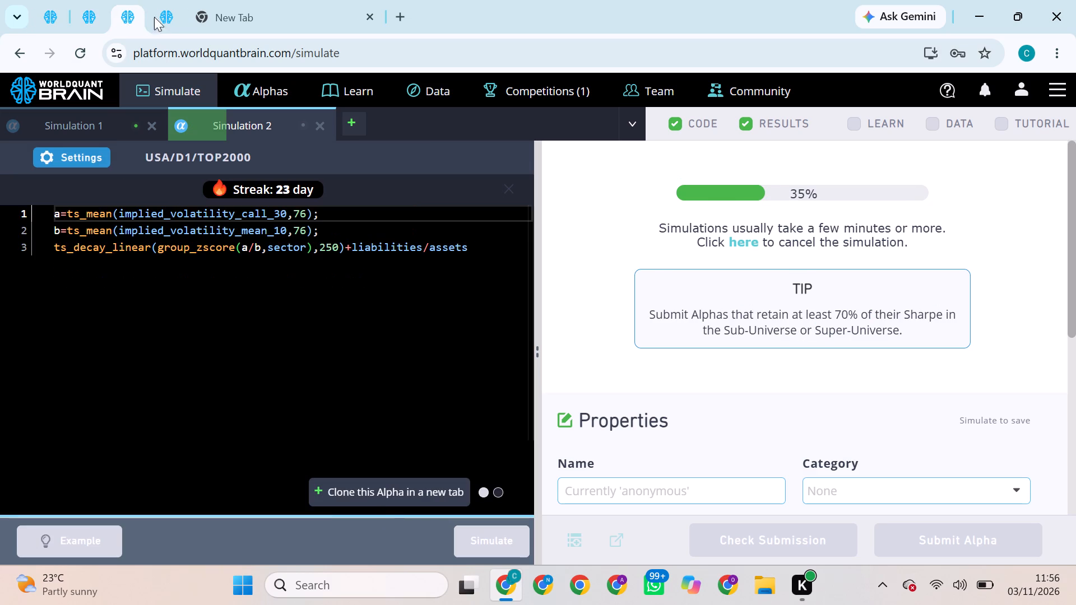
# Try to submit the USA/D1/TOP2000 iv_difference alpha in the fourth BRAIN tab.
pyautogui.click(166, 17)
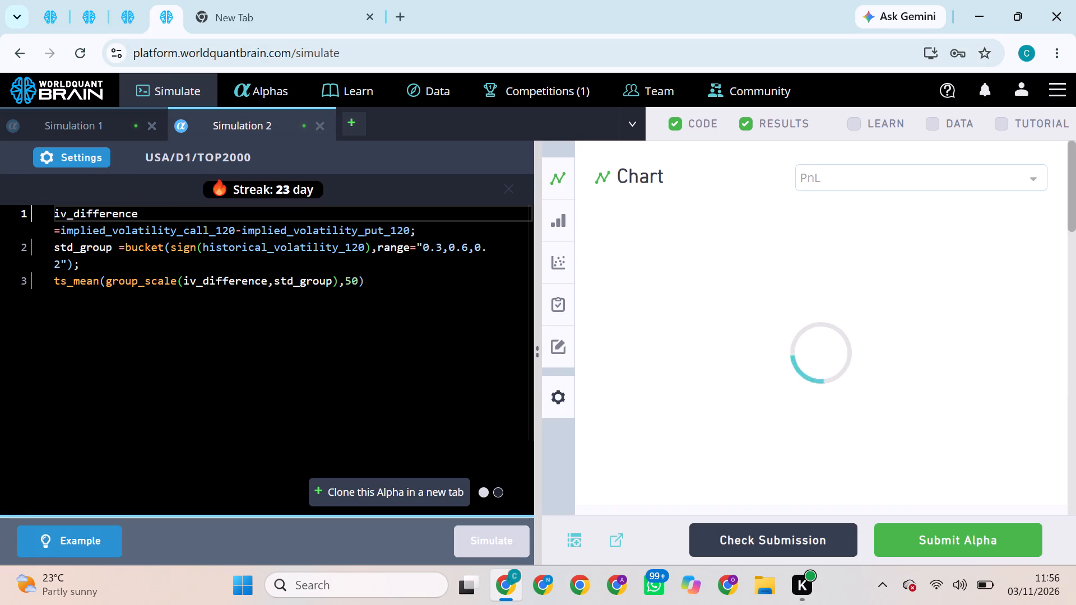
pyautogui.click(935, 539)
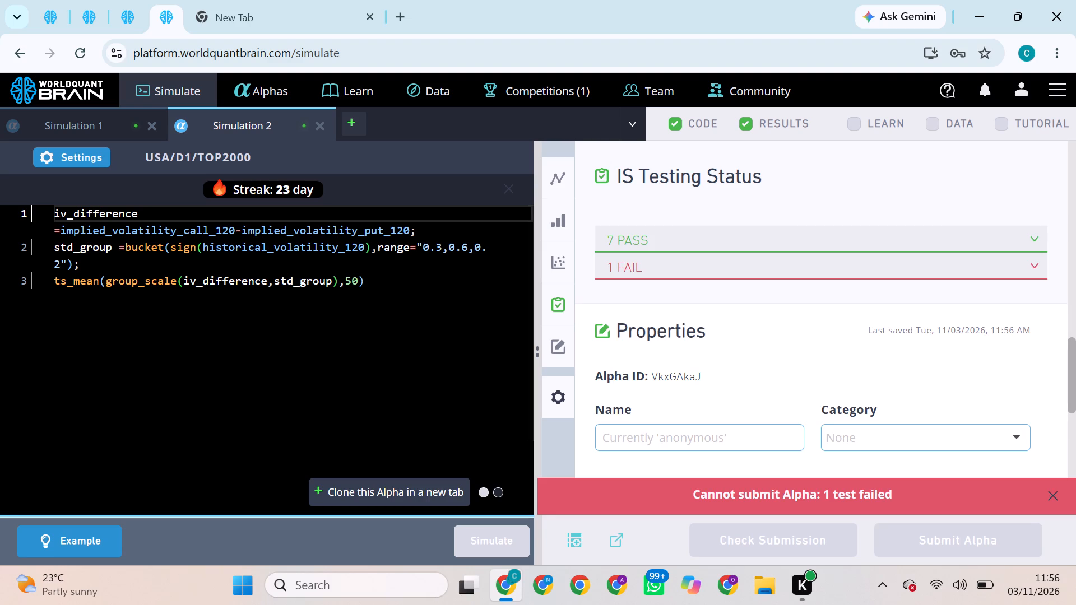
# Set the iv_difference alpha in the fourth BRAIN tab to Subindustry neutralization and simulate it.
pyautogui.click(84, 153)
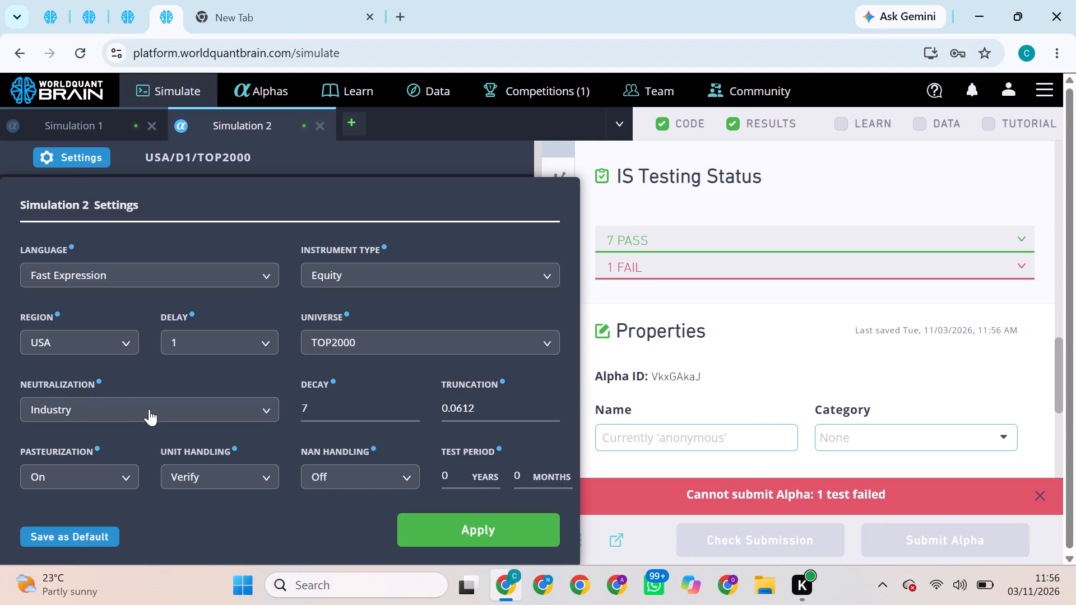
pyautogui.click(149, 409)
pyautogui.click(105, 548)
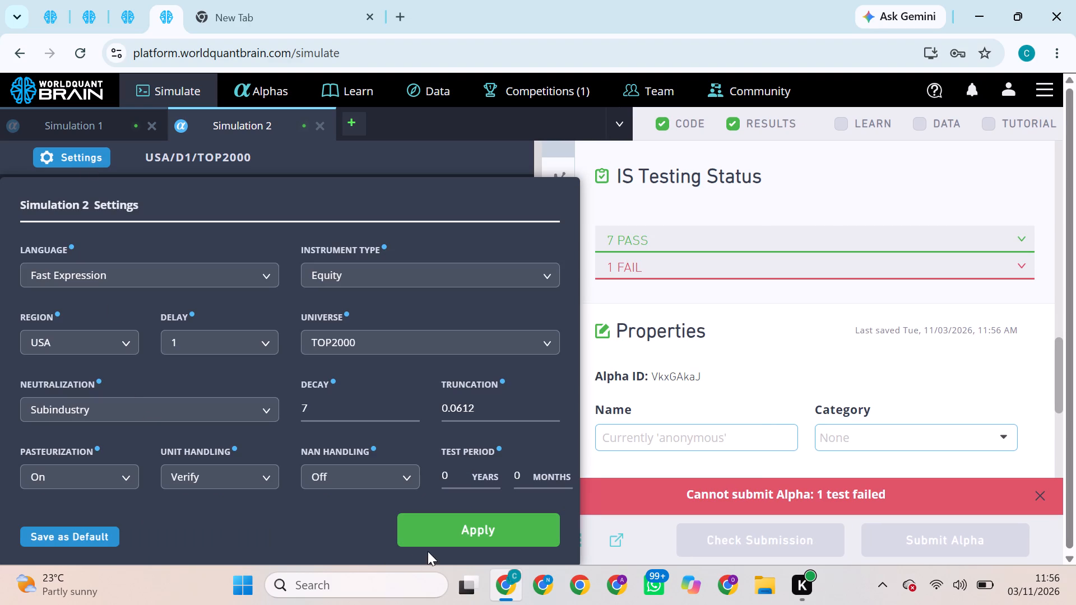
pyautogui.click(435, 542)
pyautogui.click(486, 552)
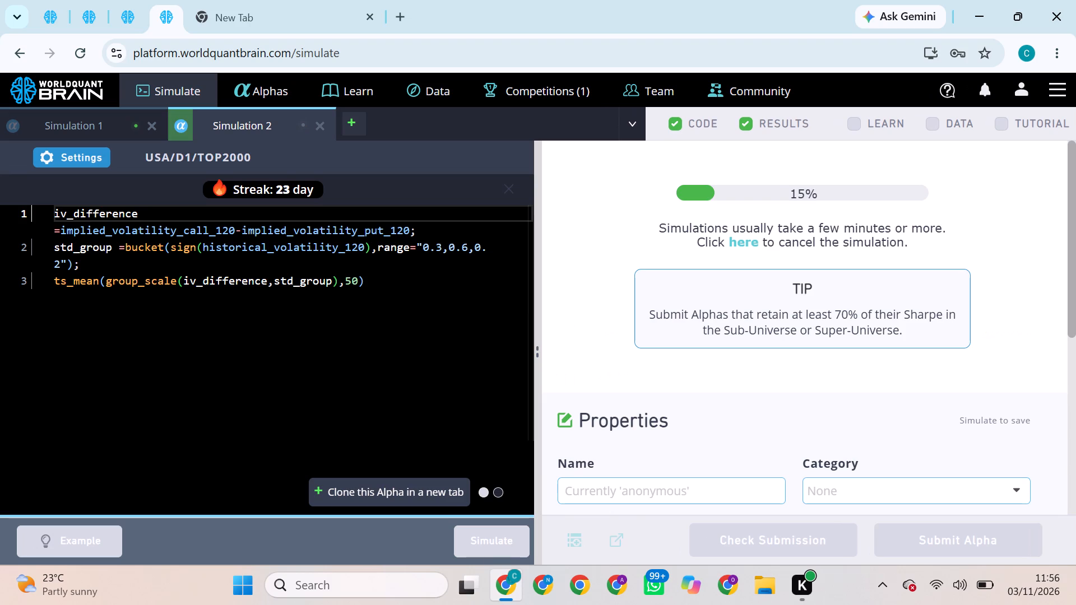
# Show the test period of the ts_decay_linear alpha in the third BRAIN tab and try to submit the alpha.
pyautogui.click(129, 19)
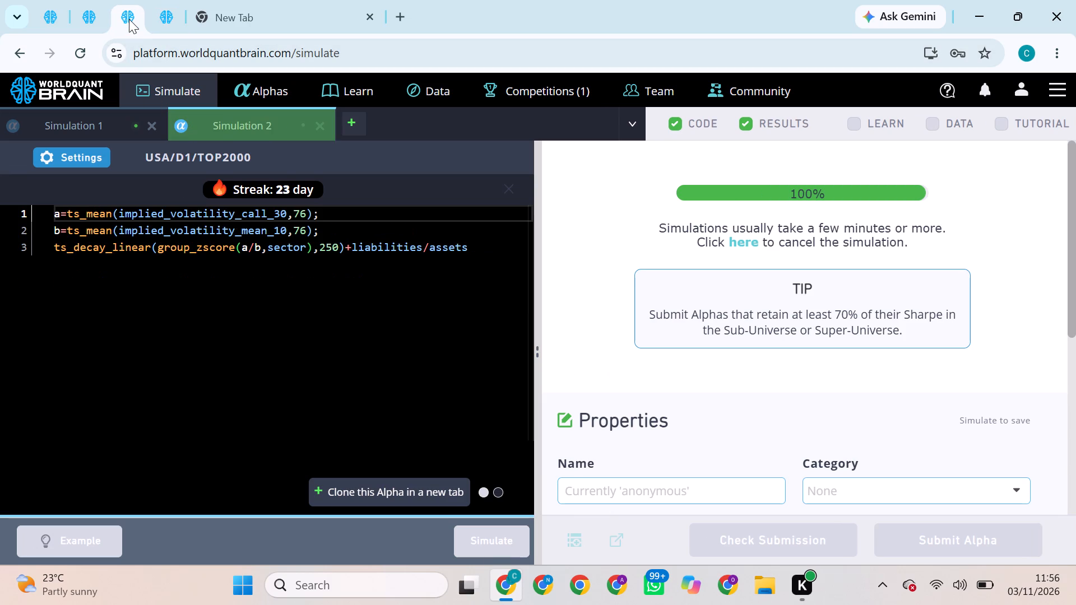
pyautogui.click(94, 155)
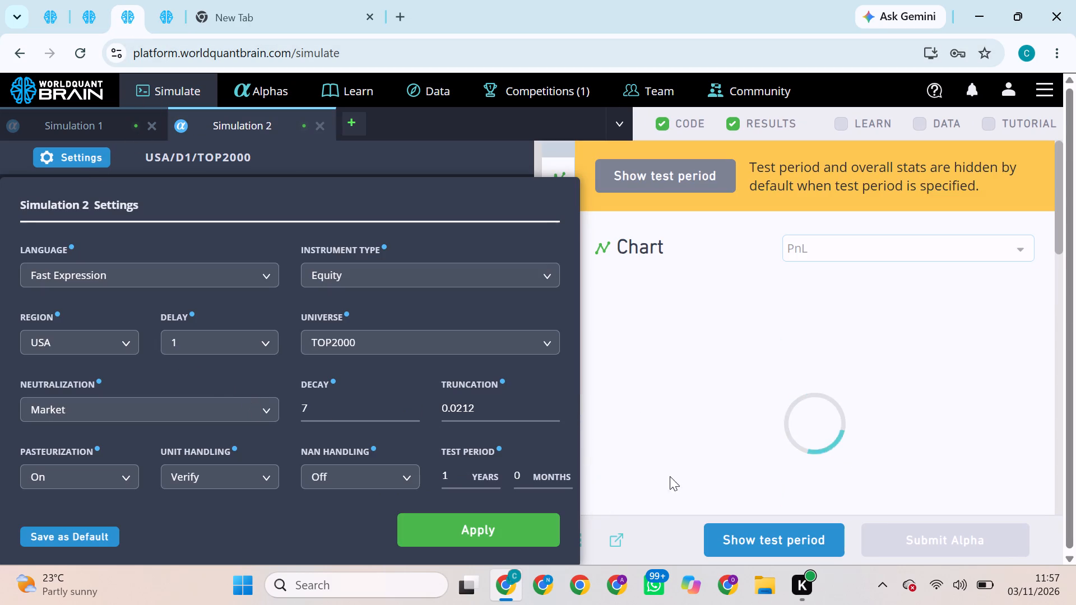
pyautogui.click(779, 547)
pyautogui.click(906, 537)
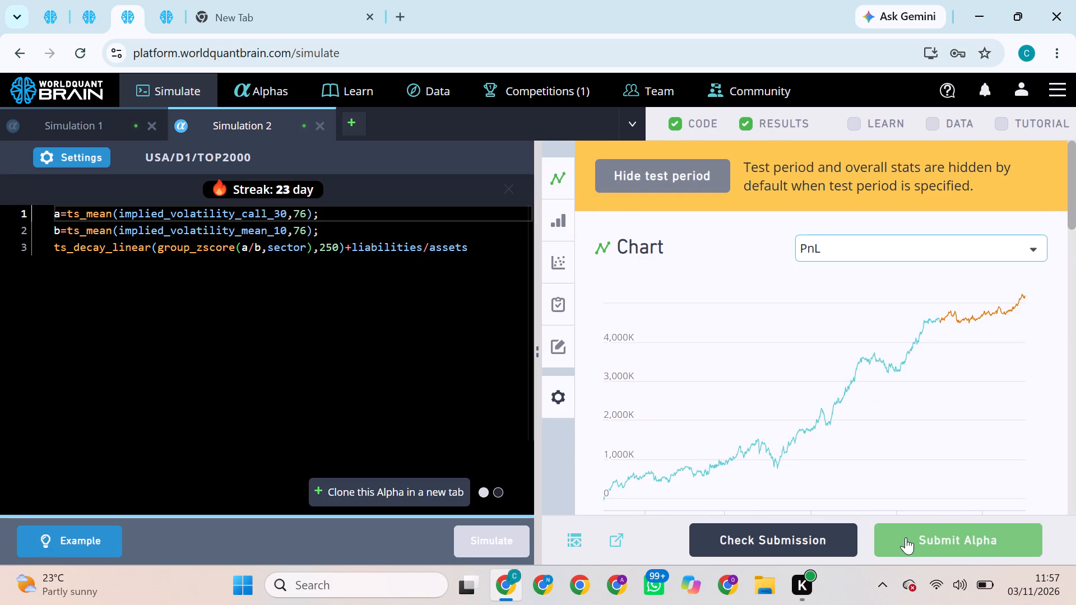
# Set the ts_decay_linear alpha to Sector neutralization, apply the settings and try to simulate it.
pyautogui.click(63, 148)
pyautogui.click(150, 405)
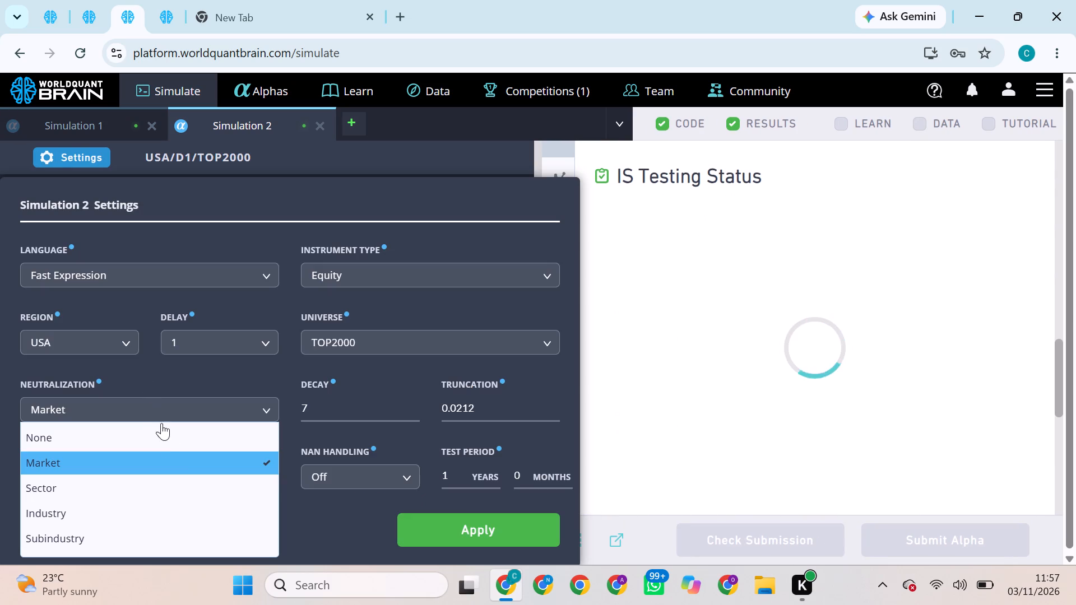
pyautogui.click(154, 487)
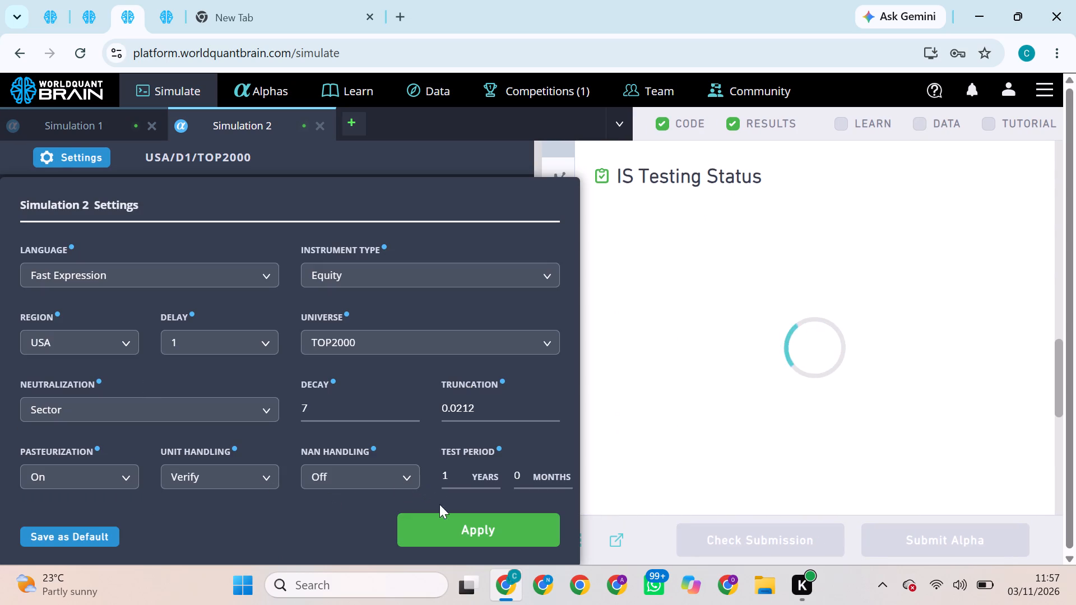
pyautogui.click(477, 528)
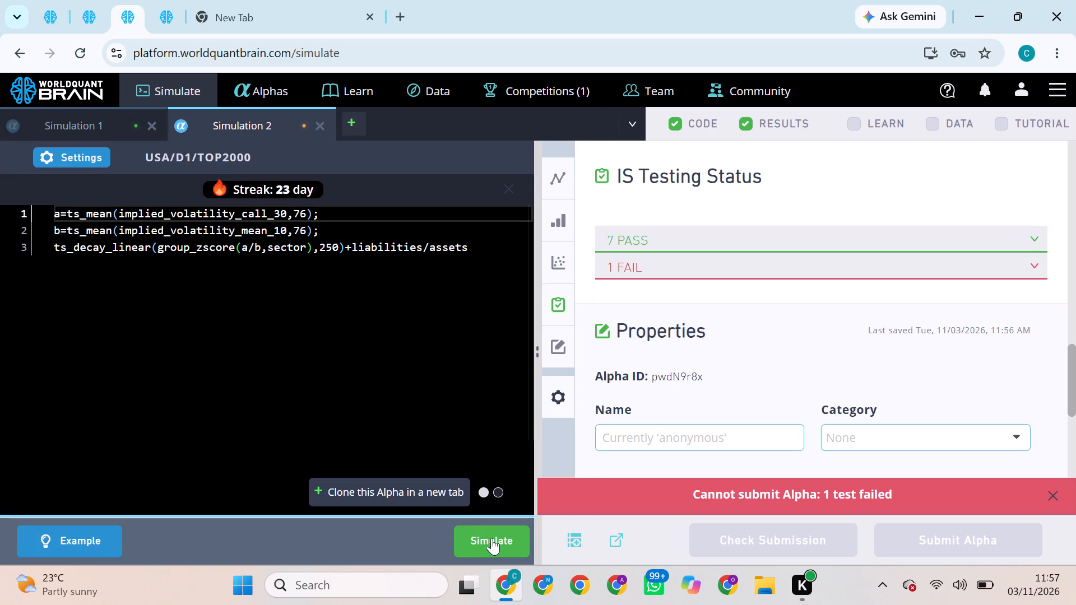
pyautogui.click(496, 544)
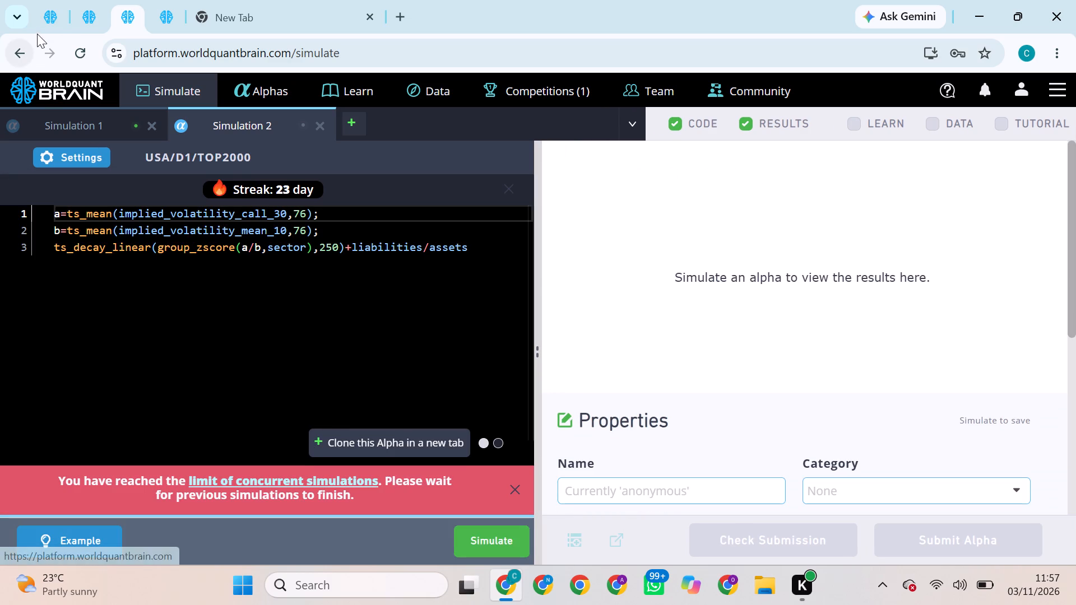
# Check the simulations running in the first two BRAIN tabs and return to the ts_decay_linear alpha in the third tab.
pyautogui.click(36, 14)
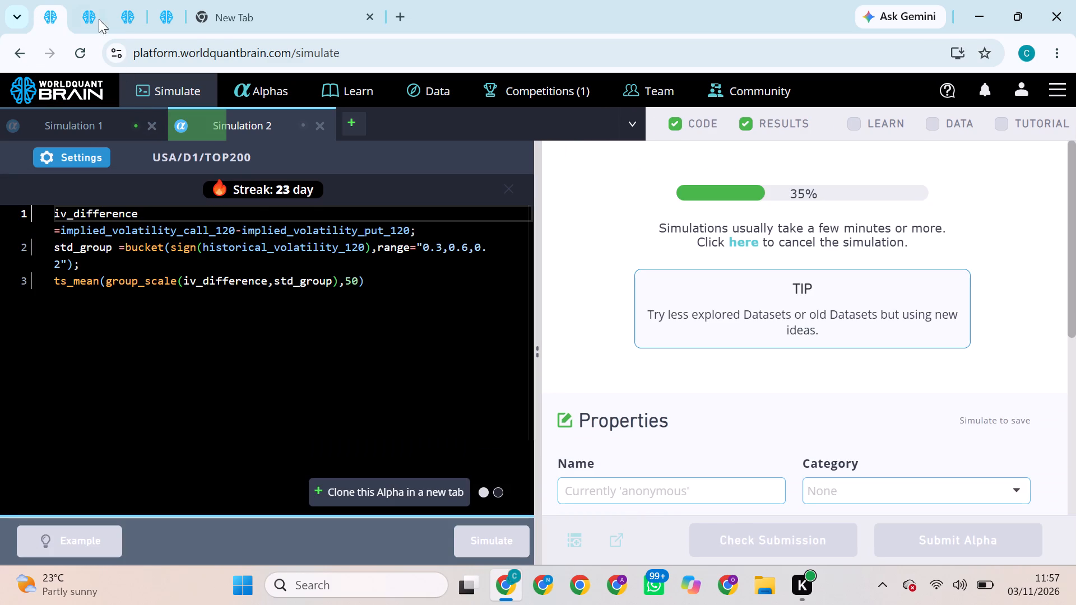
pyautogui.click(95, 7)
pyautogui.click(117, 8)
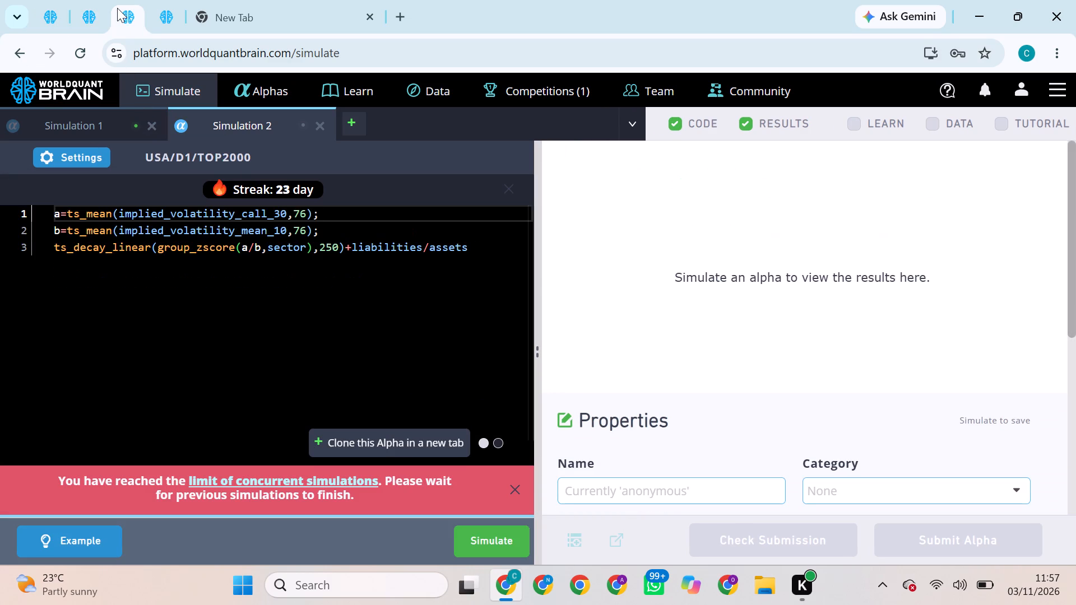
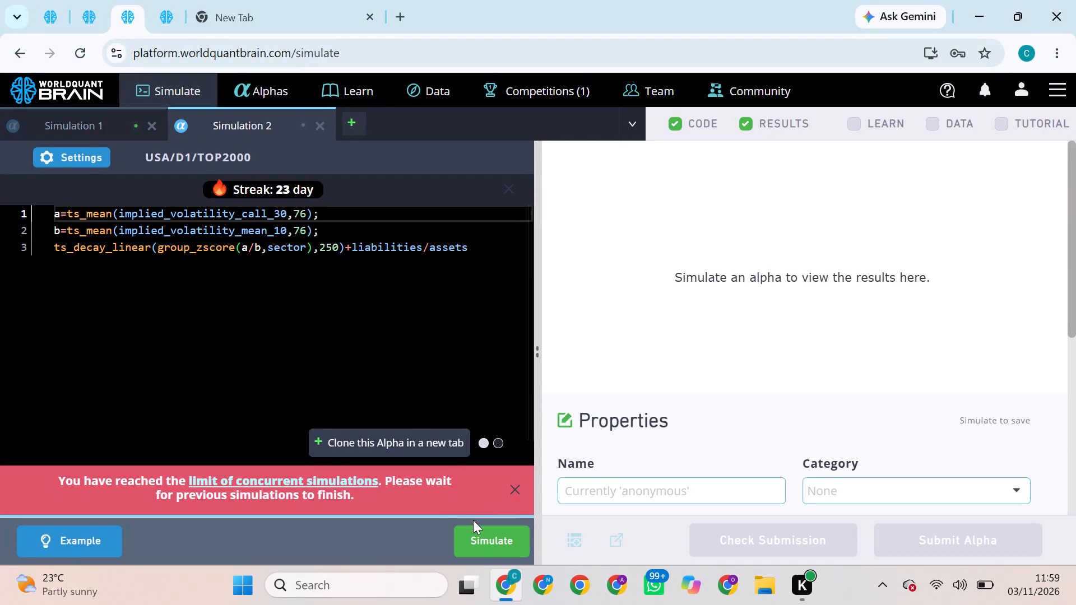
# Simulate the ts_decay_linear alpha in the third BRAIN tab again.
pyautogui.click(482, 540)
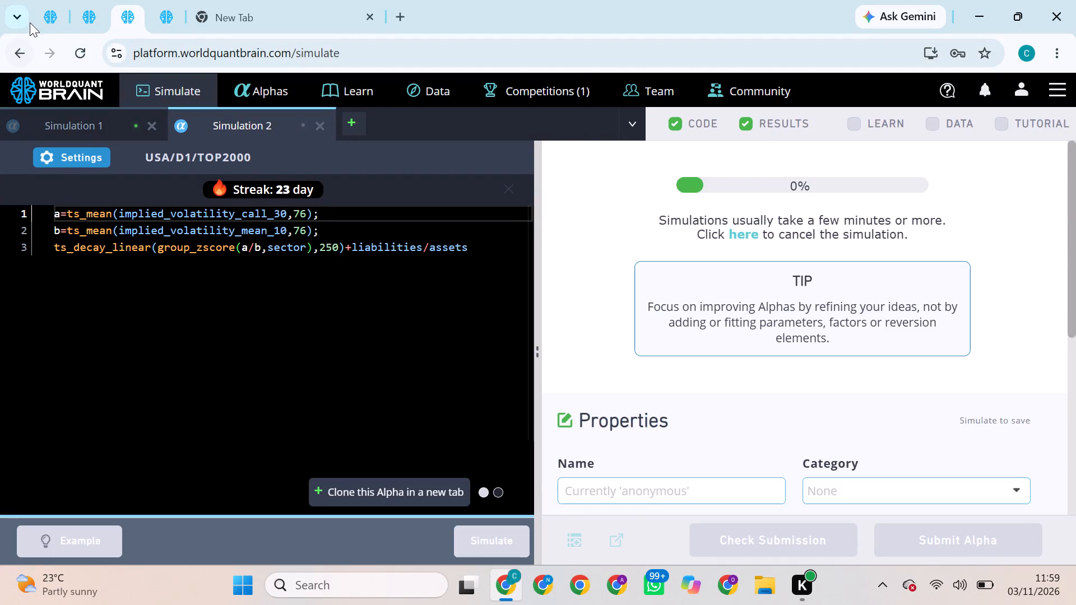
# Set the TOP200 iv_difference alpha in the first BRAIN tab to Industry neutralization, apply the settings and simulate it.
pyautogui.click(41, 18)
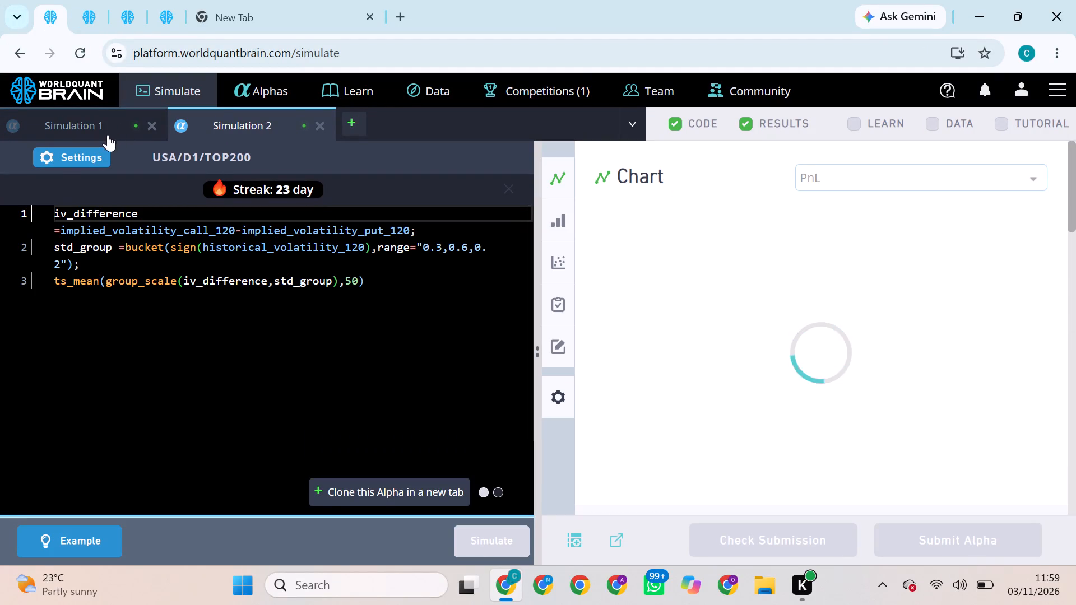
pyautogui.click(95, 151)
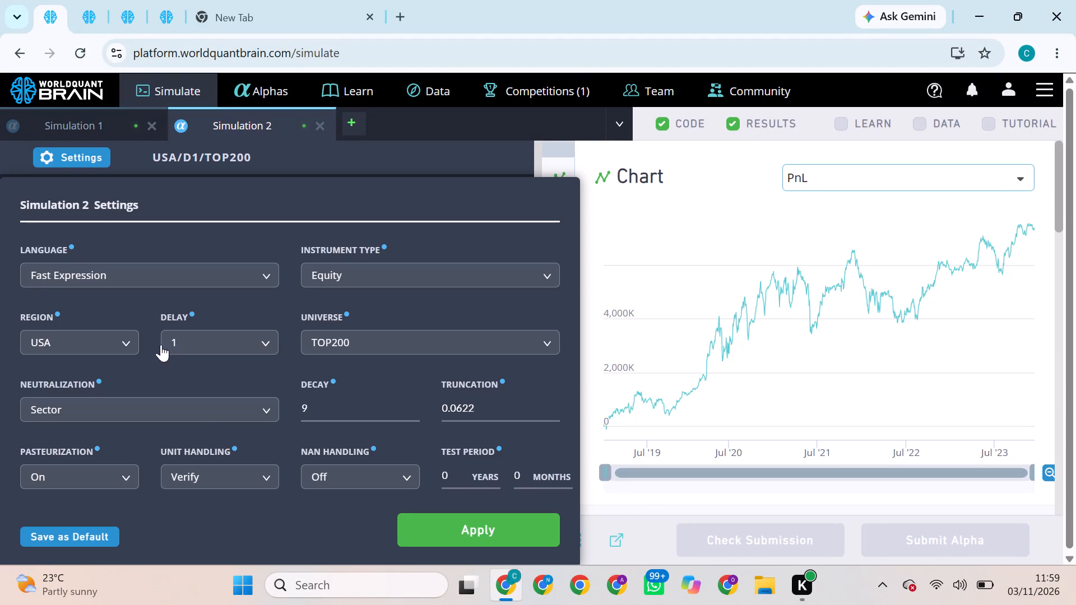
pyautogui.click(200, 411)
pyautogui.doubleClick(151, 513)
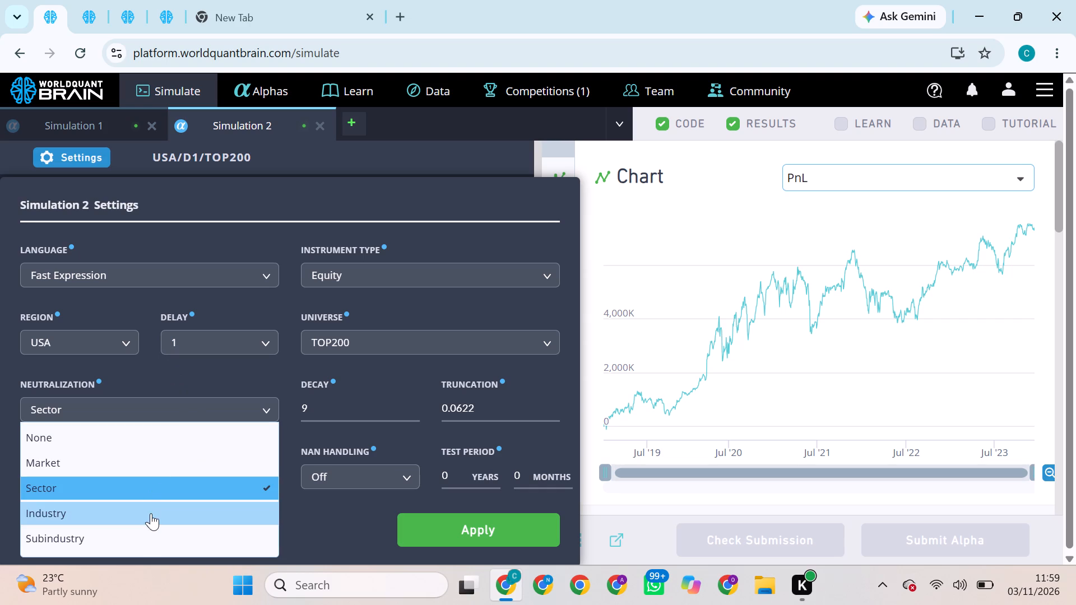
pyautogui.click(463, 519)
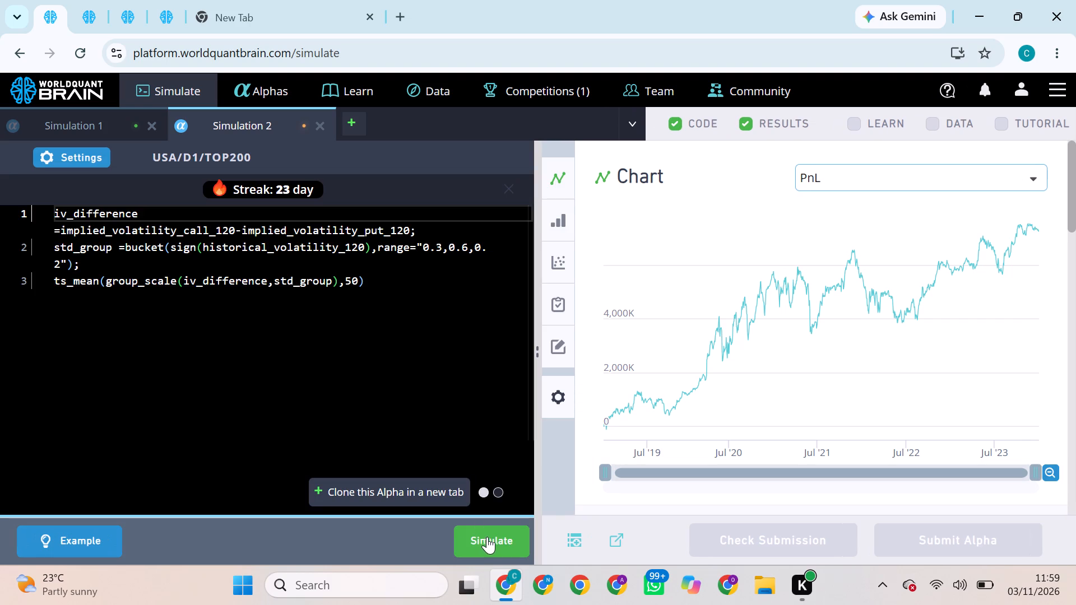
pyautogui.click(487, 538)
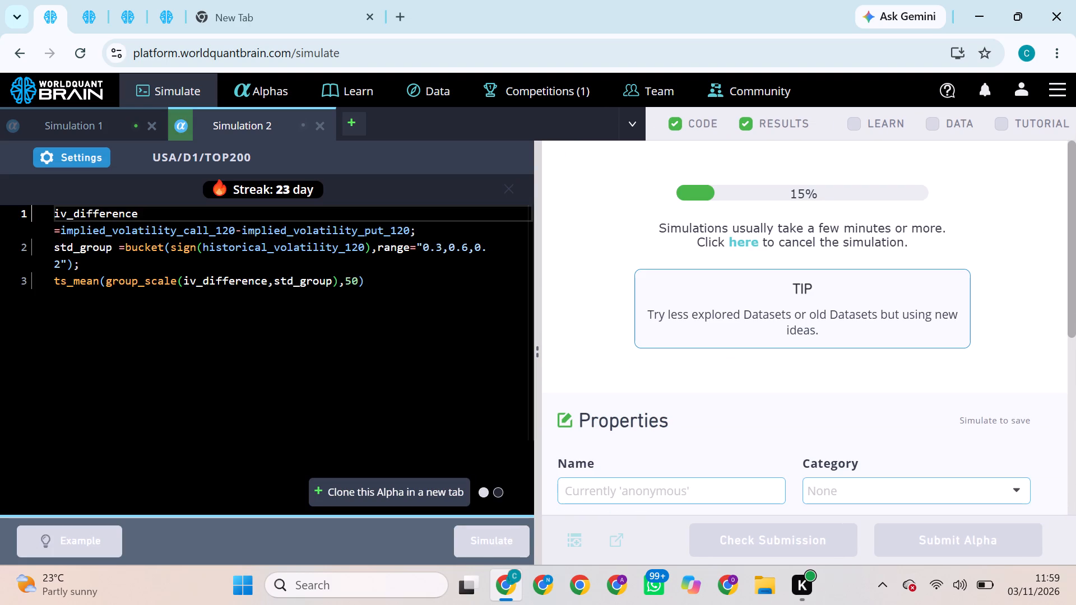
# Try to submit the iv_difference alpha in the second BRAIN tab.
pyautogui.click(84, 11)
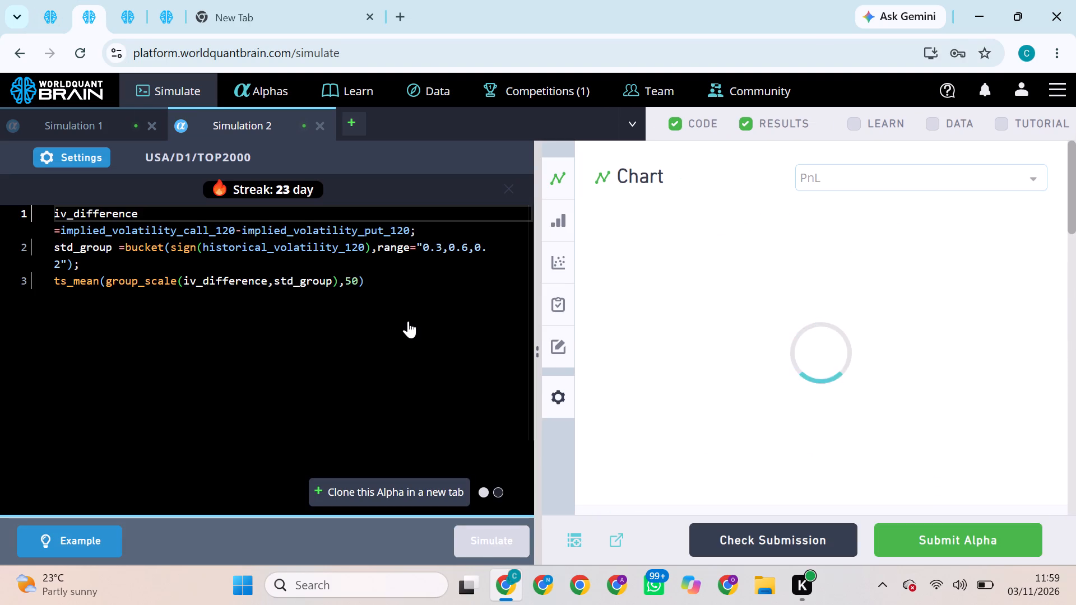
pyautogui.click(943, 544)
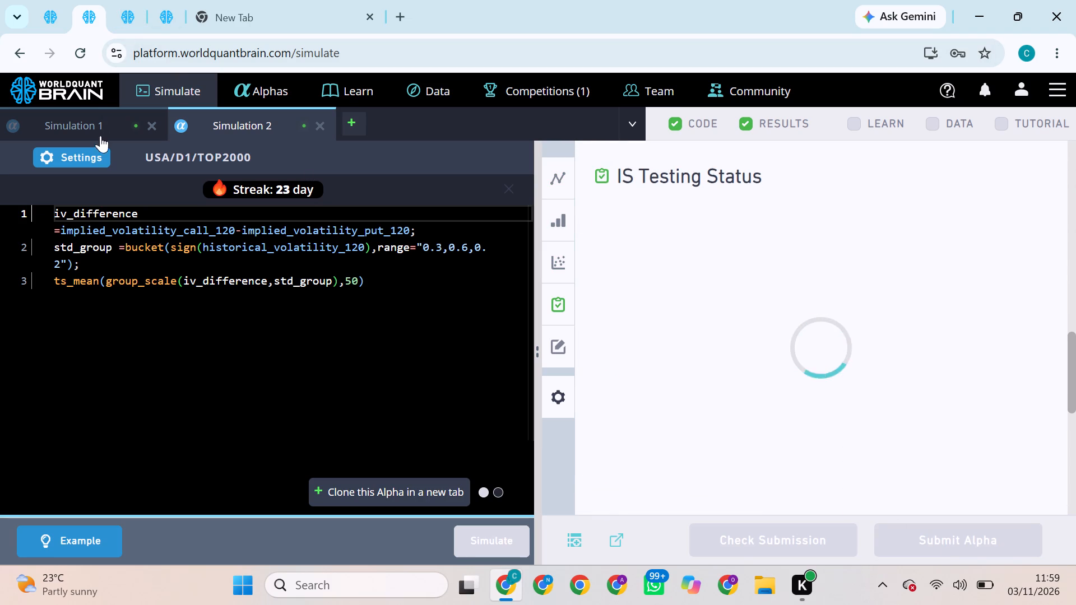
# Set the iv_difference alpha in the second BRAIN tab to Sector neutralization, apply the settings and simulate it.
pyautogui.click(98, 154)
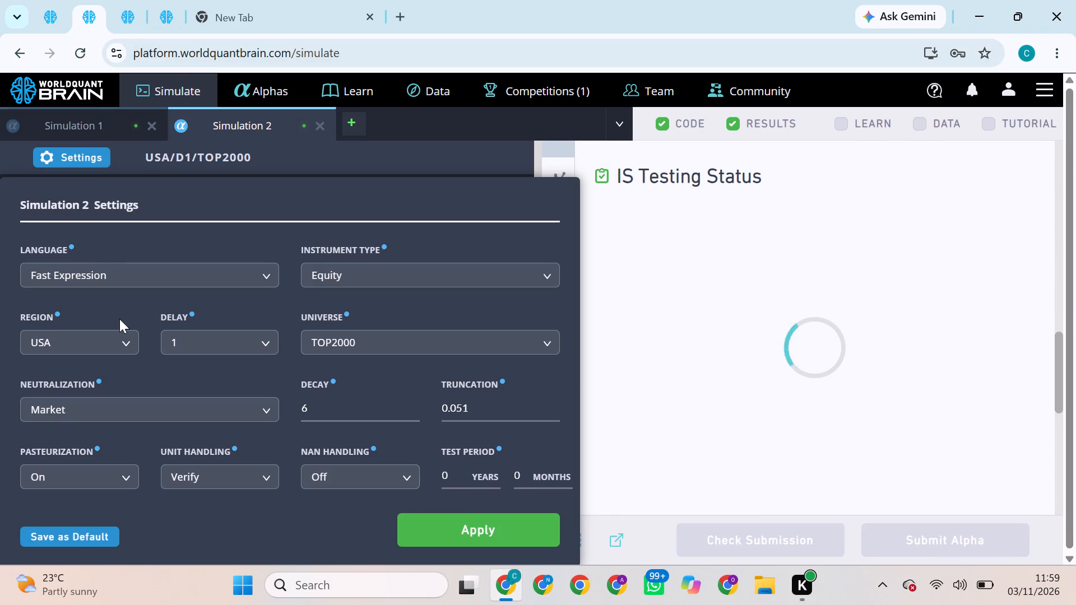
pyautogui.click(168, 403)
pyautogui.click(116, 486)
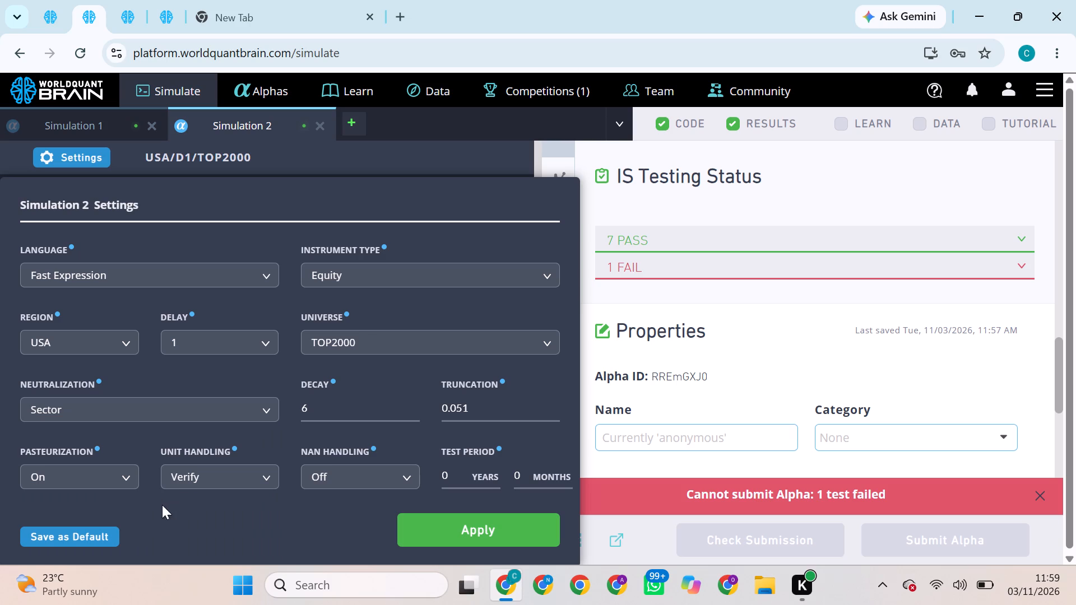
pyautogui.click(442, 529)
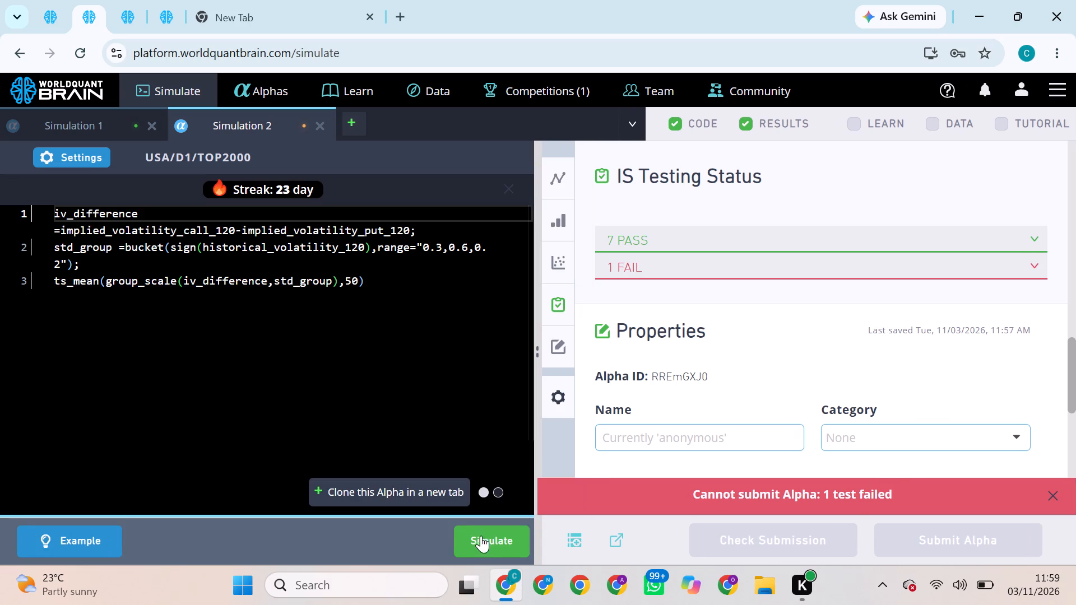
pyautogui.click(495, 543)
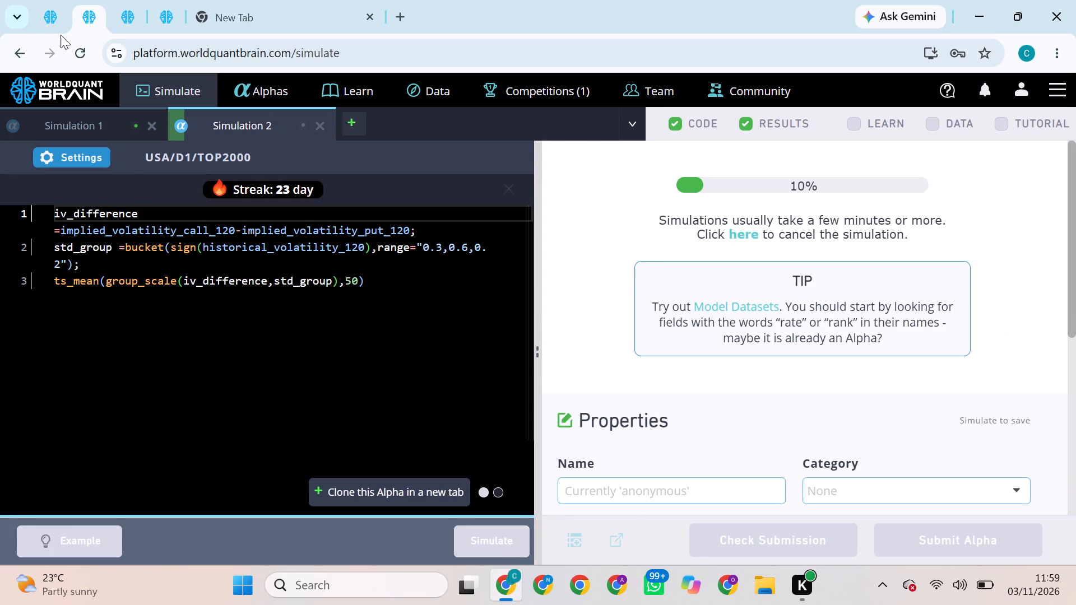
# Check the simulations in the other BRAIN tabs and try to submit the iv_difference alpha in the fourth tab.
pyautogui.click(57, 17)
pyautogui.click(92, 18)
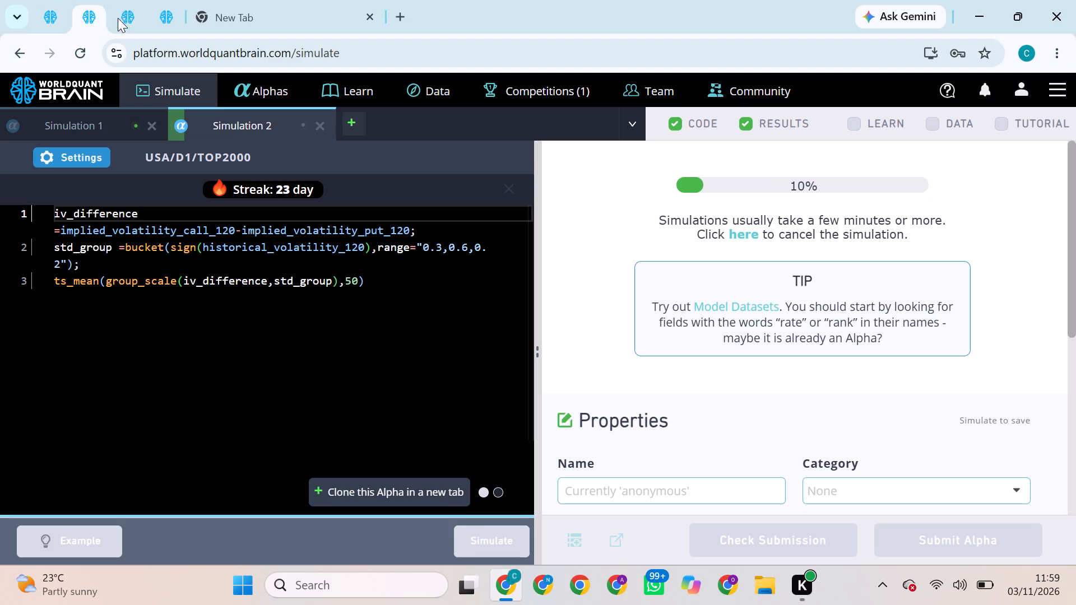
pyautogui.click(124, 18)
pyautogui.click(163, 21)
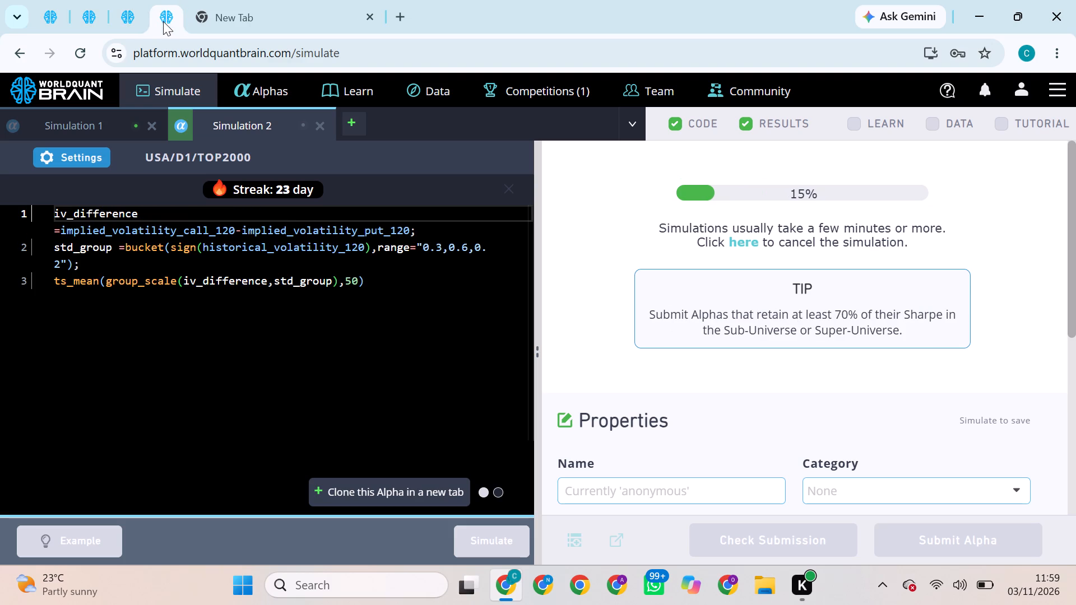
pyautogui.click(127, 22)
pyautogui.click(151, 22)
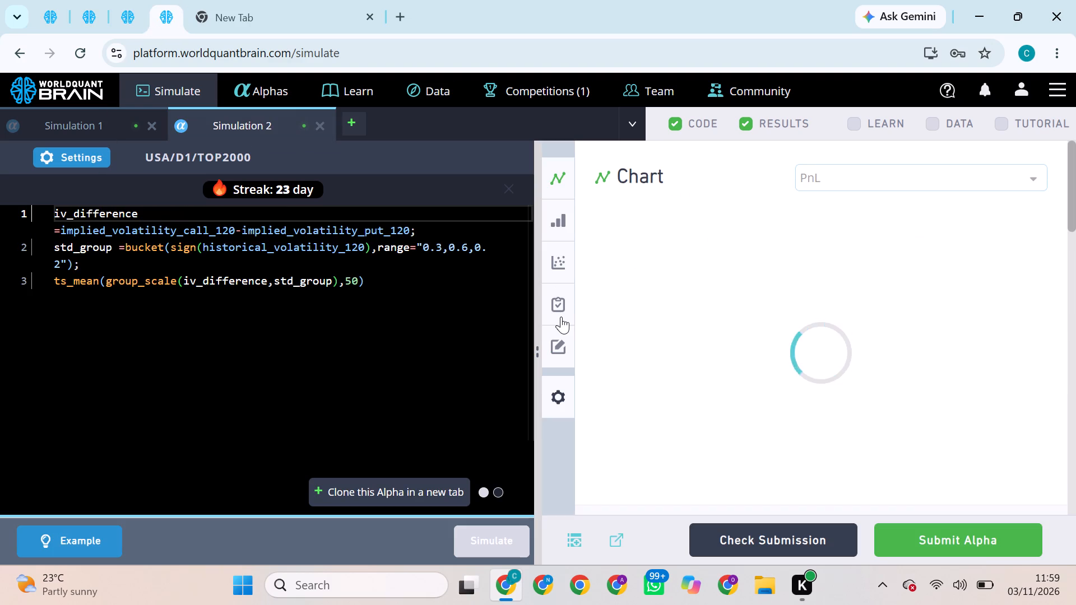
pyautogui.click(952, 534)
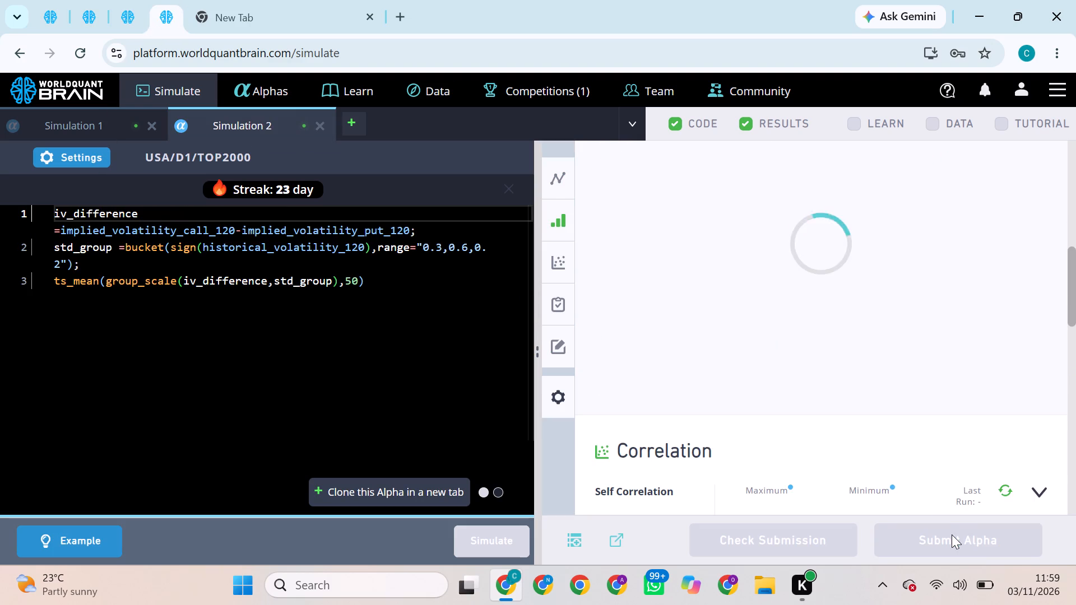
# Open the simulation settings of the iv_difference alpha in the fourth BRAIN tab.
pyautogui.click(77, 169)
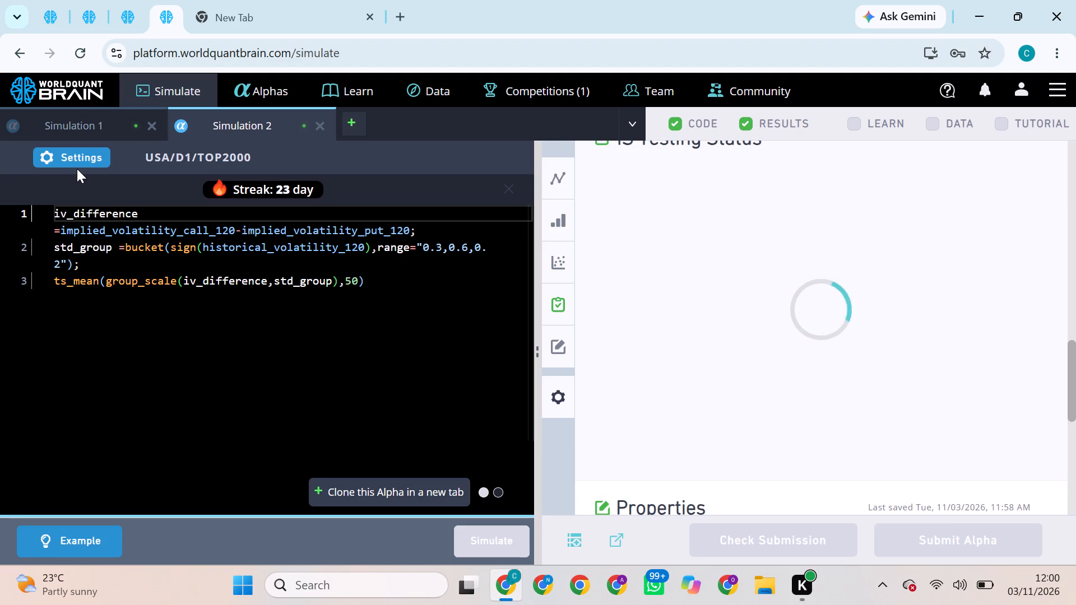
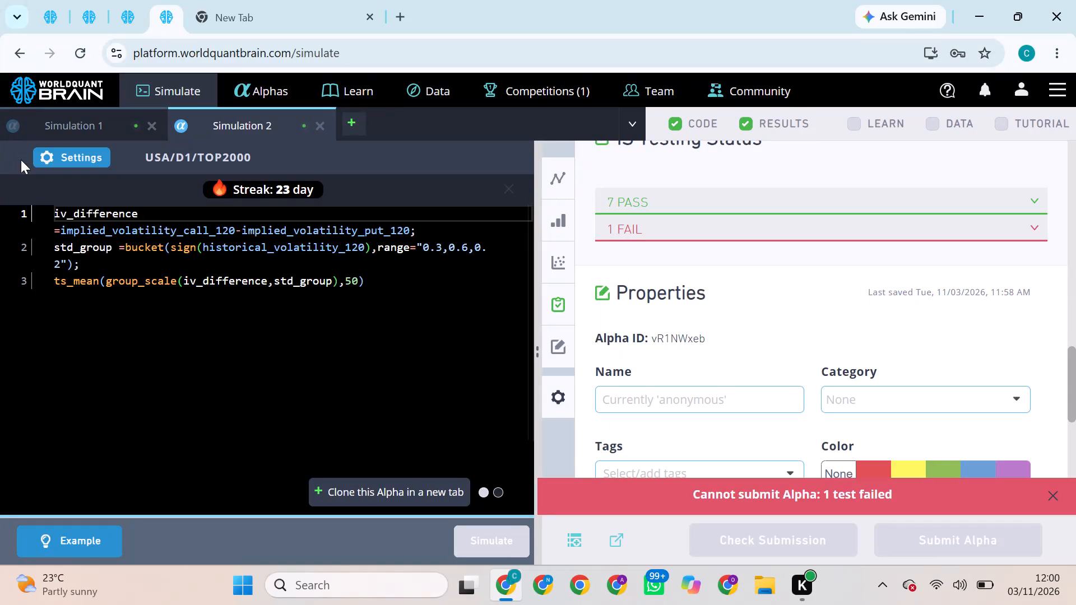
# Set the fourth tab's iv_difference alpha to Market neutralization and decay 8, apply the settings and simulate it.
pyautogui.click(73, 166)
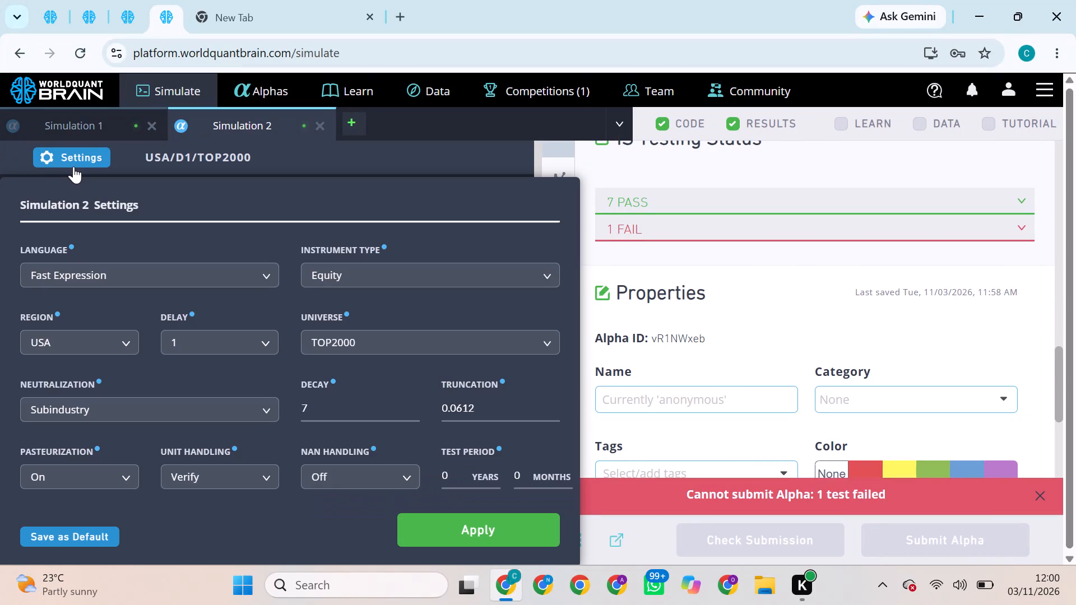
pyautogui.click(189, 412)
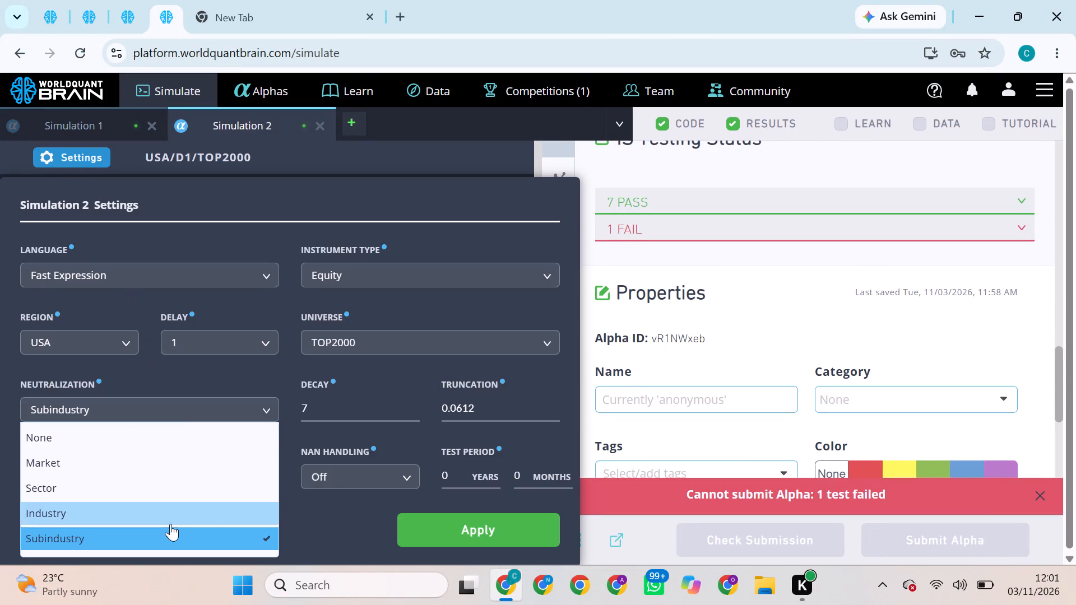
pyautogui.click(115, 460)
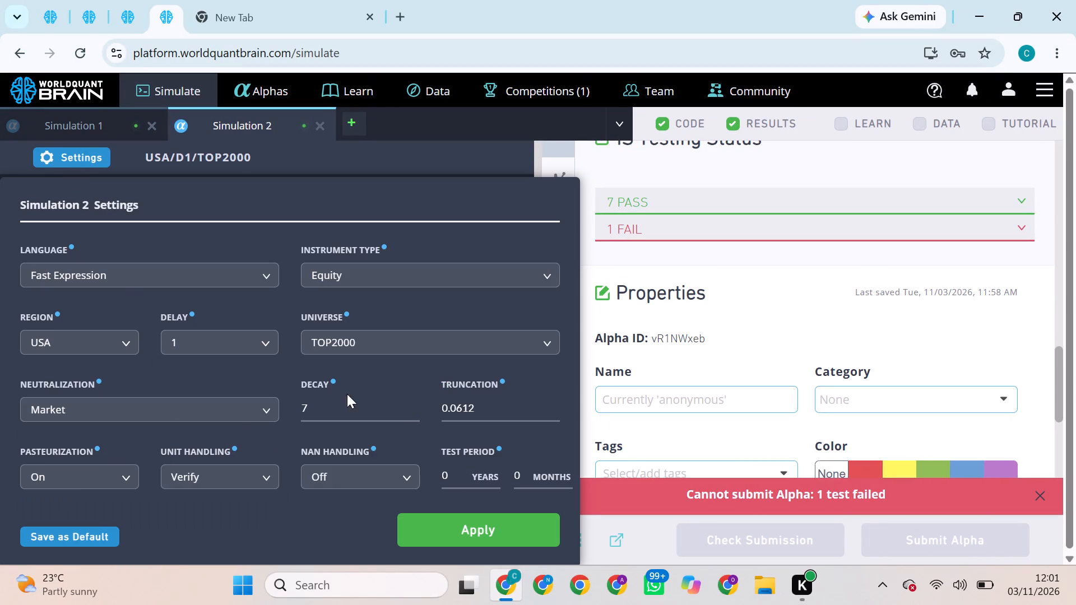
pyautogui.click(332, 403)
pyautogui.press('BackSpace')
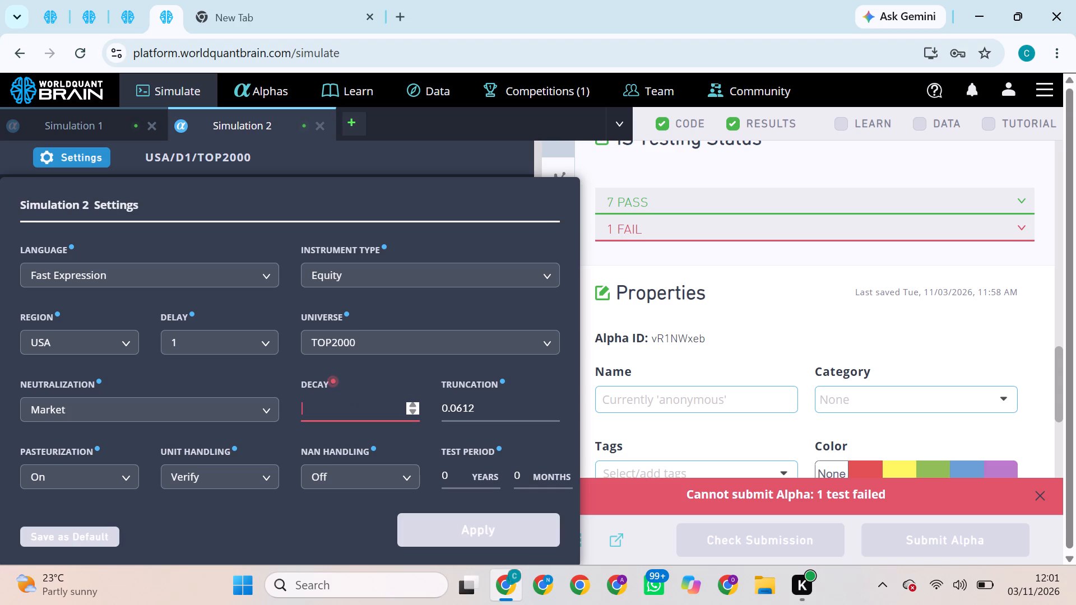
pyautogui.press('8')
pyautogui.click(438, 537)
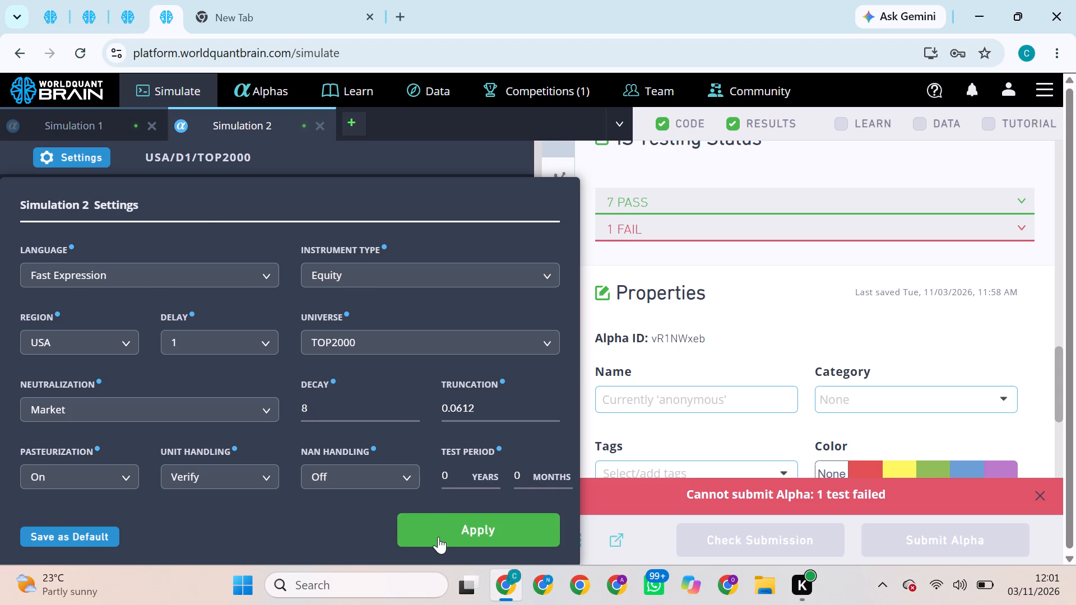
pyautogui.click(504, 541)
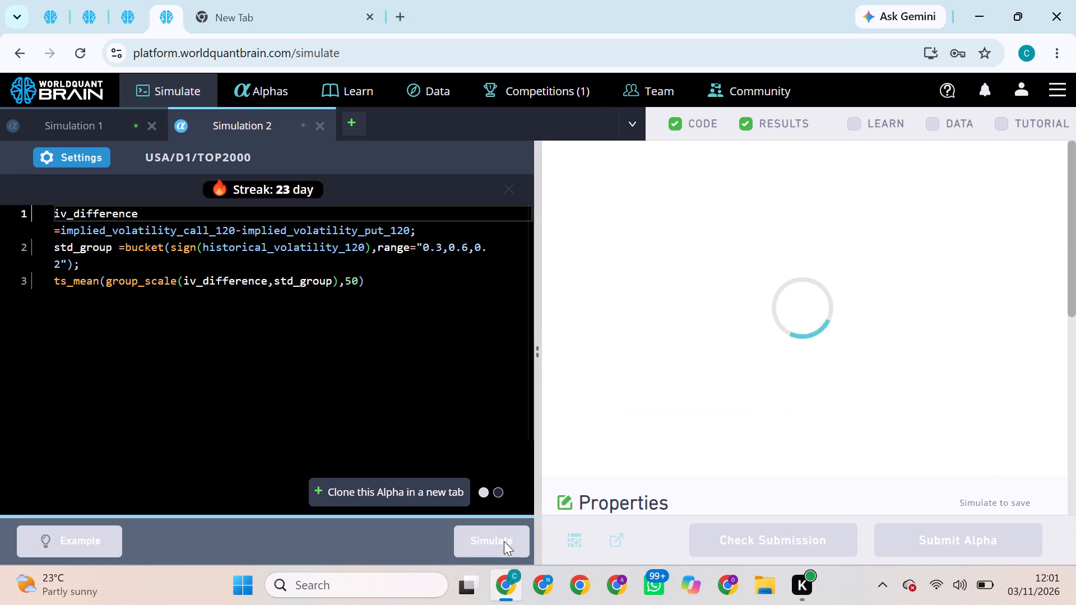
pyautogui.click(504, 541)
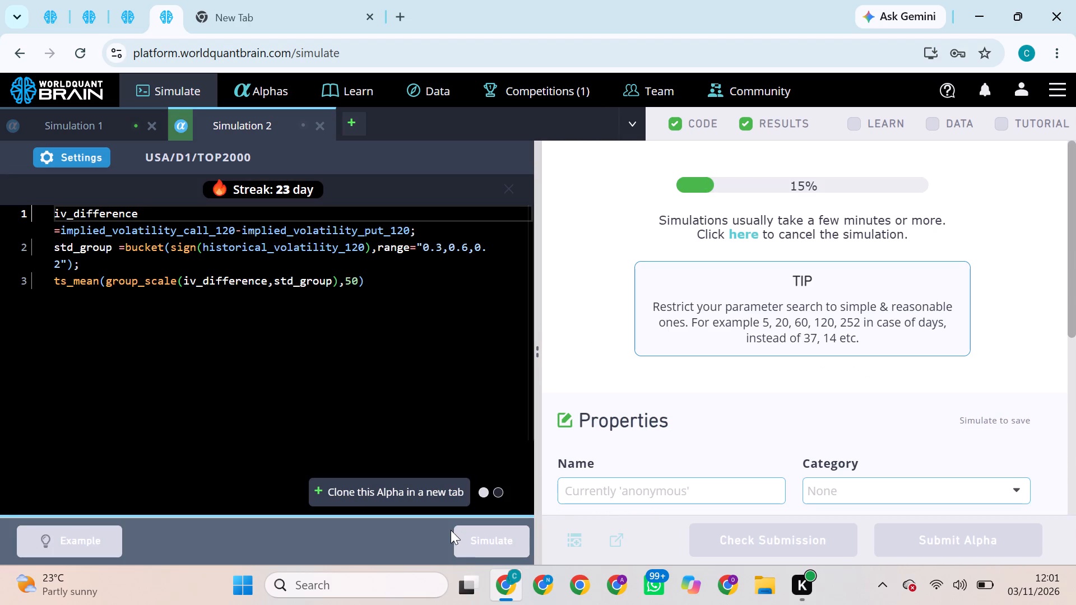
# Set the TOP200 iv_difference alpha in the first BRAIN tab to Subindustry neutralization, apply the settings and simulate it.
pyautogui.click(54, 1)
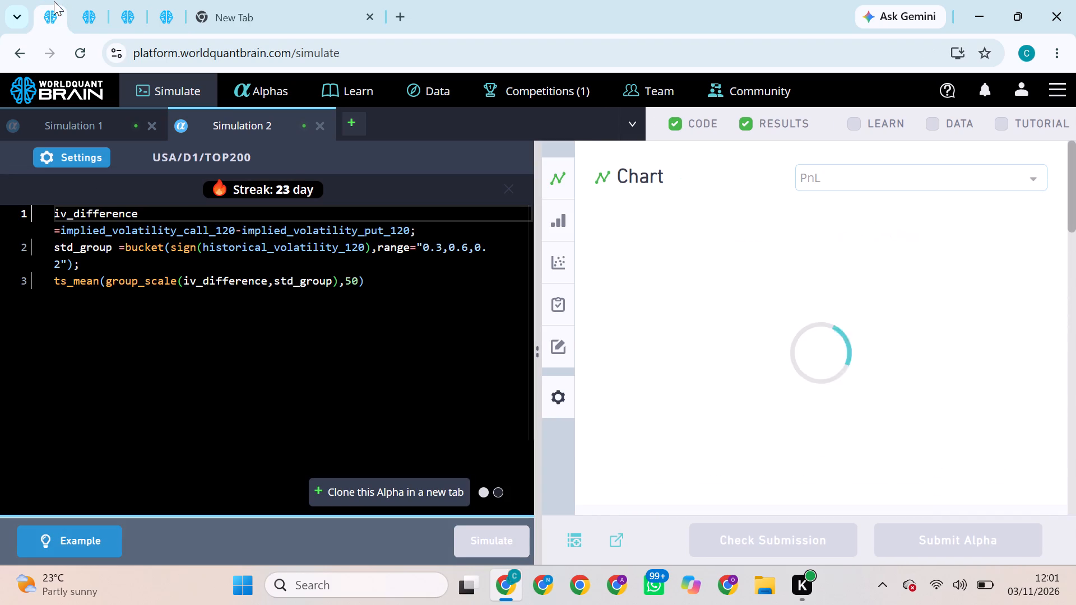
pyautogui.click(97, 156)
pyautogui.click(120, 408)
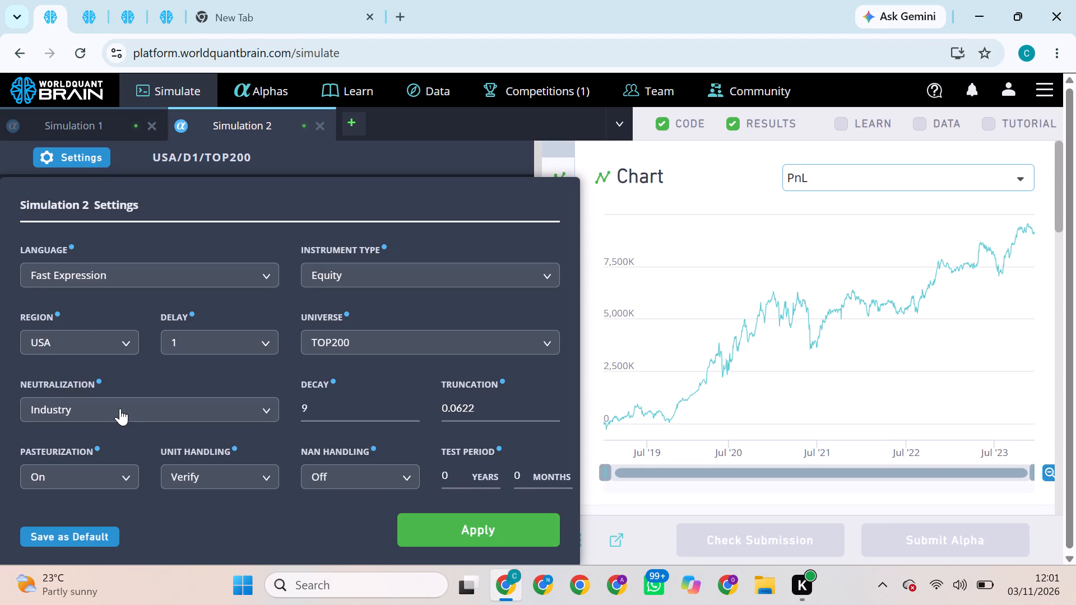
pyautogui.click(89, 539)
pyautogui.click(451, 521)
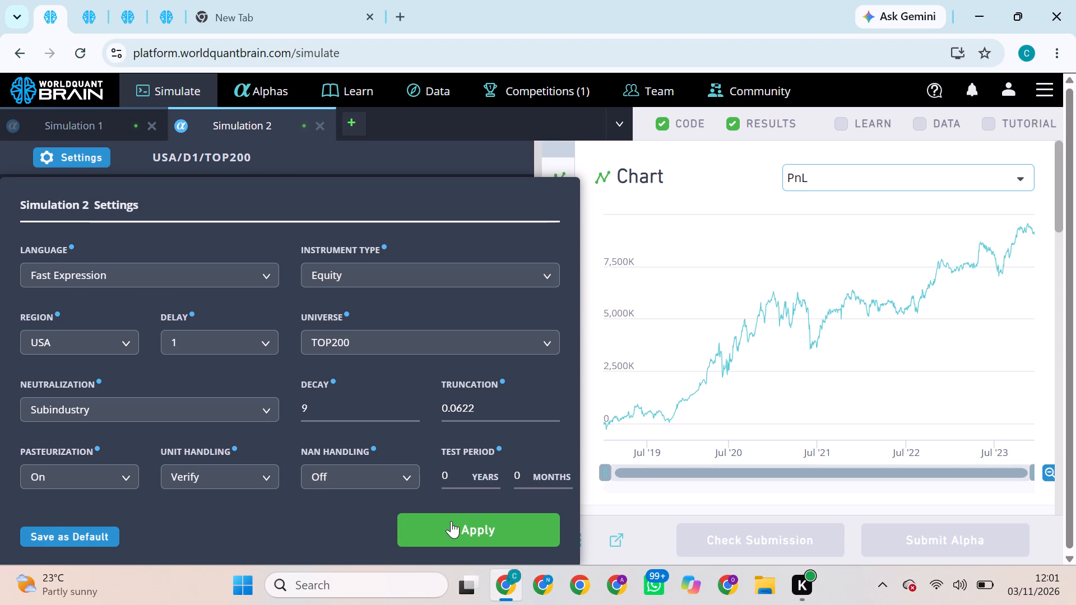
pyautogui.click(487, 537)
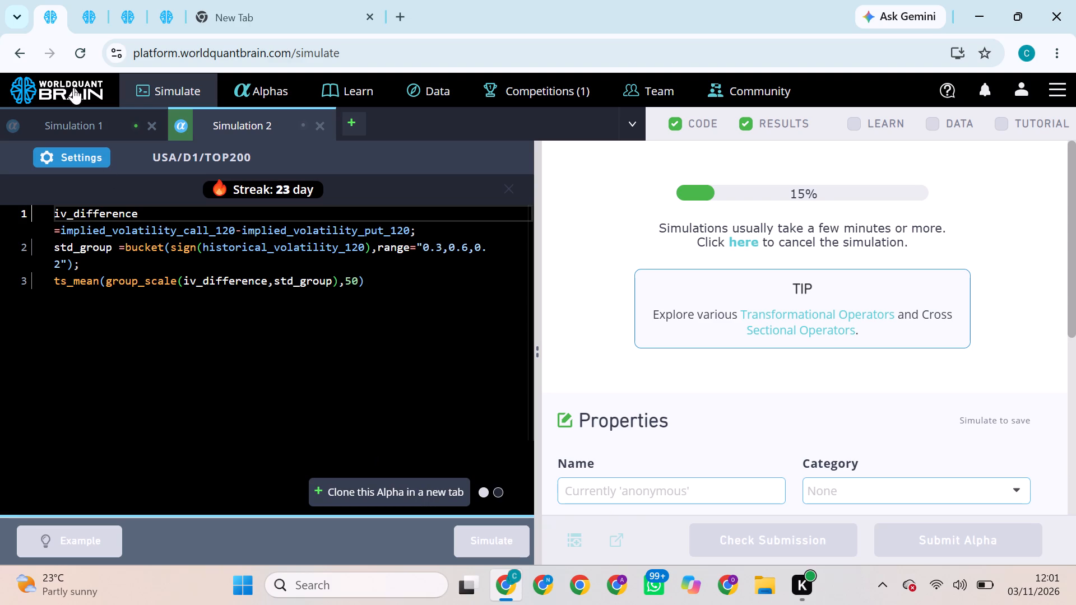
# Try to submit the iv_difference alpha in the second BRAIN tab.
pyautogui.click(102, 0)
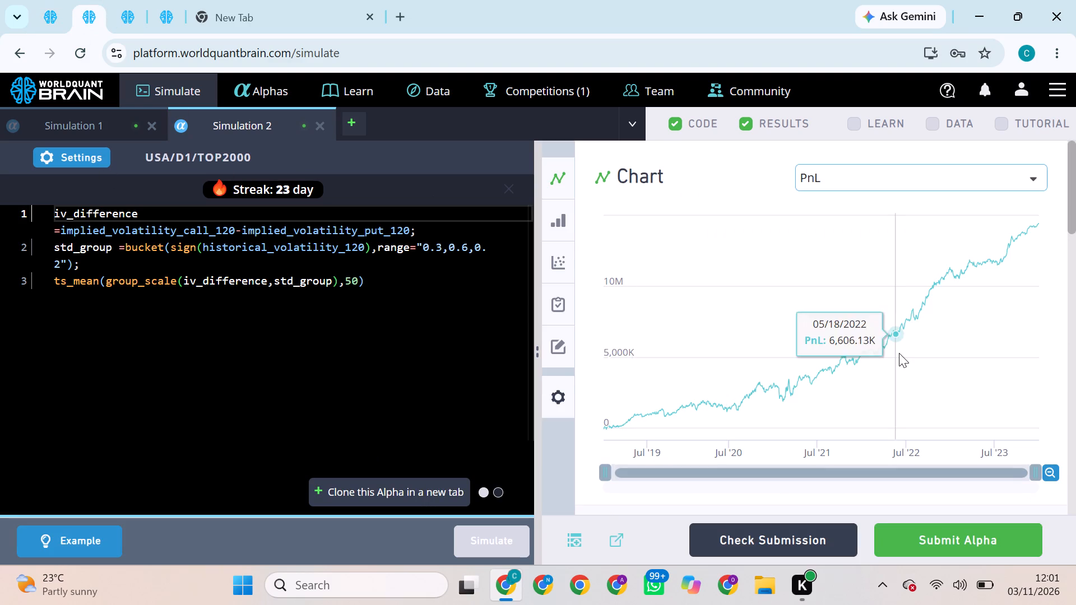
pyautogui.click(947, 539)
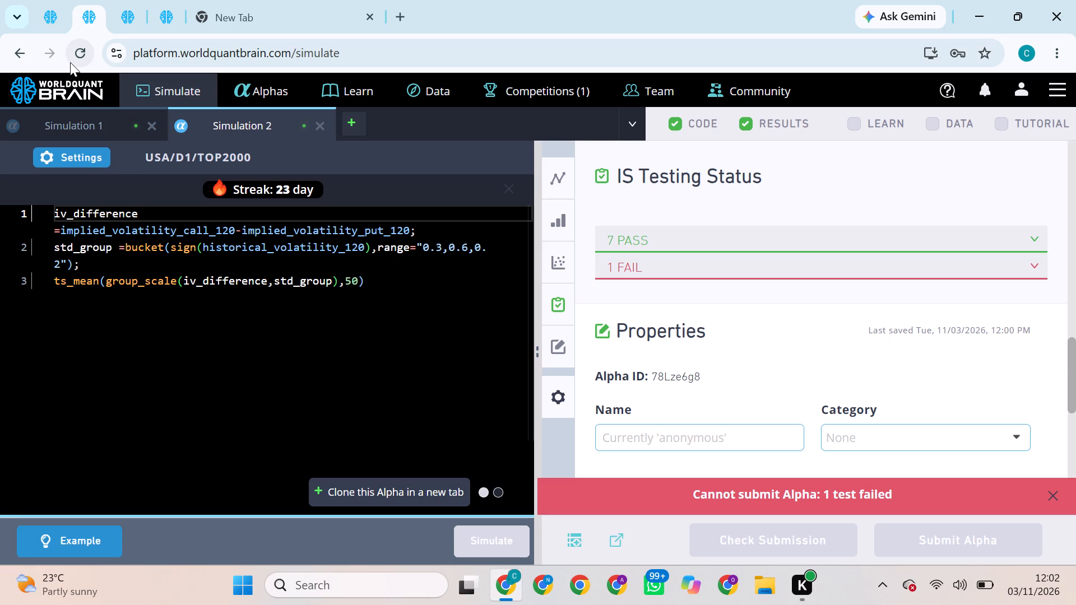
# Set the second tab's iv_difference alpha to Industry neutralization, apply the settings and simulate it.
pyautogui.click(77, 151)
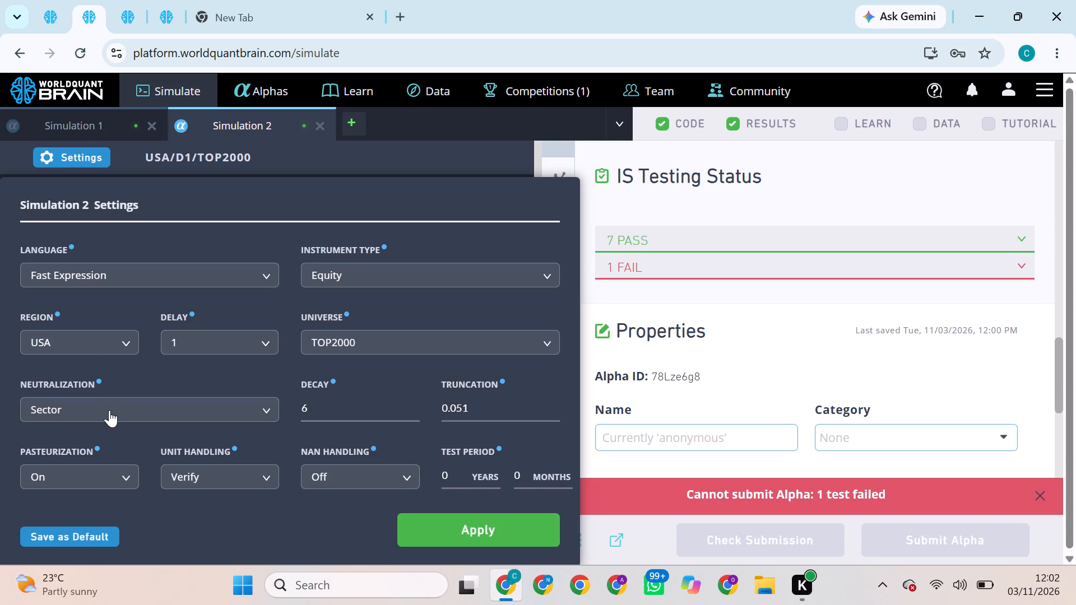
pyautogui.click(109, 410)
pyautogui.click(92, 514)
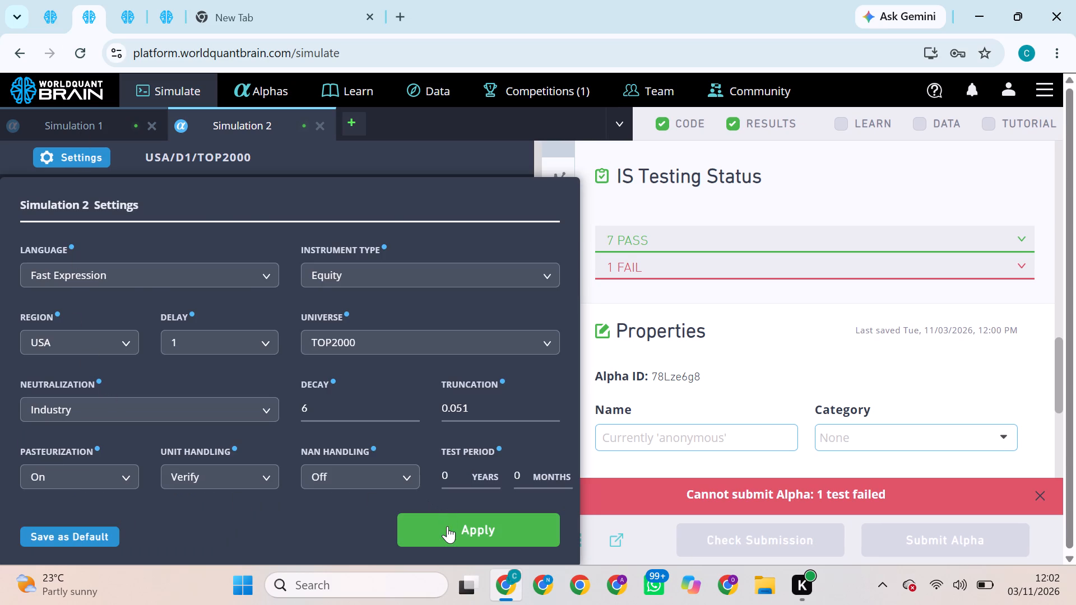
pyautogui.click(447, 526)
pyautogui.click(480, 532)
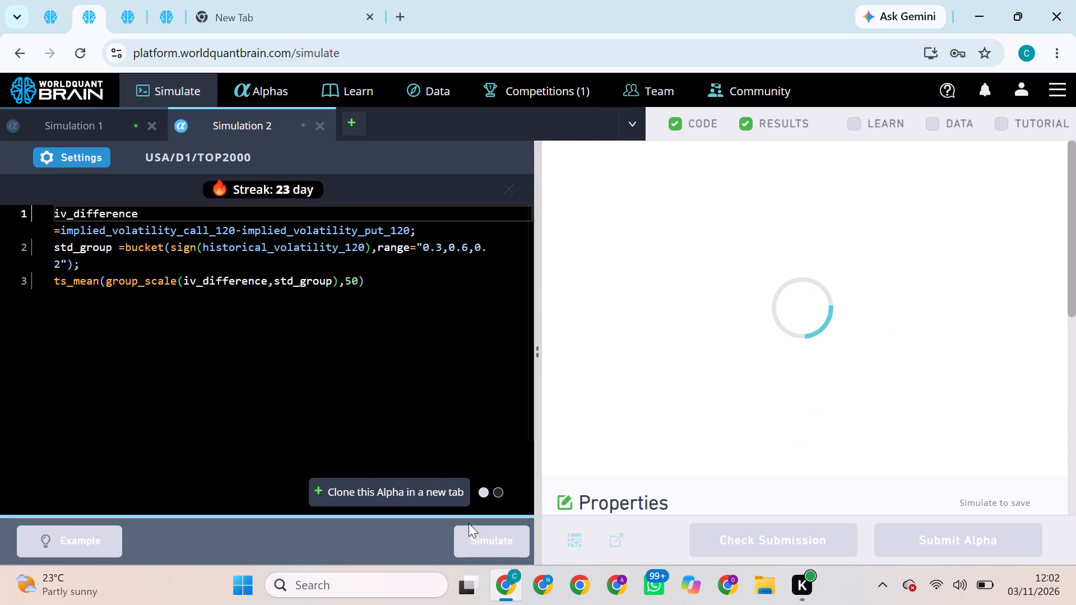
# Reveal the test period of the liabilities/assets alpha in the third BRAIN tab and try to submit it.
pyautogui.click(47, 12)
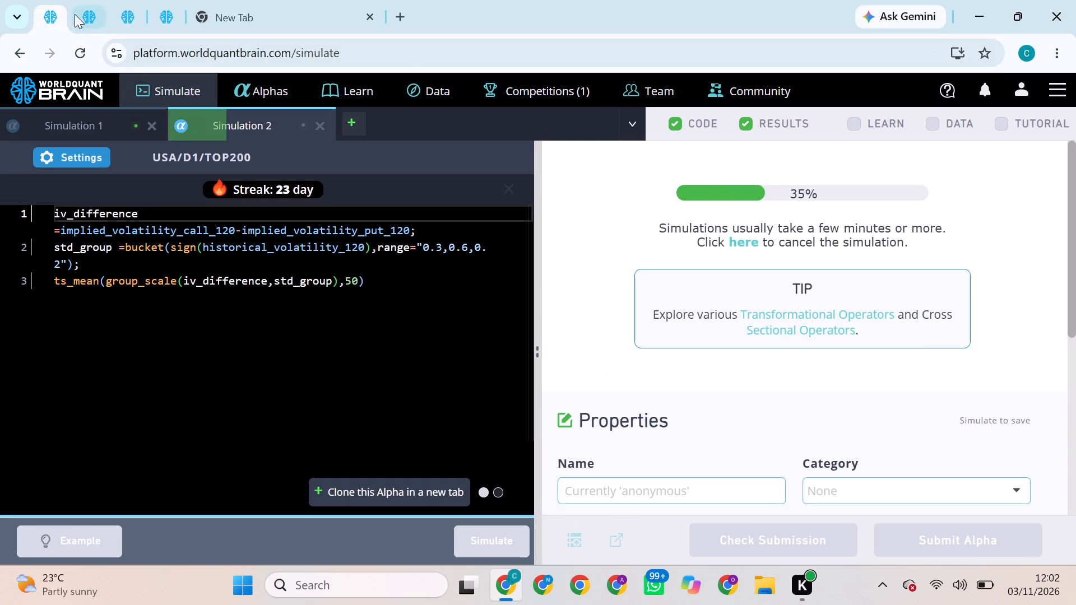
pyautogui.click(77, 12)
pyautogui.click(114, 20)
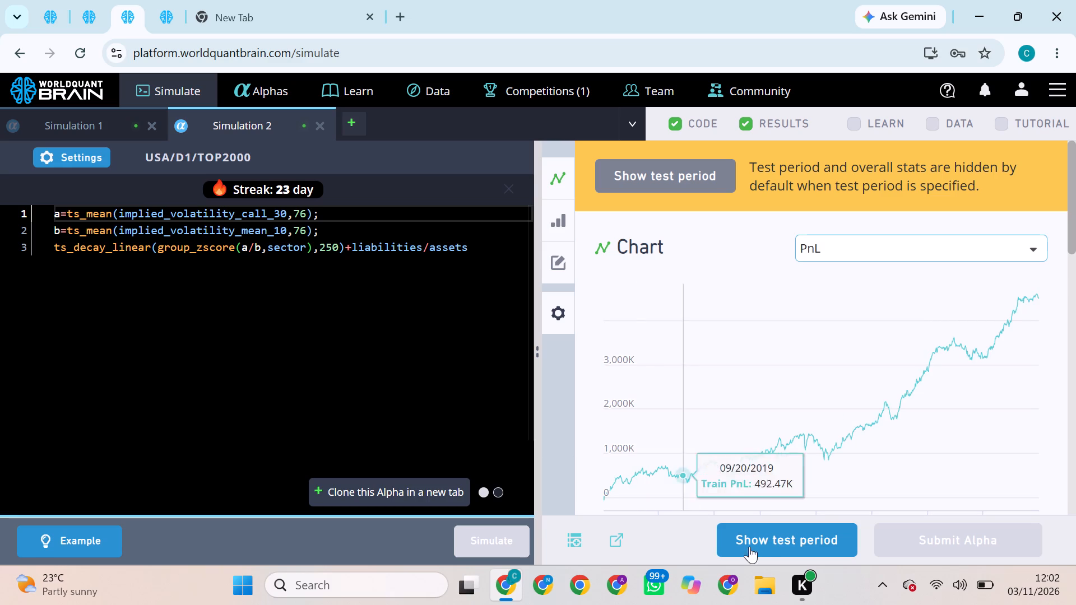
pyautogui.click(763, 555)
pyautogui.click(920, 547)
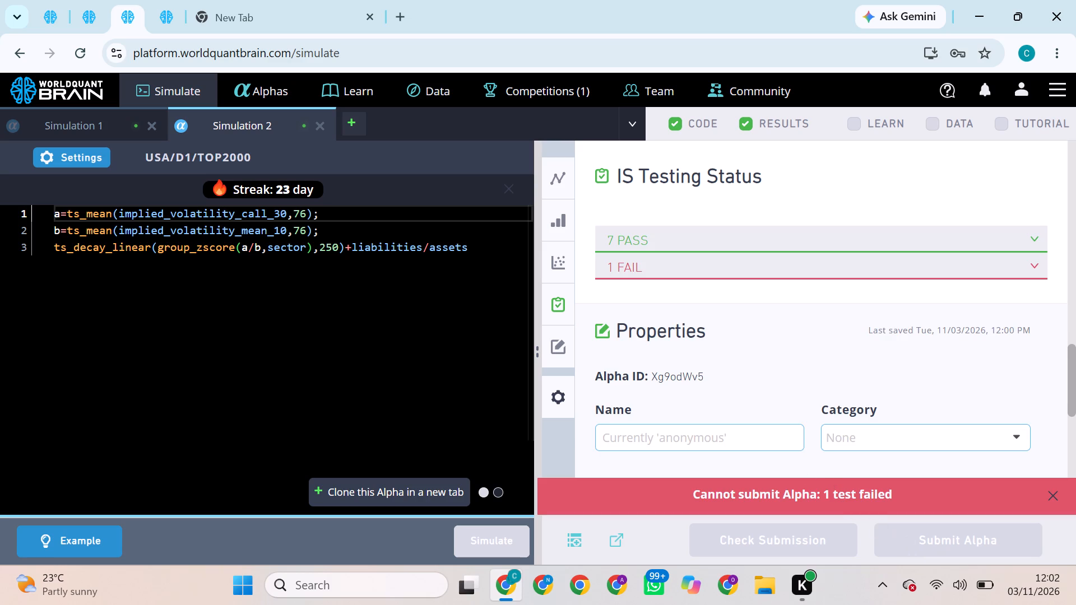
# Set the third tab's liabilities/assets alpha to Industry neutralization, apply the settings and simulate it.
pyautogui.click(70, 146)
pyautogui.click(74, 160)
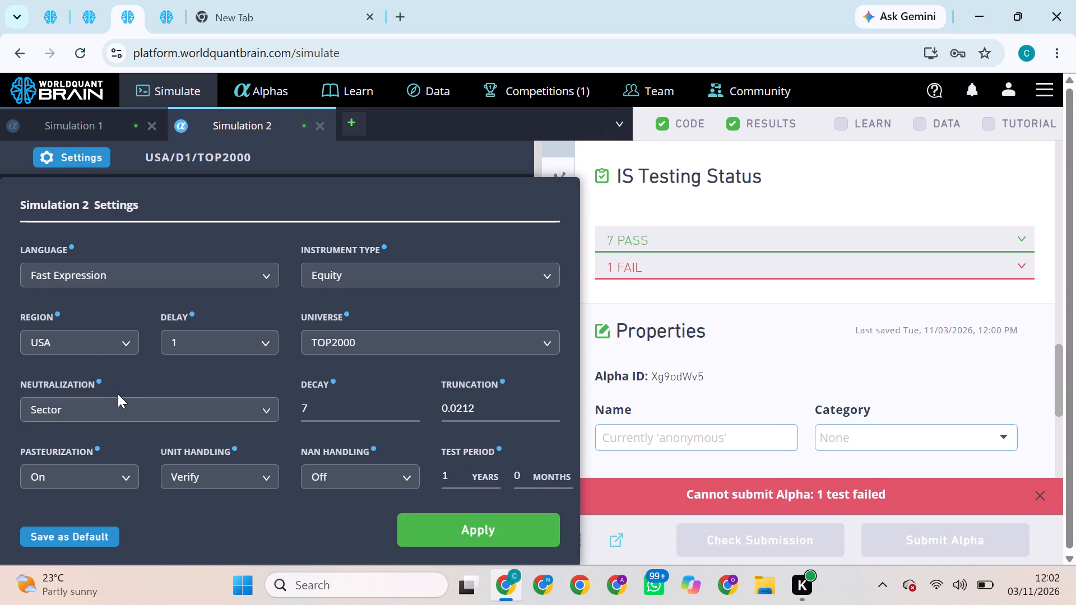
pyautogui.click(121, 401)
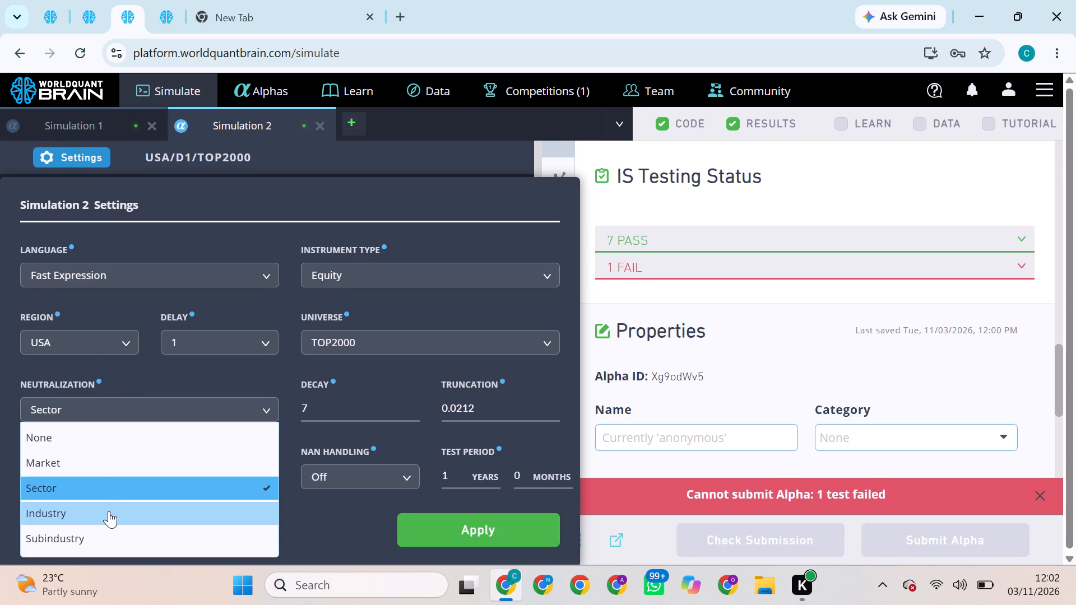
pyautogui.click(109, 511)
pyautogui.click(431, 528)
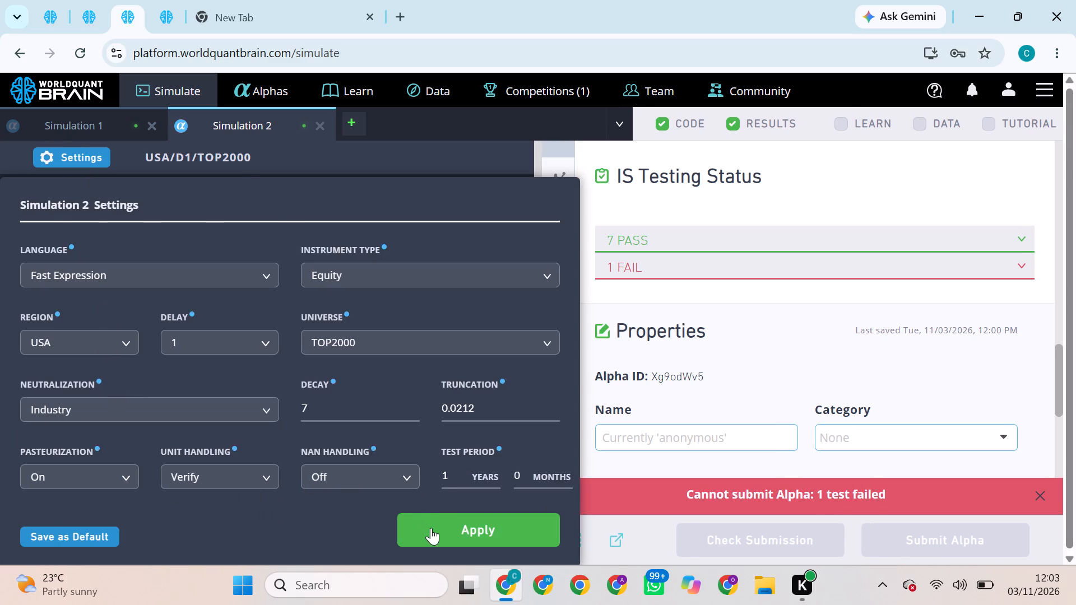
pyautogui.click(483, 537)
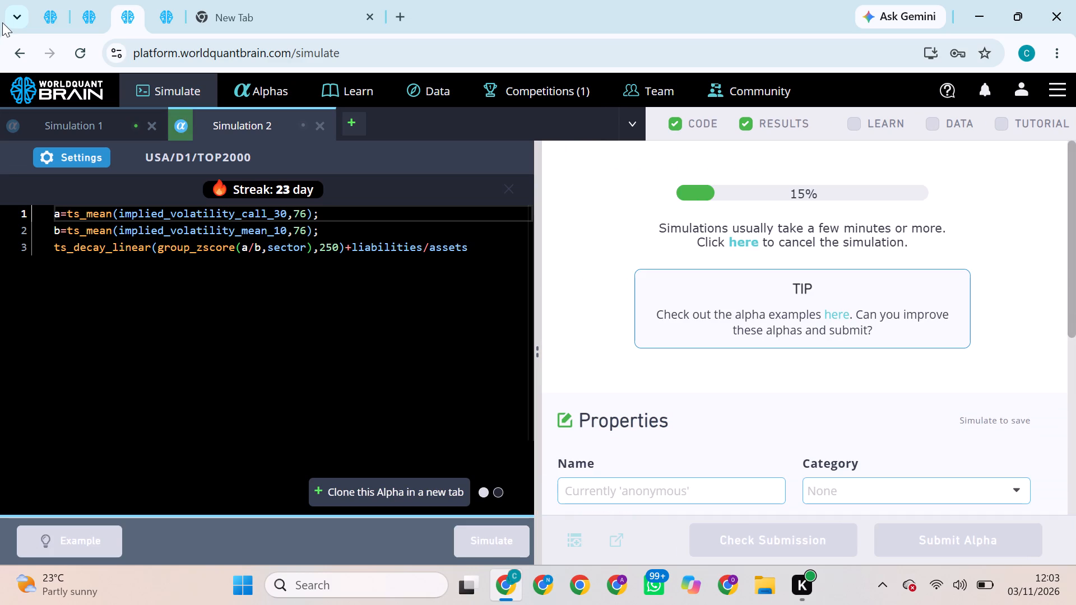
# Set the TOP200 iv_difference alpha in the first BRAIN tab to Market neutralization and decay 21, apply and simulate it.
pyautogui.click(45, 28)
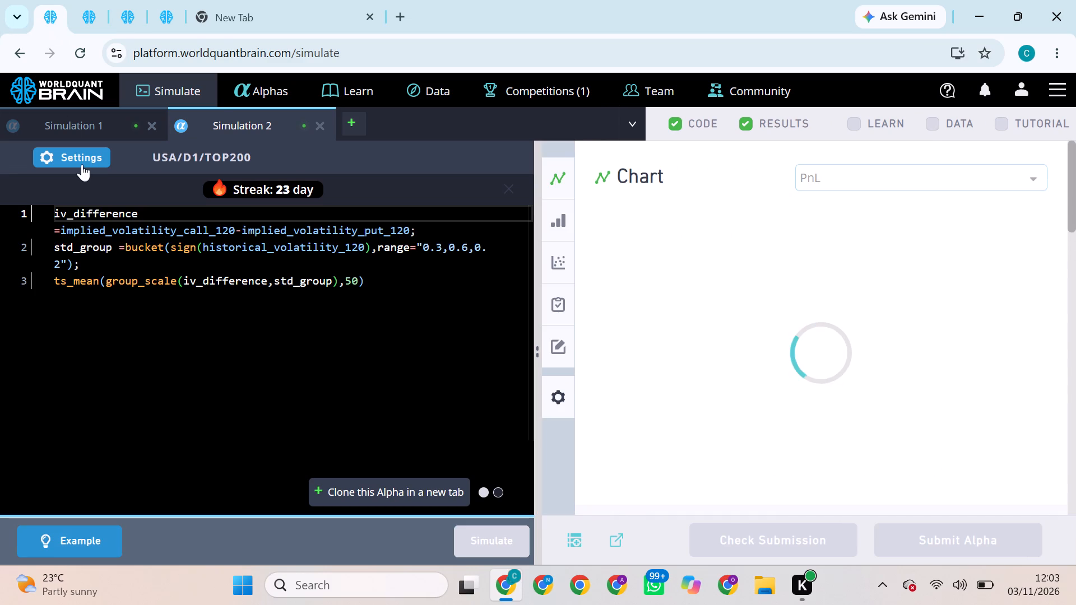
pyautogui.click(86, 160)
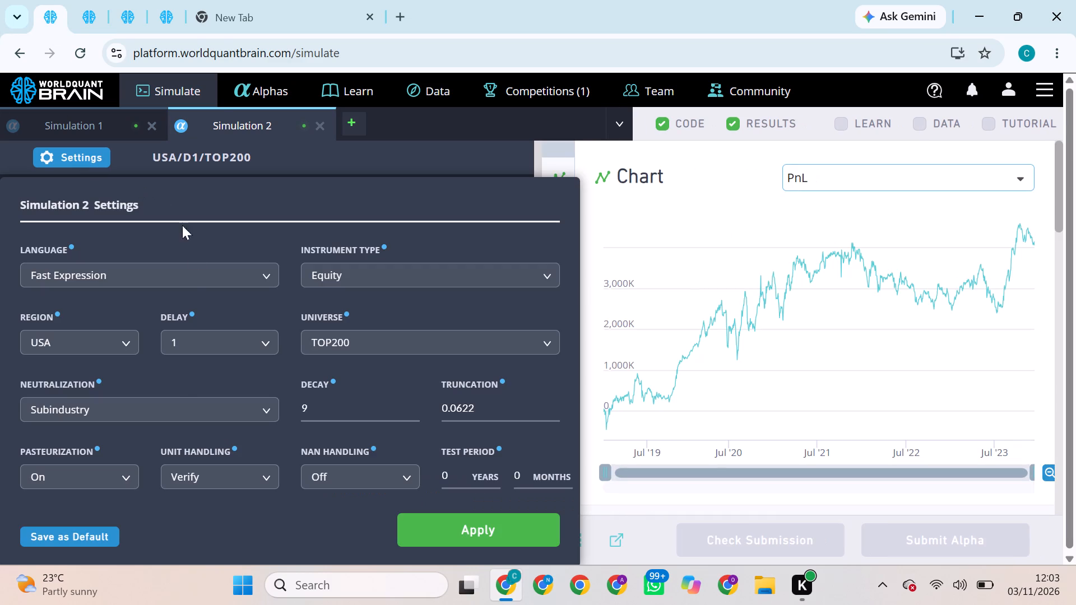
pyautogui.moveTo(170, 390); pyautogui.dragTo(170, 409)
pyautogui.click(170, 409)
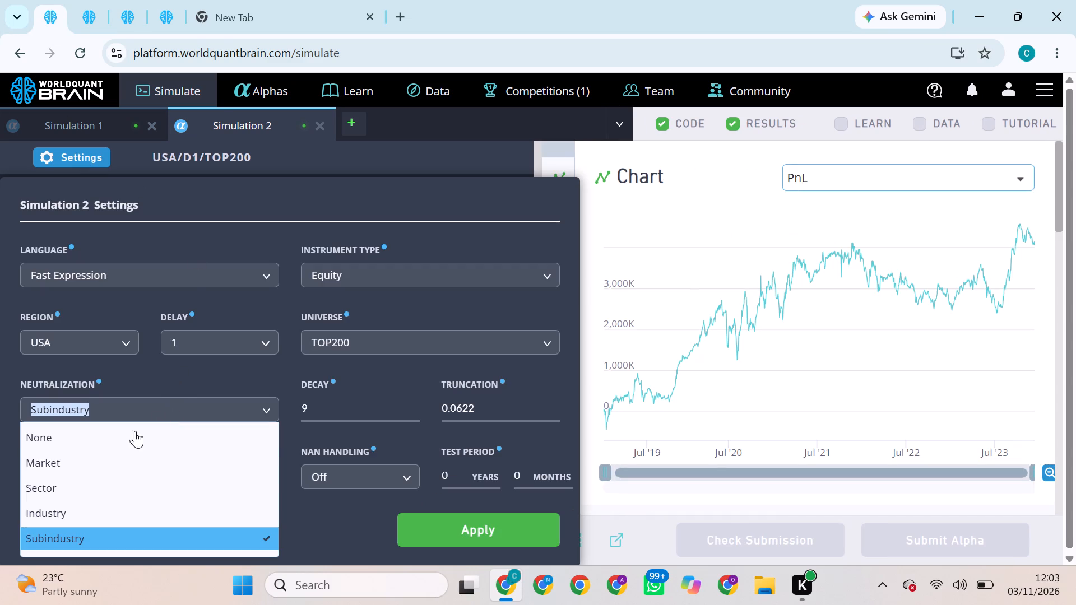
pyautogui.click(104, 465)
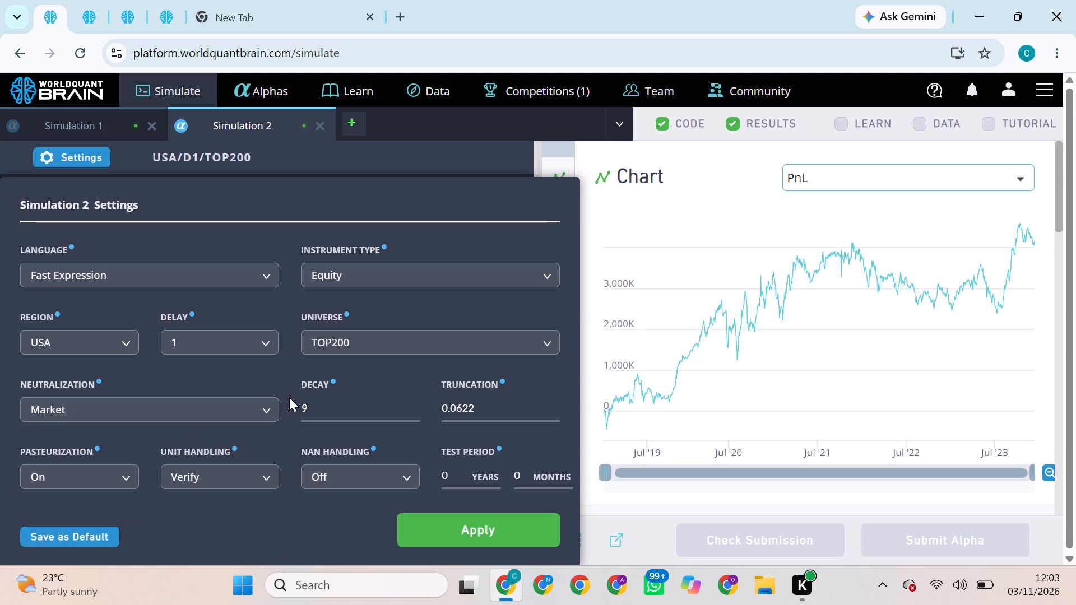
pyautogui.click(318, 412)
pyautogui.press('BackSpace')
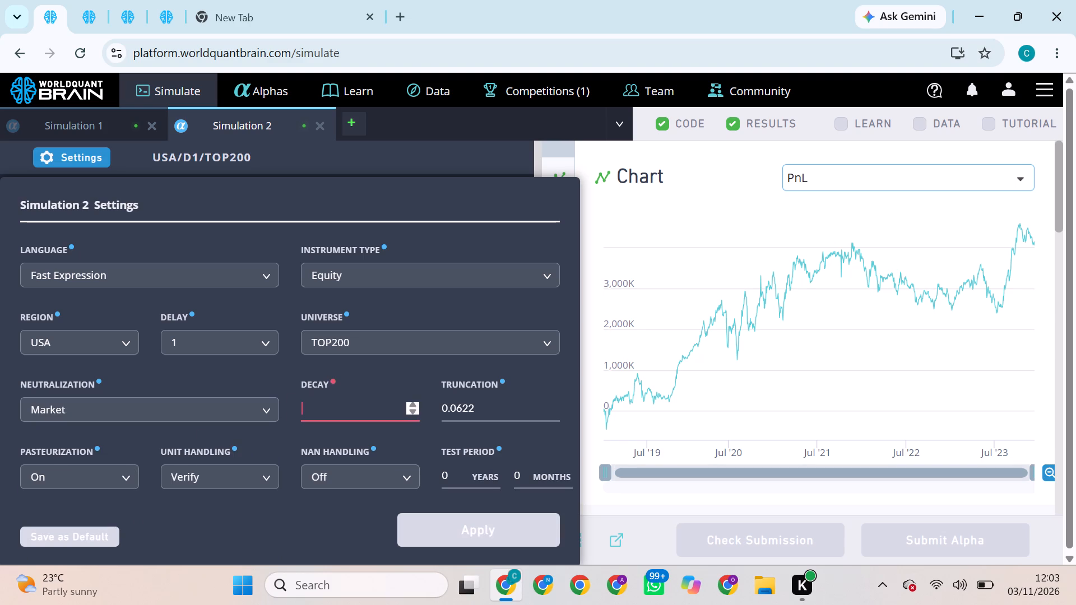
pyautogui.write('21')
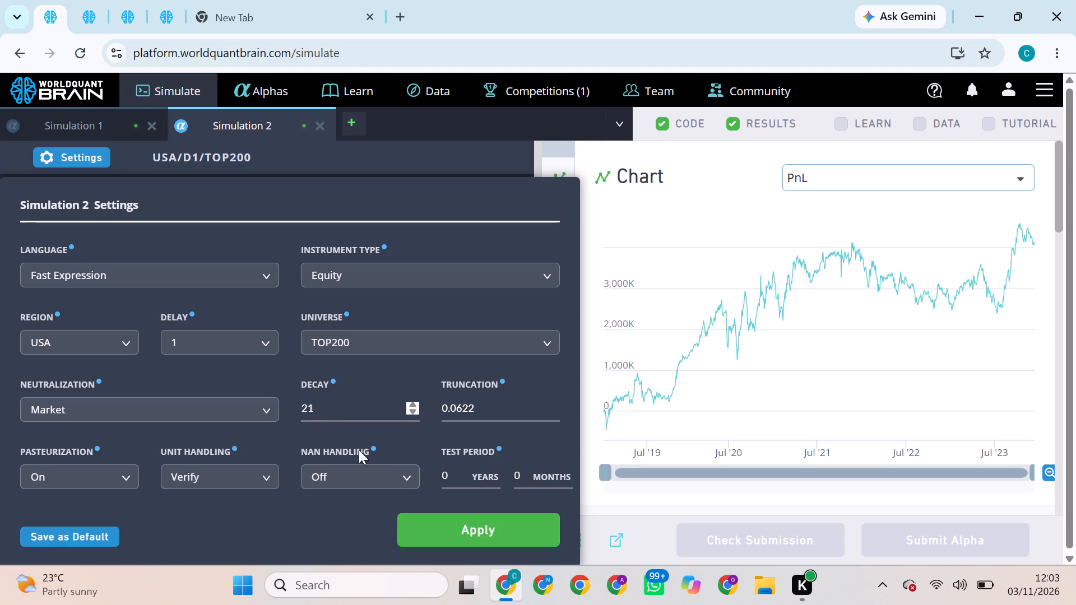
pyautogui.click(527, 532)
pyautogui.click(490, 548)
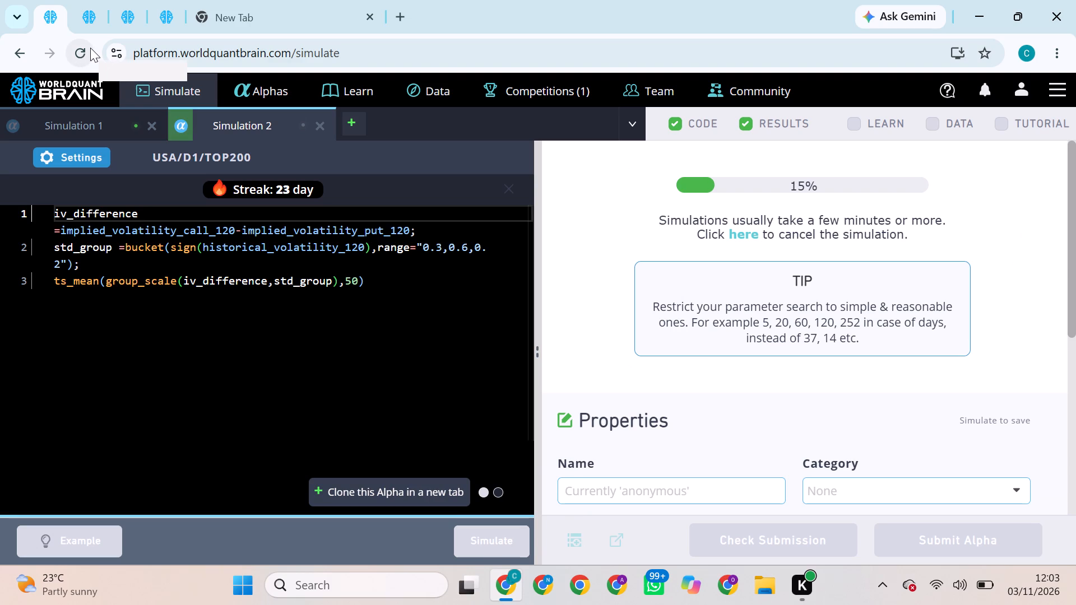
# Check the running simulations in the first two BRAIN tabs and move the second tab behind the other BRAIN tabs.
pyautogui.click(90, 25)
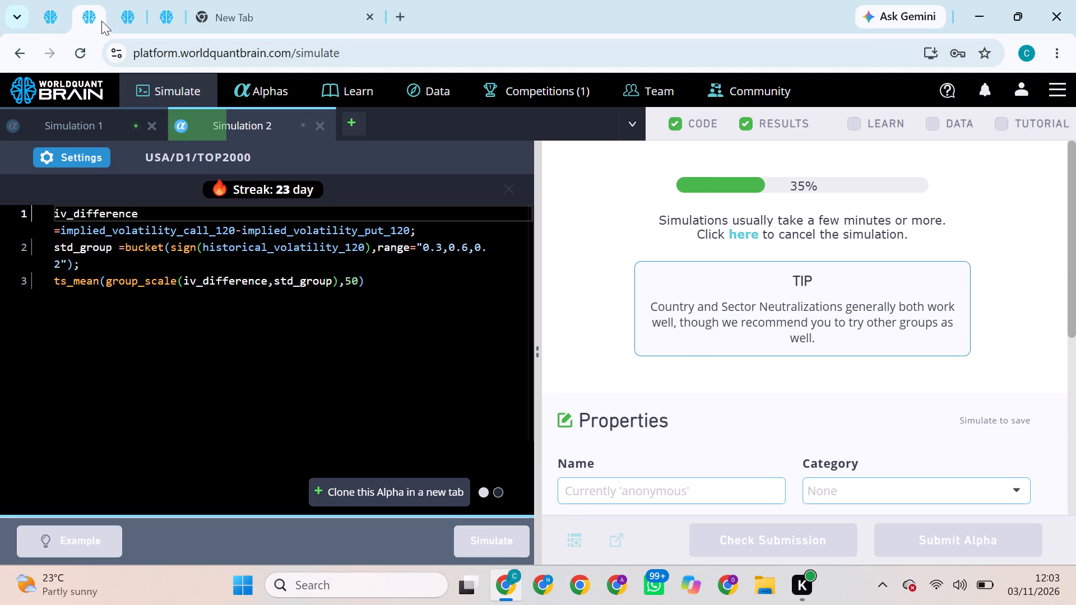
pyautogui.click(47, 6)
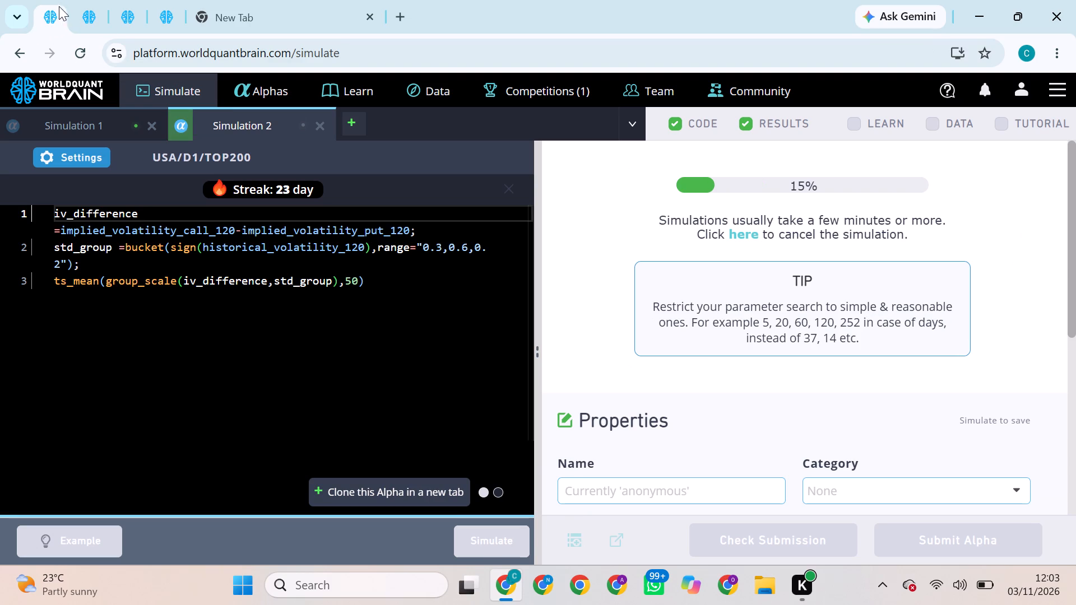
pyautogui.click(64, 8)
pyautogui.moveTo(79, 8); pyautogui.dragTo(123, 14)
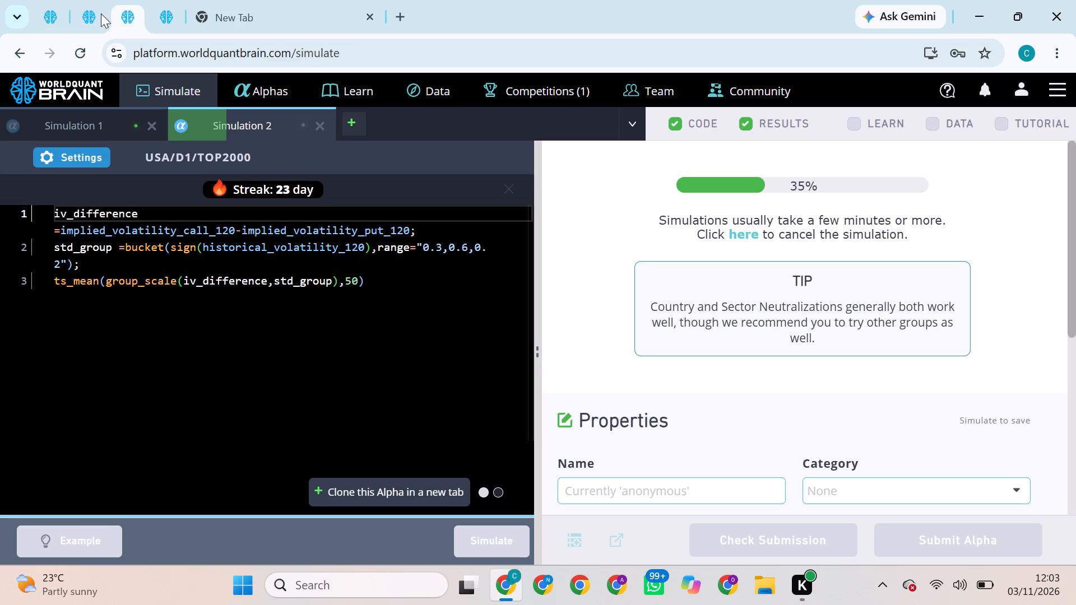
pyautogui.click(82, 16)
pyautogui.moveTo(122, 15); pyautogui.dragTo(148, 15)
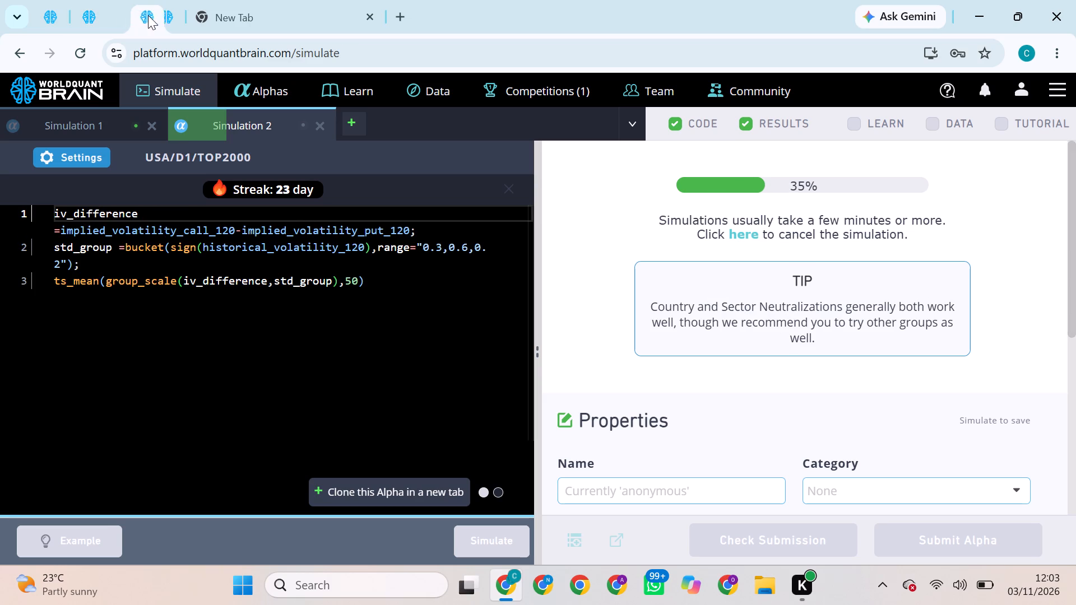
pyautogui.moveTo(148, 15); pyautogui.dragTo(154, 15)
pyautogui.click(154, 15)
# Try to submit the iv_difference alpha with Market neutralization and decay 8, now in the third BRAIN tab.
pyautogui.click(132, 19)
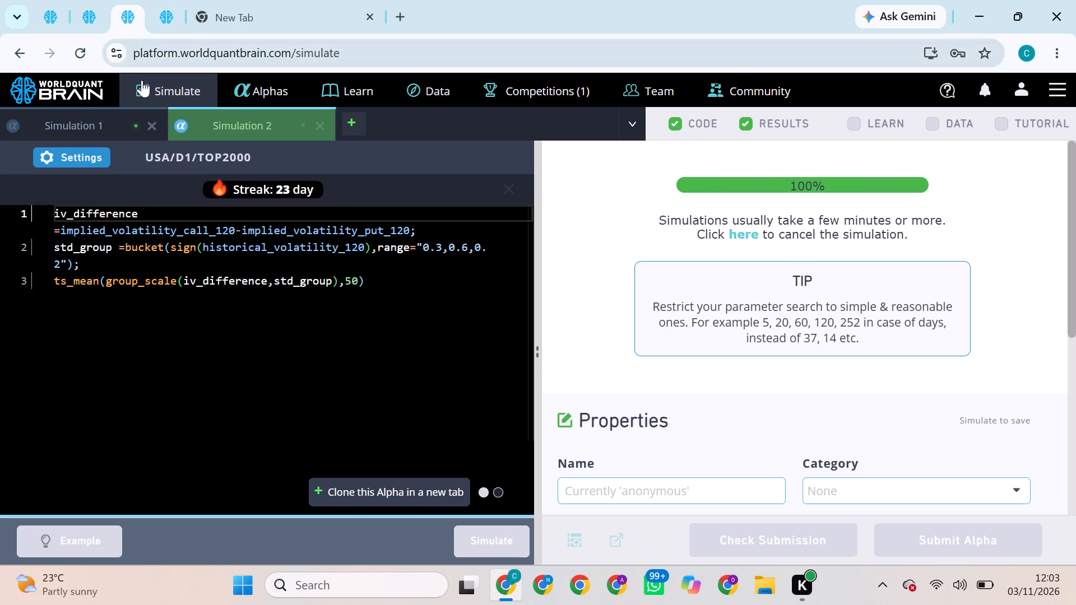
pyautogui.click(91, 156)
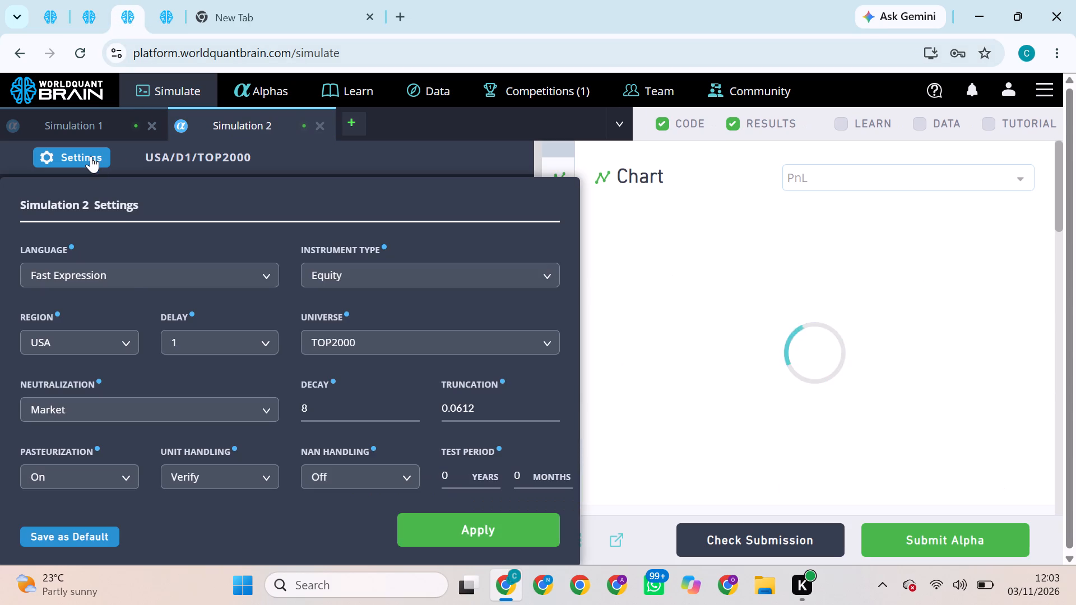
pyautogui.click(139, 406)
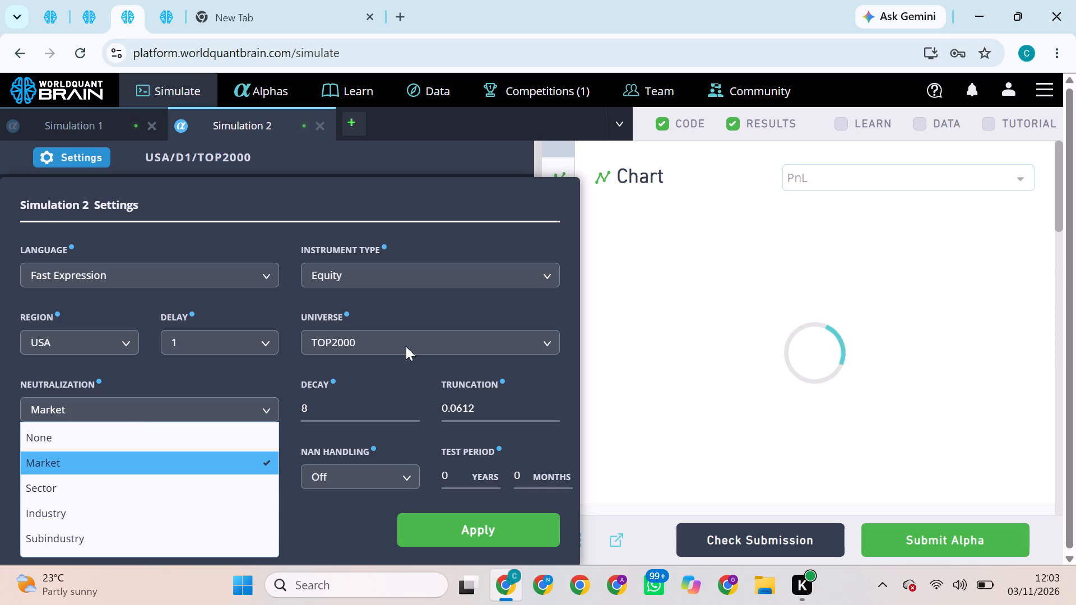
pyautogui.click(900, 540)
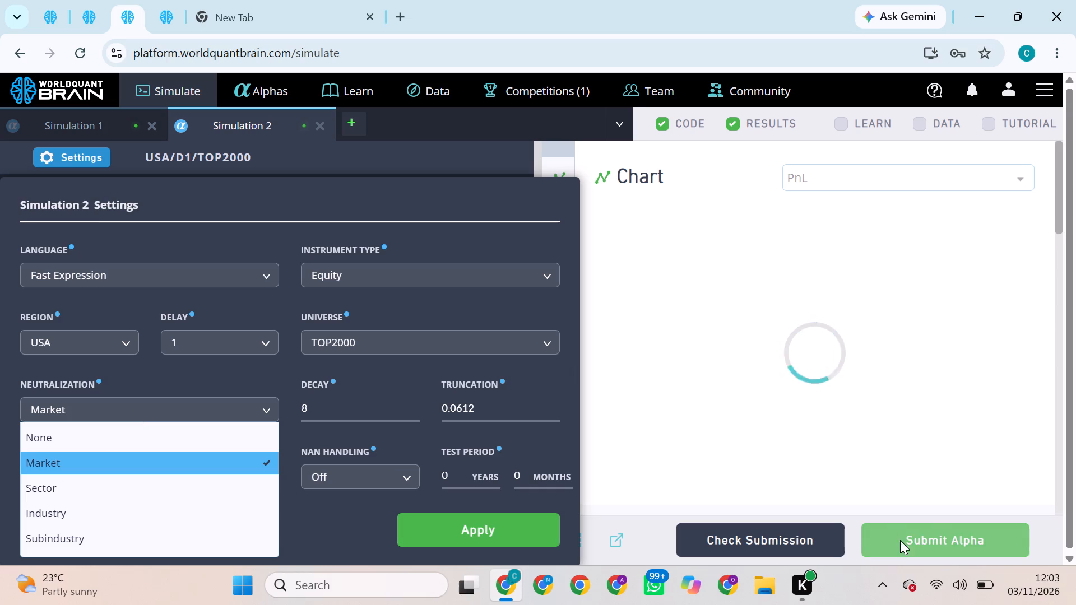
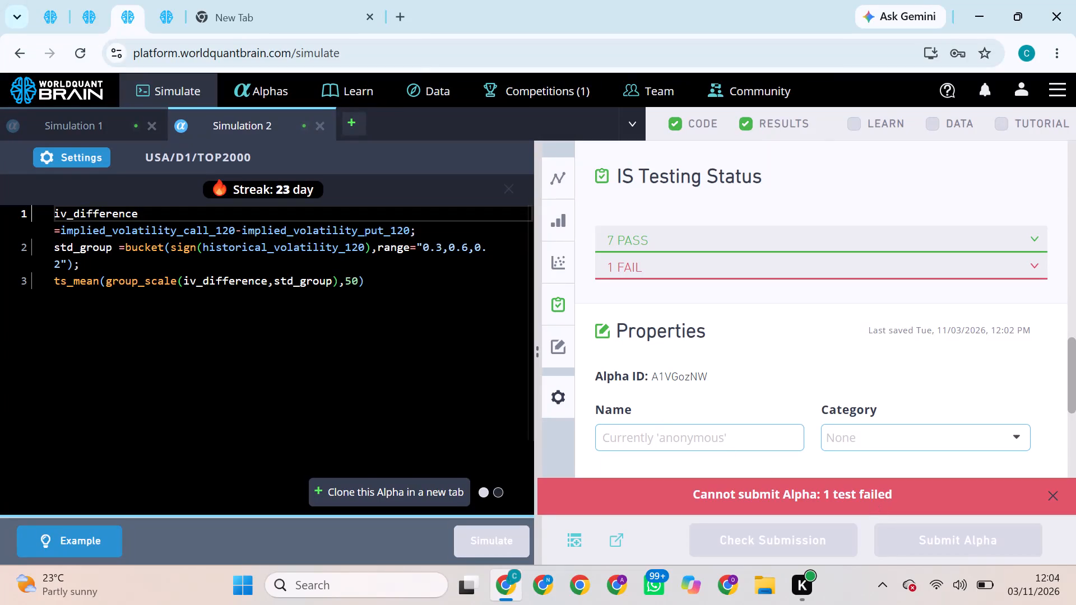
# Set the third BRAIN tab's iv_difference alpha with decay 8 to Sector neutralization, apply the settings and simulate it.
pyautogui.hscroll(-1, 184, 172)
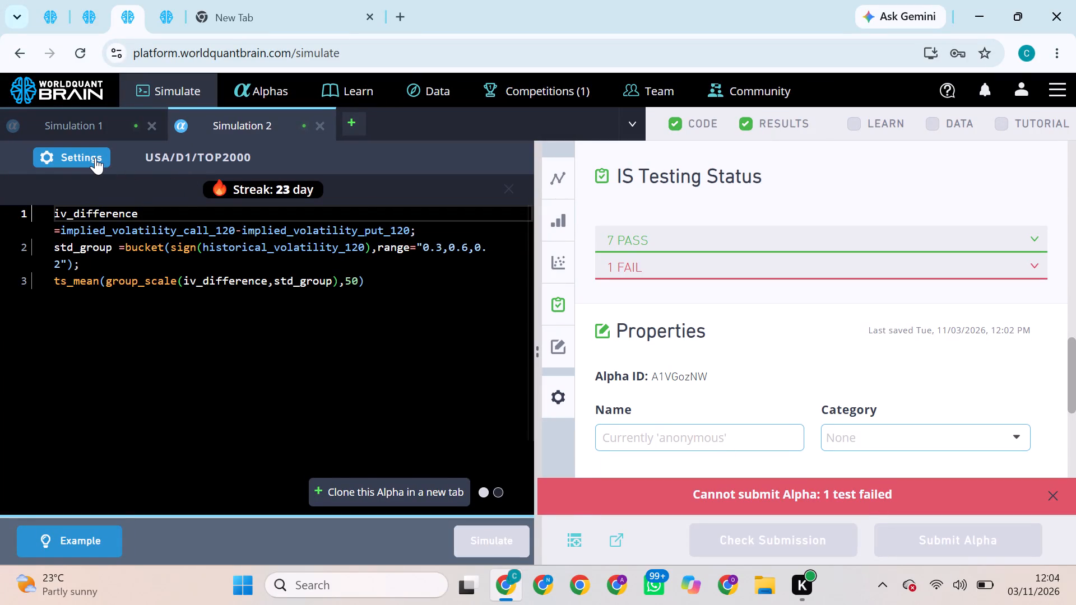
pyautogui.click(95, 157)
pyautogui.click(145, 420)
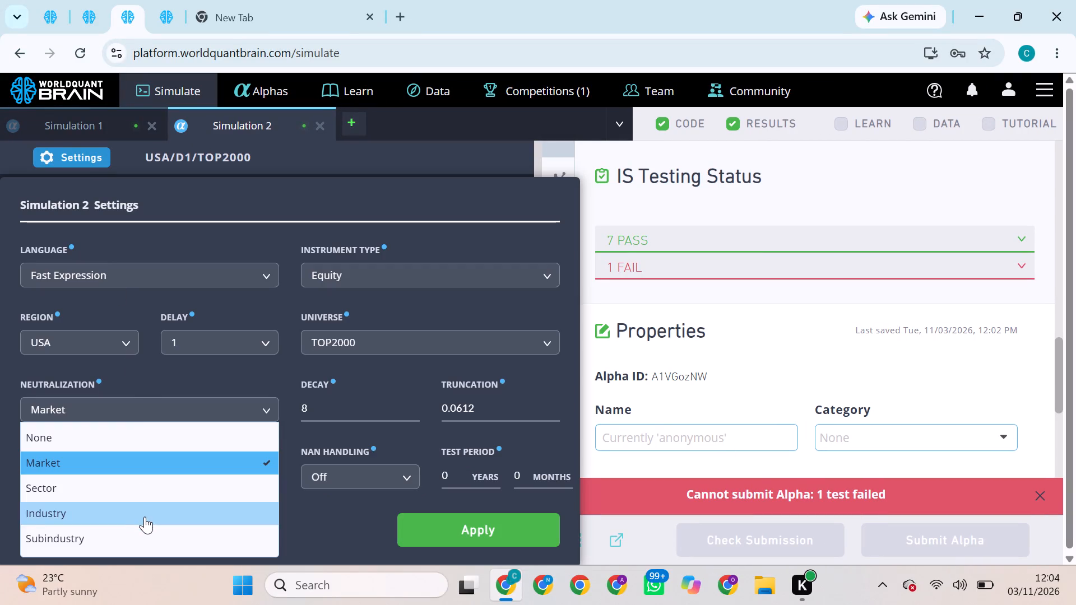
pyautogui.click(131, 486)
pyautogui.click(457, 538)
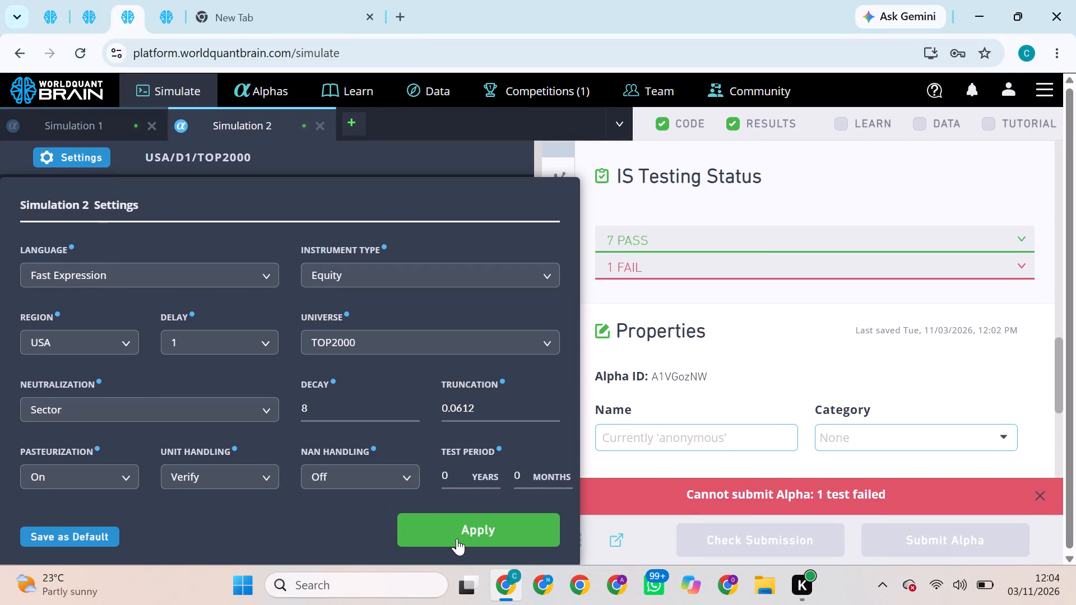
pyautogui.click(496, 553)
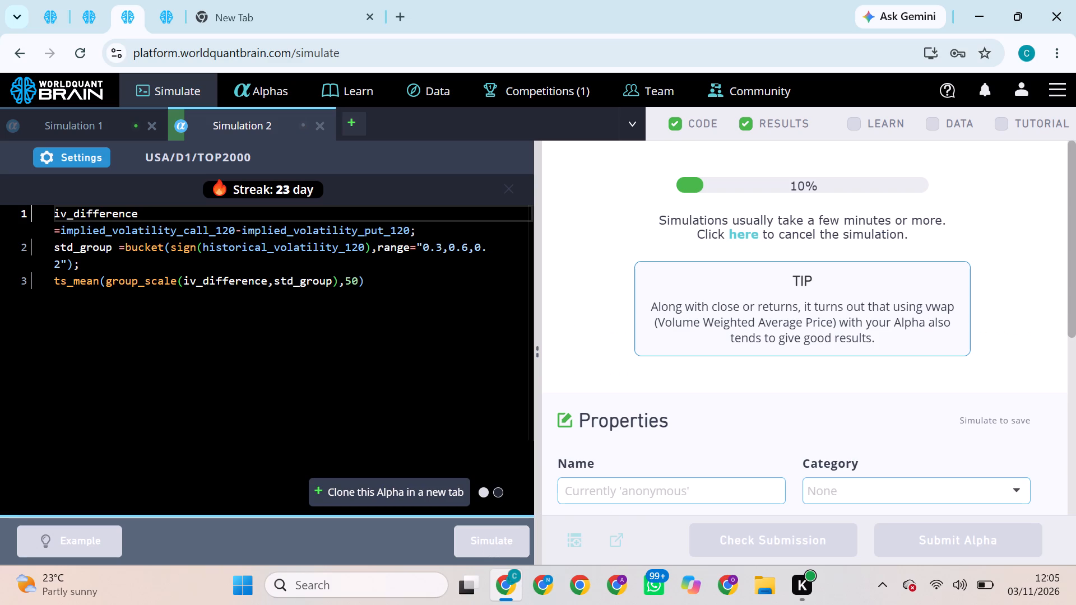
# Set the TOP200 iv_difference alpha in the first BRAIN tab to Sector neutralization, apply the settings and simulate it.
pyautogui.click(41, 14)
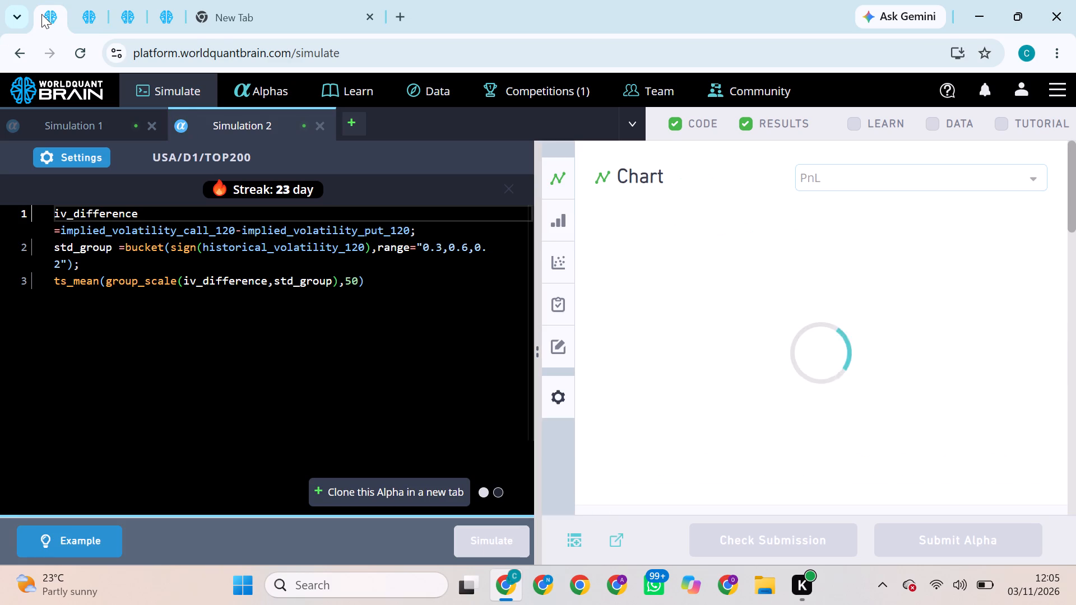
pyautogui.click(72, 159)
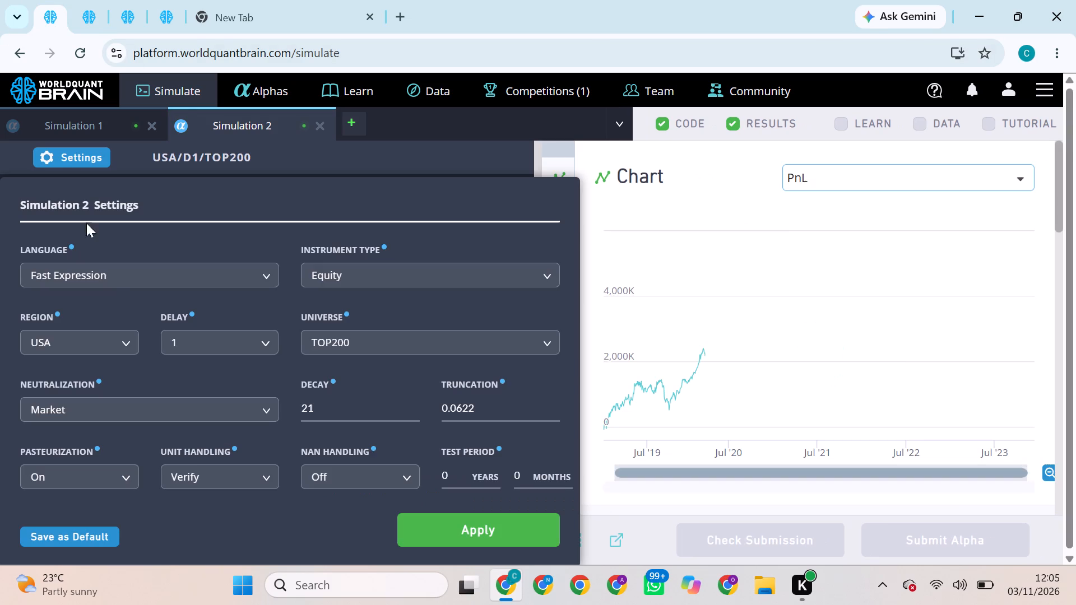
pyautogui.click(165, 405)
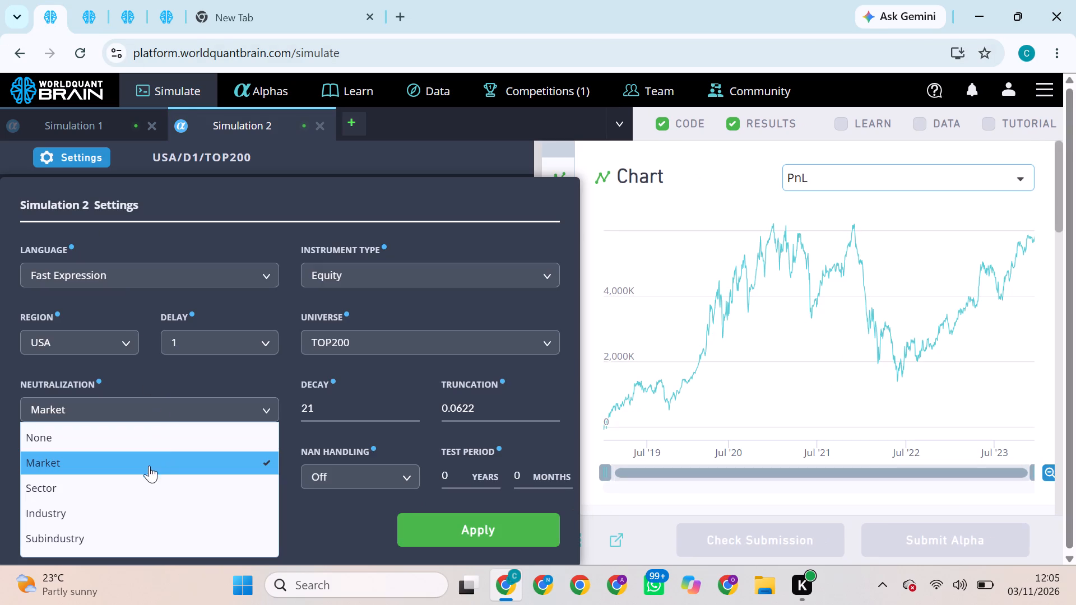
pyautogui.click(146, 481)
pyautogui.click(474, 537)
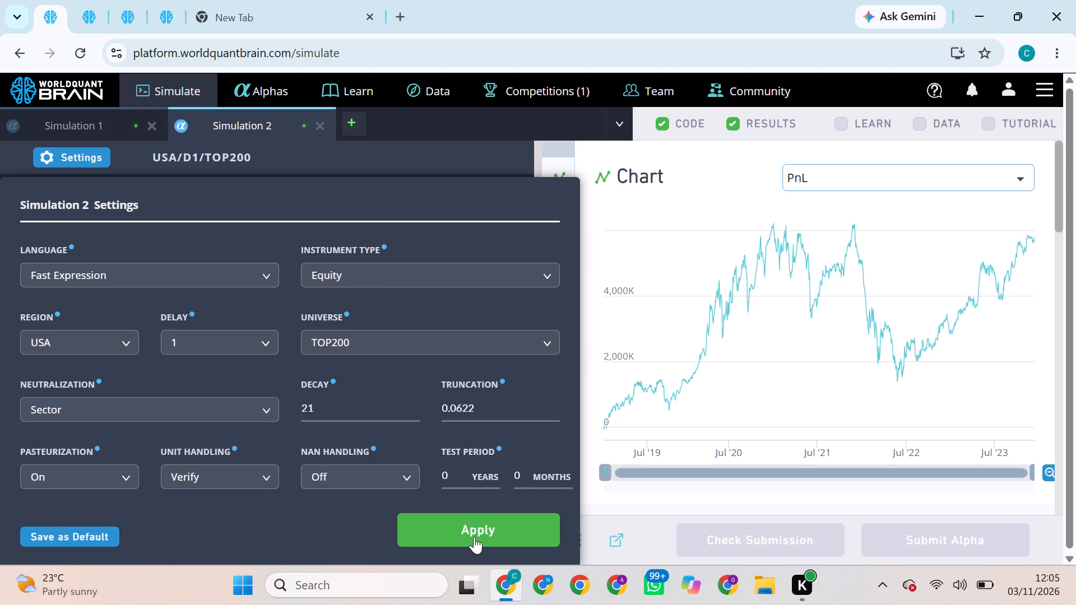
pyautogui.click(497, 543)
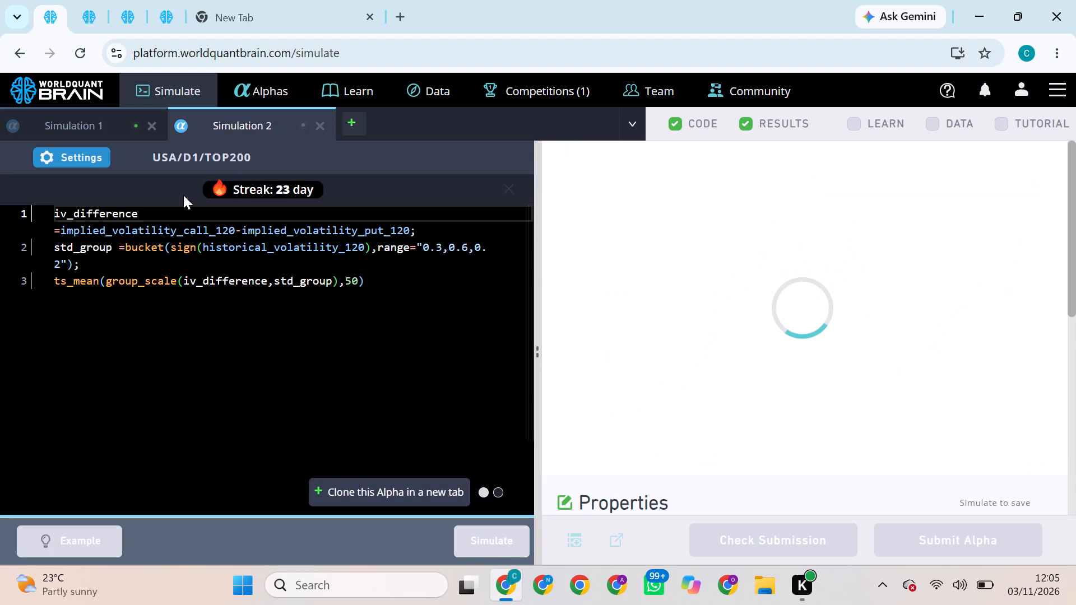
# Show the test period of the liabilities/assets alpha in the second BRAIN tab and try to submit the alpha.
pyautogui.click(89, 11)
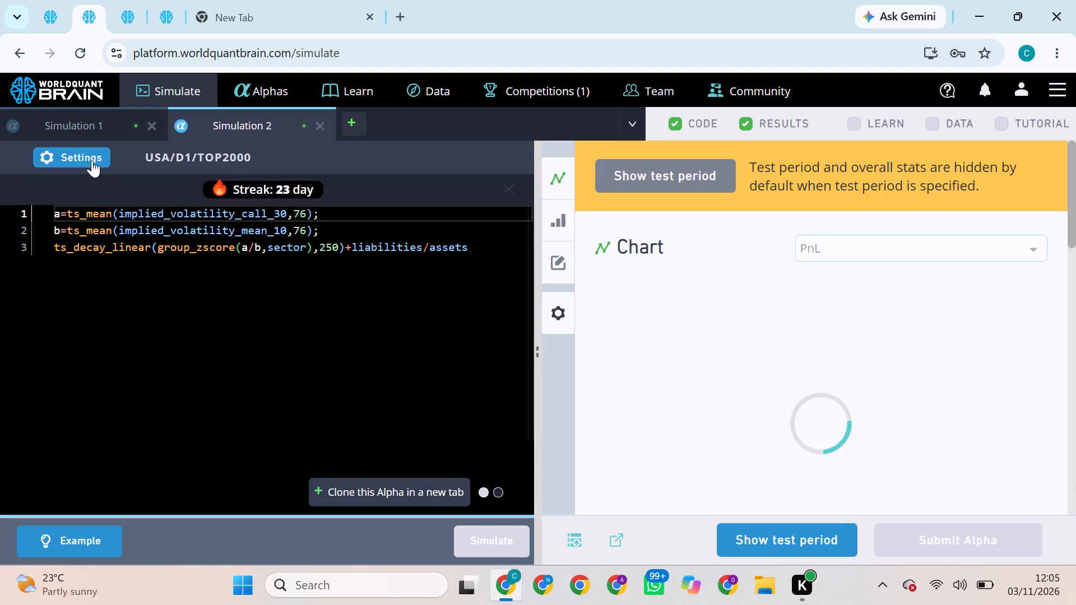
pyautogui.click(92, 160)
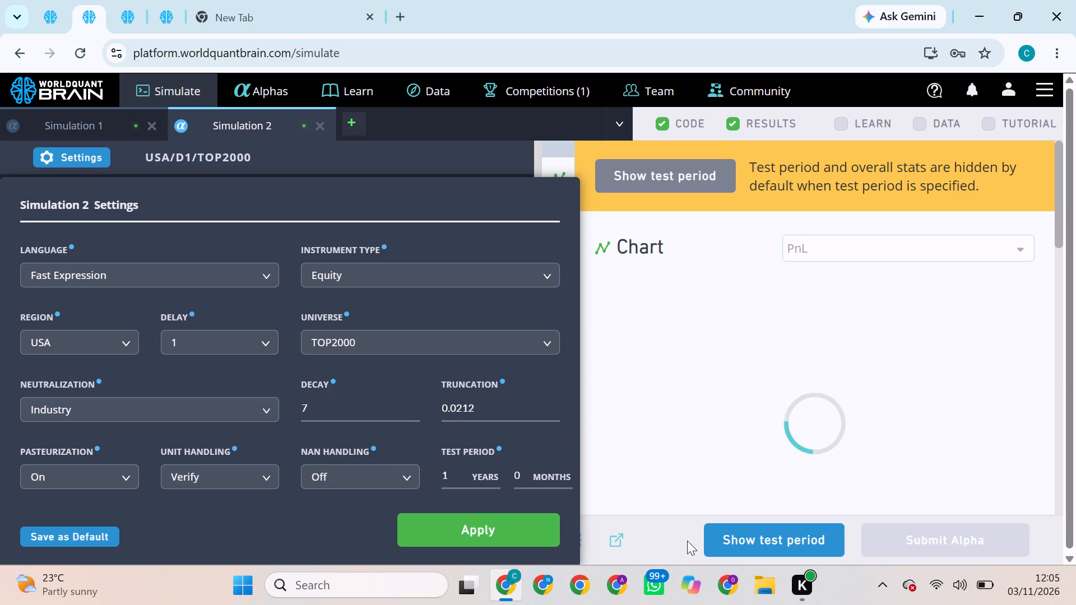
pyautogui.click(742, 545)
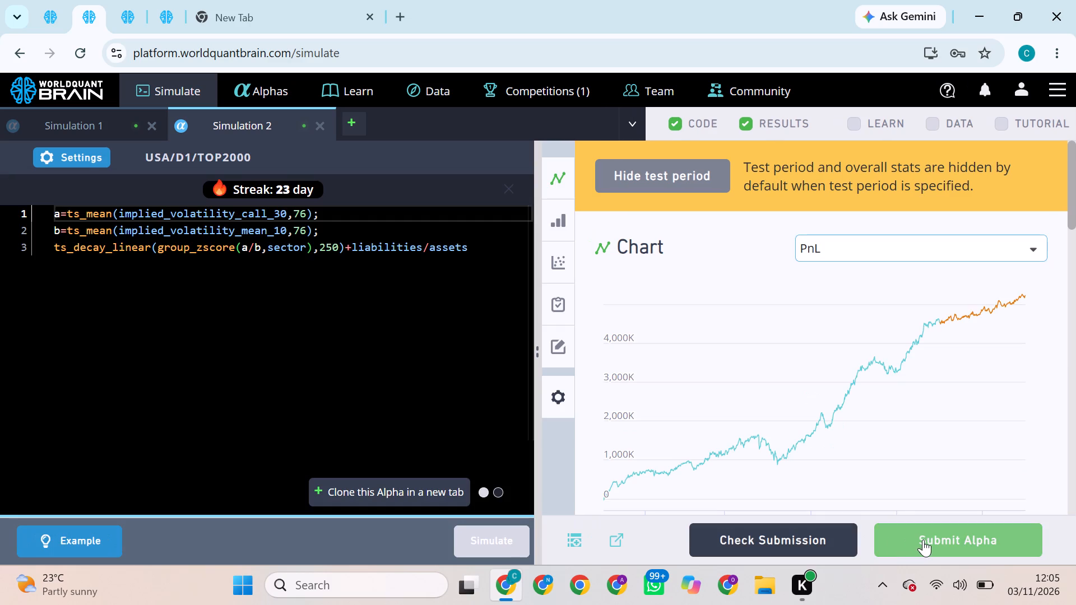
pyautogui.click(923, 539)
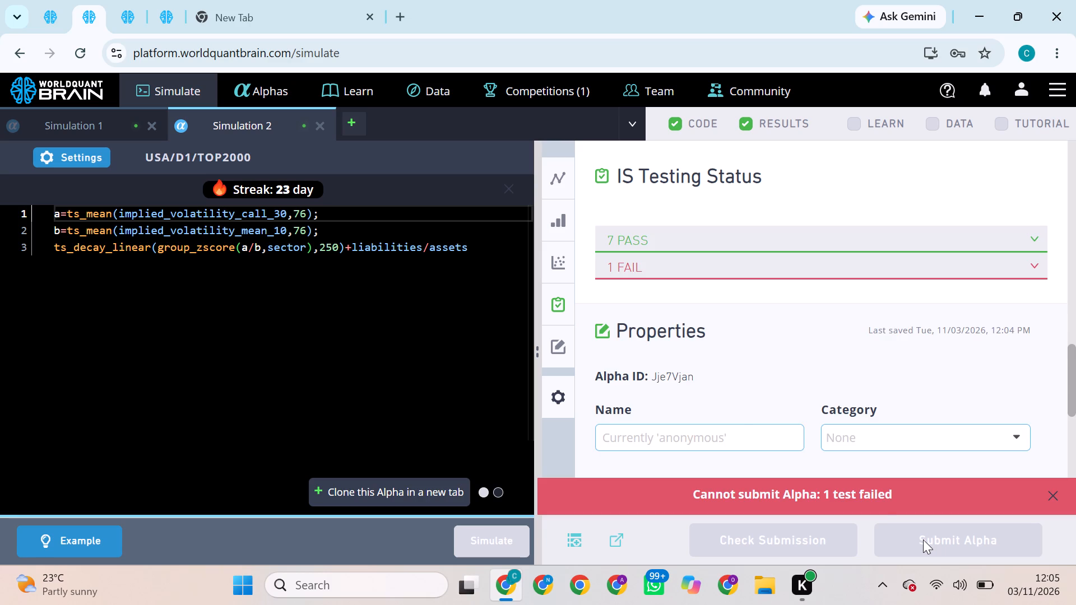
# Set the liabilities/assets alpha to Subindustry neutralization, apply the settings and simulate it.
pyautogui.click(81, 157)
pyautogui.click(151, 400)
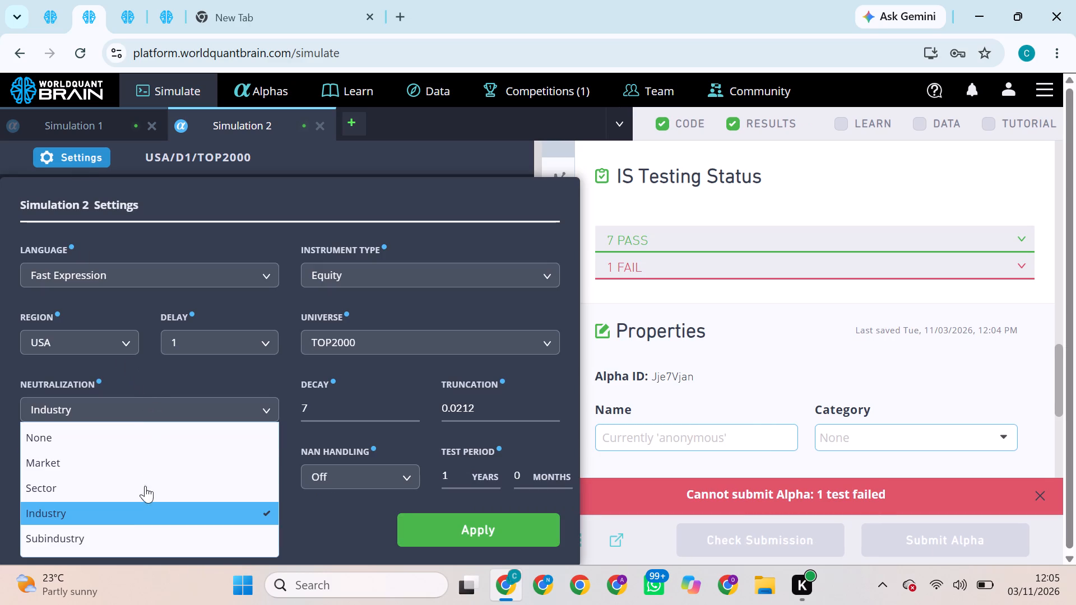
pyautogui.click(147, 527)
pyautogui.click(443, 527)
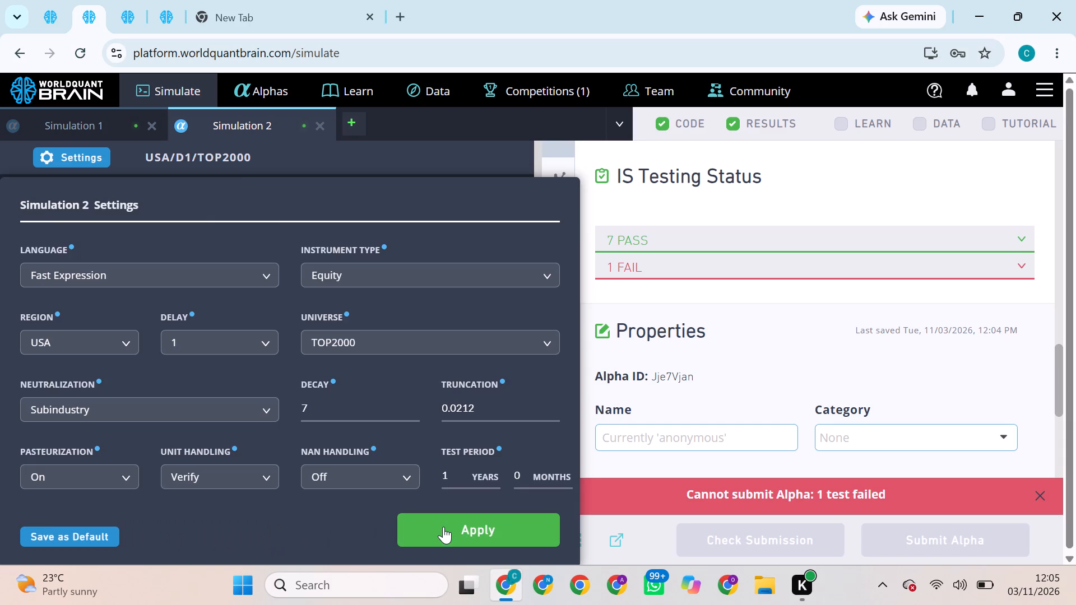
pyautogui.click(480, 539)
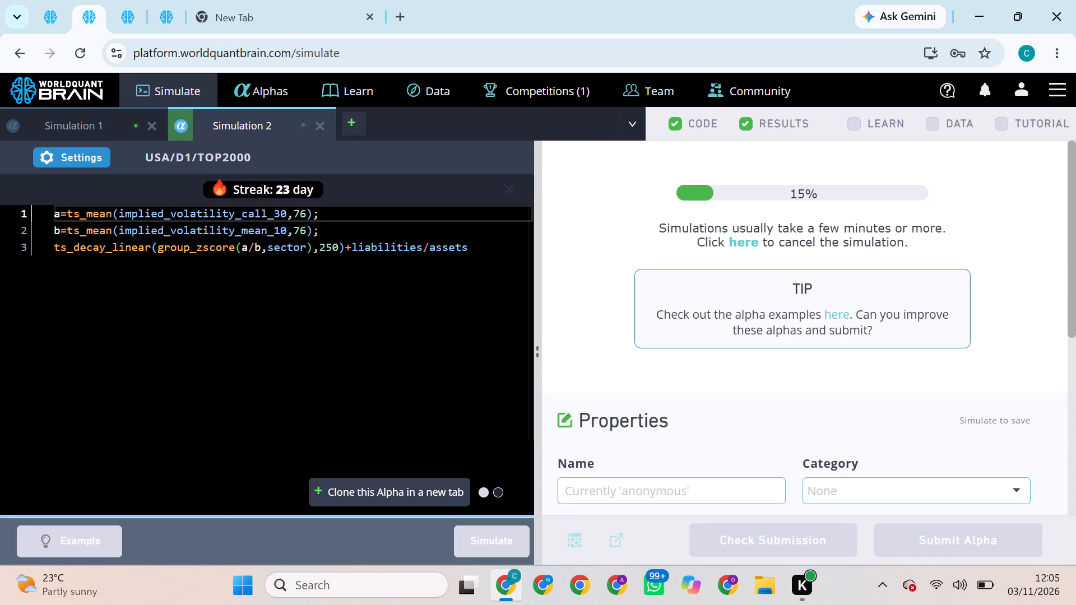
# Check the running simulations in the first three BRAIN tabs and try to submit the fourth tab's iv_difference alpha.
pyautogui.click(50, 13)
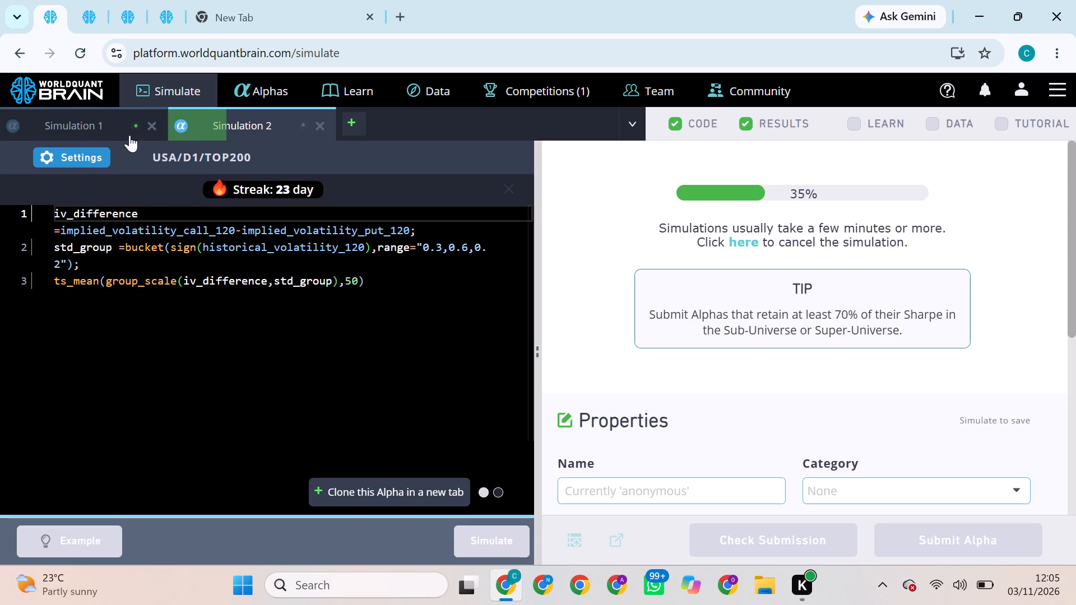
pyautogui.click(85, 24)
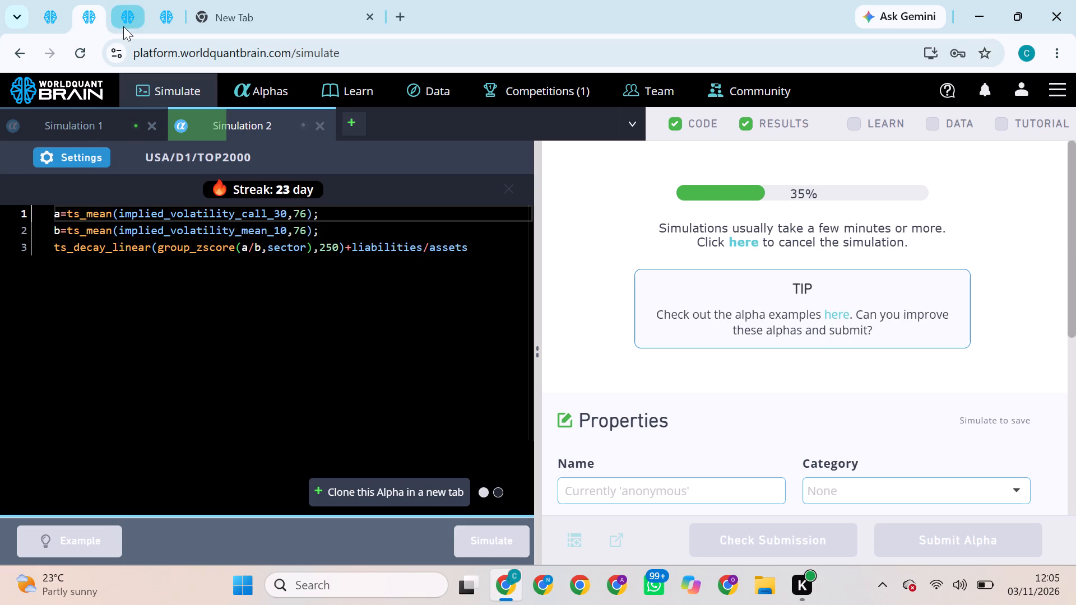
pyautogui.click(123, 26)
pyautogui.click(168, 16)
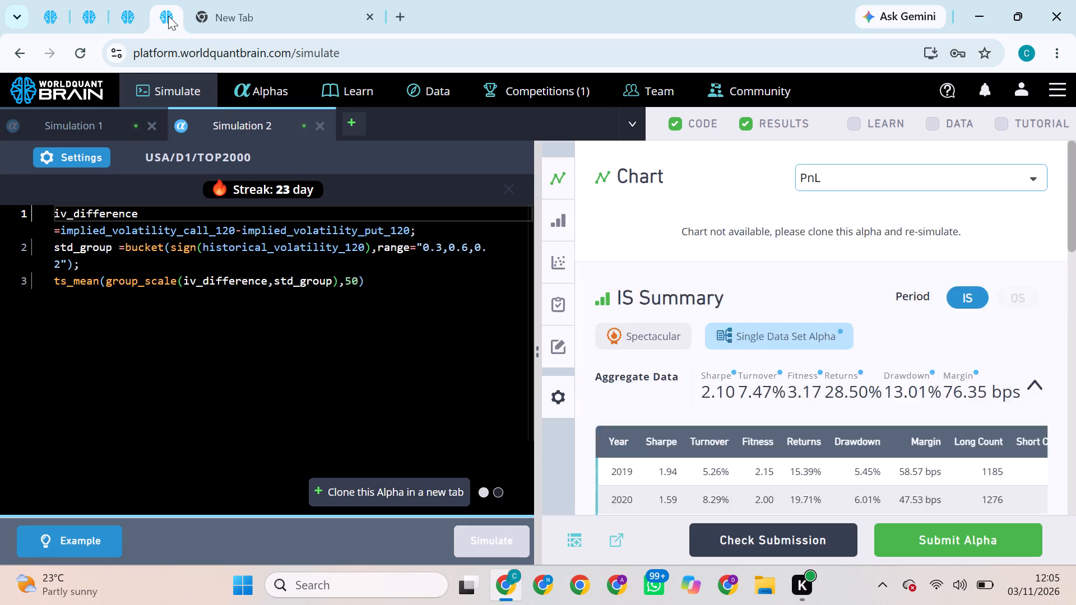
pyautogui.click(919, 547)
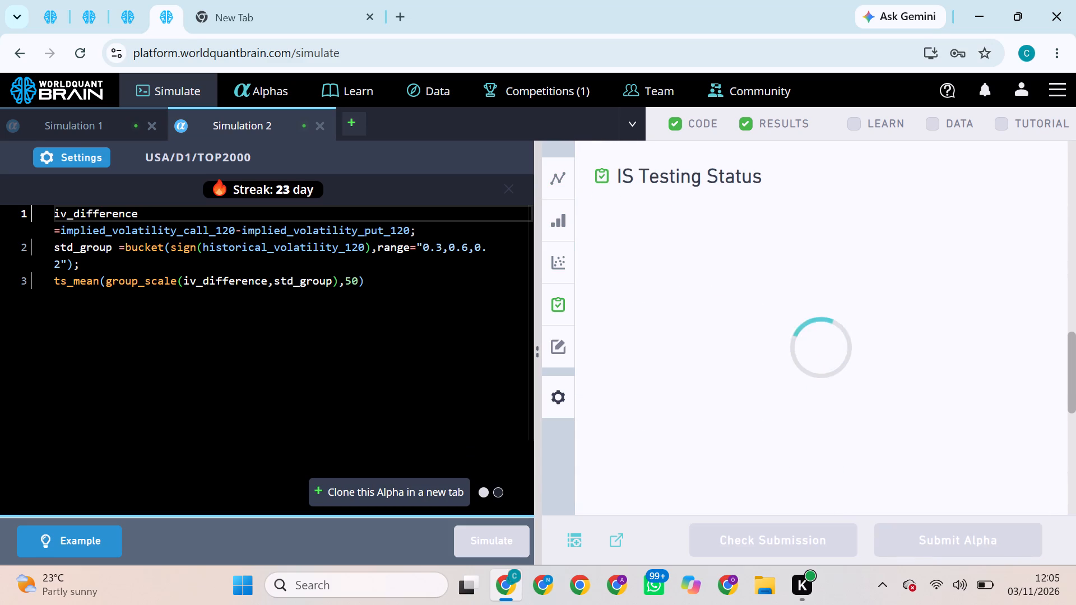
# Set the fourth tab's iv_difference alpha with decay 6 to Subindustry neutralization, apply the settings and try to simulate it.
pyautogui.click(50, 156)
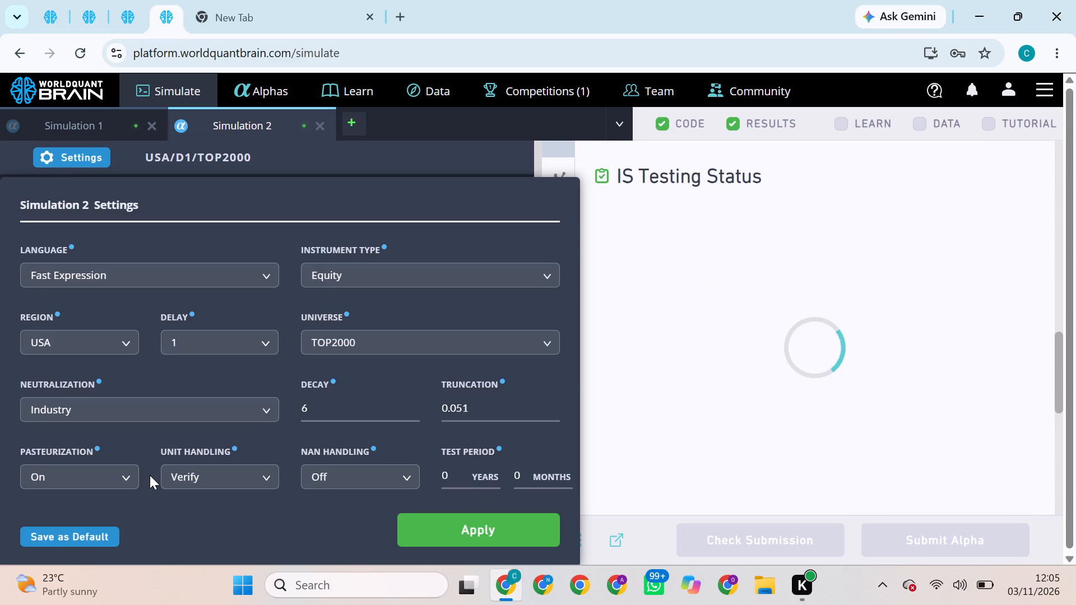
pyautogui.click(173, 411)
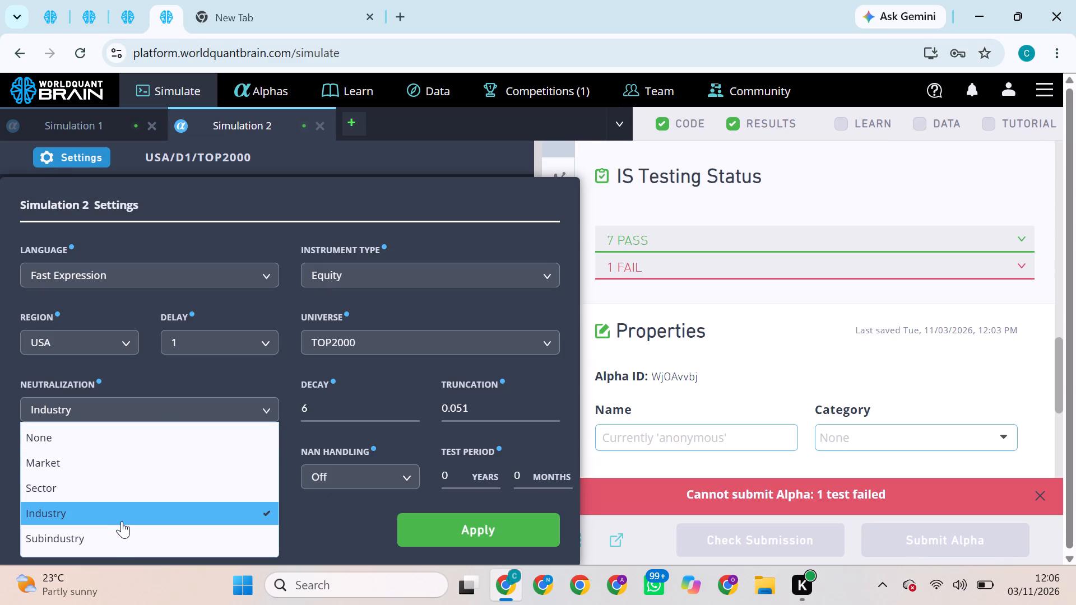
pyautogui.click(126, 542)
pyautogui.click(424, 532)
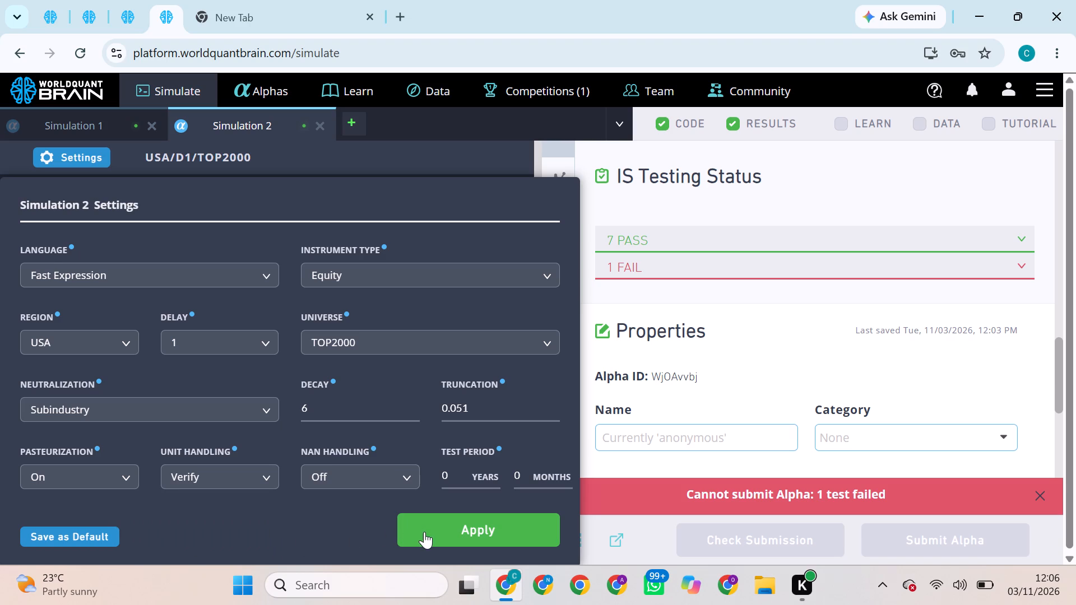
pyautogui.click(488, 536)
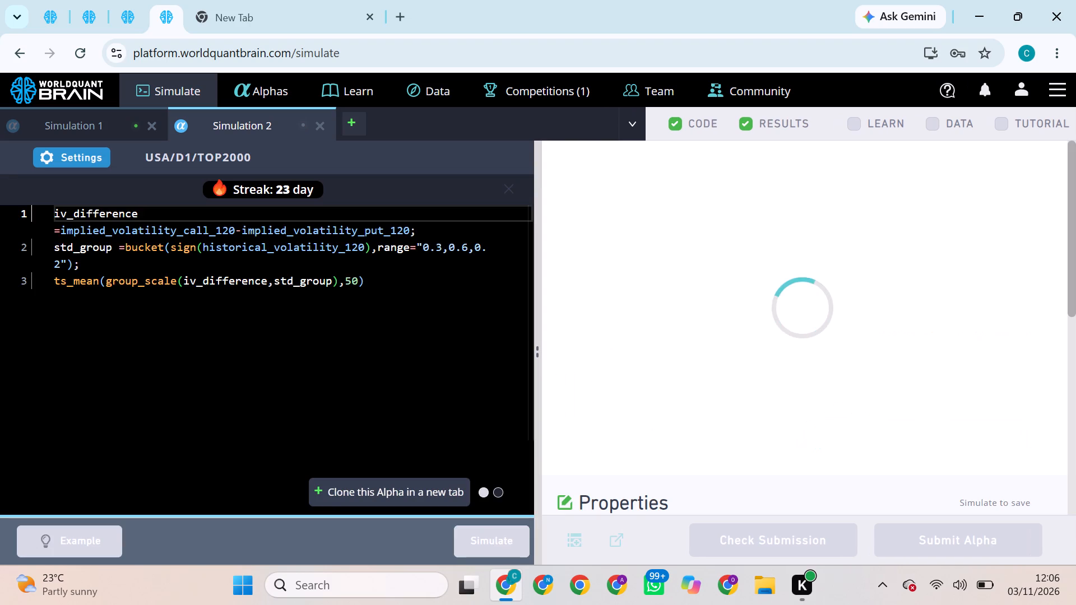
pyautogui.moveTo(197, 265); pyautogui.dragTo(191, 256)
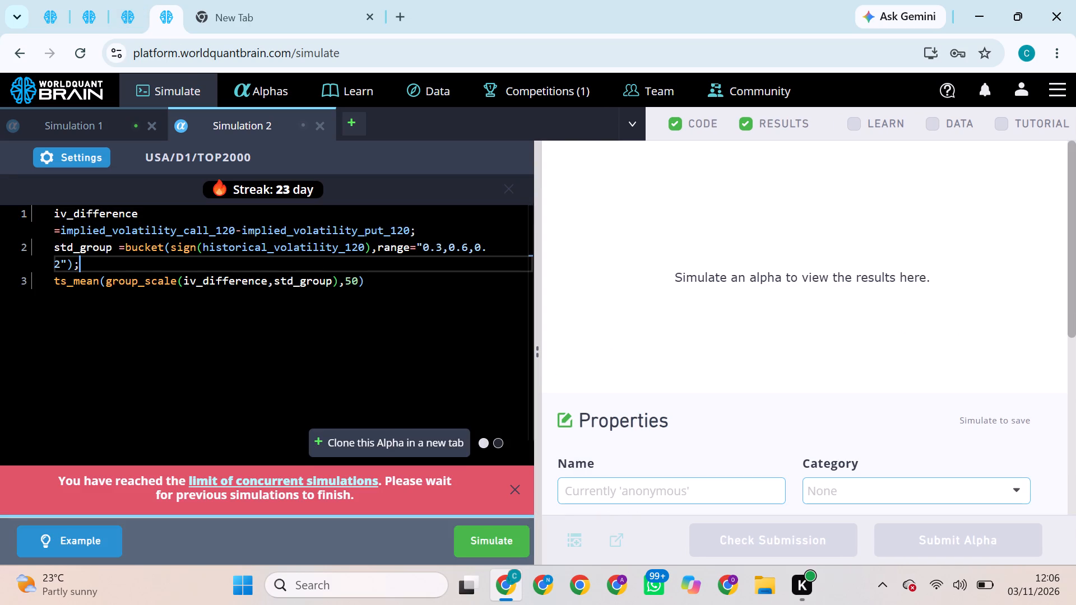
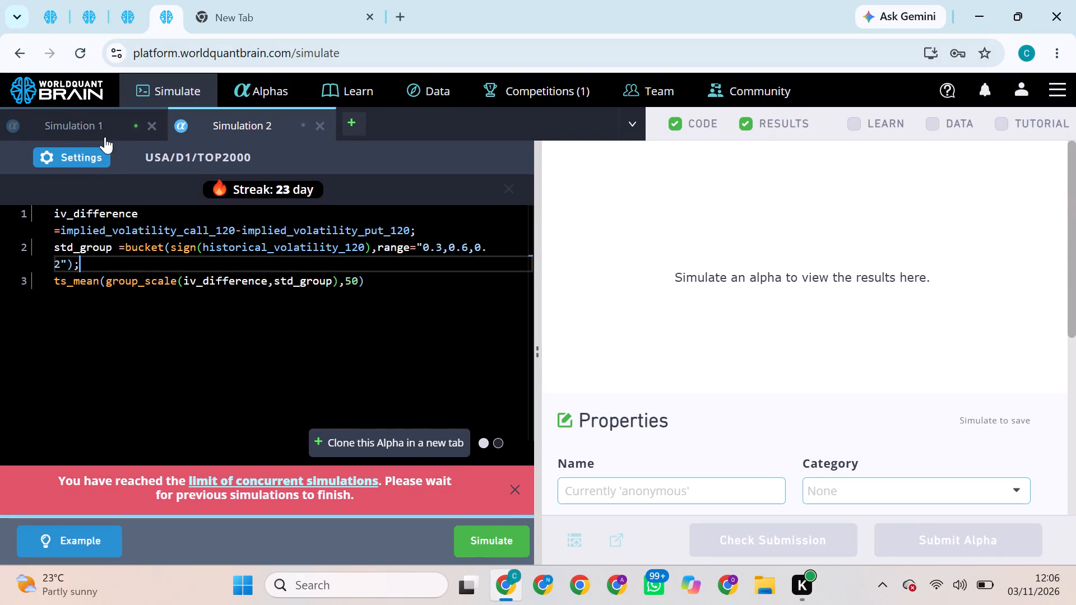
# Simulate the fourth tab's iv_difference alpha again with its current settings.
pyautogui.click(478, 539)
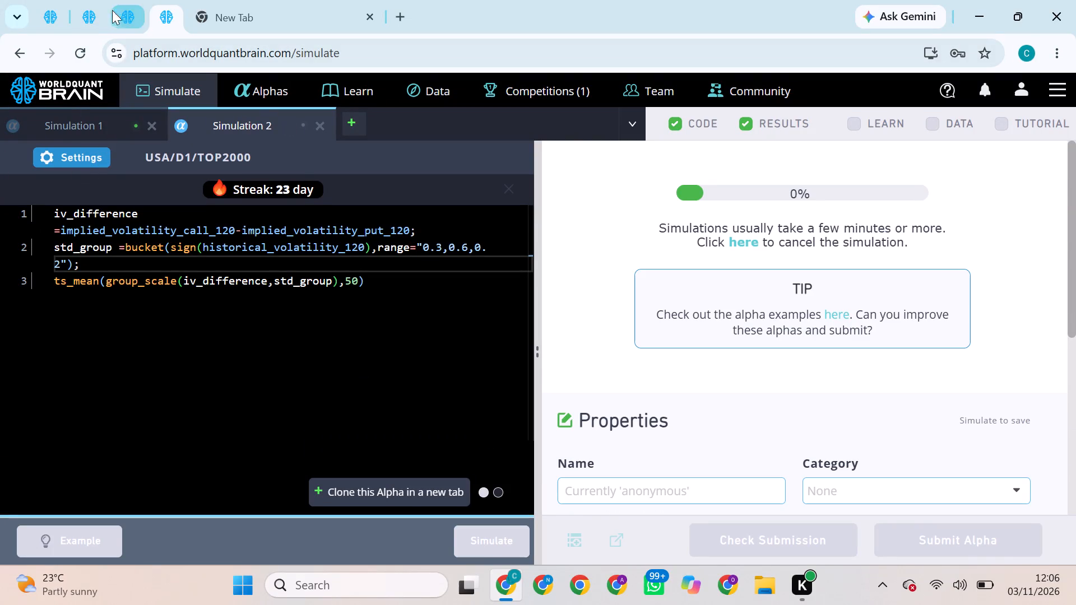
# Set the first BRAIN tab's TOP200 iv_difference alpha to Industry neutralization, apply the settings and simulate it.
pyautogui.click(56, 15)
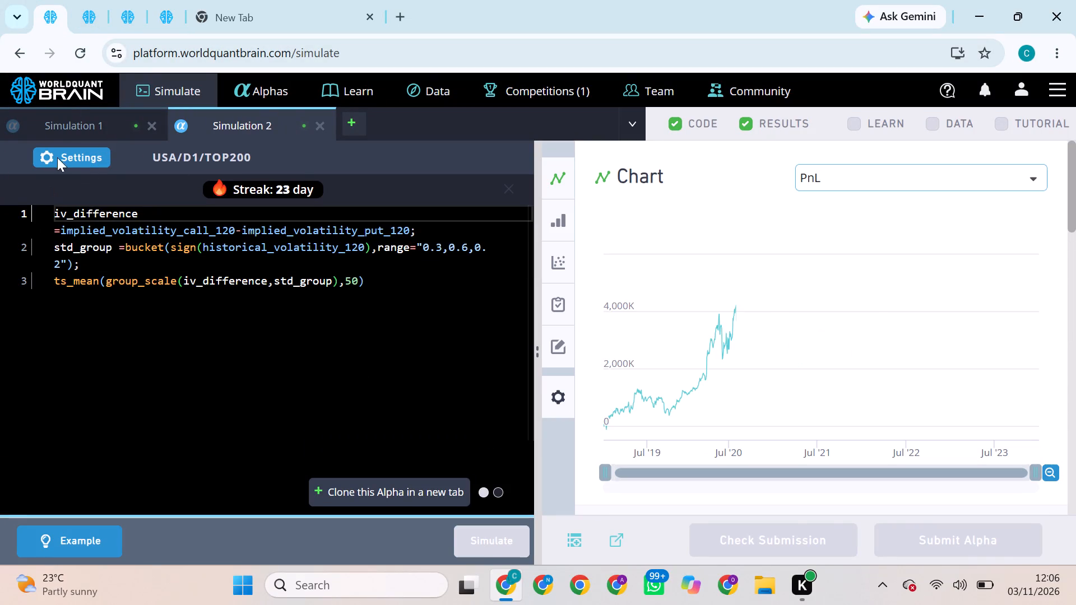
pyautogui.click(73, 147)
pyautogui.click(216, 418)
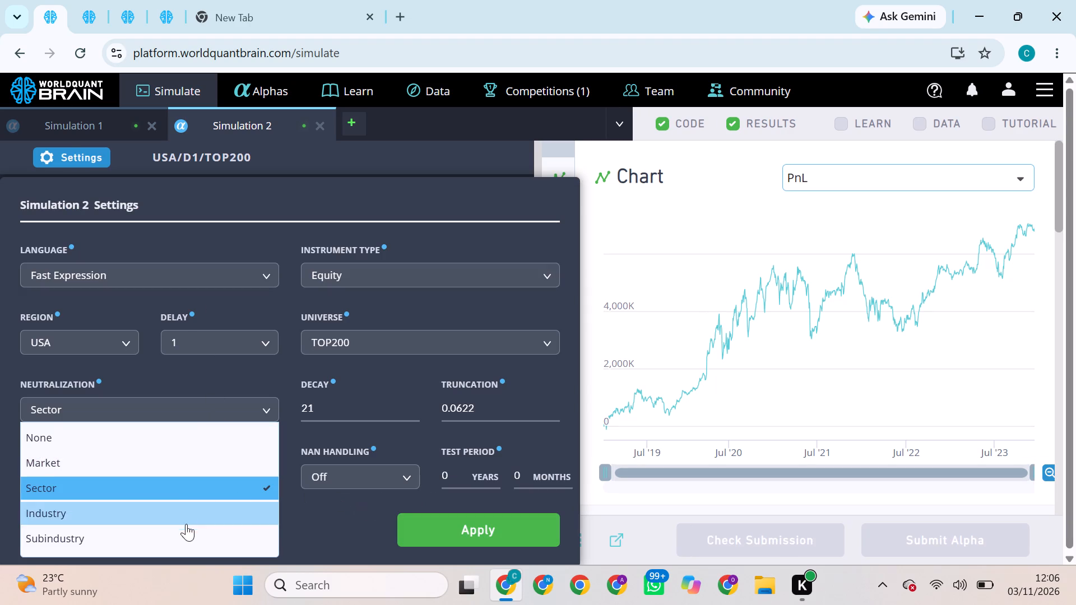
pyautogui.click(185, 526)
pyautogui.click(185, 516)
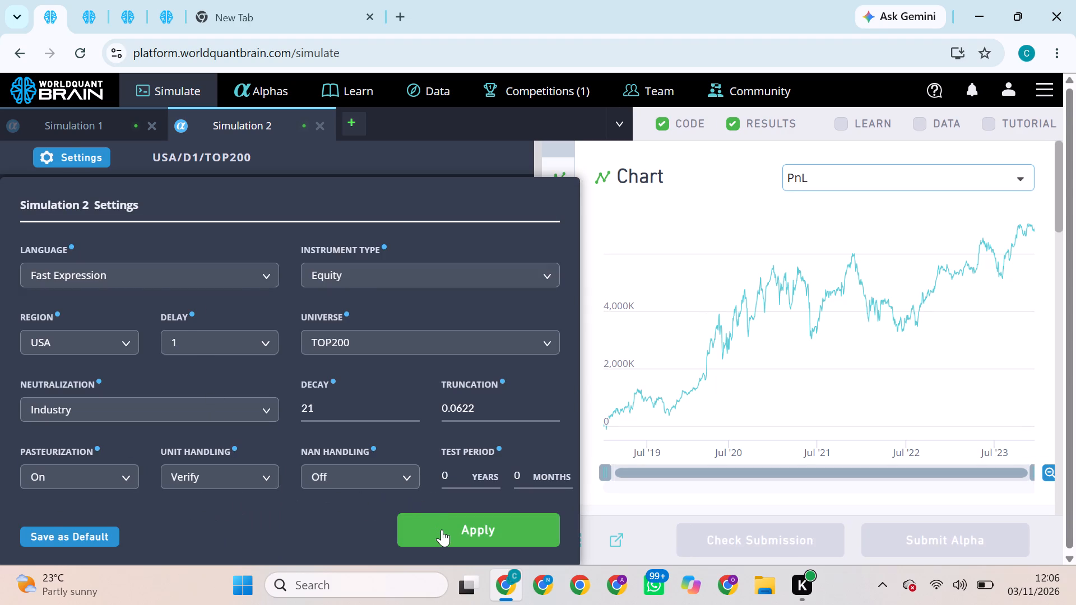
pyautogui.click(442, 529)
pyautogui.click(485, 551)
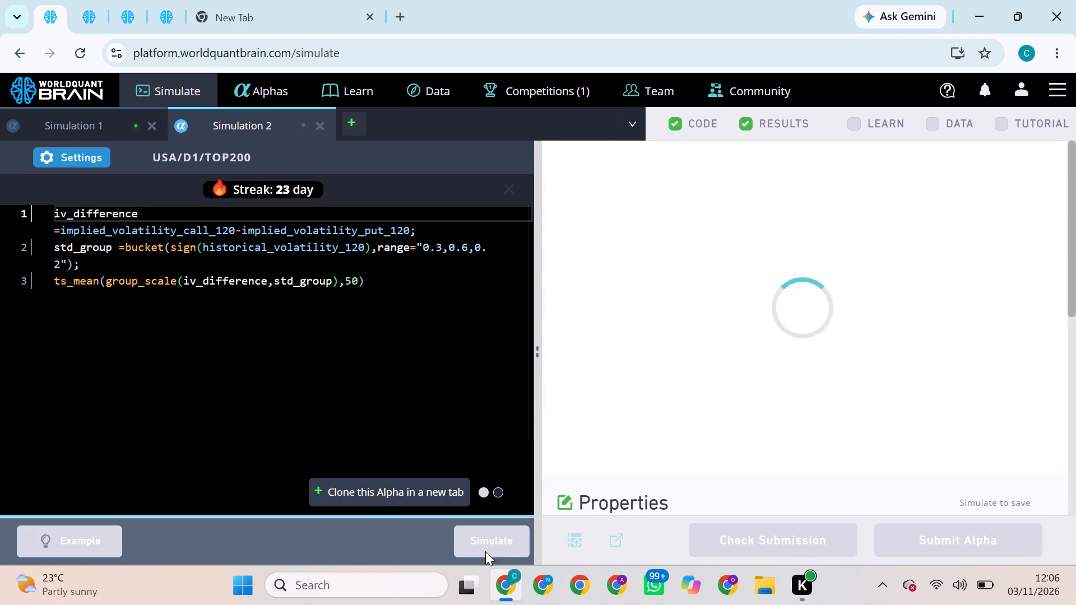
# Show the test period of the second tab's liabilities/assets alpha and try to submit the alpha.
pyautogui.click(94, 9)
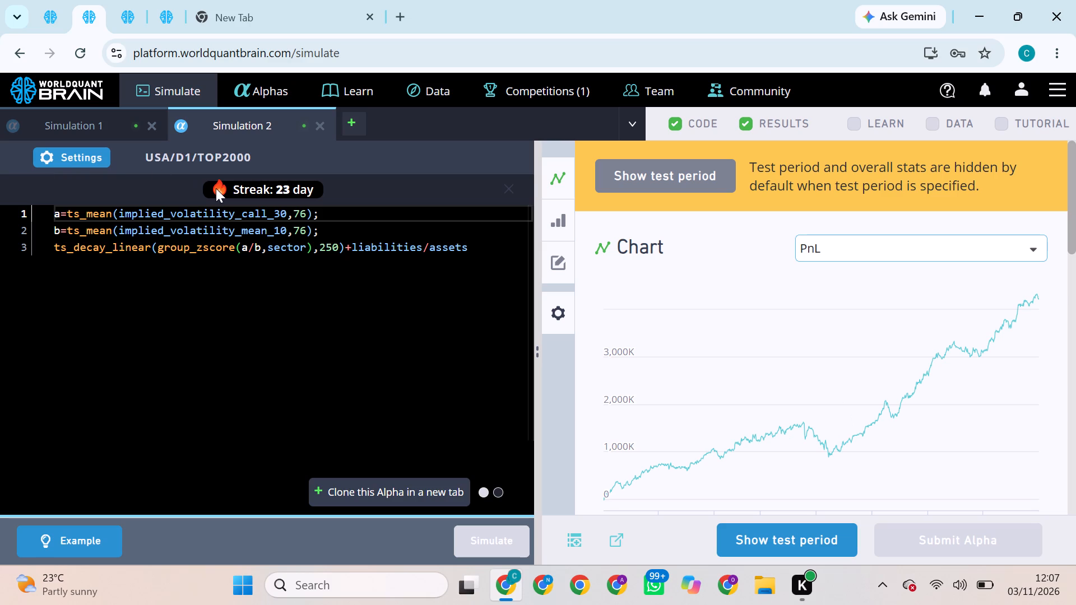
pyautogui.click(767, 542)
pyautogui.click(912, 532)
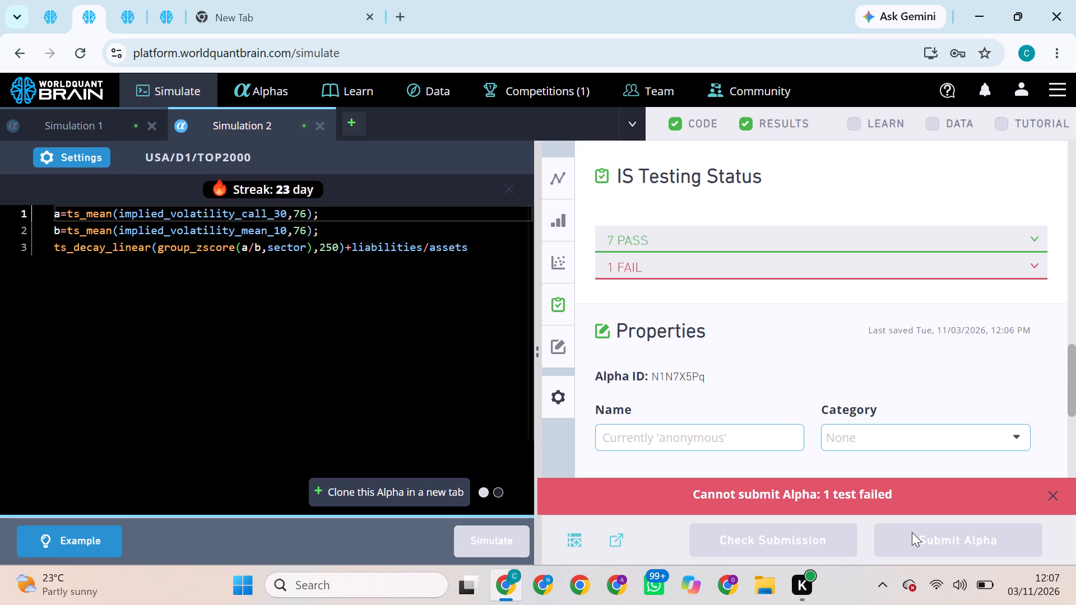
# Set the liabilities/assets alpha to Market neutralization, decay 8 and truncation 0.212, apply the settings and simulate it.
pyautogui.click(82, 156)
pyautogui.click(126, 405)
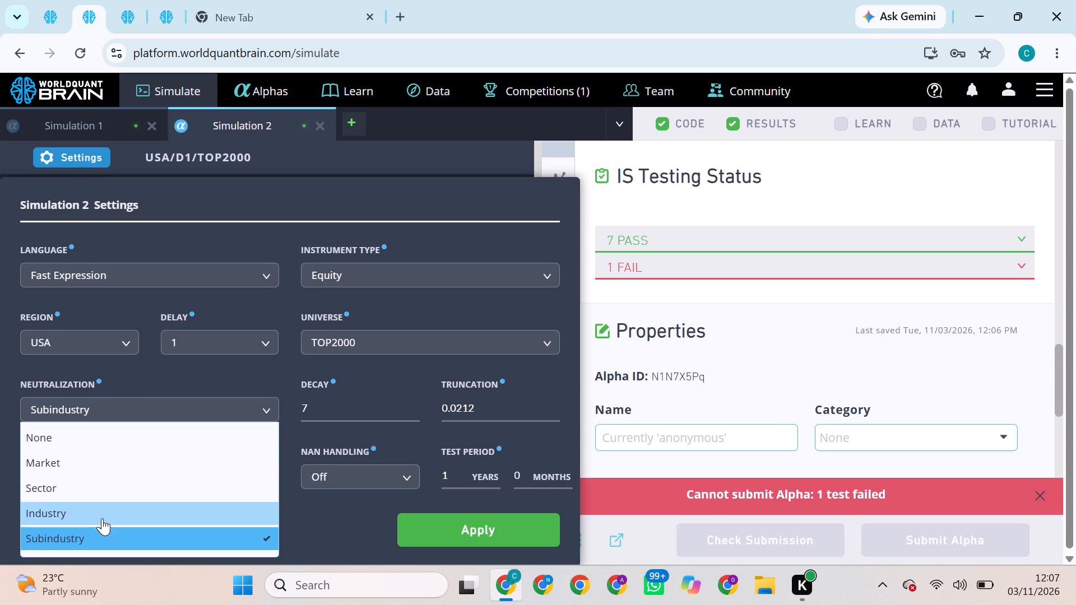
pyautogui.click(80, 459)
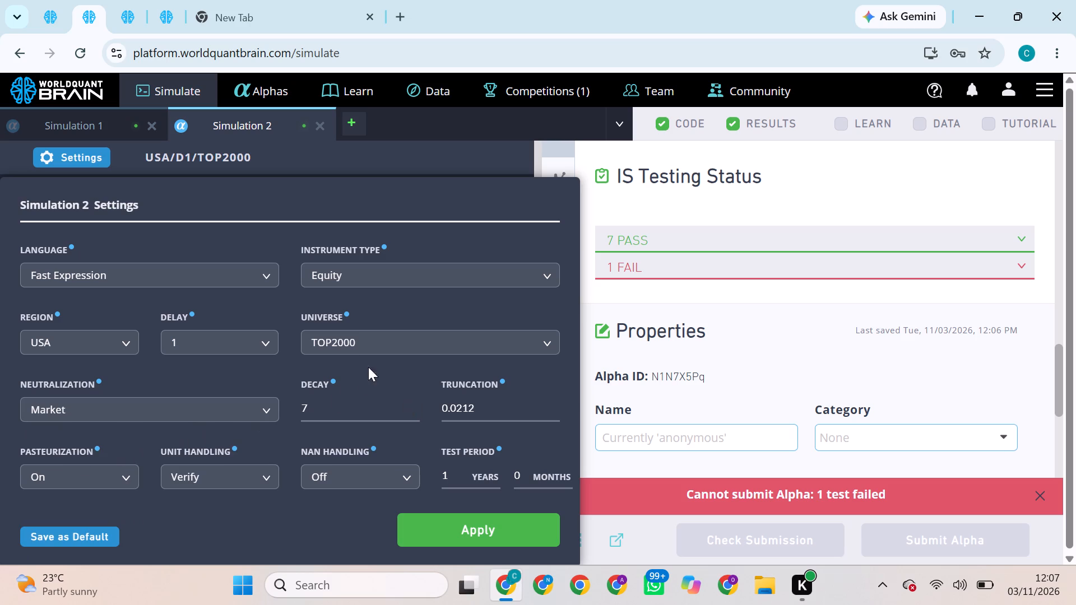
pyautogui.click(315, 398)
pyautogui.press('BackSpace')
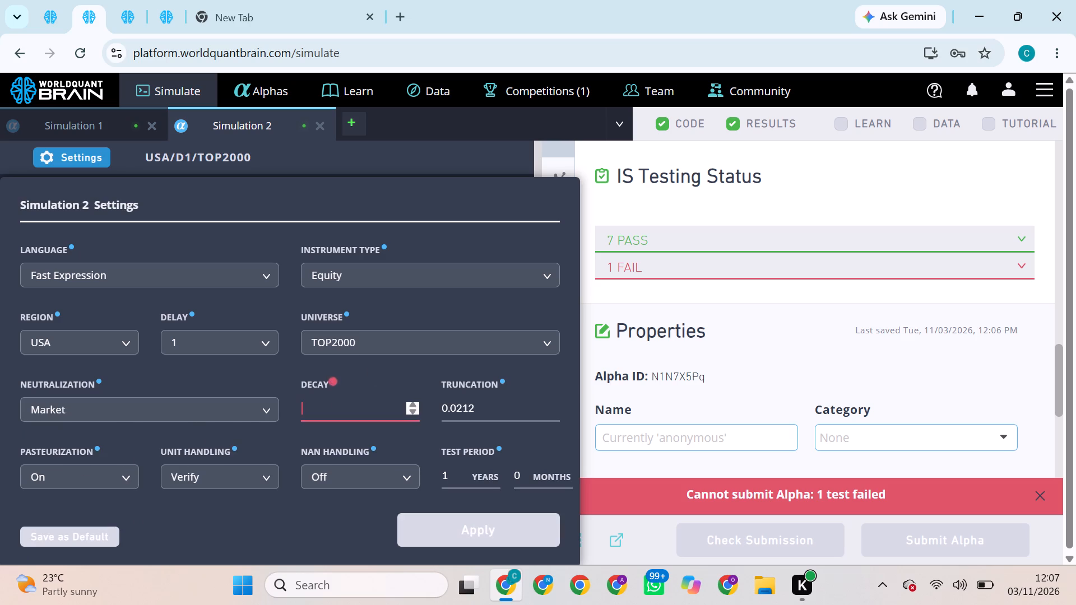
pyautogui.press('8')
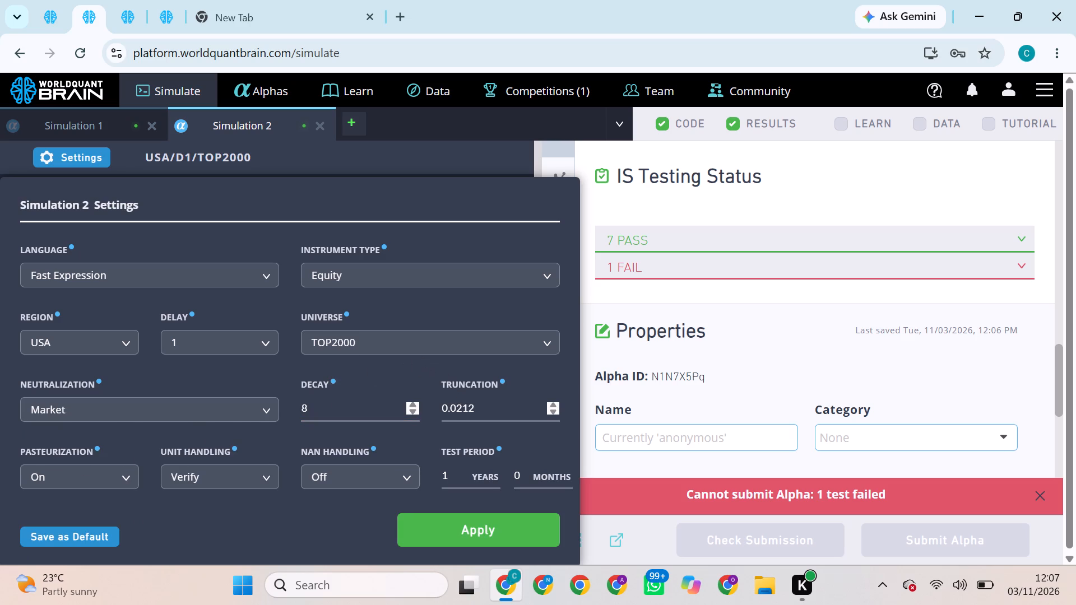
pyautogui.click(458, 409)
pyautogui.press('BackSpace')
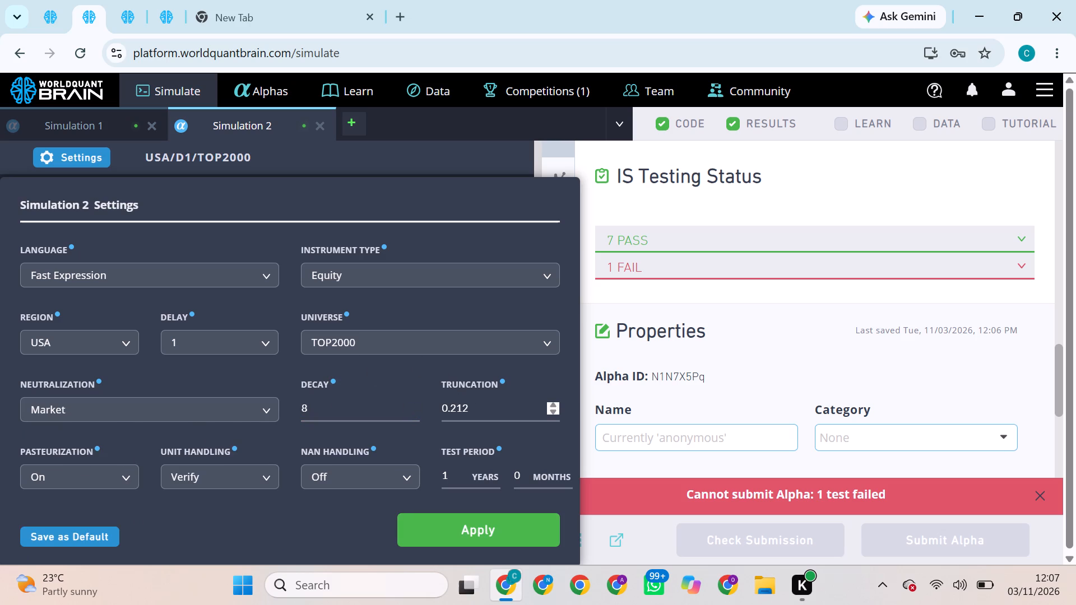
pyautogui.click(530, 528)
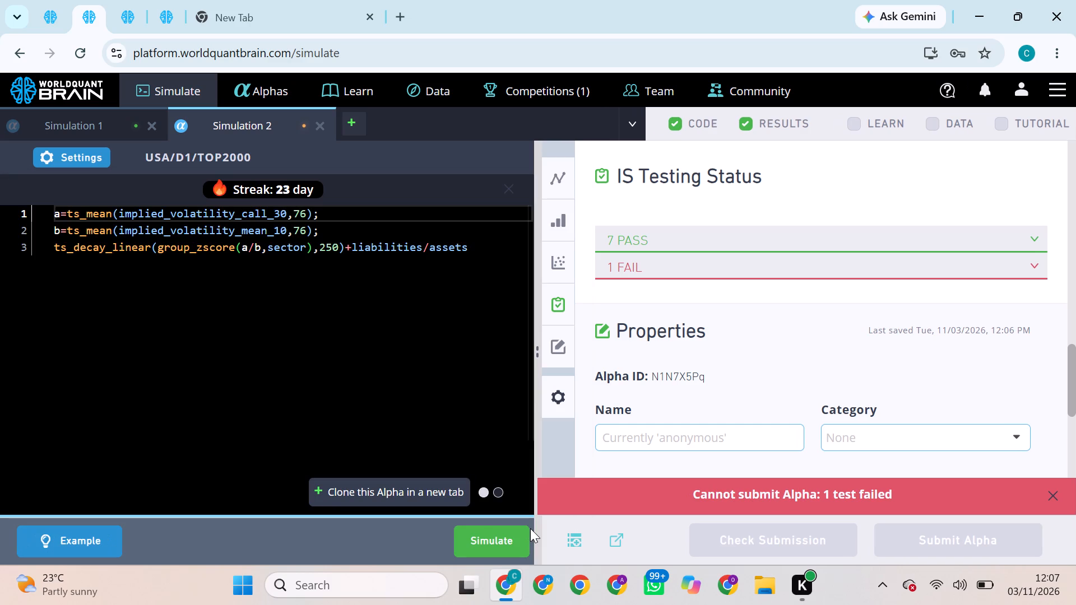
pyautogui.click(479, 564)
pyautogui.click(492, 546)
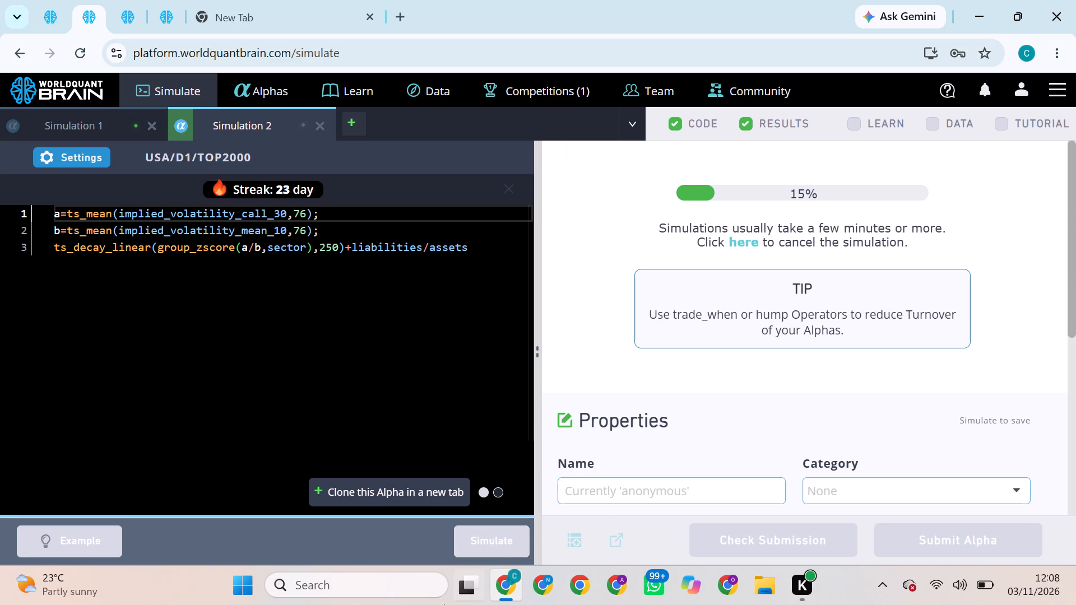
# Check the simulations in the first, third and fourth BRAIN tabs and try to submit the third tab's iv_difference alpha.
pyautogui.click(38, 21)
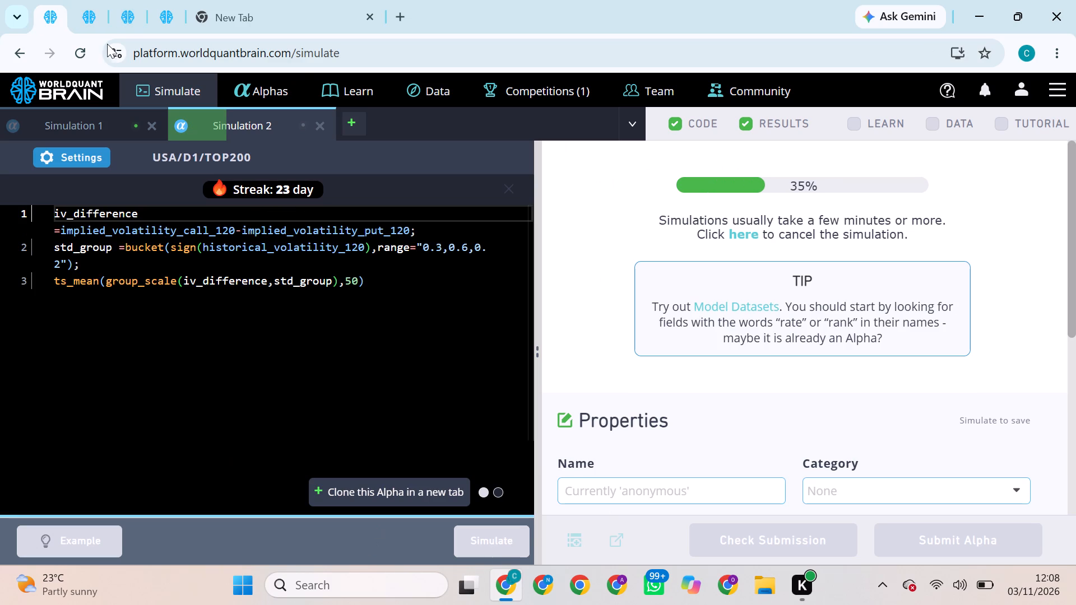
pyautogui.click(131, 4)
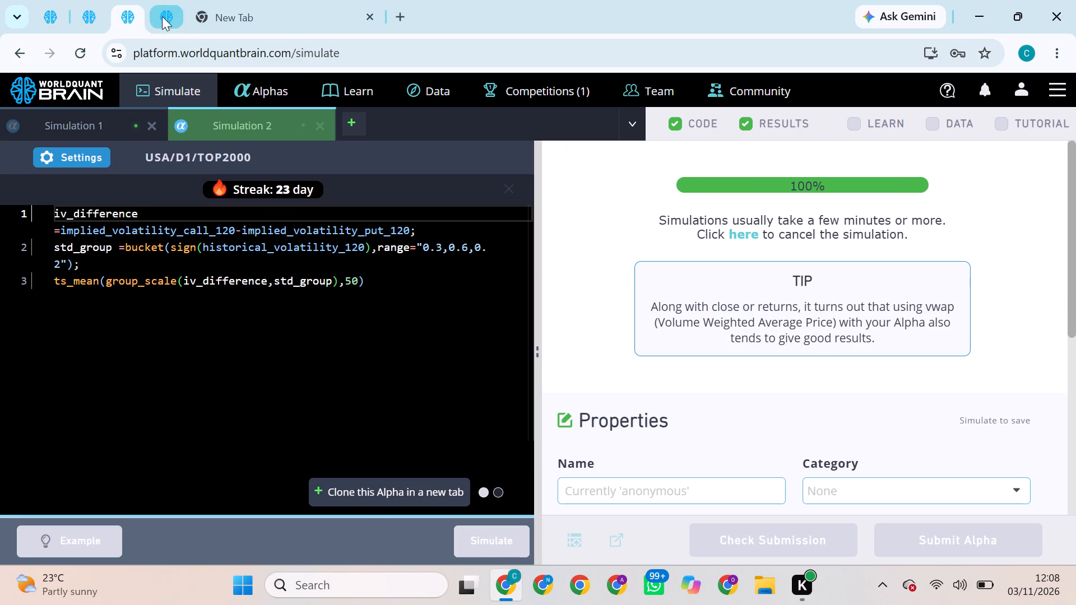
pyautogui.click(162, 16)
pyautogui.click(134, 17)
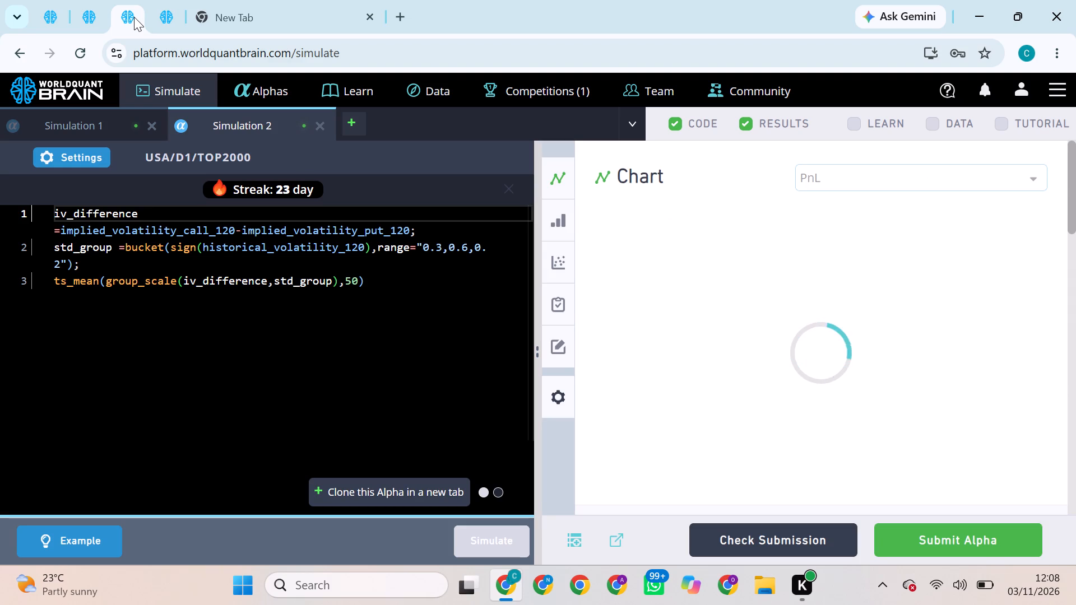
pyautogui.click(928, 548)
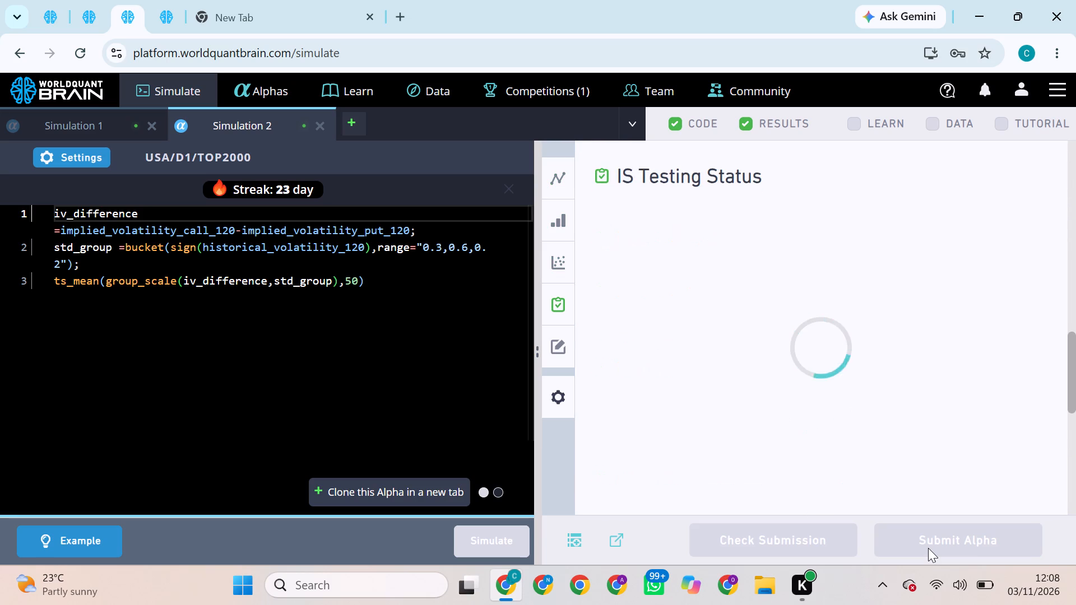
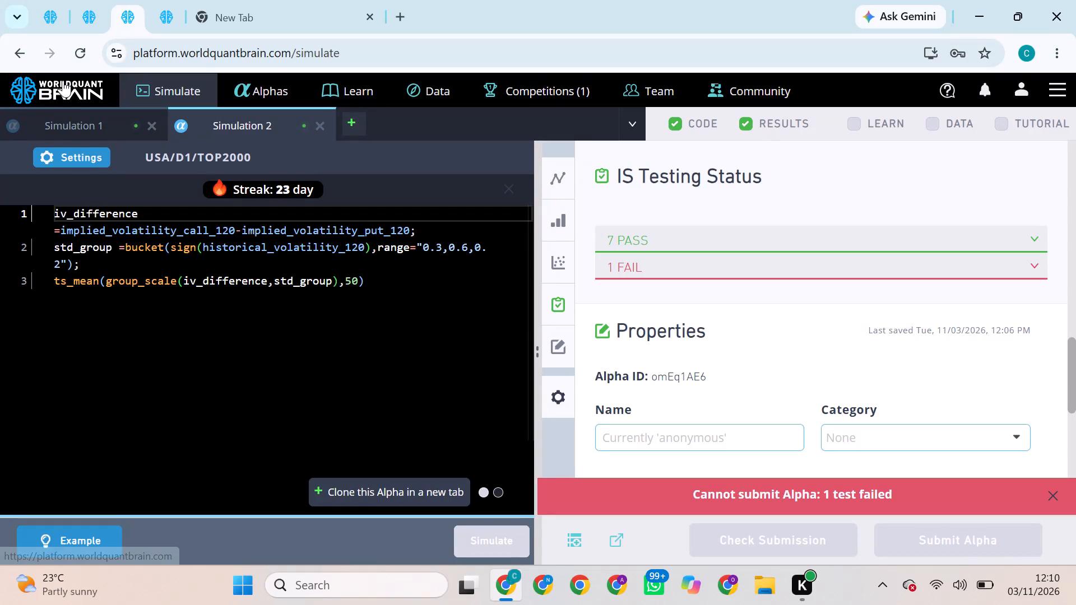
# Set the third BRAIN tab's TOP2000 iv_difference alpha to Industry neutralization, apply the settings and simulate it.
pyautogui.moveTo(78, 143); pyautogui.dragTo(98, 172)
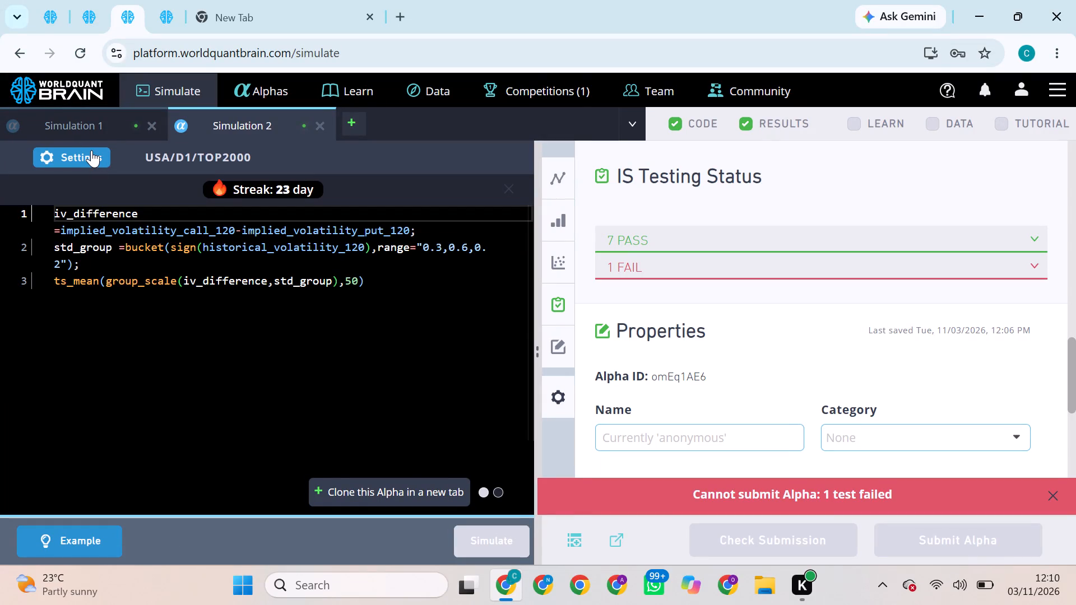
pyautogui.click(91, 150)
pyautogui.click(133, 406)
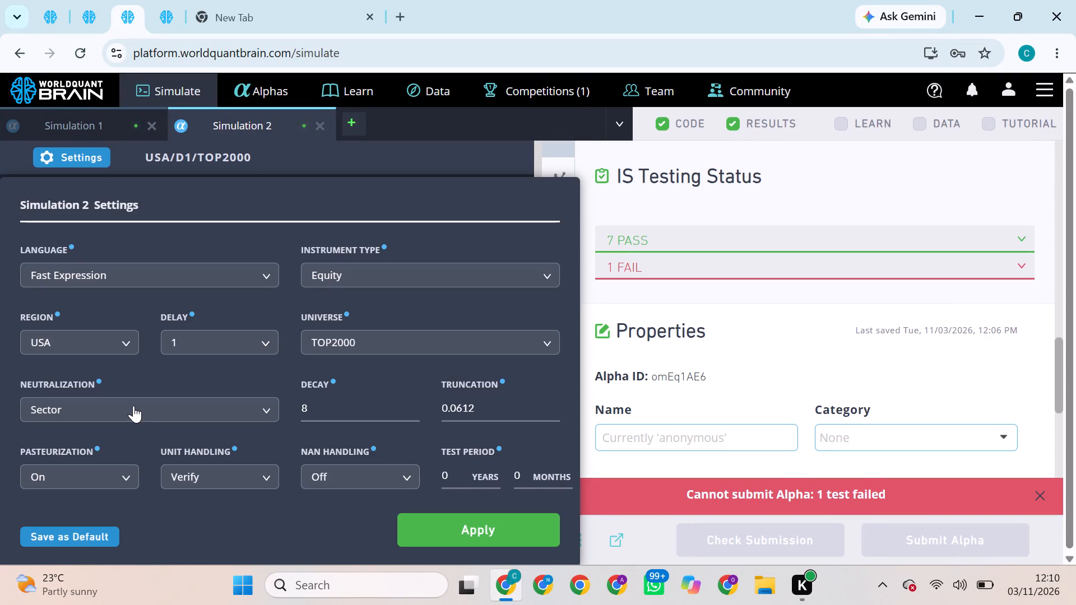
pyautogui.click(72, 508)
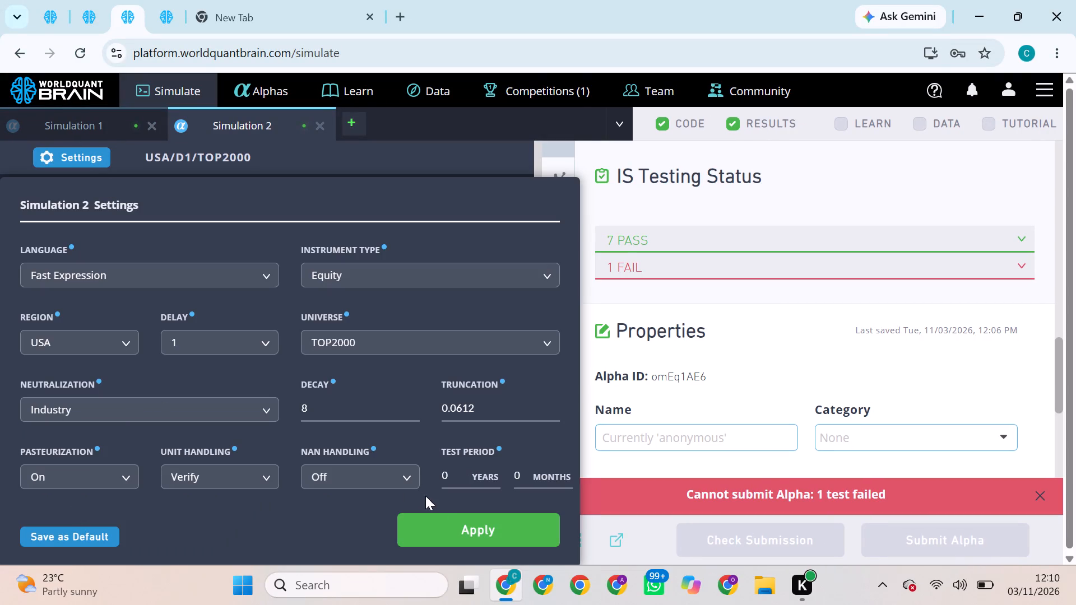
pyautogui.click(456, 521)
pyautogui.click(490, 539)
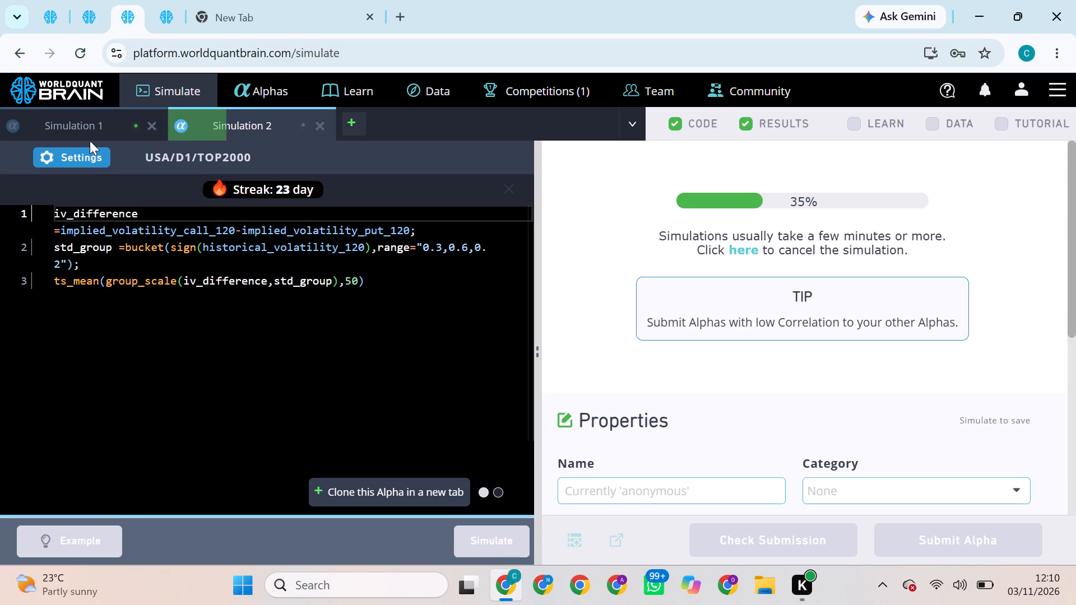
# Set the first BRAIN tab's TOP200 iv_difference alpha to Subindustry neutralization, apply the settings and try to simulate it.
pyautogui.click(54, 1)
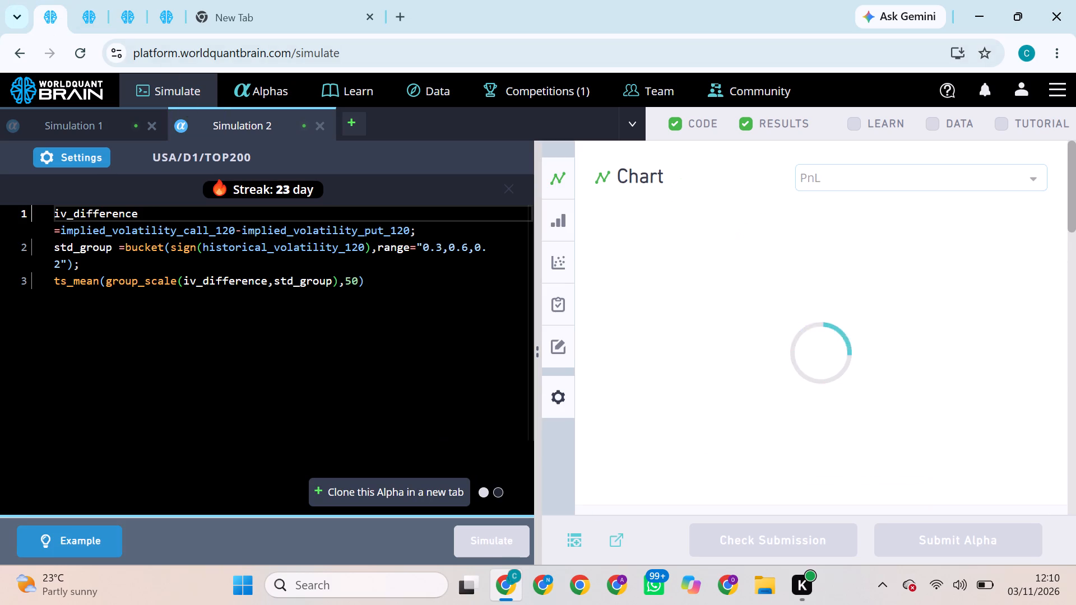
pyautogui.click(91, 154)
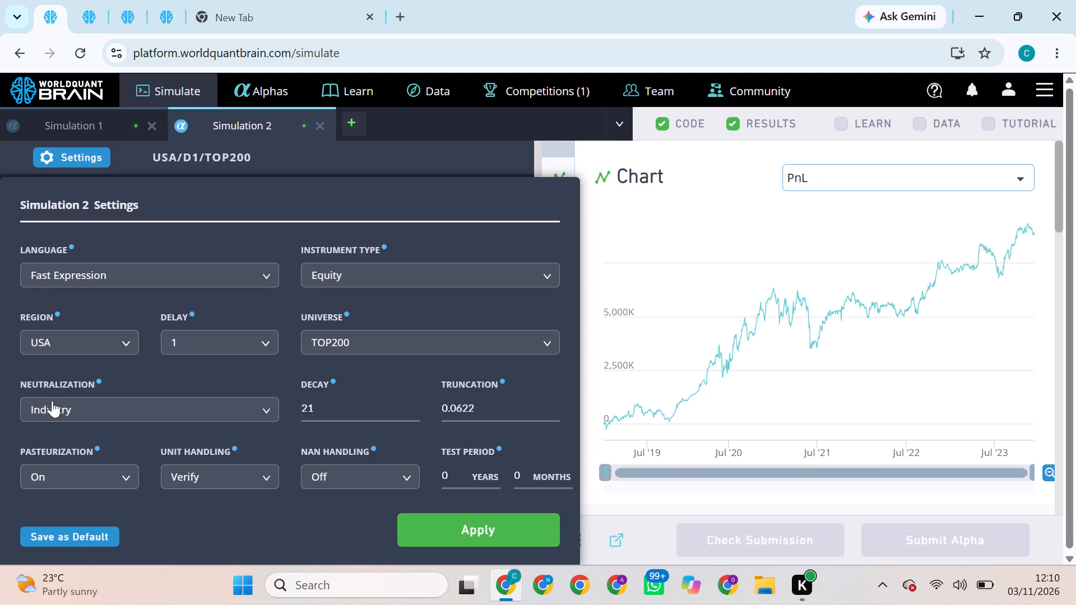
pyautogui.click(54, 404)
pyautogui.click(96, 544)
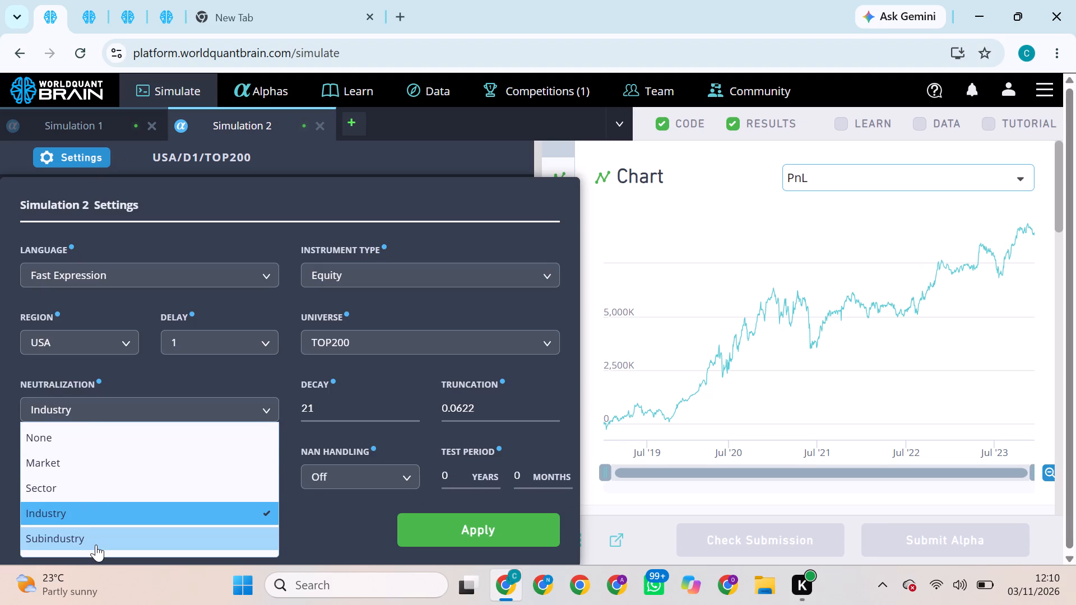
pyautogui.click(433, 516)
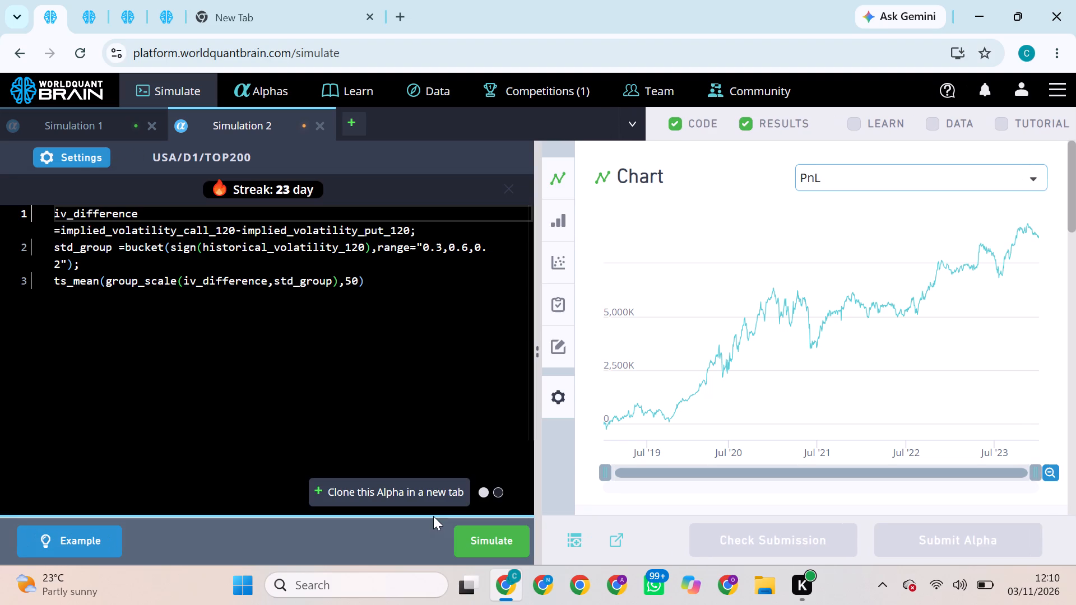
pyautogui.click(516, 523)
pyautogui.click(477, 546)
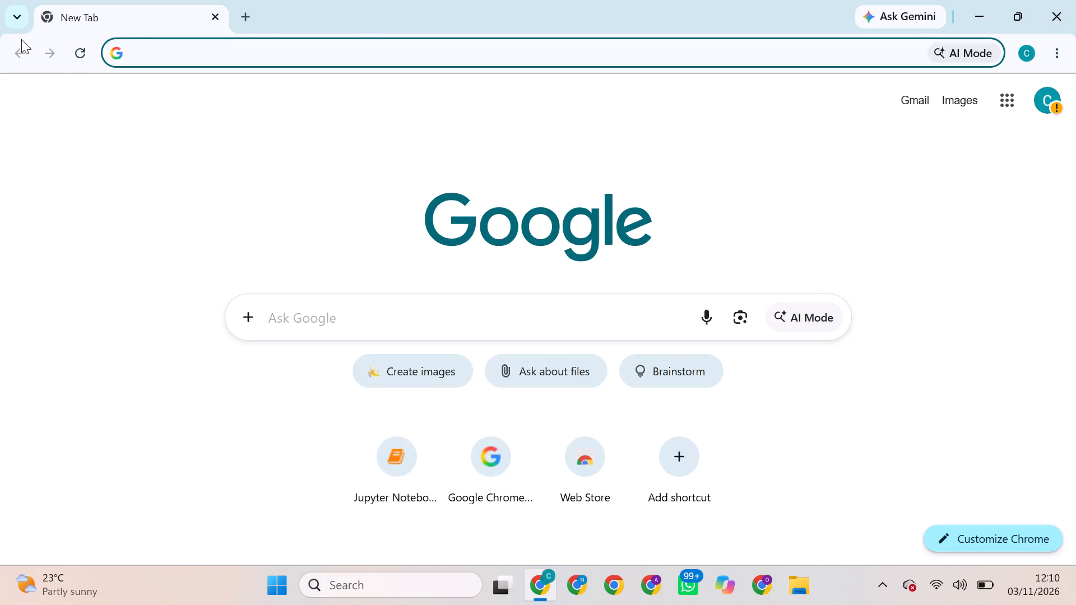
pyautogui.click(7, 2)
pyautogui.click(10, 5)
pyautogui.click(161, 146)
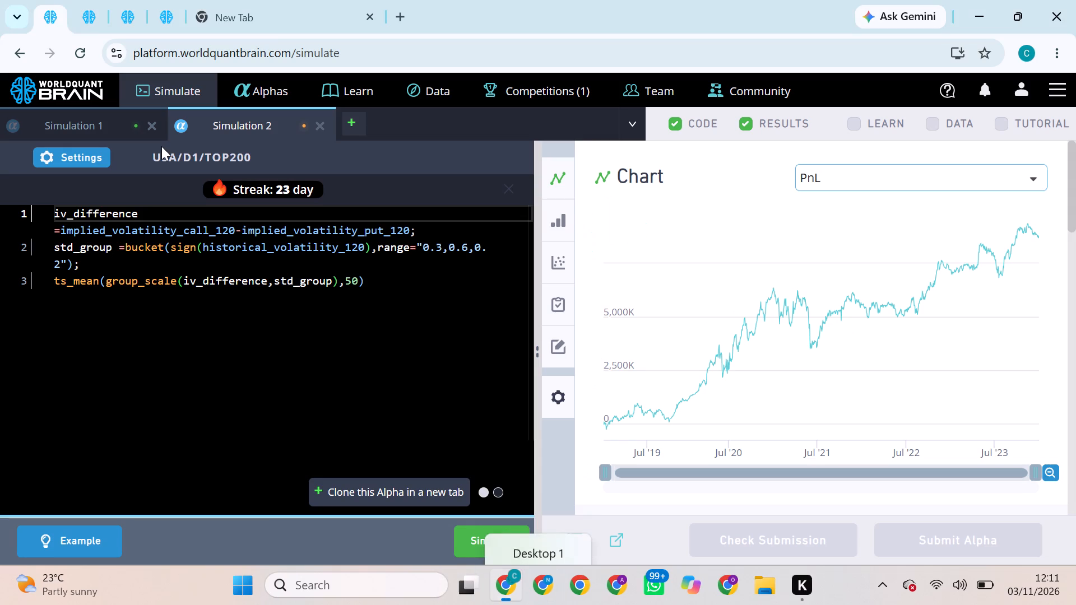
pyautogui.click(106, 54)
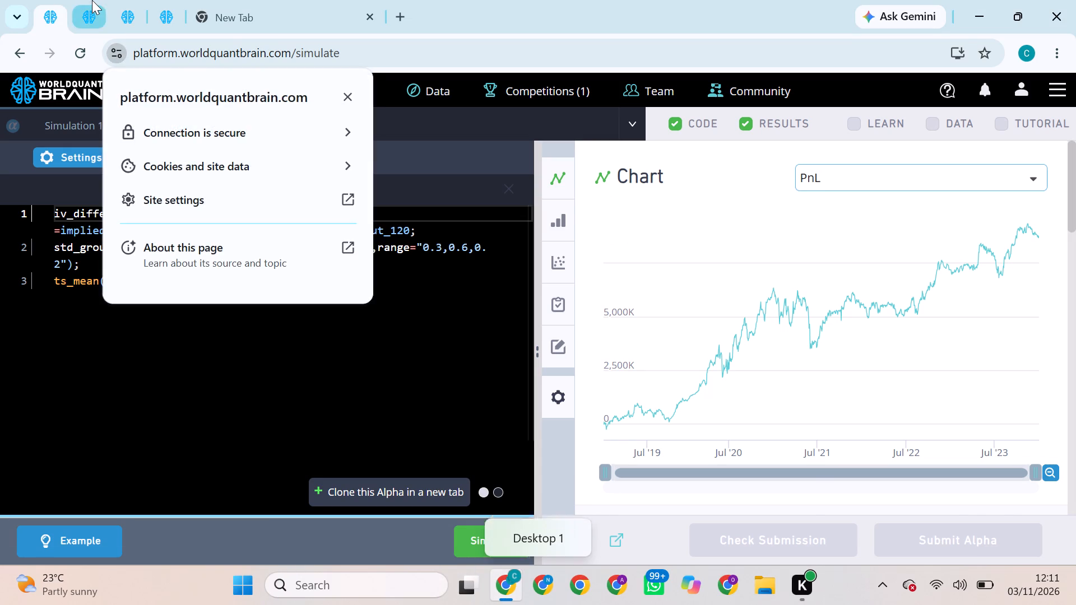
# Switch to the fourth BRAIN tab and try to submit its TOP2000 iv_difference alpha.
pyautogui.click(92, 0)
pyautogui.click(177, 0)
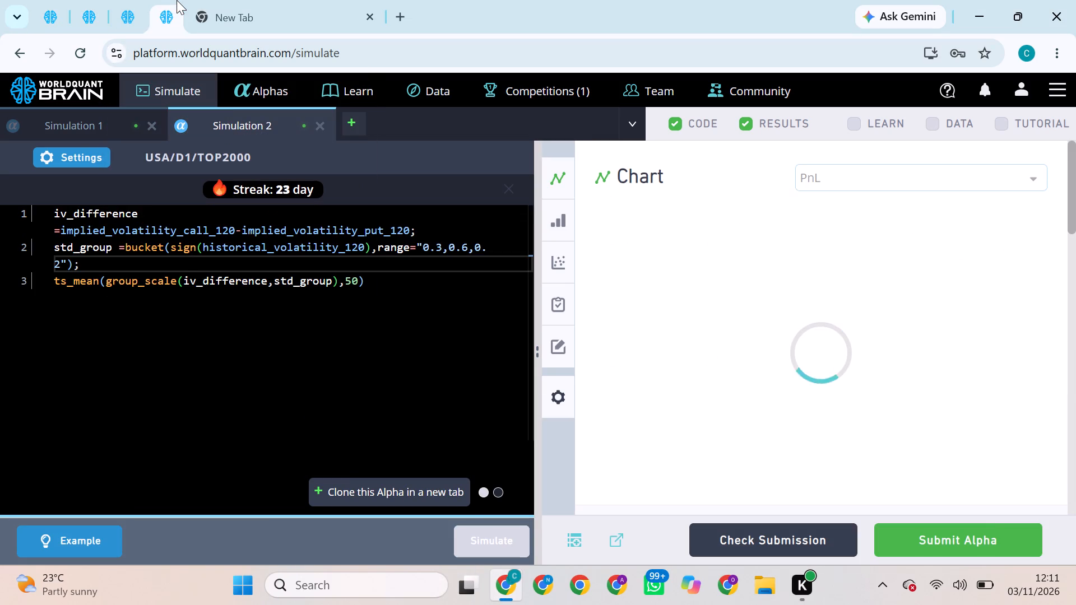
pyautogui.click(1010, 536)
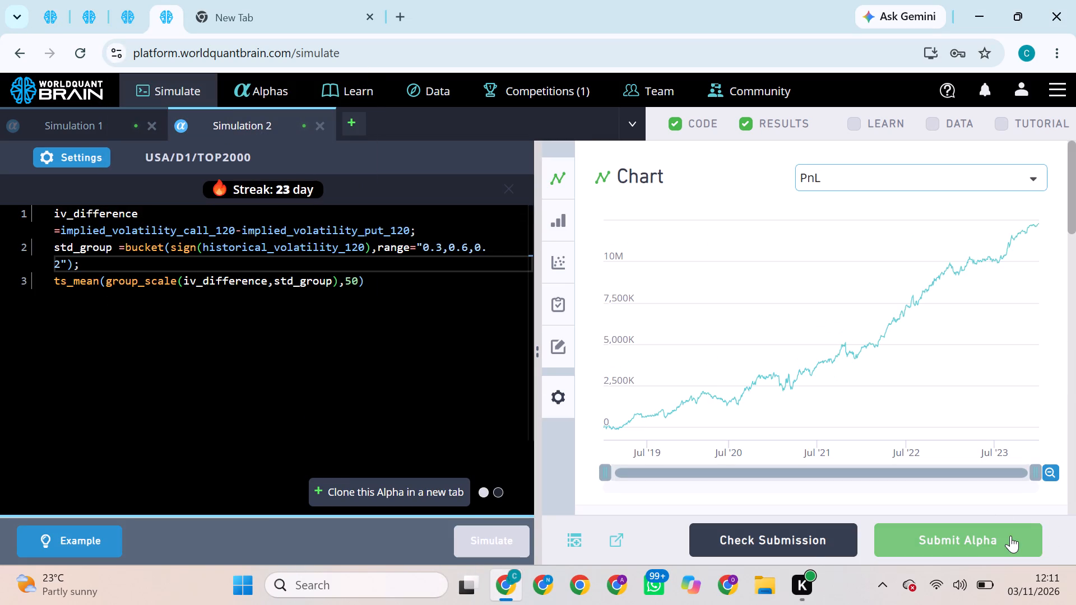
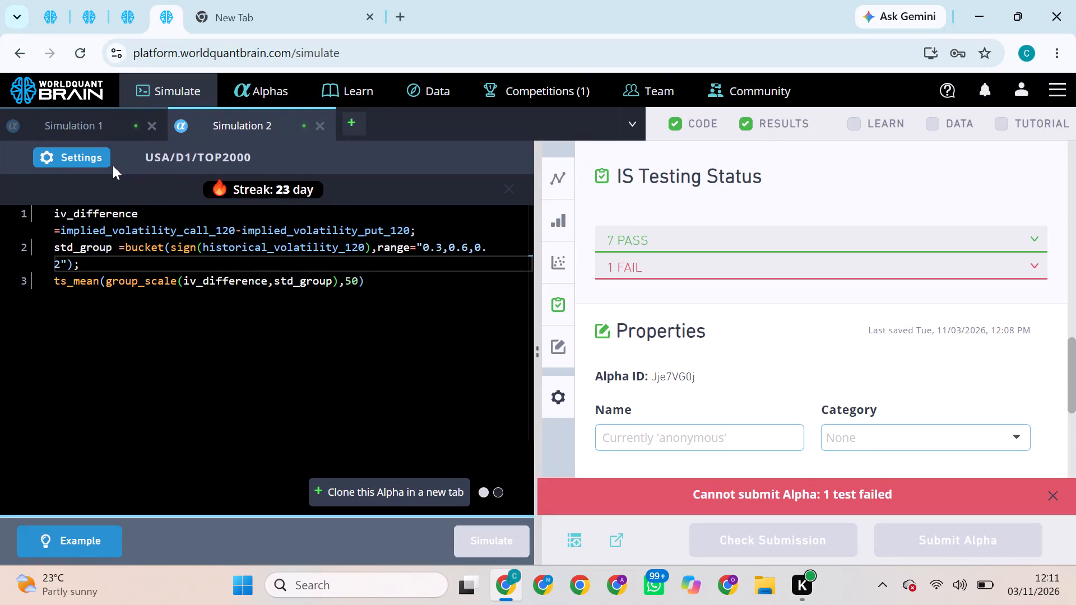
# Set the fourth BRAIN tab's TOP2000 iv_difference alpha to Industry neutralization, apply the settings and simulate it.
pyautogui.click(96, 160)
pyautogui.click(101, 417)
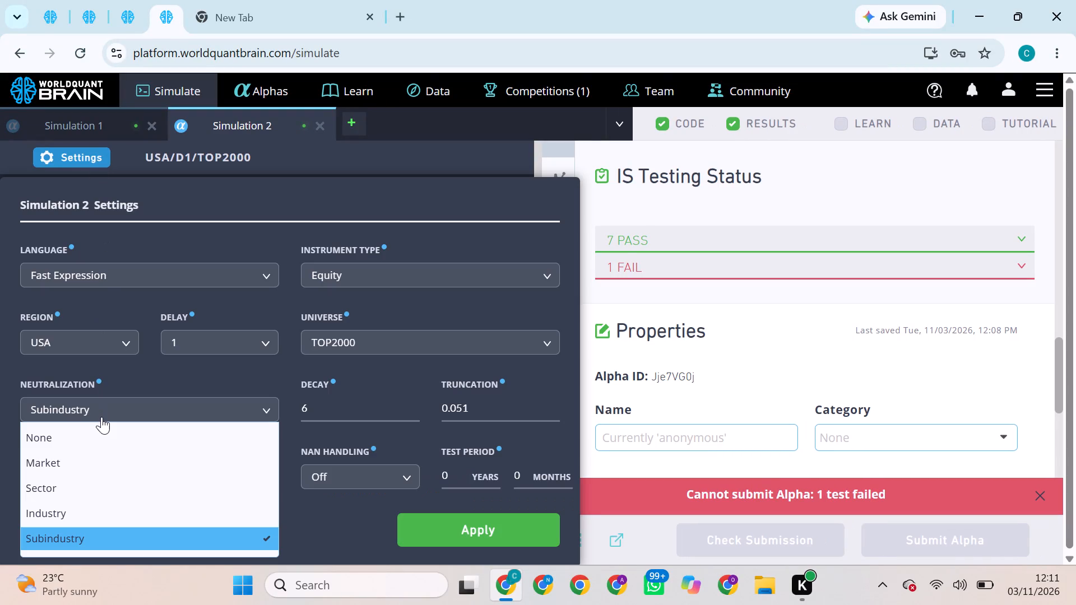
pyautogui.click(59, 505)
pyautogui.click(429, 522)
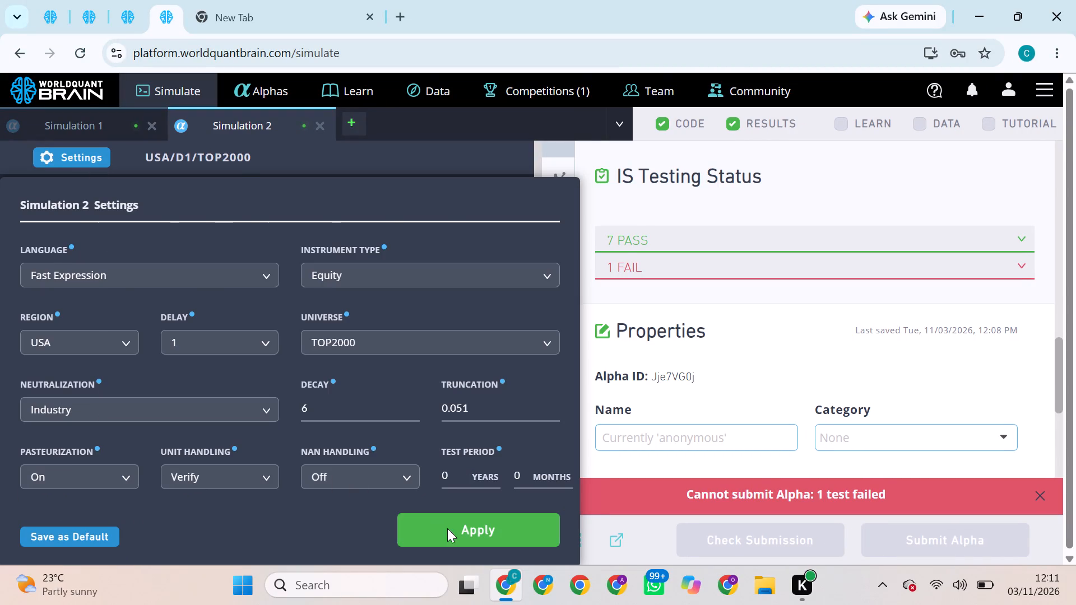
pyautogui.click(458, 534)
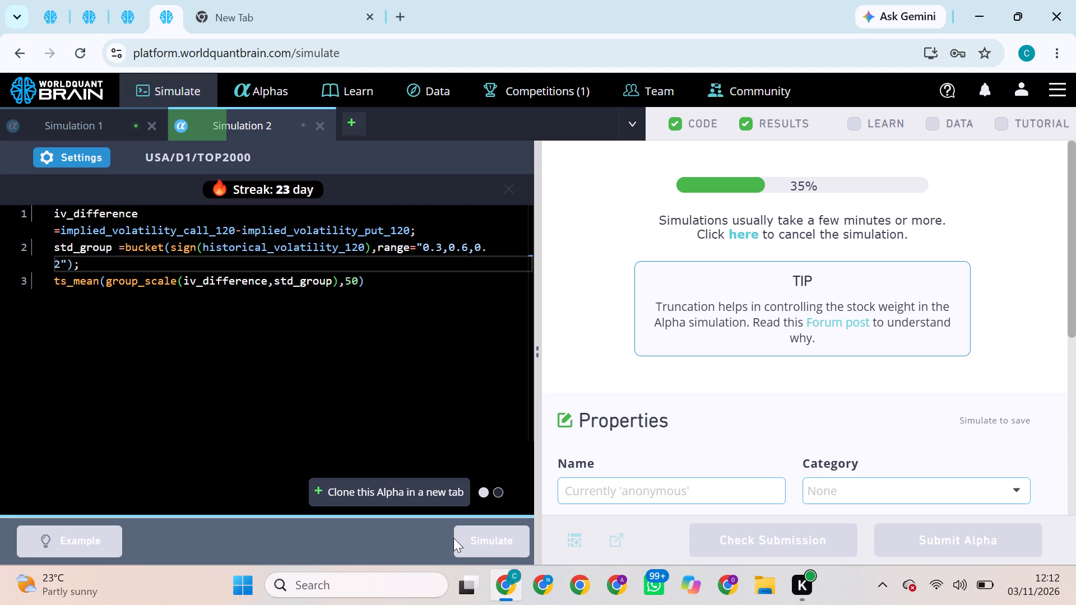
# Set the first BRAIN tab's TOP200 iv_difference alpha to Market neutralization and decay 10, apply the settings and simulate it.
pyautogui.click(36, 0)
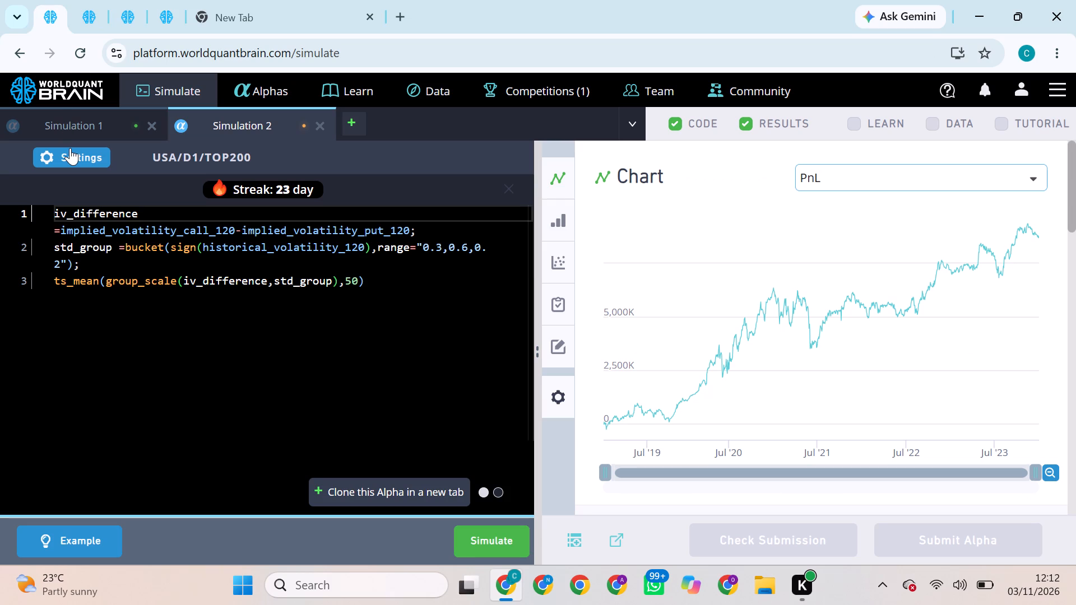
pyautogui.click(70, 148)
pyautogui.click(129, 418)
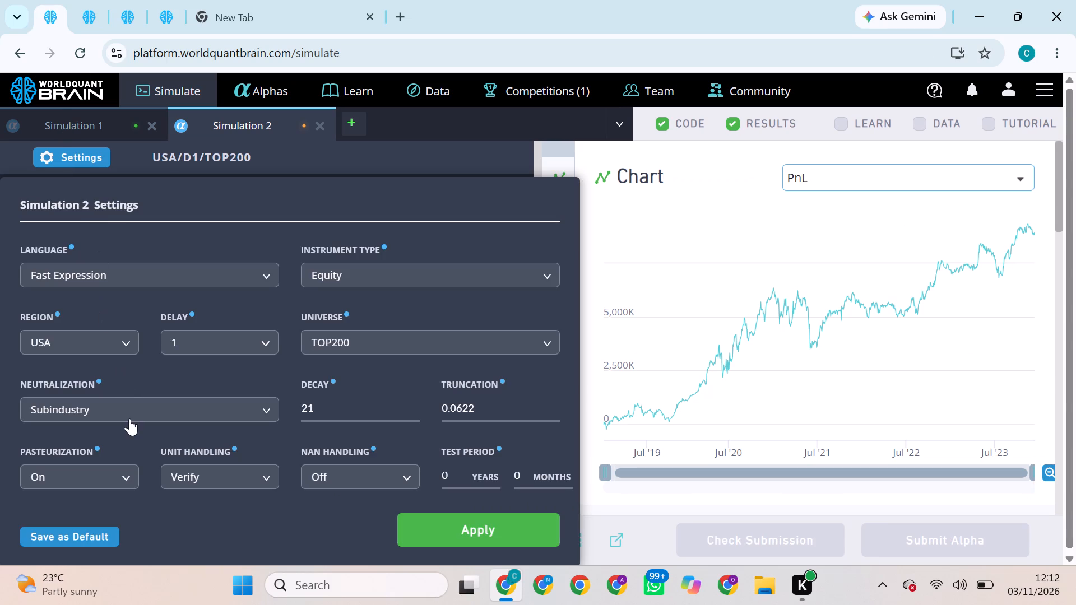
pyautogui.click(73, 467)
pyautogui.click(326, 411)
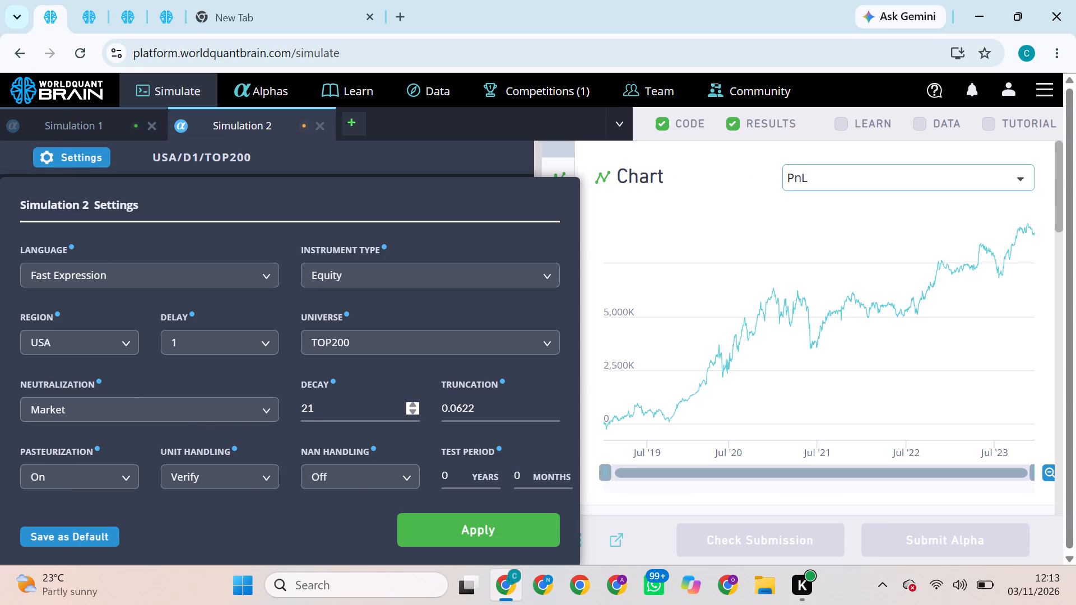
pyautogui.press('BackSpace')
pyautogui.press('BackSpace')
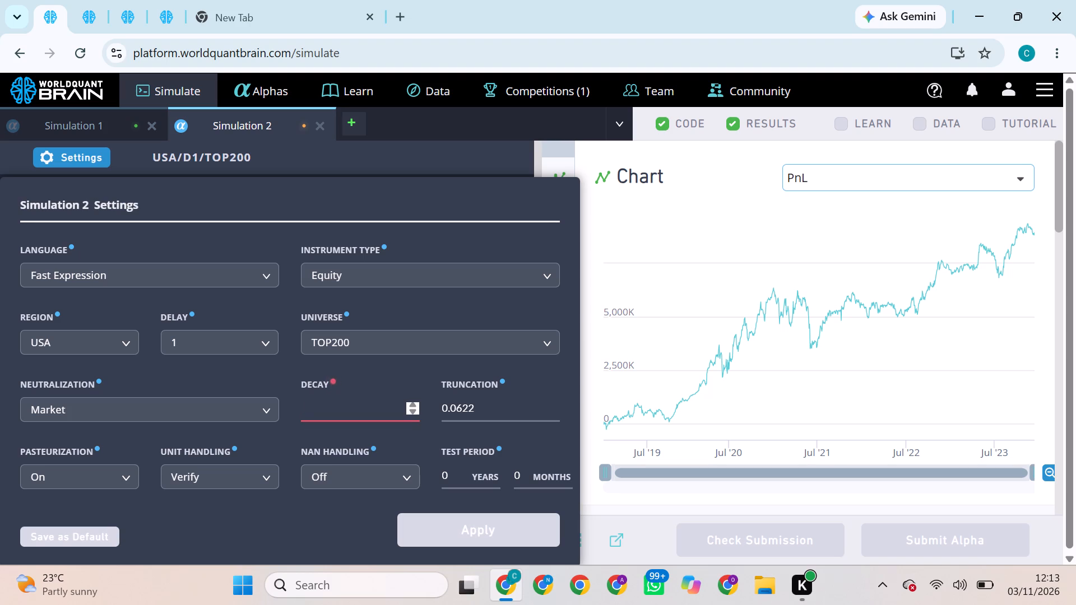
pyautogui.press('1')
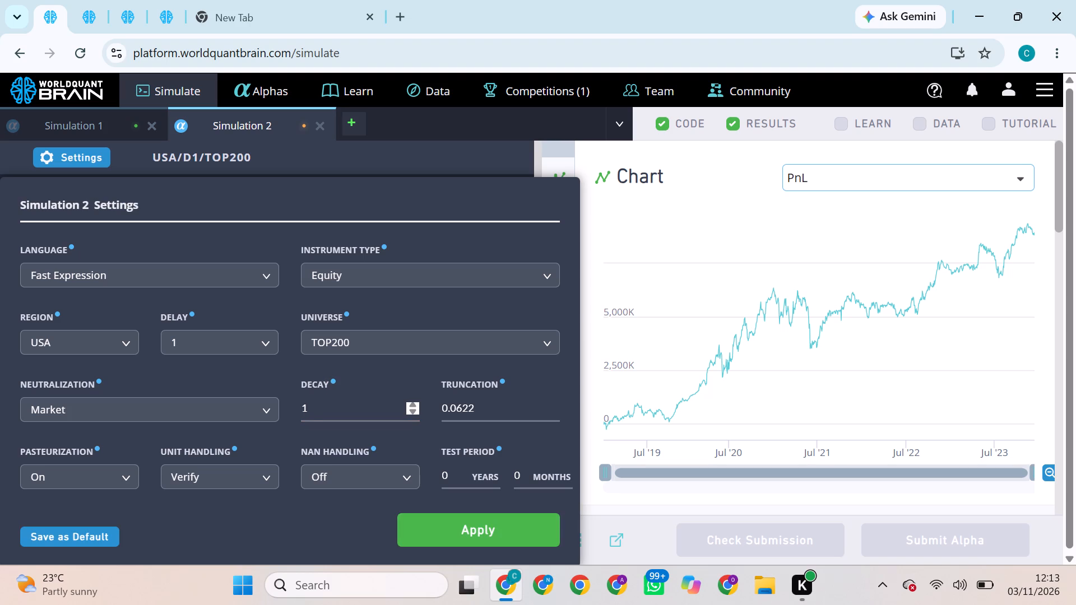
pyautogui.press('0')
pyautogui.click(460, 536)
pyautogui.click(477, 545)
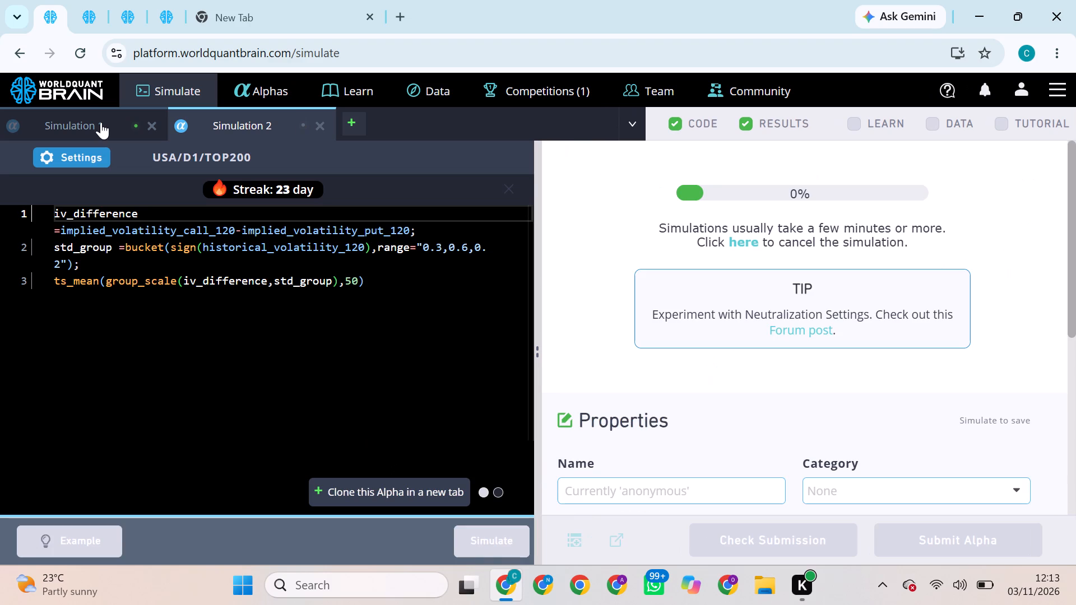
# Show the test period for the second BRAIN tab's TOP2000 ts_decay_linear alpha and try to submit it.
pyautogui.click(98, 4)
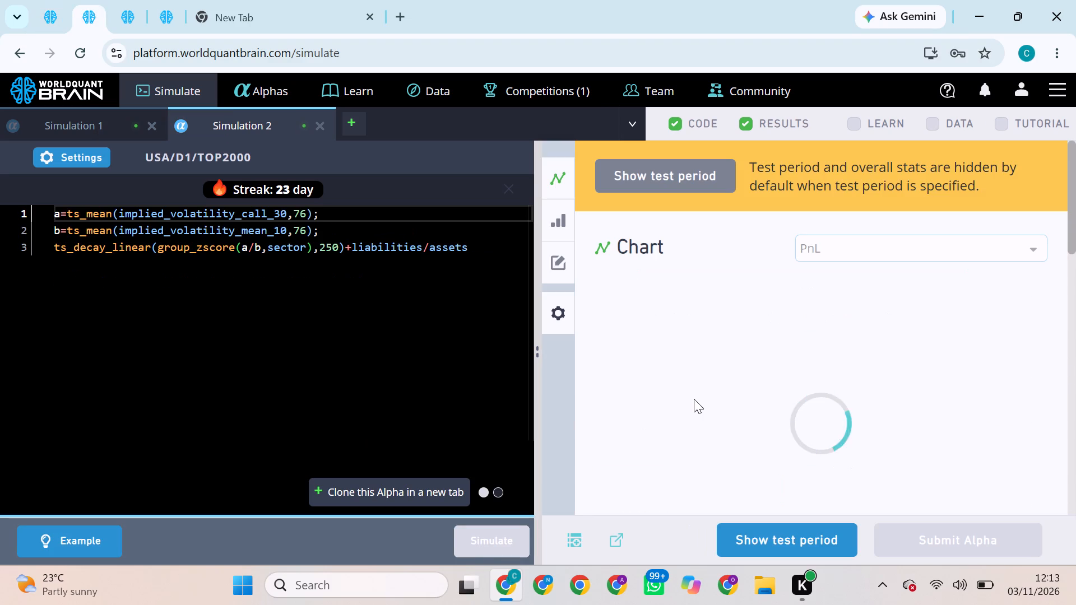
pyautogui.click(814, 543)
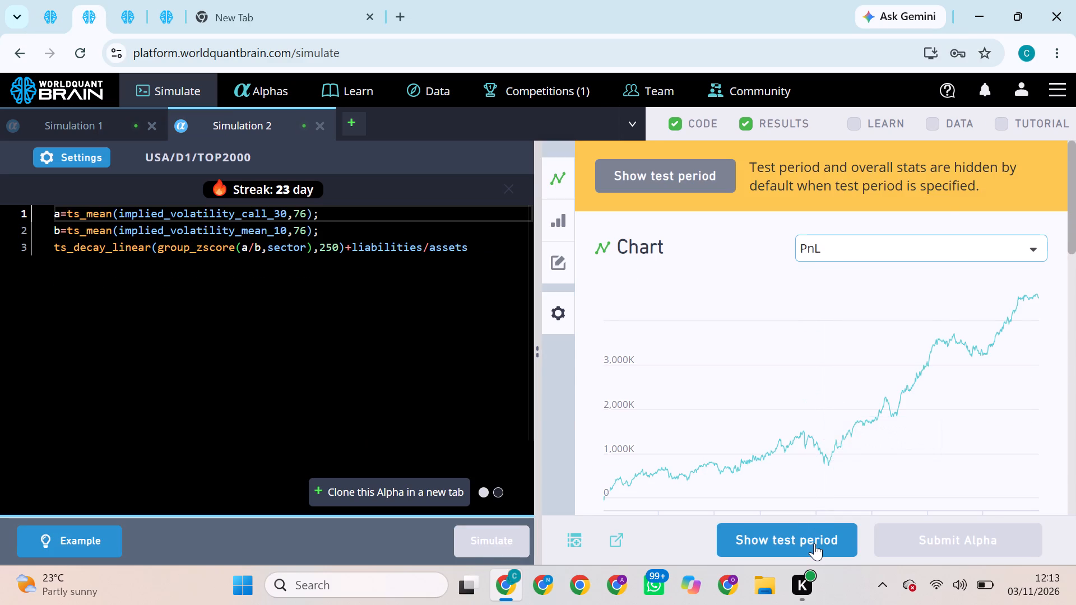
pyautogui.click(948, 540)
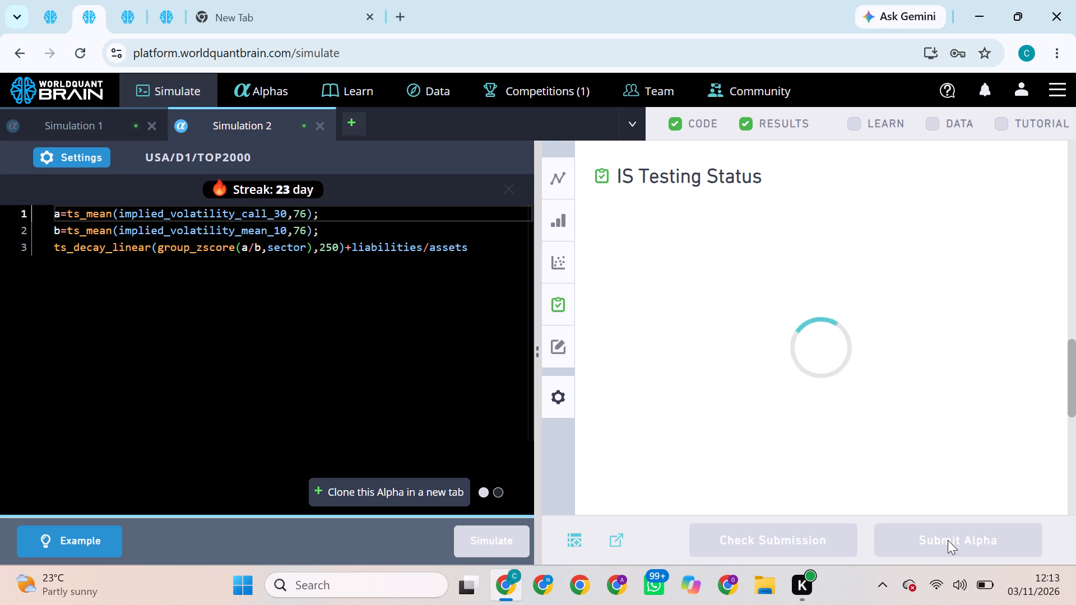
pyautogui.moveTo(104, 15); pyautogui.dragTo(117, 13)
pyautogui.click(117, 13)
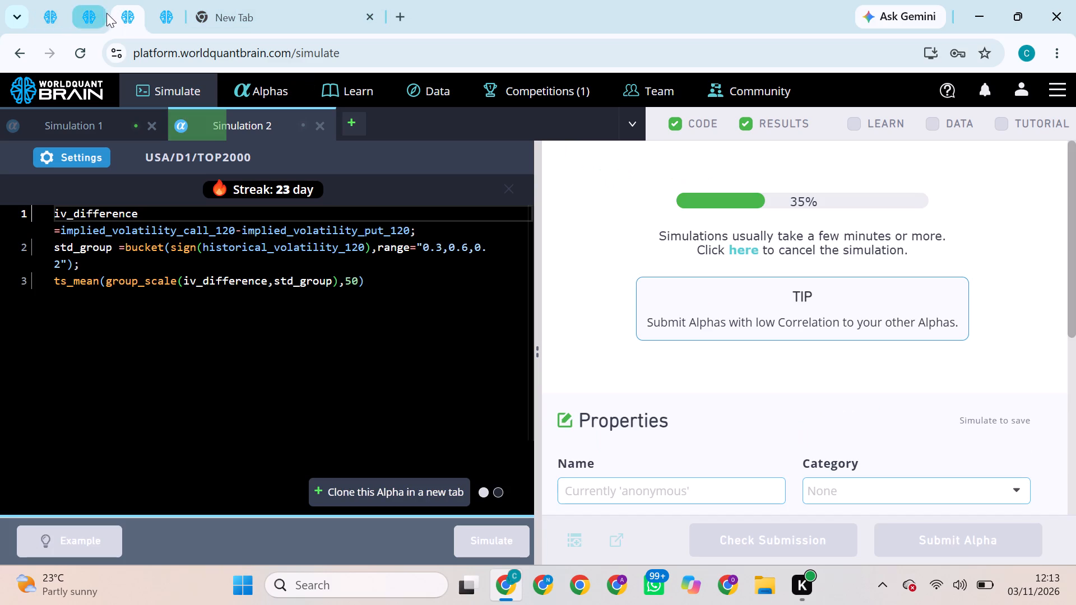
# Set the second BRAIN tab's TOP2000 ts_decay_linear alpha to Sector neutralization, apply the settings and simulate it.
pyautogui.click(100, 10)
pyautogui.click(49, 153)
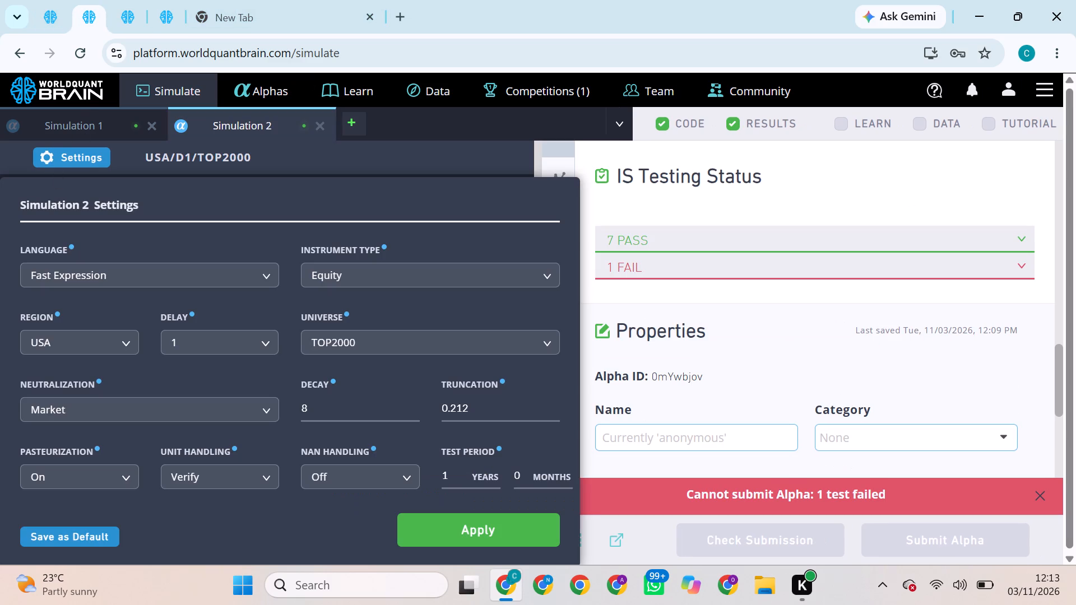
pyautogui.click(154, 416)
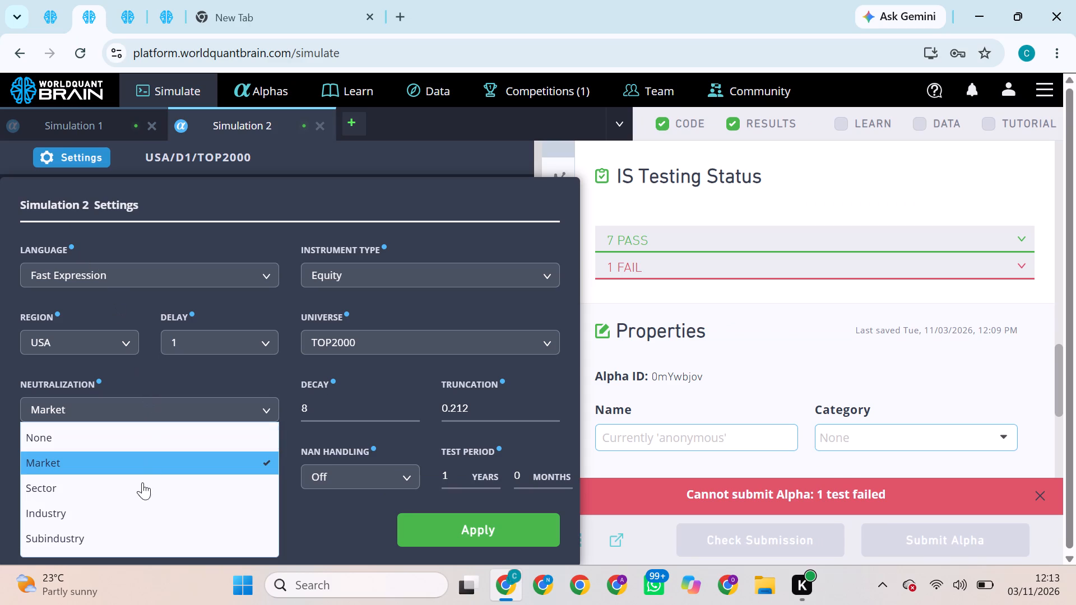
pyautogui.click(130, 488)
pyautogui.click(426, 524)
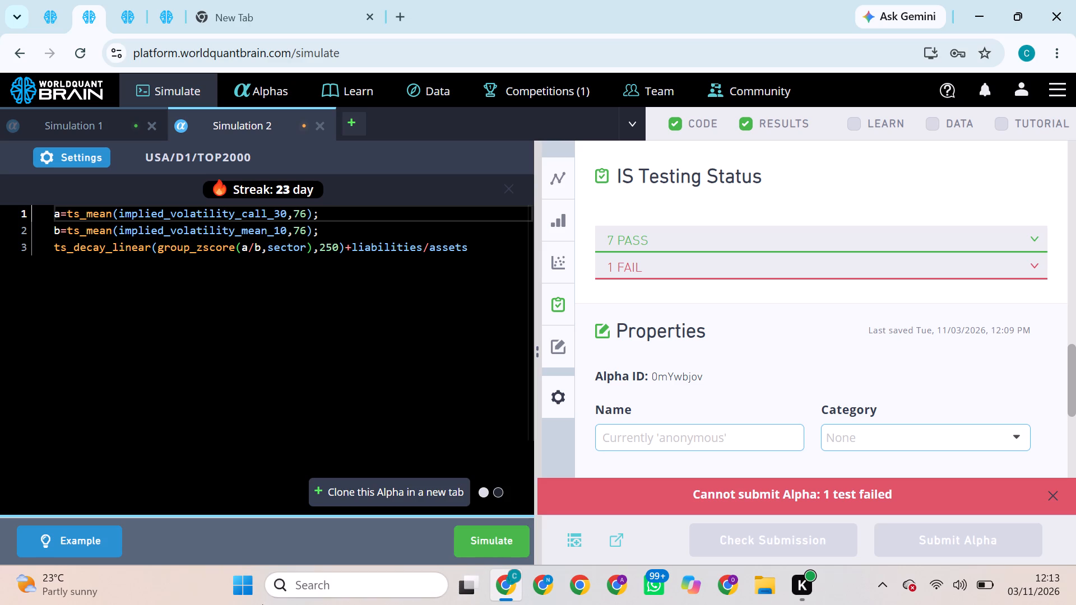
pyautogui.click(85, 157)
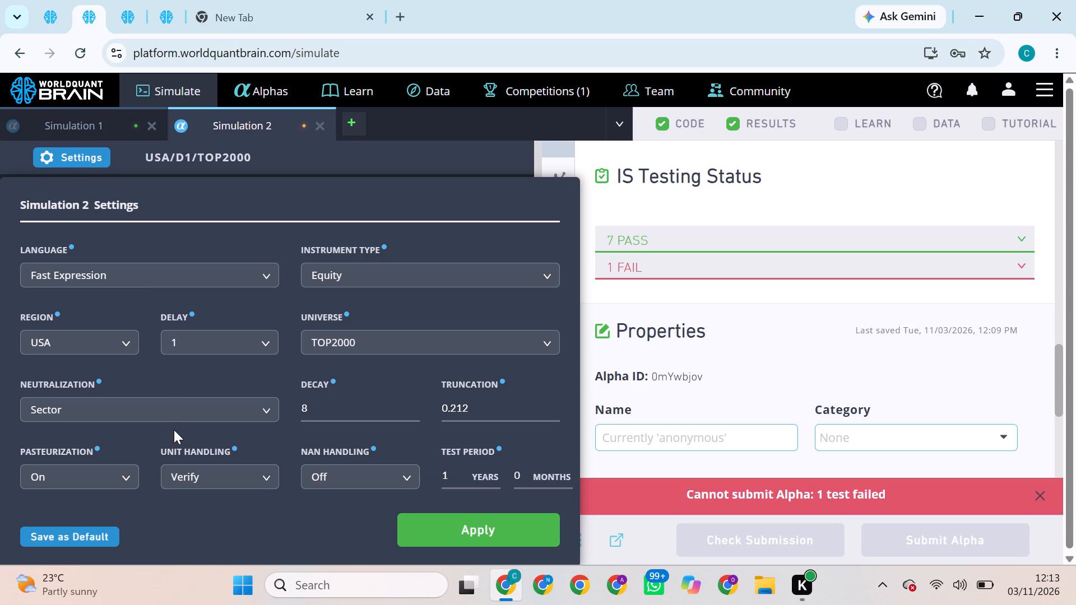
pyautogui.moveTo(178, 409); pyautogui.dragTo(117, 438)
pyautogui.moveTo(117, 438); pyautogui.dragTo(120, 427)
pyautogui.click(131, 409)
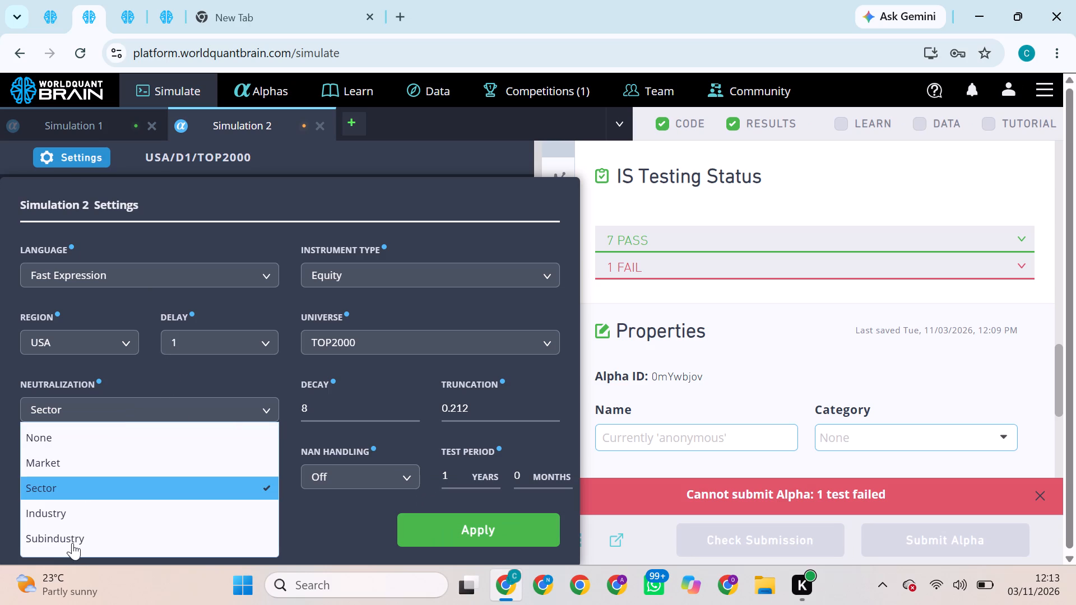
pyautogui.click(65, 526)
pyautogui.click(460, 518)
pyautogui.click(517, 543)
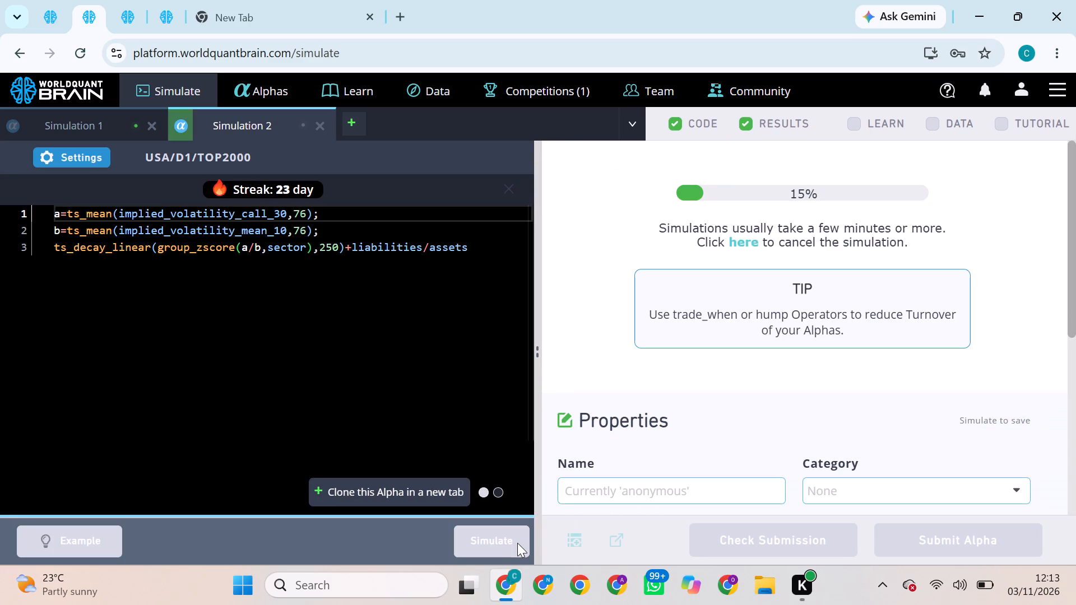
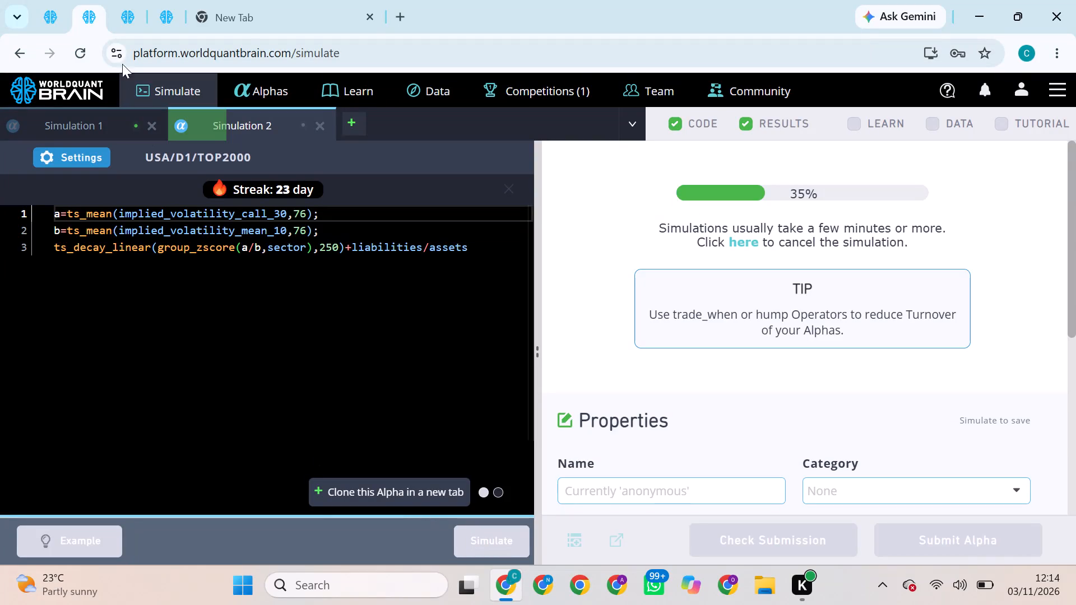
# Check the first BRAIN tab's simulation, and submit the third BRAIN tab's TOP2000 iv_difference alpha.
pyautogui.click(67, 1)
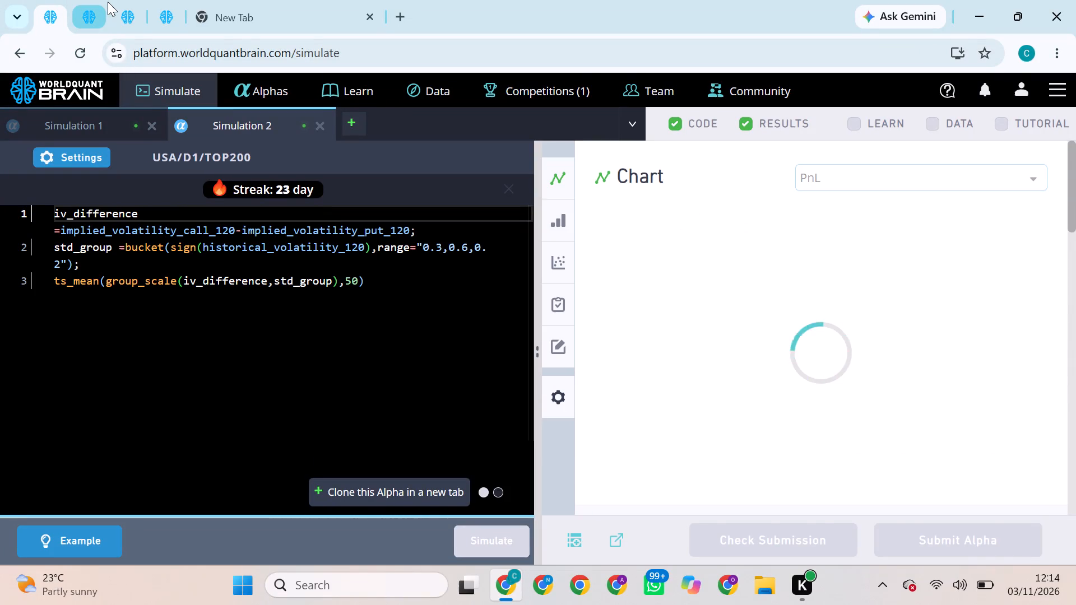
pyautogui.click(108, 2)
pyautogui.click(123, 2)
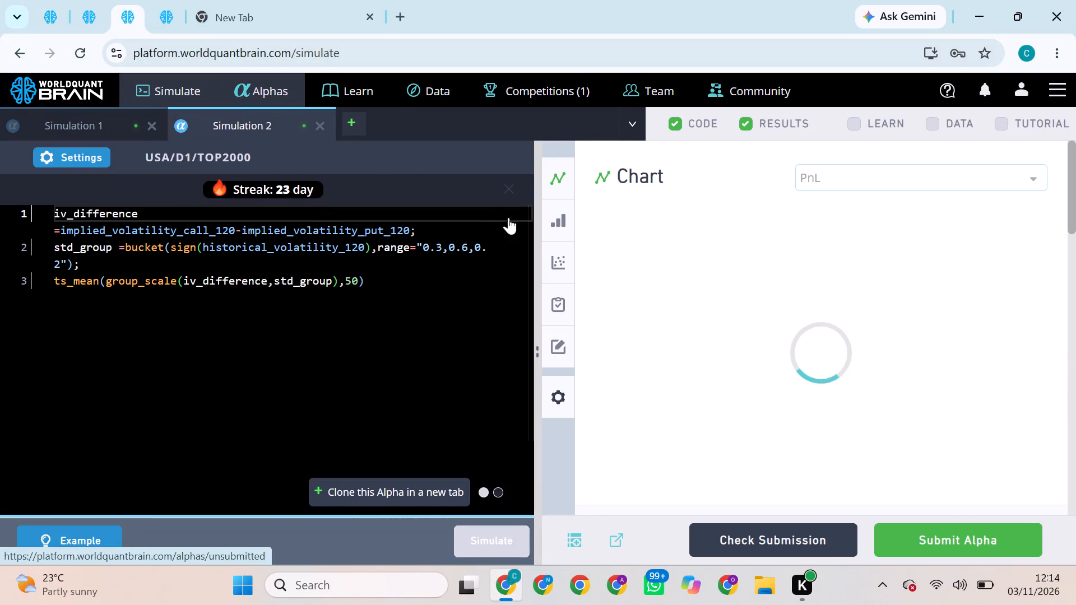
pyautogui.click(924, 557)
pyautogui.click(898, 546)
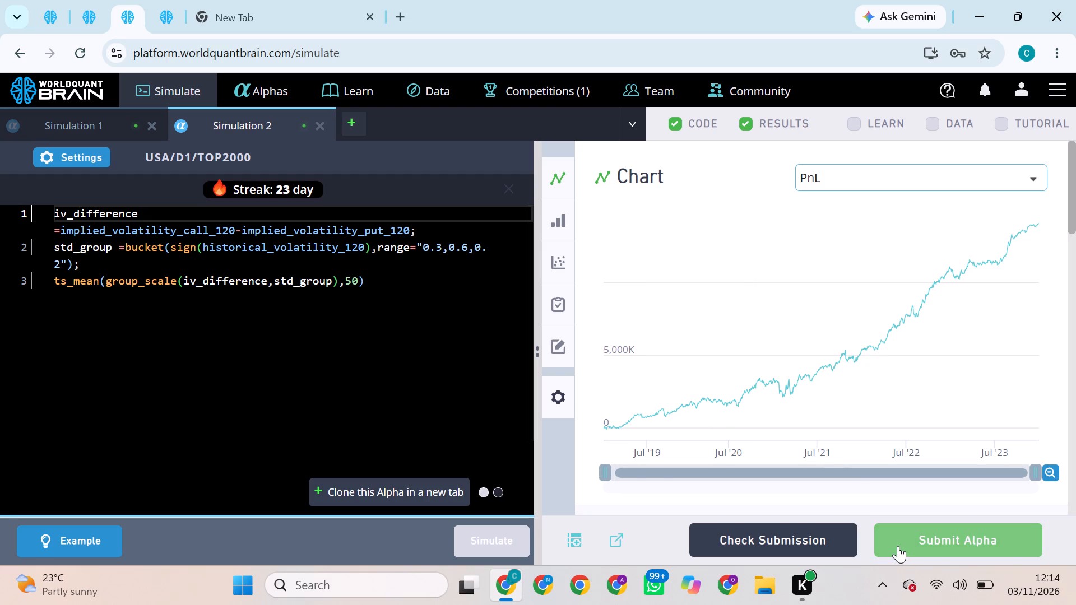
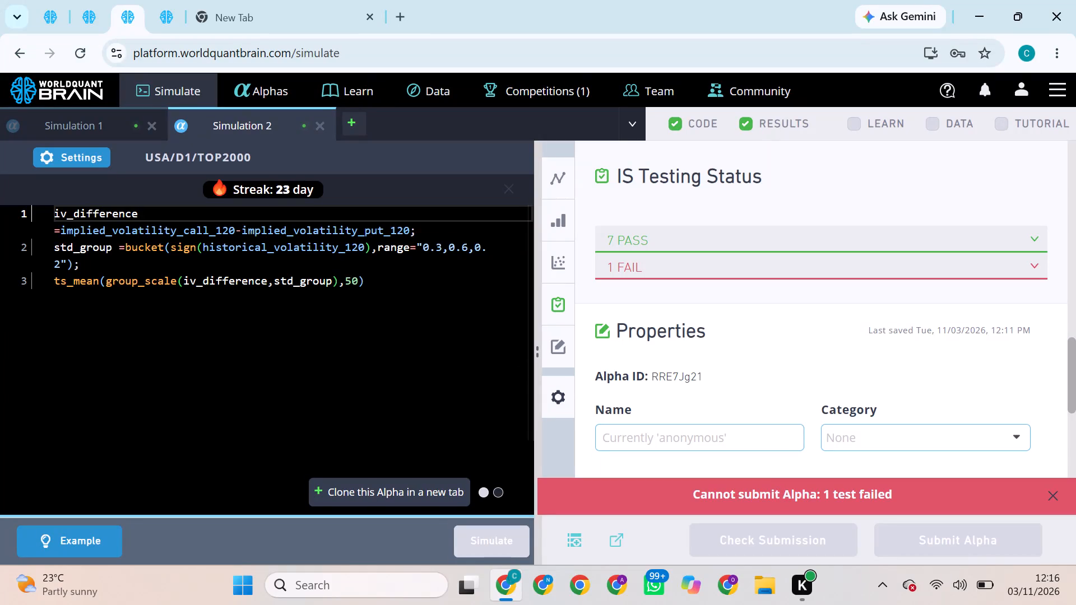
# Change the TOP2000 iv_difference alpha's neutralization to Subindustry, apply the settings and simulate it again.
pyautogui.click(90, 155)
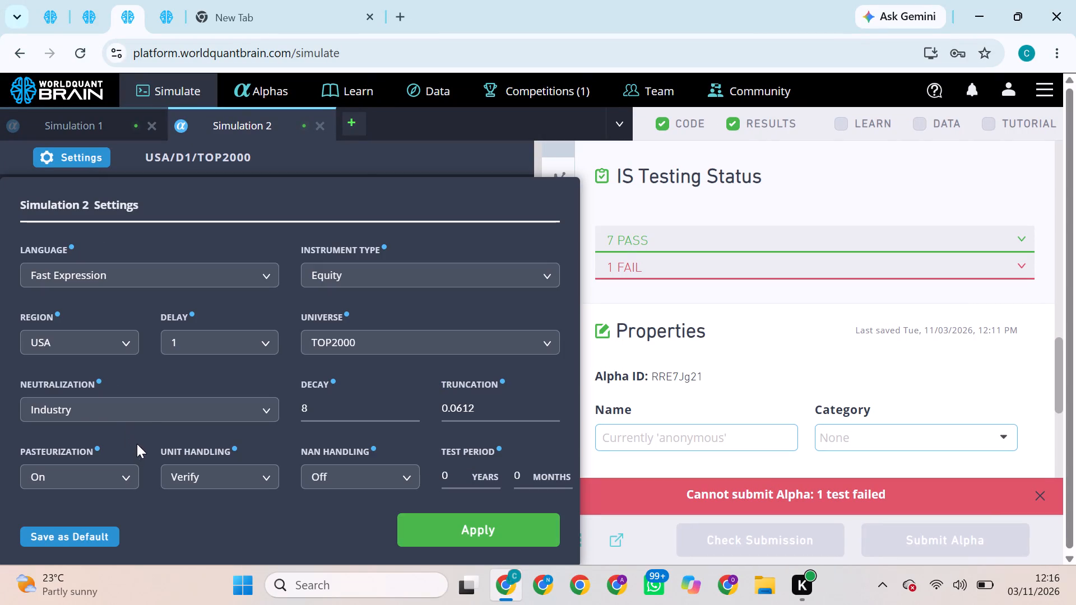
pyautogui.click(144, 413)
pyautogui.click(86, 539)
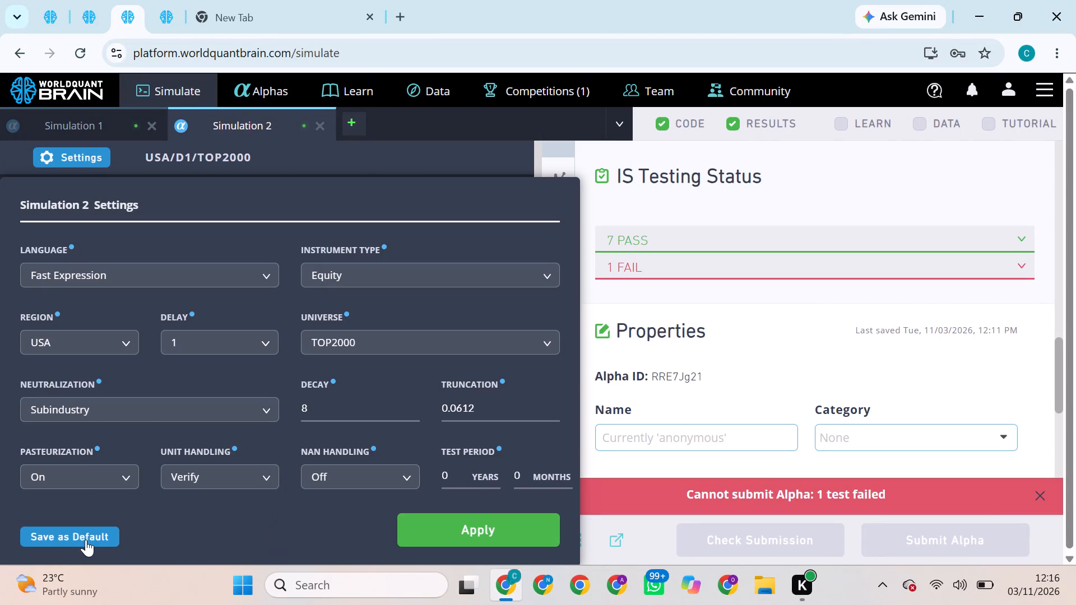
pyautogui.click(438, 537)
pyautogui.click(479, 543)
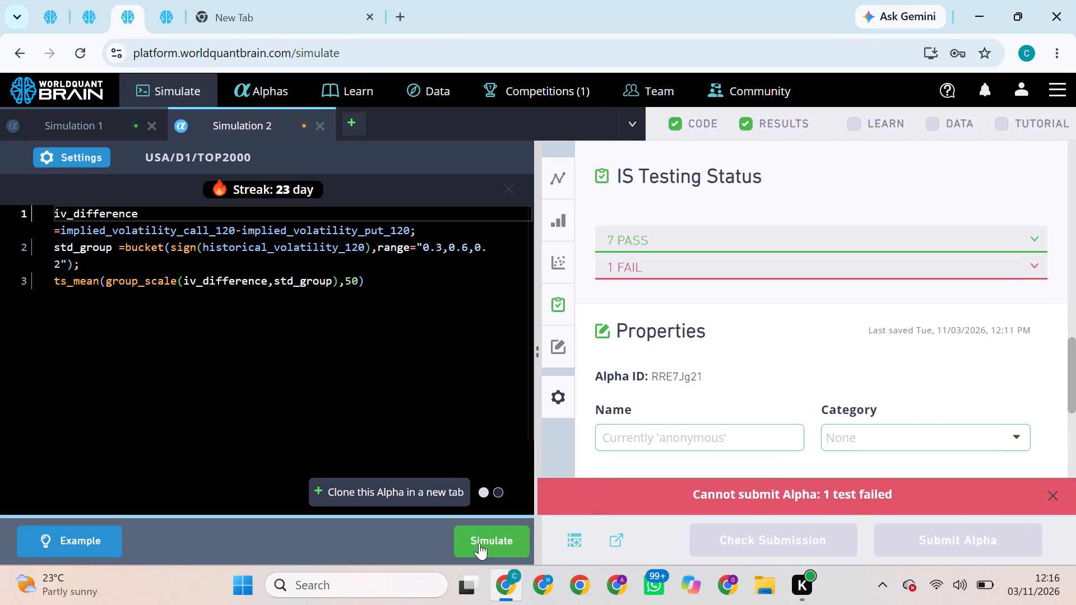
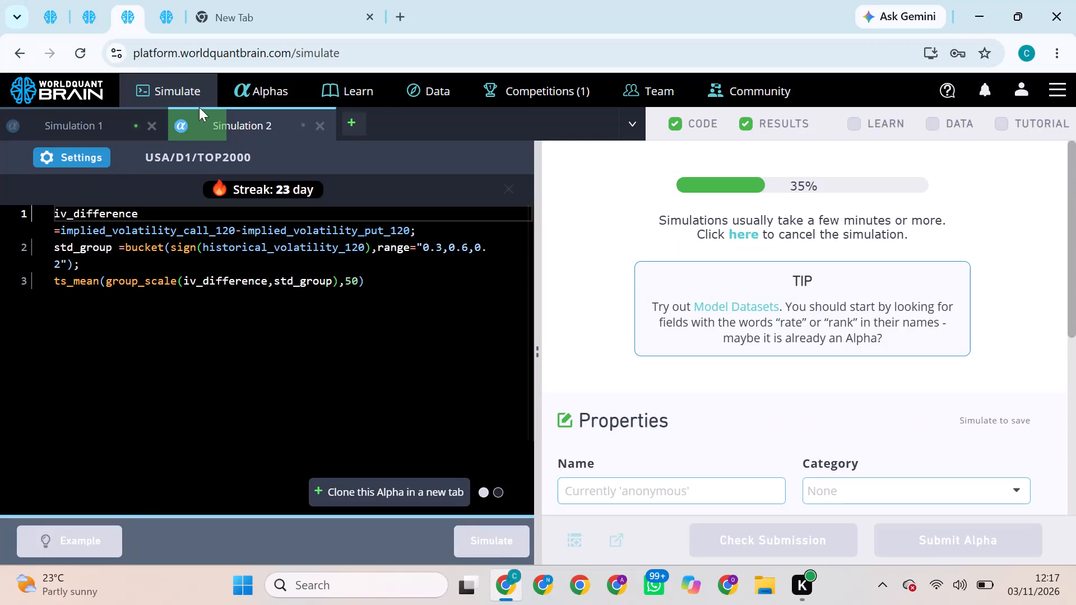
# Check the simulations in the other open tabs and review the results of the TOP200 iv_difference alpha.
pyautogui.click(103, 4)
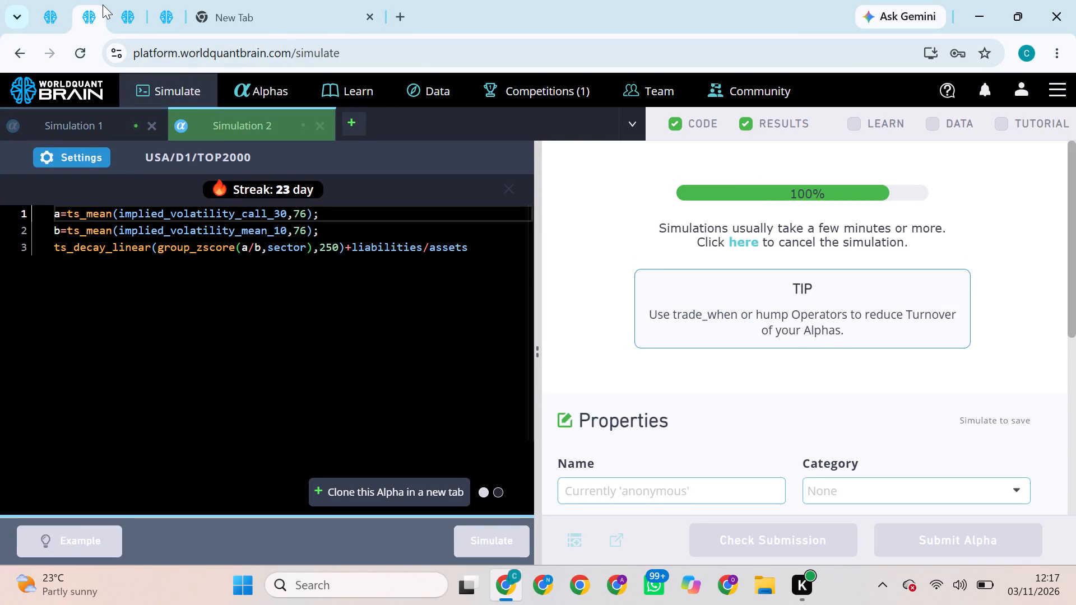
pyautogui.click(56, 0)
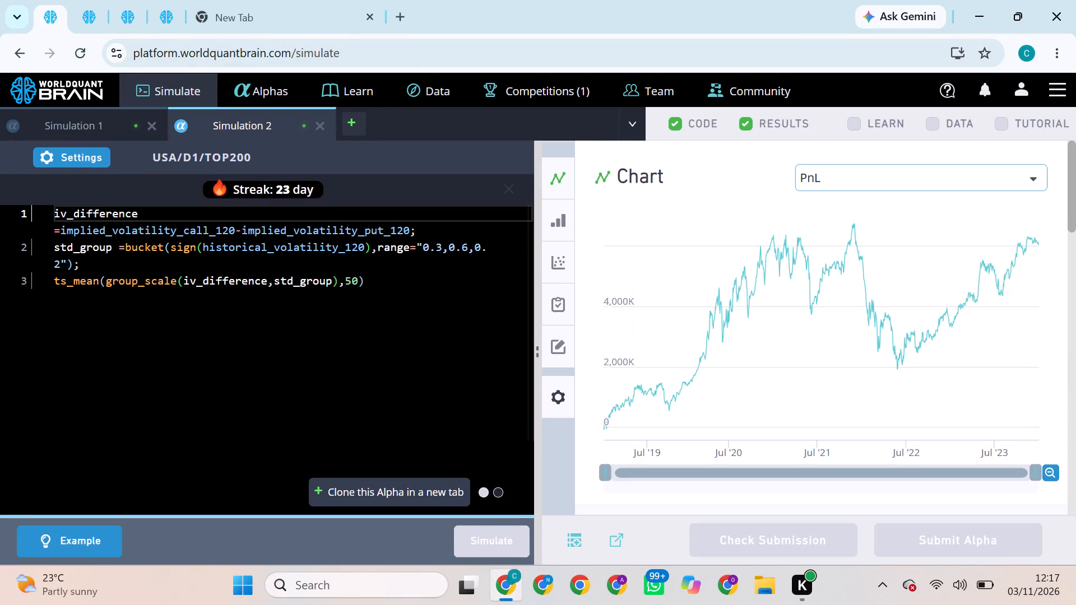
pyautogui.scroll(-5, 701, 388)
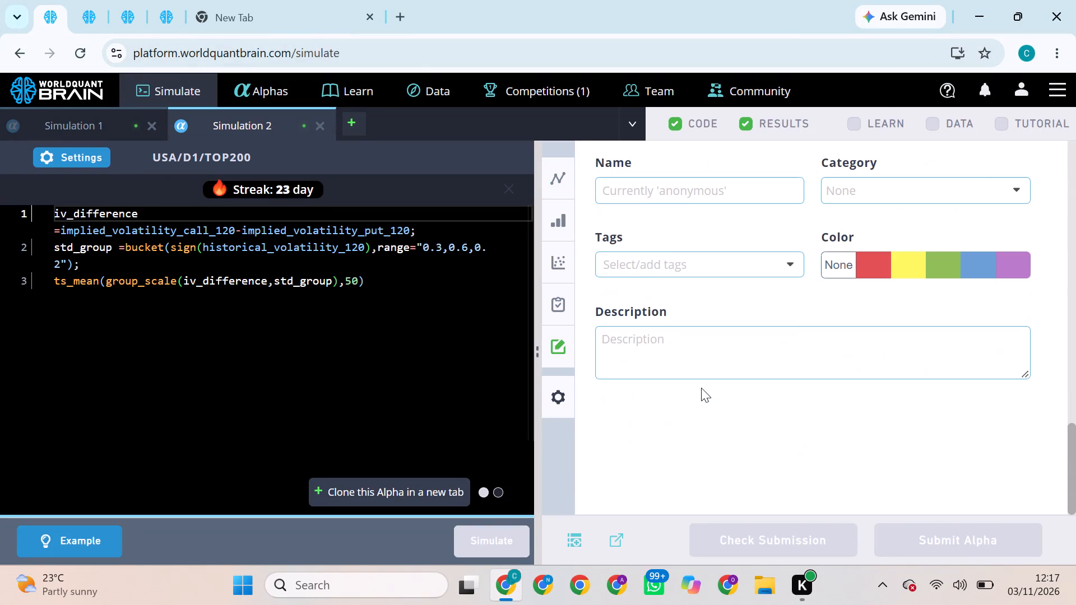